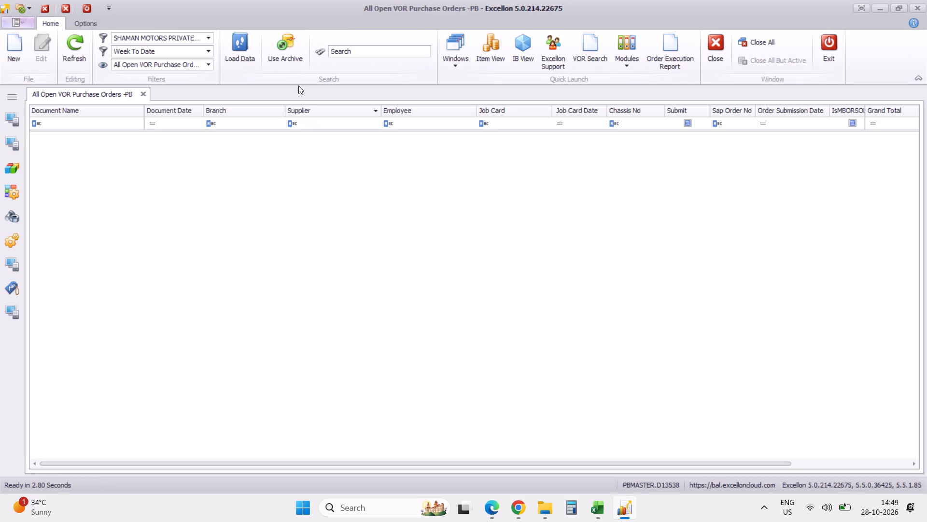
left_click(250, 60)
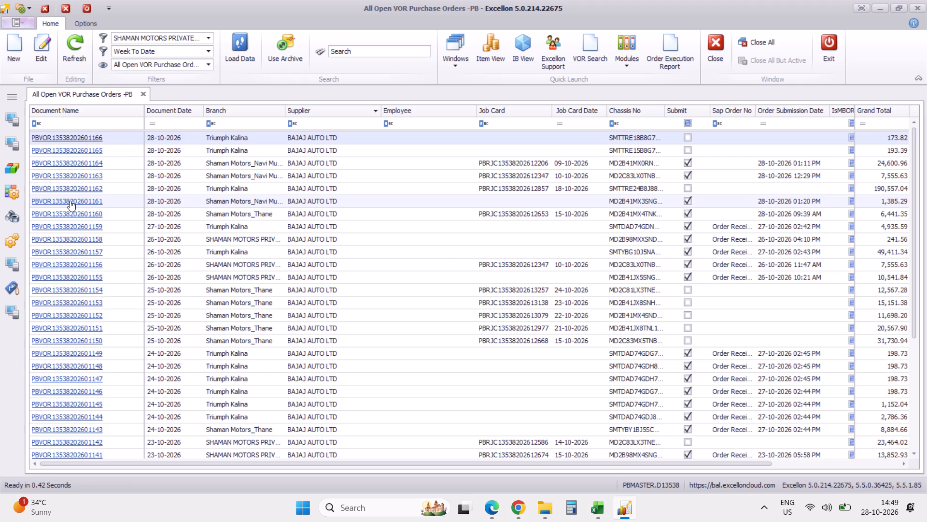
left_click(94, 163)
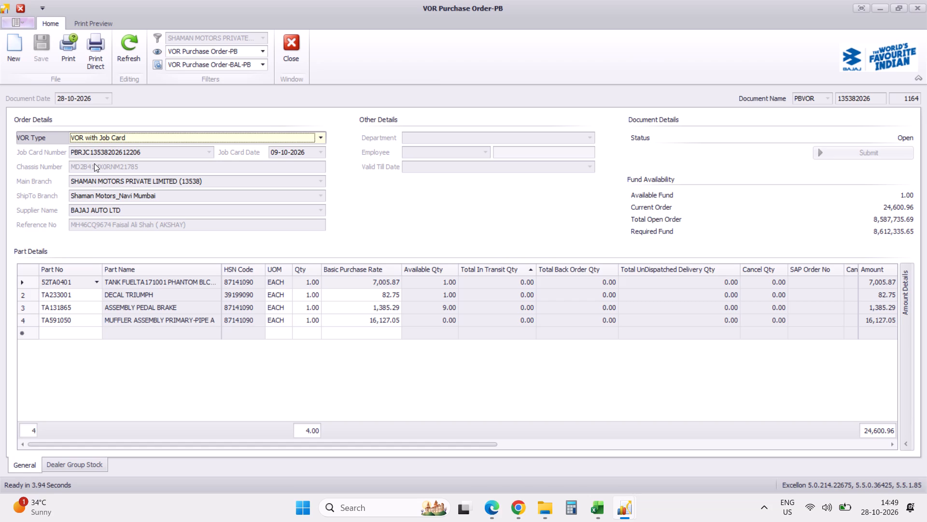
Export the part details to XLSX without hyperlinks as "VOR Purchase Order-PB-NM 28102026" in Documents and open the exported file.
right_click(143, 285)
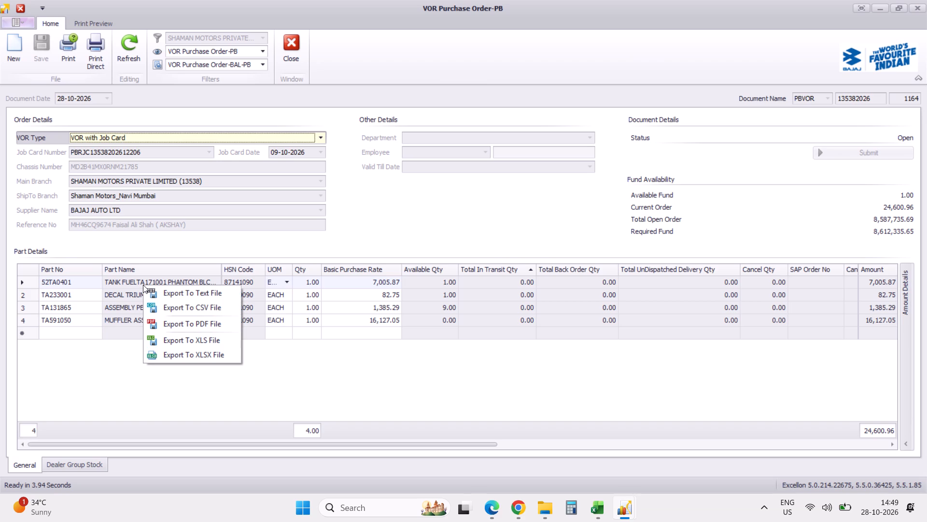
left_click(209, 352)
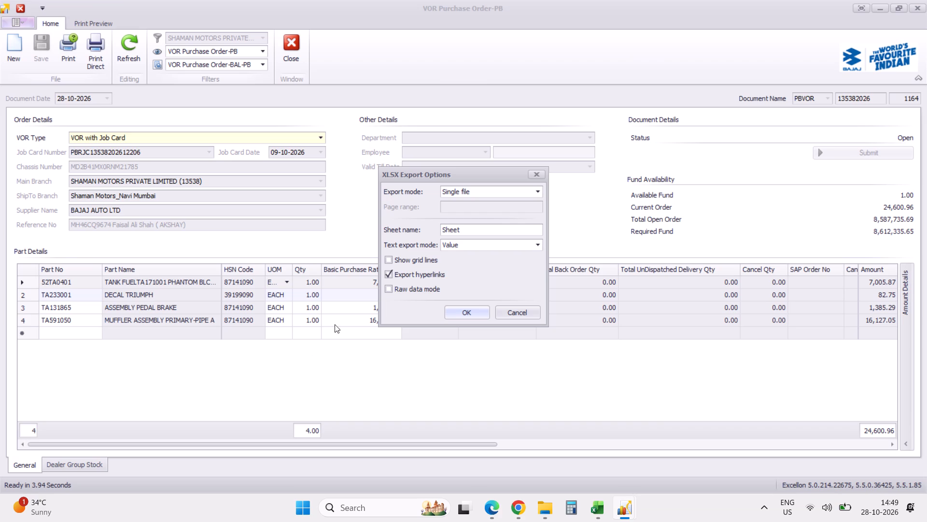
left_click(389, 274)
left_click(456, 314)
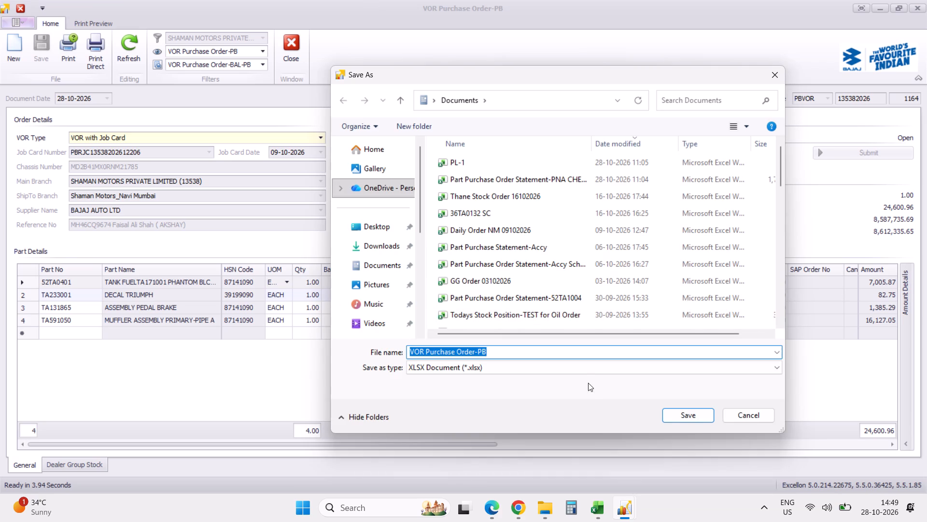
left_click(571, 355)
key("minus")
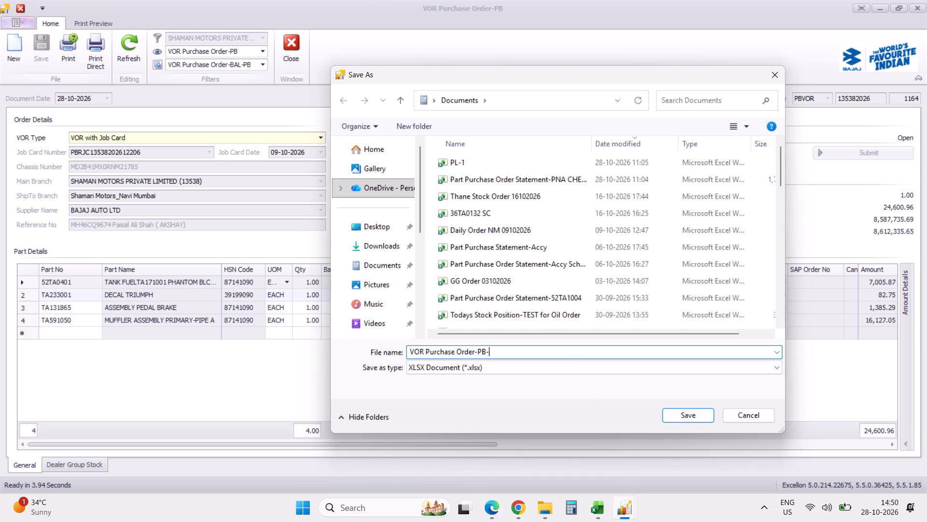
key("n")
key("equal")
key("BackSpace")
key("BackSpace")
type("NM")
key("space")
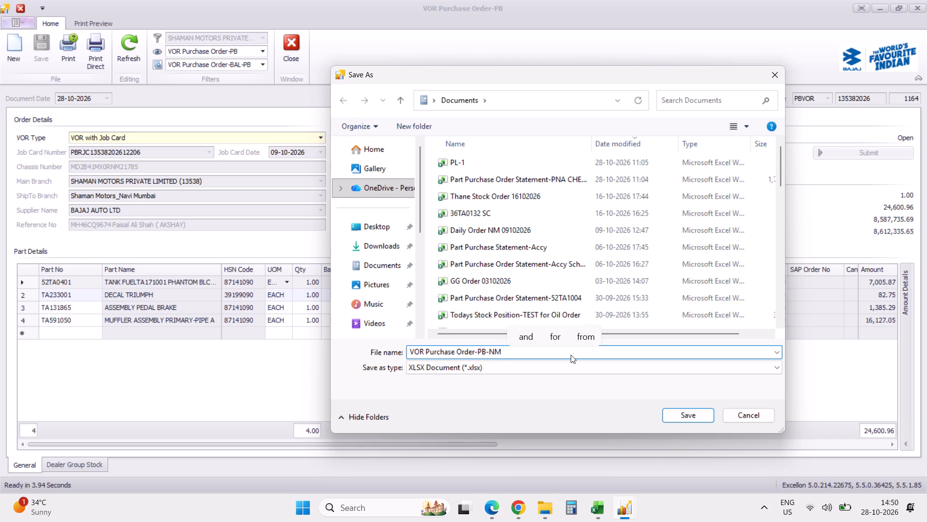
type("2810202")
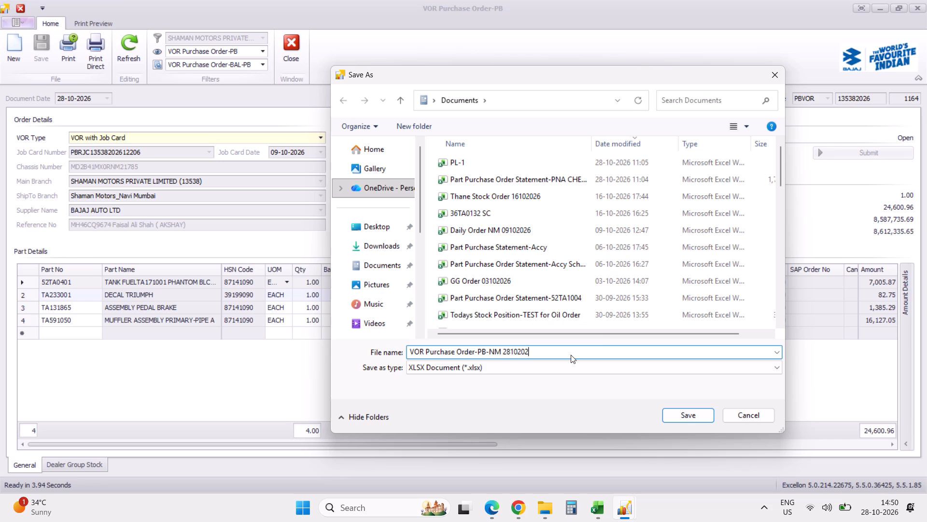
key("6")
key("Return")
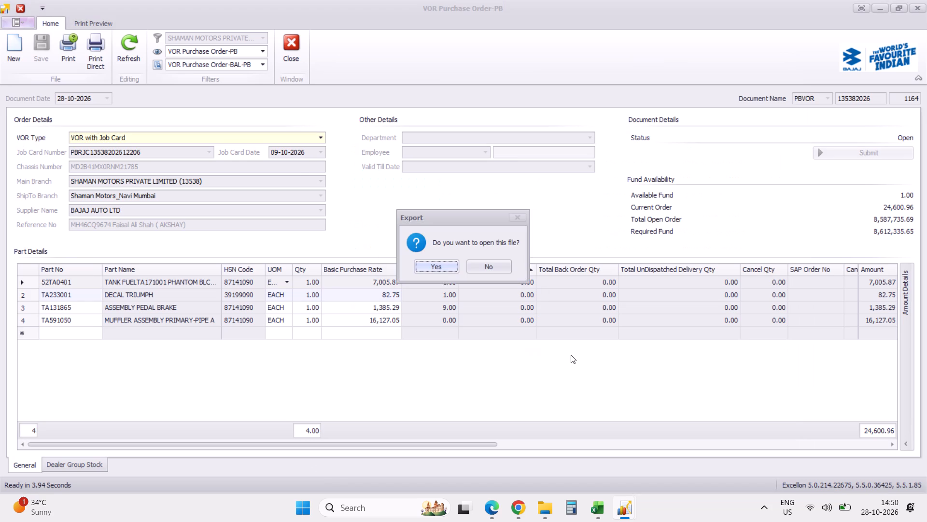
left_click(448, 267)
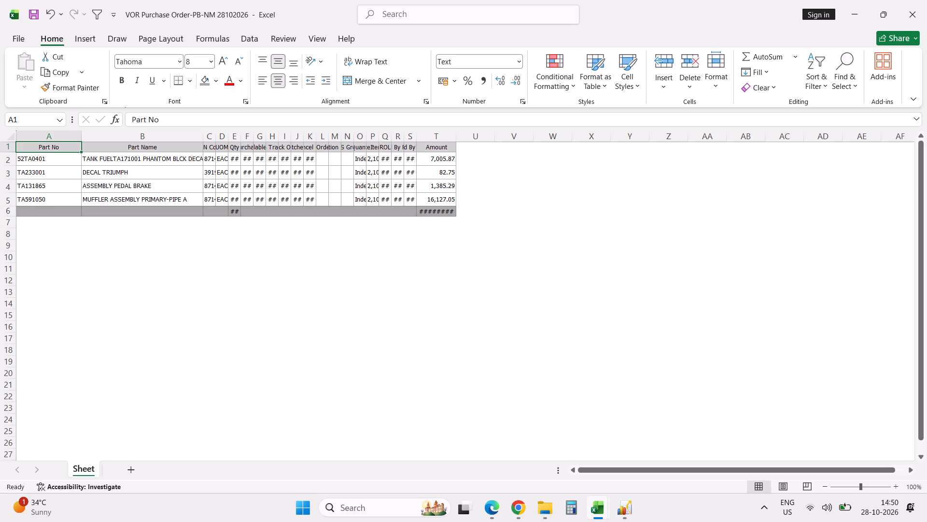
AutoFit the column widths of the whole exported parts table.
key("ctrl+a")
key("alt+h")
key("alt+o")
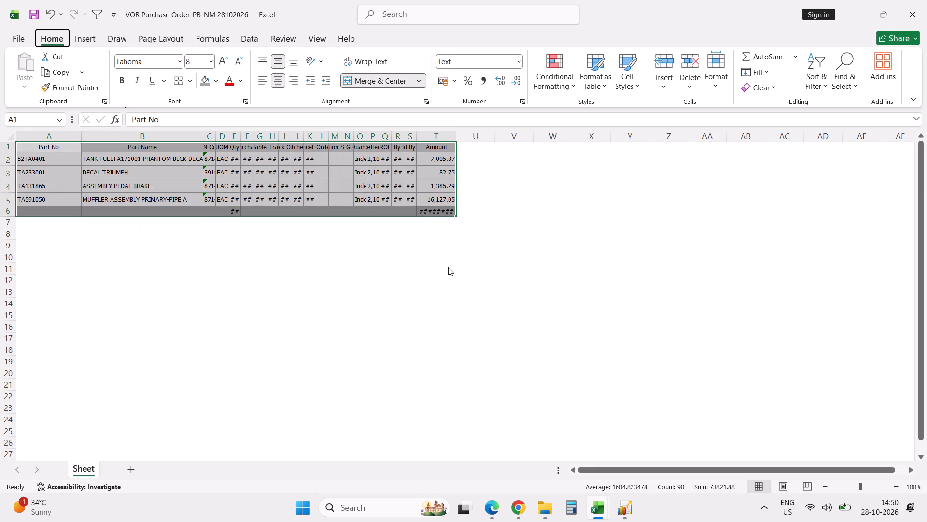
key("alt+i")
left_click(448, 267)
Switch back to Excellon and close the VOR purchase order 1164 window.
key("alt+Tab")
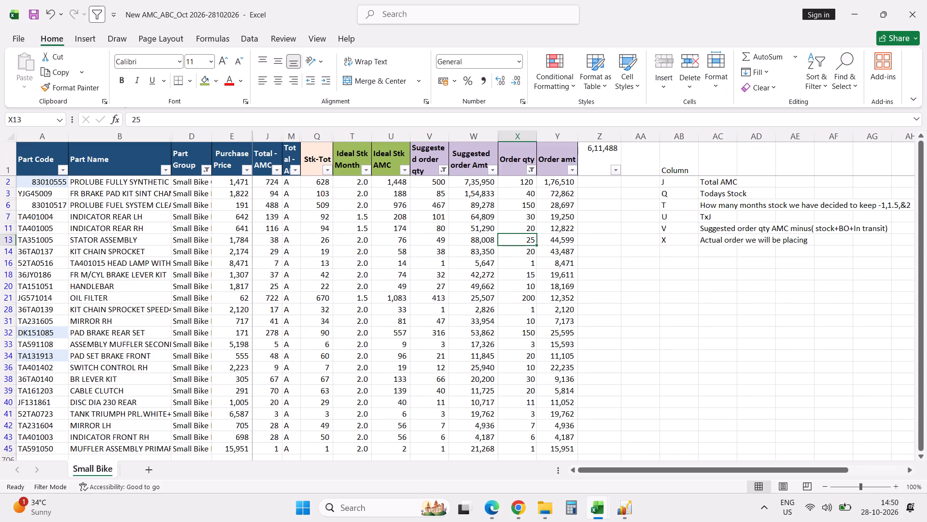
key("alt+Tab")
left_click(618, 507)
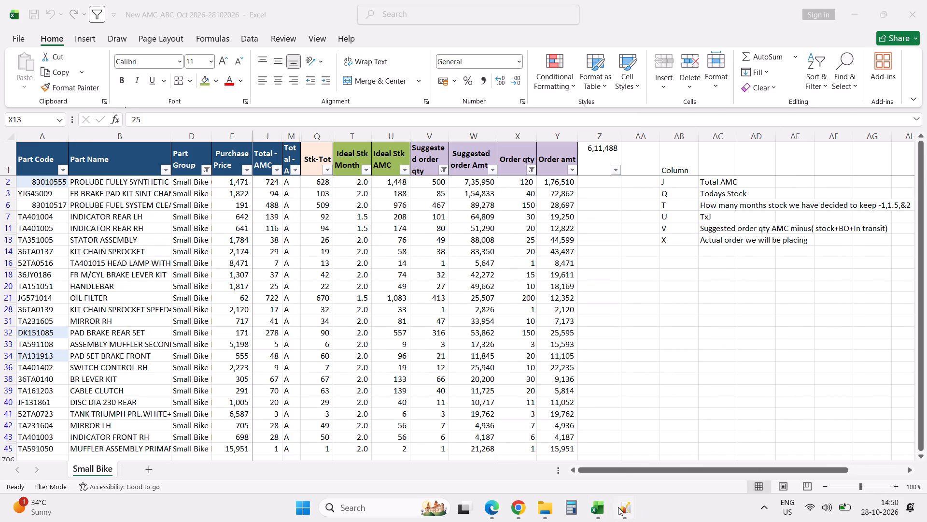
left_click(664, 469)
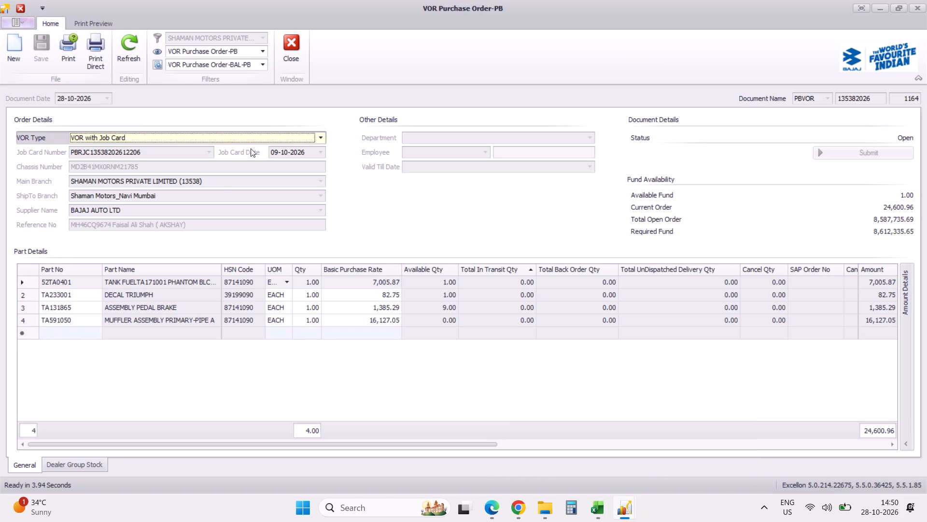
left_click(293, 51)
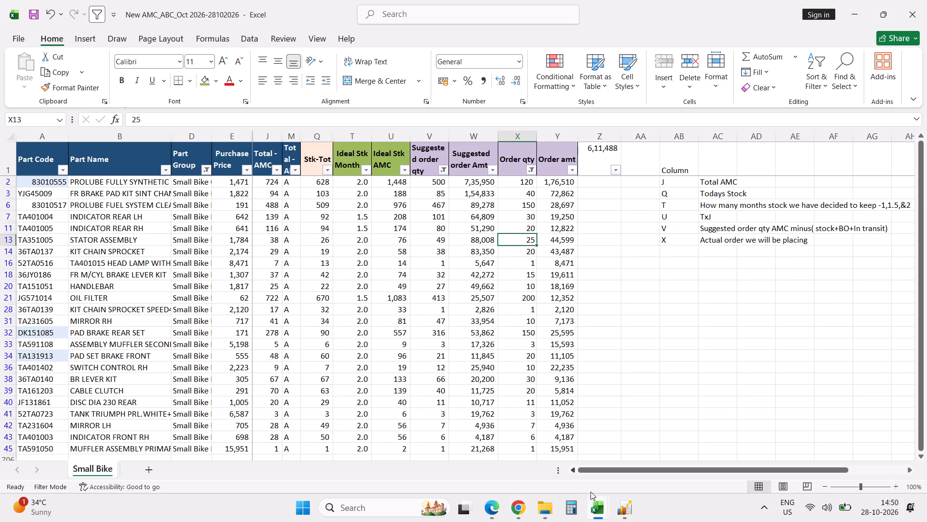
left_click(618, 496)
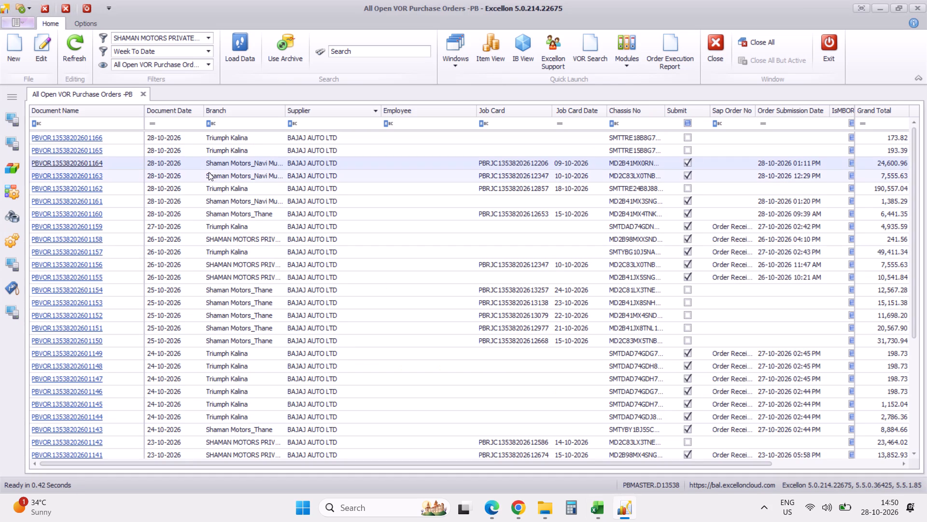
left_click(89, 149)
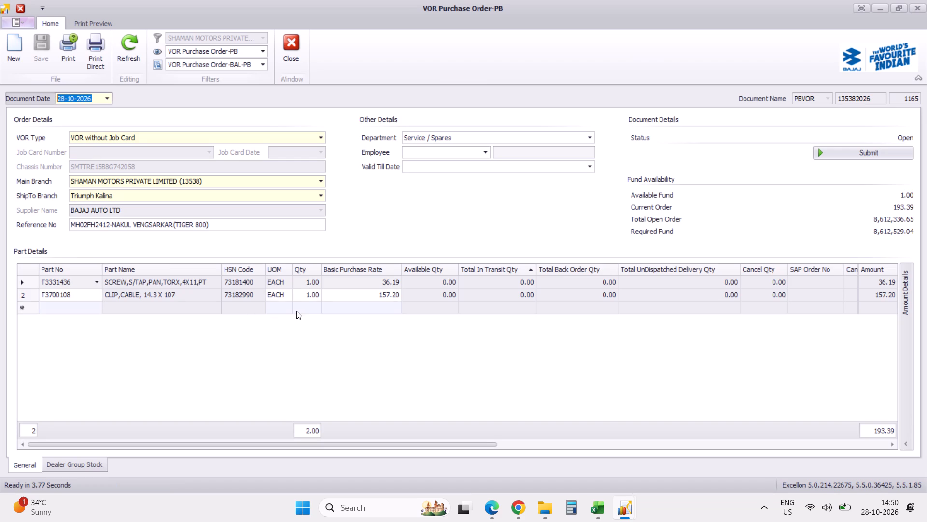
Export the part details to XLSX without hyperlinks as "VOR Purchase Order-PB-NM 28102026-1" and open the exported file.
right_click(283, 282)
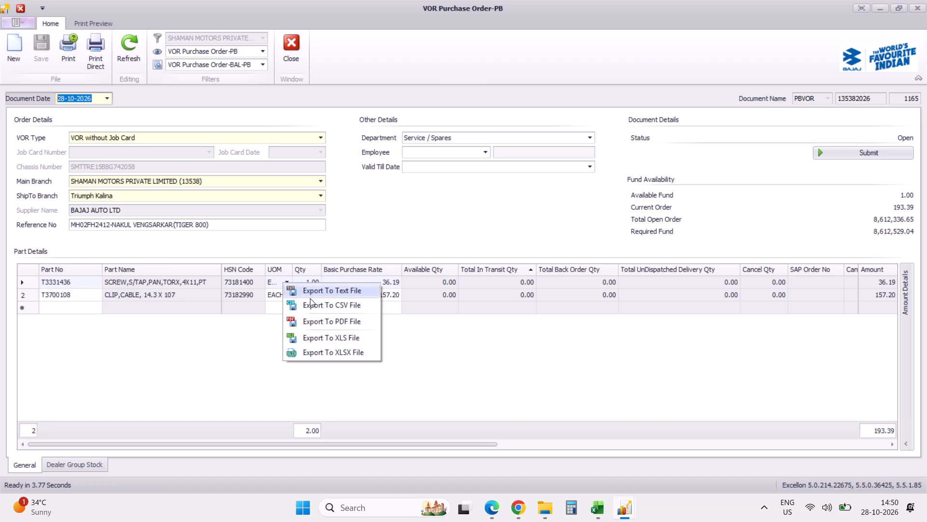
left_click(328, 350)
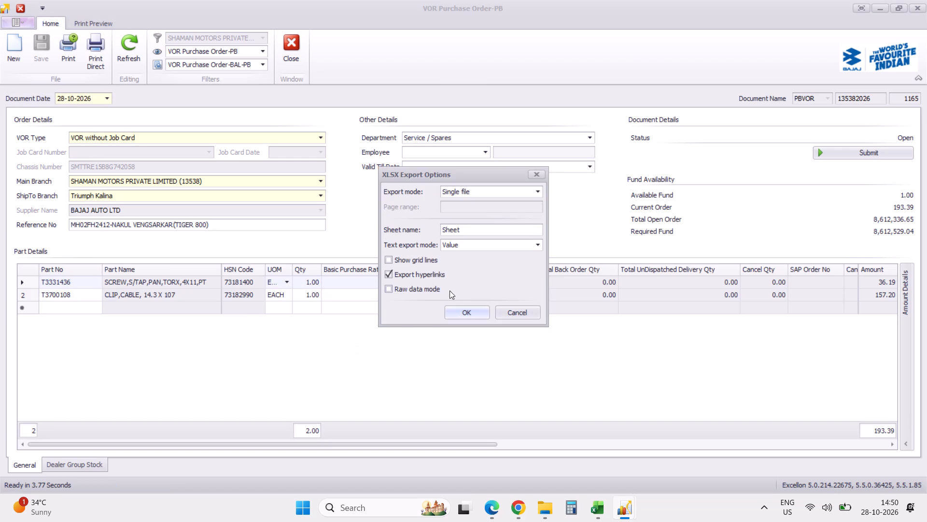
left_click(428, 274)
left_click(457, 316)
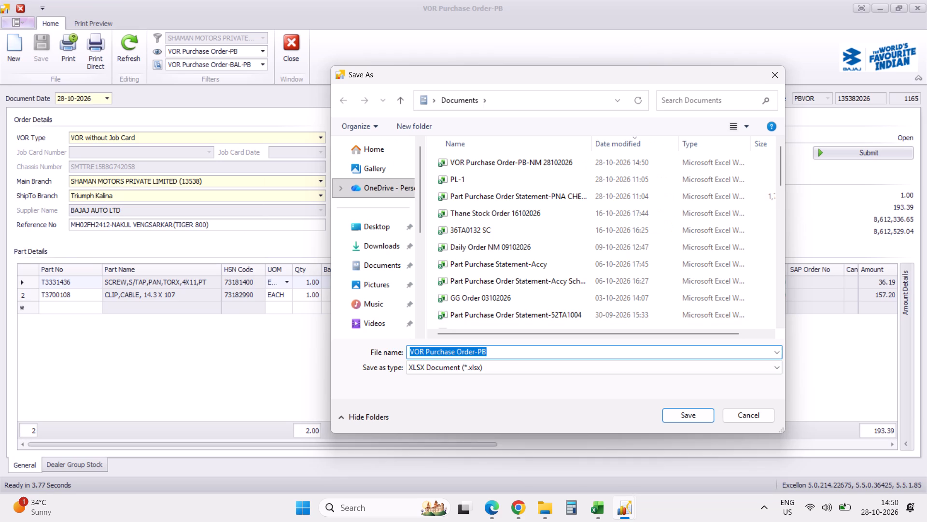
left_click(550, 164)
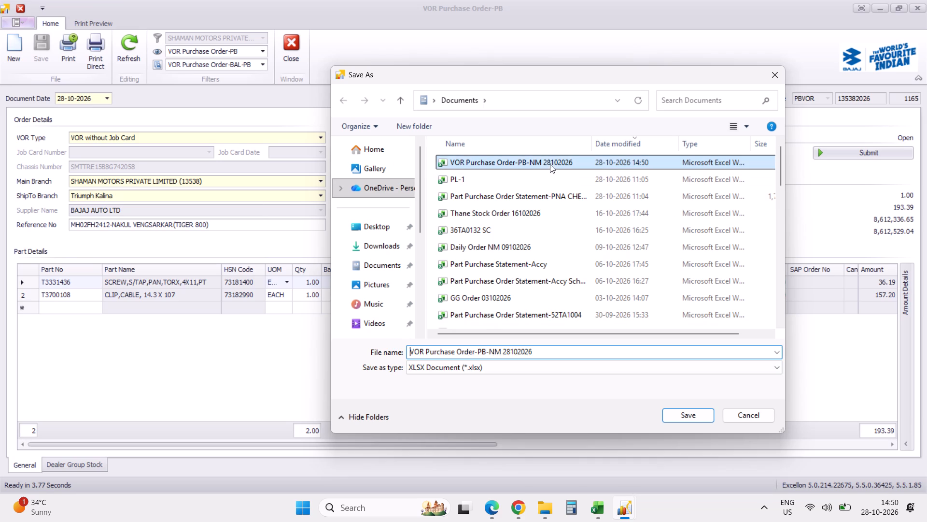
left_click(553, 356)
left_click(553, 356)
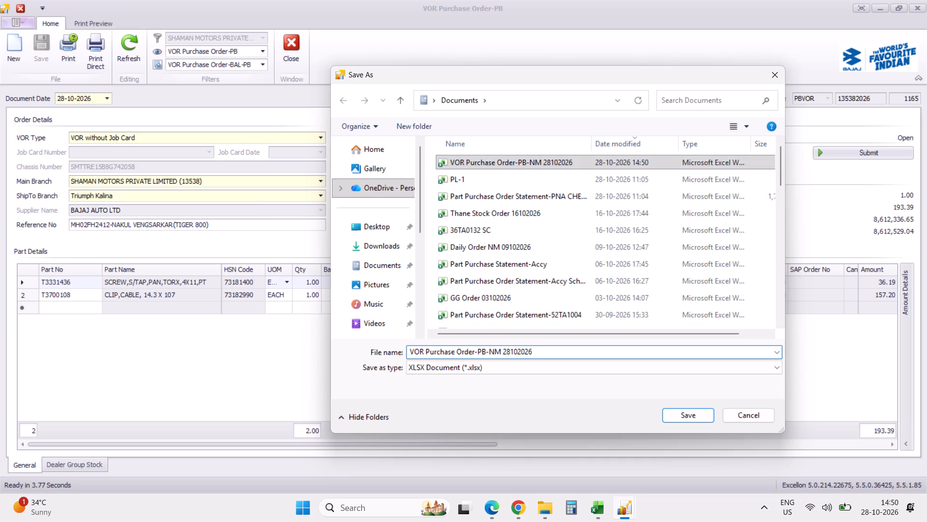
type("-1")
key("Return")
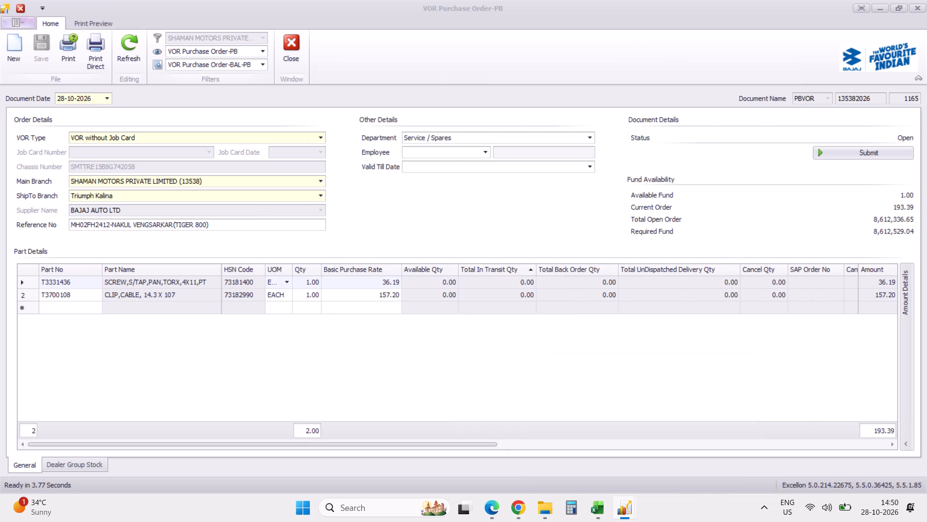
left_click(443, 271)
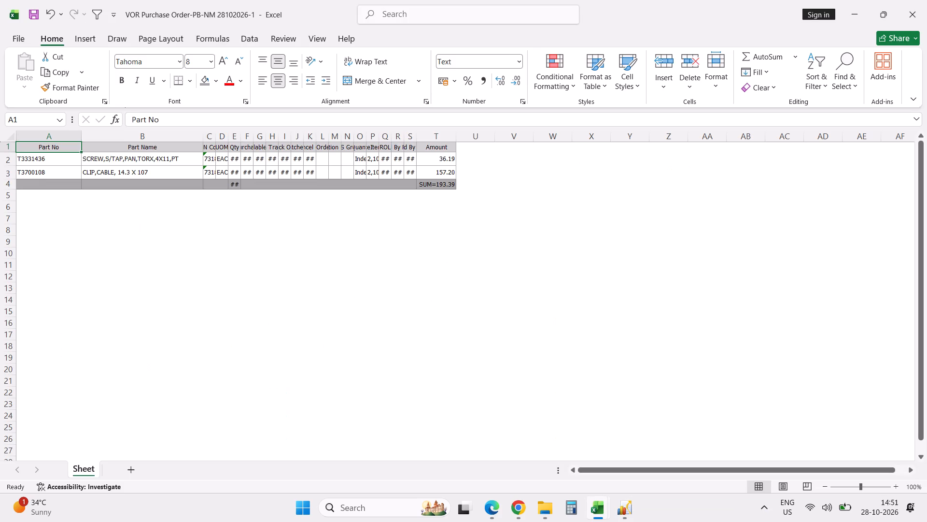
Copy both part rows, columns A to T, into the "VOR Purchase Order-PB-NM 28102026" workbook starting at cell A7.
key("shift+Down")
key("Down")
key("shift+Down")
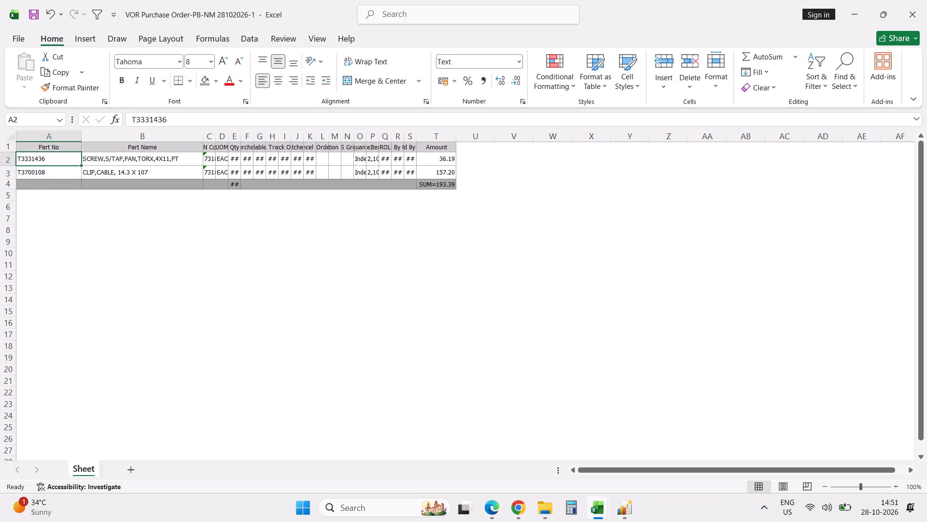
key("shift+Right")
key("shift+Right")
key("shift+Right")
key("shift+Right")
key("shift+Right")
key("shift+Right")
key("shift+Right")
key("shift+Right")
key("shift+Right")
key("shift+Right")
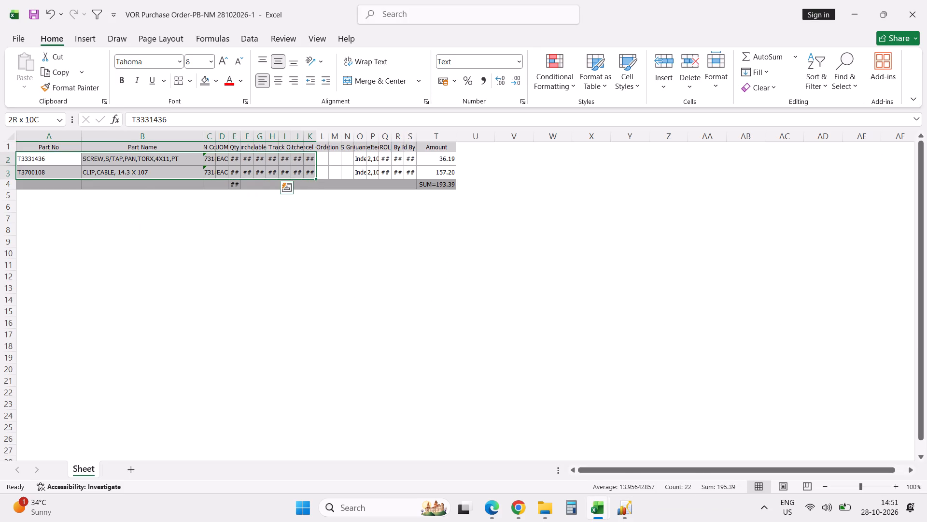
key("shift+Right")
key("shift+Right")
key("shift+Right")
key("shift+Right")
key("shift+Right")
key("shift+Right")
key("shift+Right")
key("shift+Right")
key("shift+Right")
key("shift+Right")
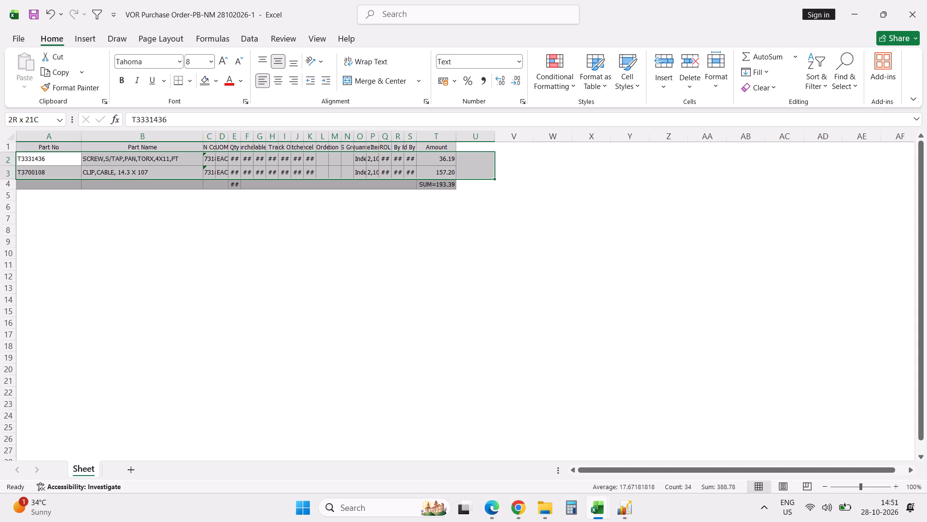
key("shift+Left")
key("ctrl+c")
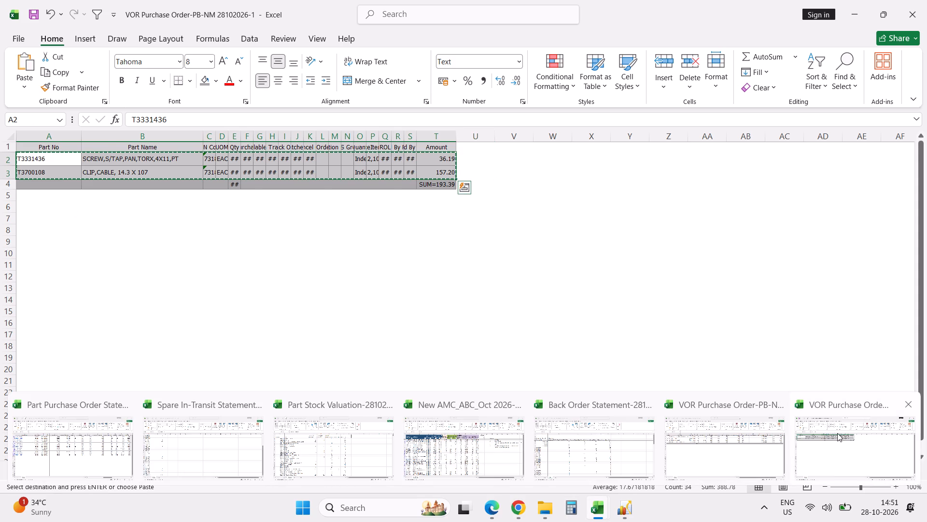
left_click(716, 452)
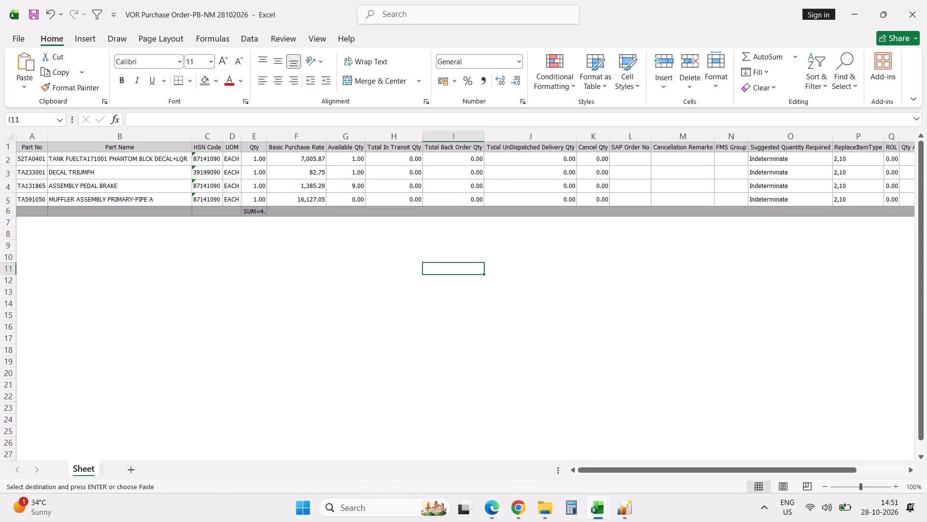
left_click(32, 223)
key("ctrl+v")
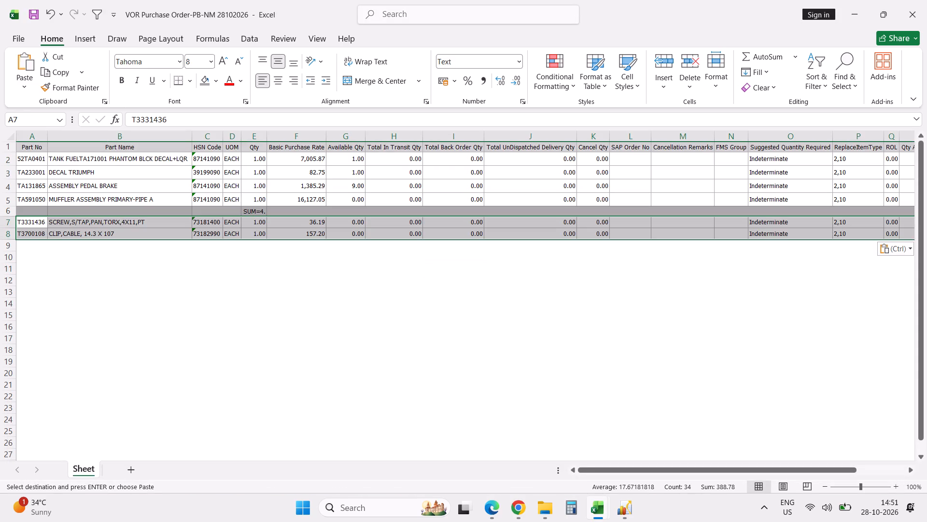
Delete the grey totals row 6 between the original and the pasted part rows.
left_click(11, 213)
key("ctrl+minus")
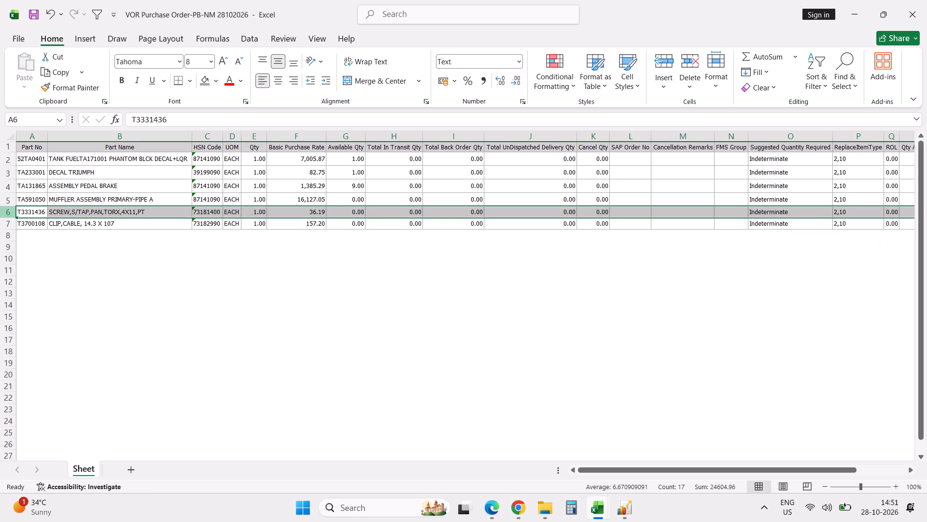
left_click(155, 275)
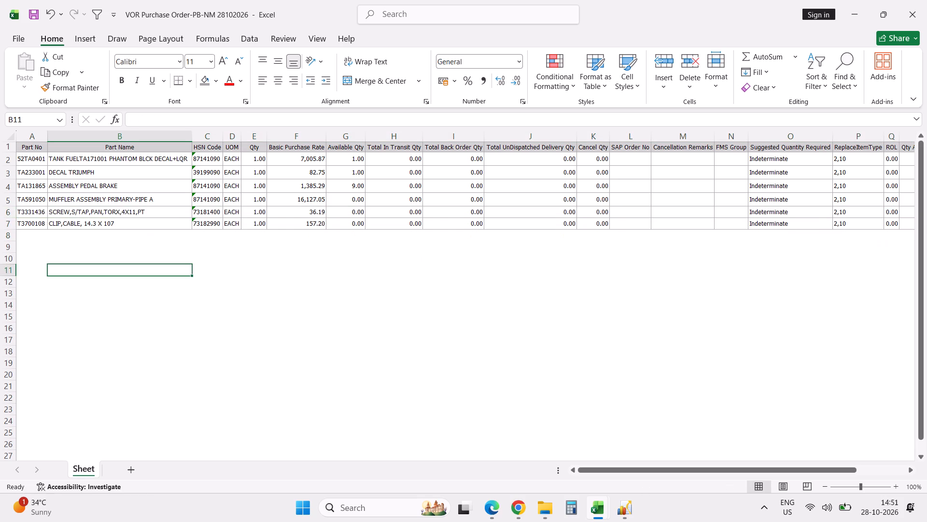
left_click(631, 512)
left_click(716, 436)
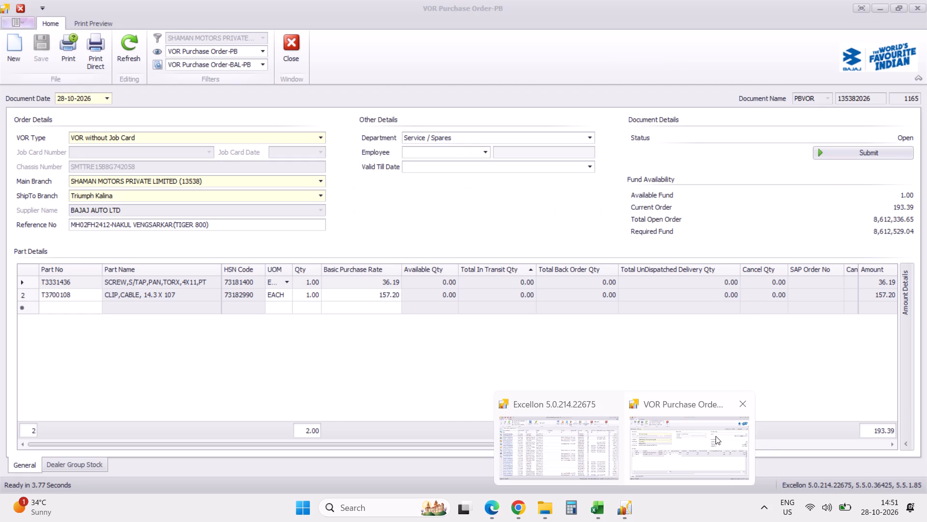
left_click(916, 15)
left_click(917, 11)
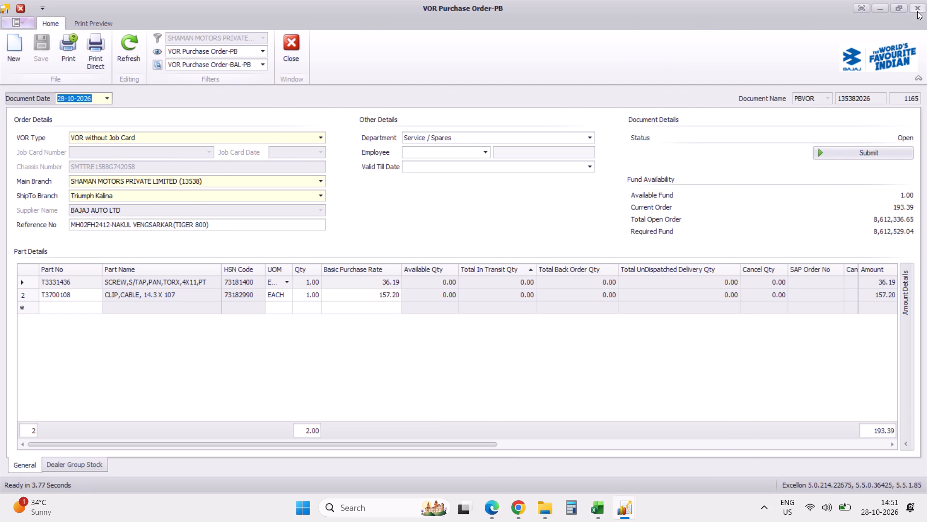
left_click(629, 510)
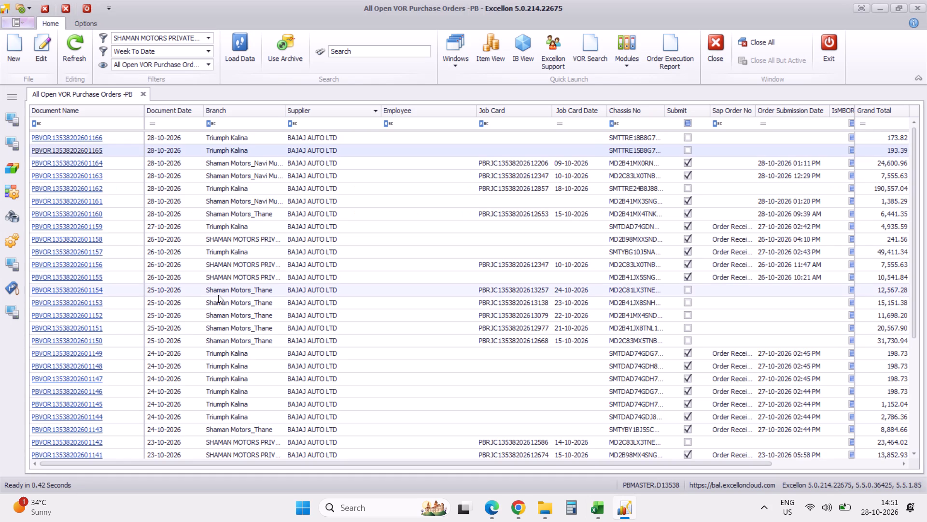
left_click(98, 175)
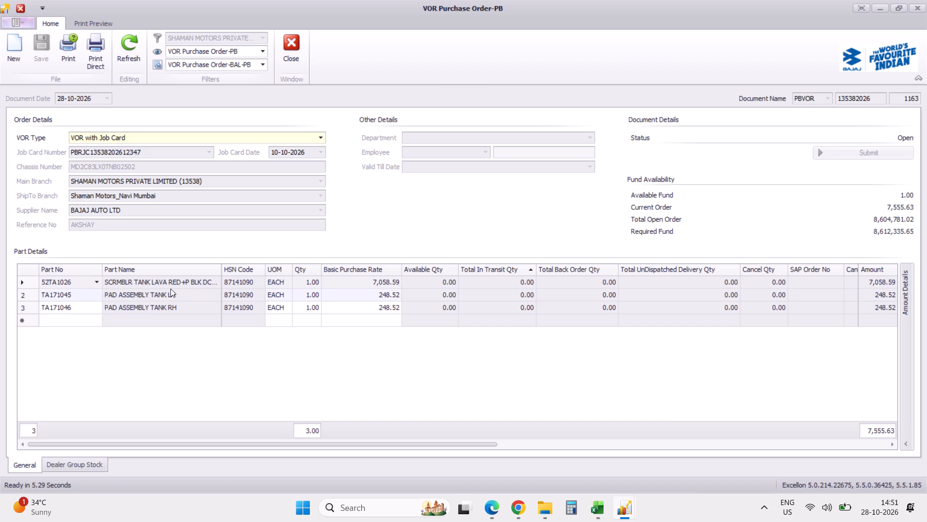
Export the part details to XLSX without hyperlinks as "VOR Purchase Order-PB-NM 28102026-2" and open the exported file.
right_click(170, 289)
left_click(224, 356)
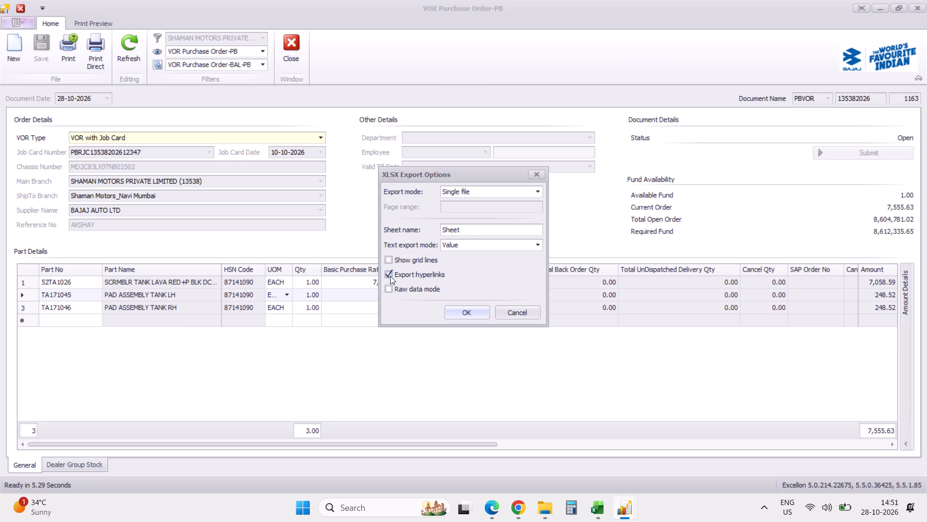
left_click(390, 276)
left_click(470, 316)
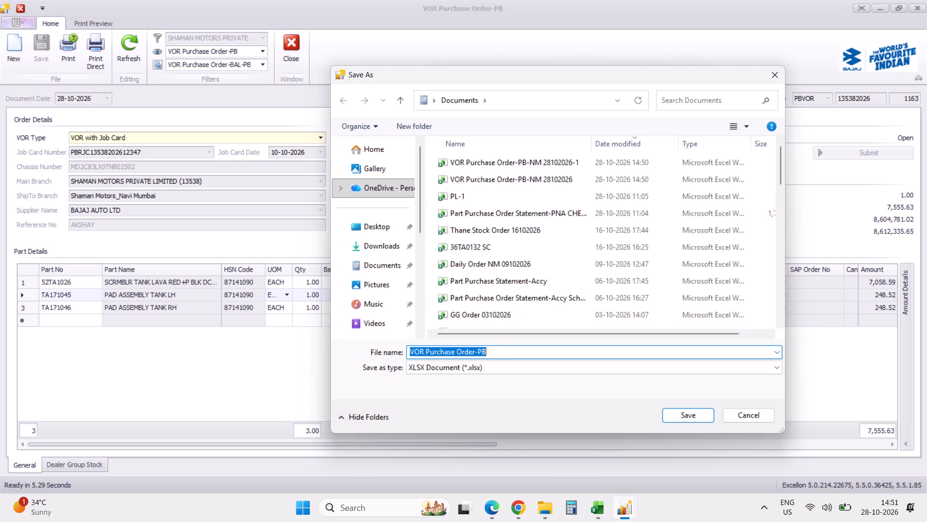
left_click(549, 160)
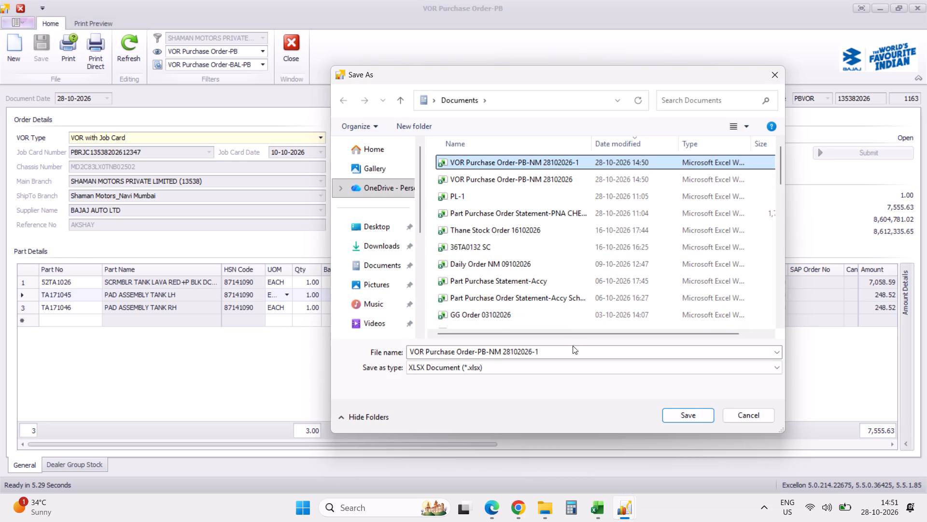
left_click(573, 352)
left_click(573, 352)
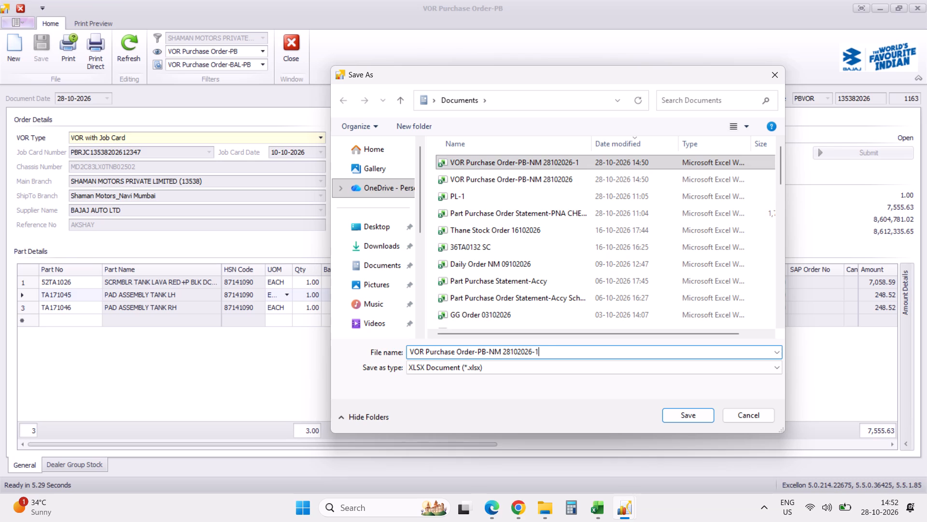
key("BackSpace")
key("2")
key("Return")
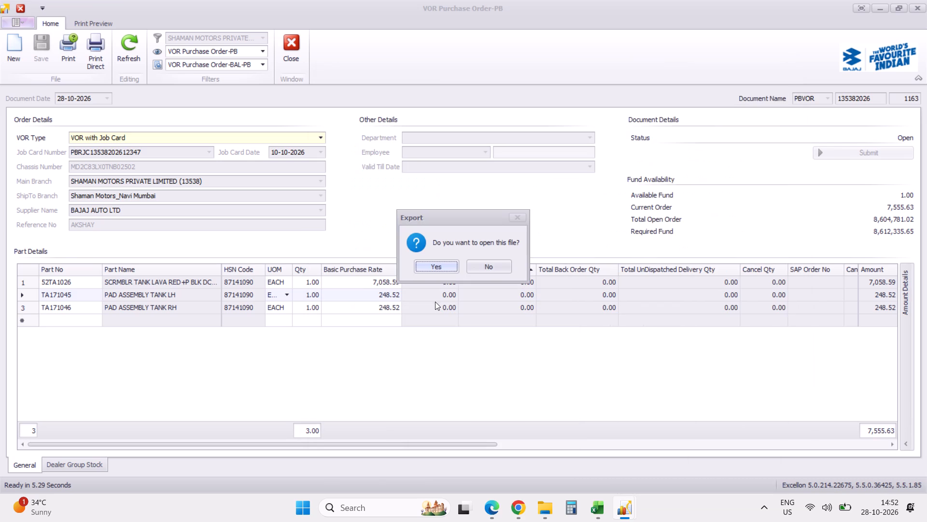
left_click(435, 267)
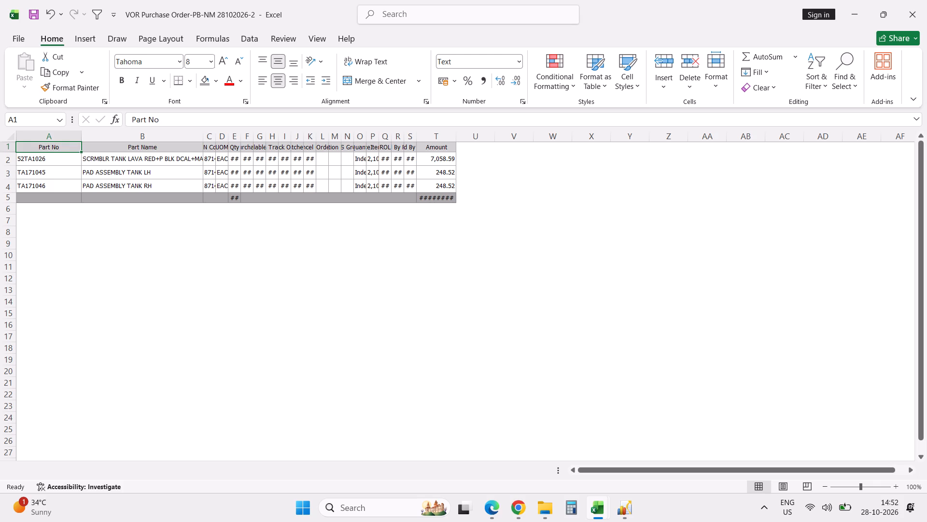
Copy the three part rows, columns A to T, into the "VOR Purchase Order-PB-NM 28102026" workbook starting at cell A8.
left_click(54, 160)
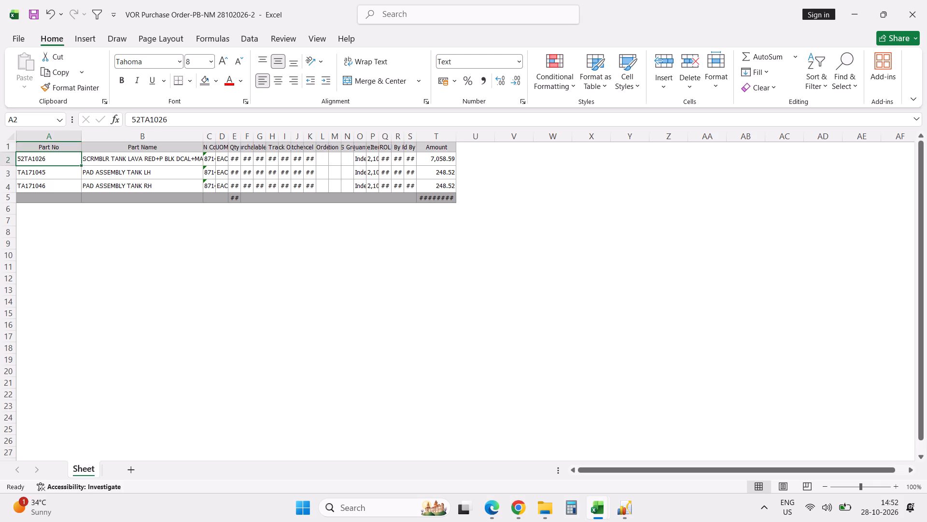
key("ctrl+shift+Down")
key("shift+Right")
key("shift+Right")
key("shift+Right")
key("shift+Right")
key("shift+Right")
key("shift+Right")
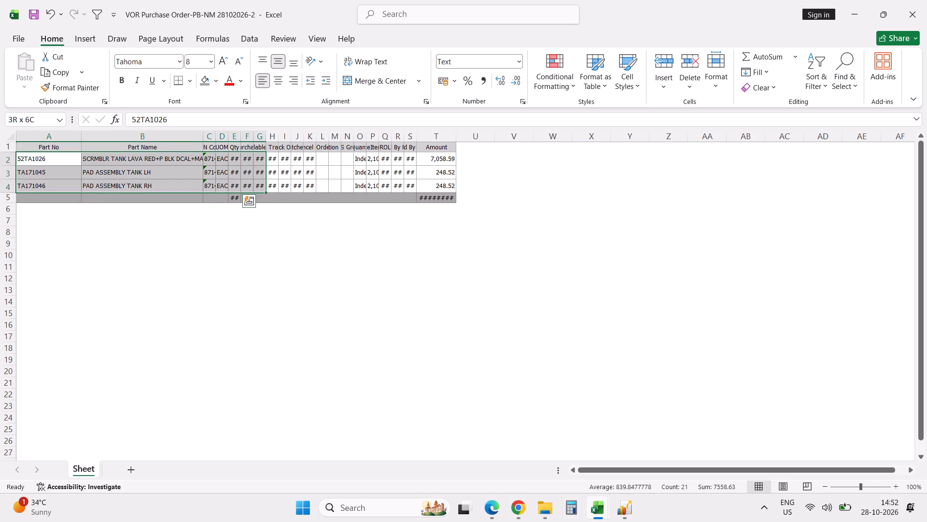
key("shift+Right")
key("shift+Right")
key("shift+Right")
key("shift+Right")
key("shift+Right")
key("shift+Right")
key("shift+Right")
key("shift+Right")
key("shift+Right")
key("shift+Right")
key("shift+Right")
key("shift+Right")
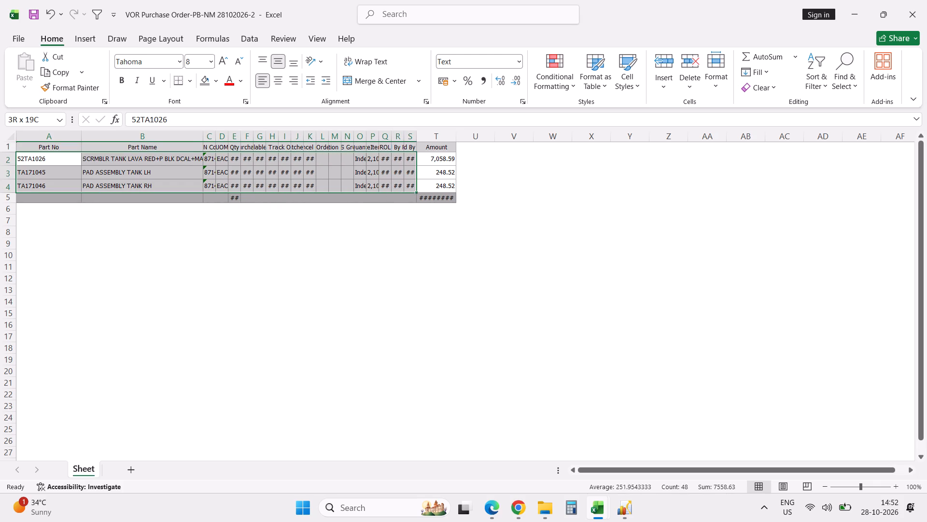
key("shift+Right")
key("ctrl+c")
key("alt+Tab")
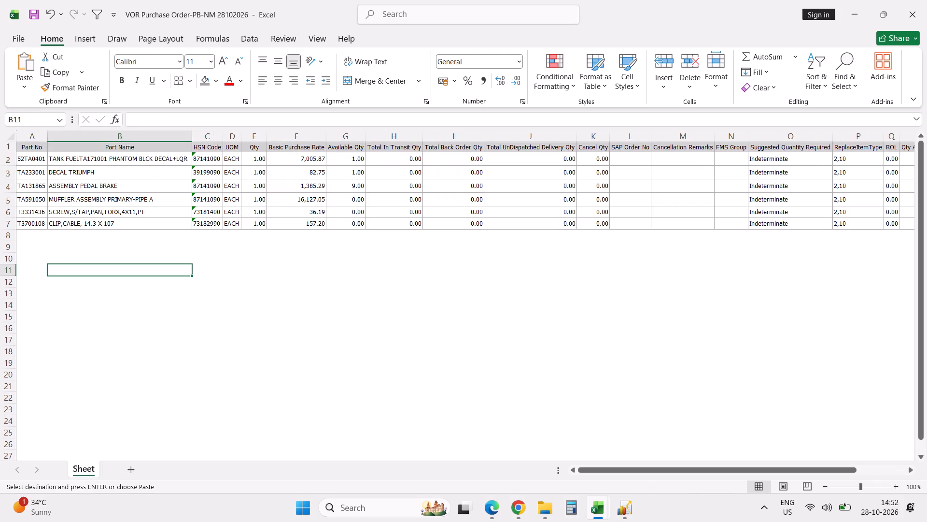
left_click(34, 233)
key("ctrl+v")
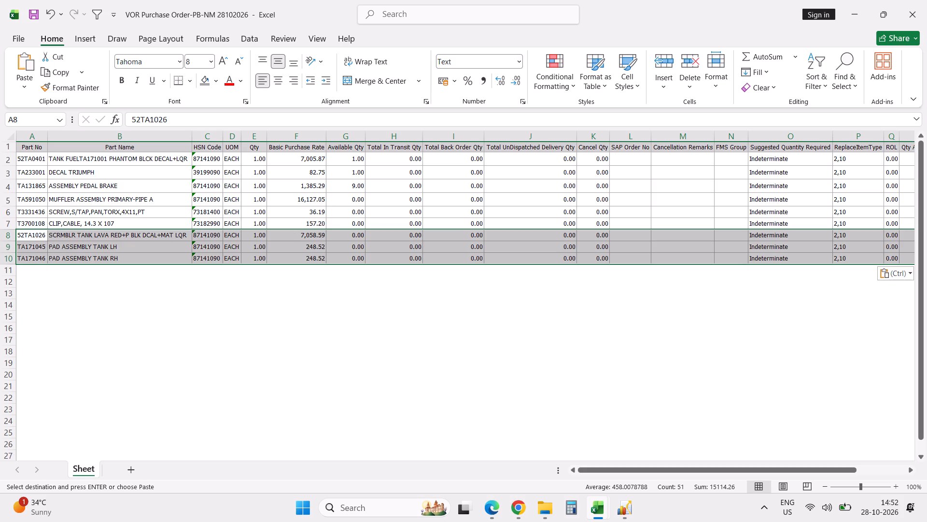
left_click(623, 507)
left_click(740, 408)
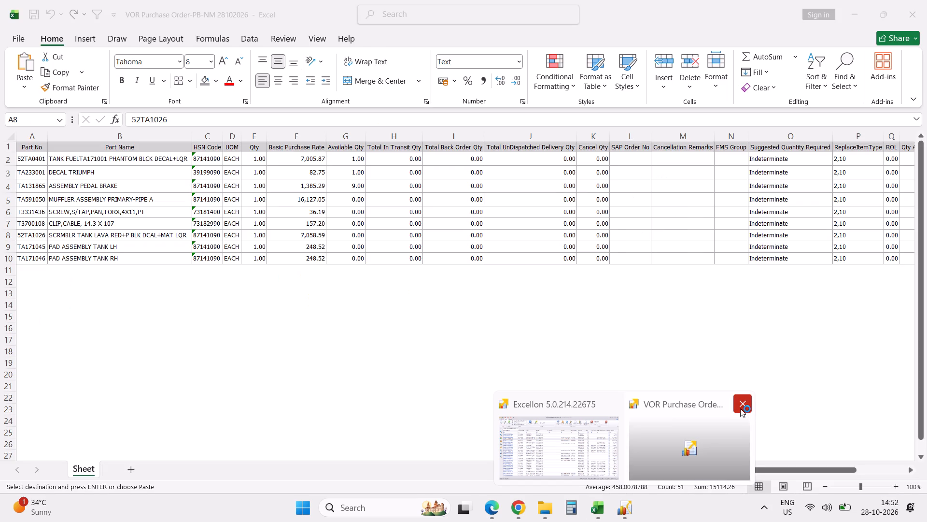
left_click(635, 427)
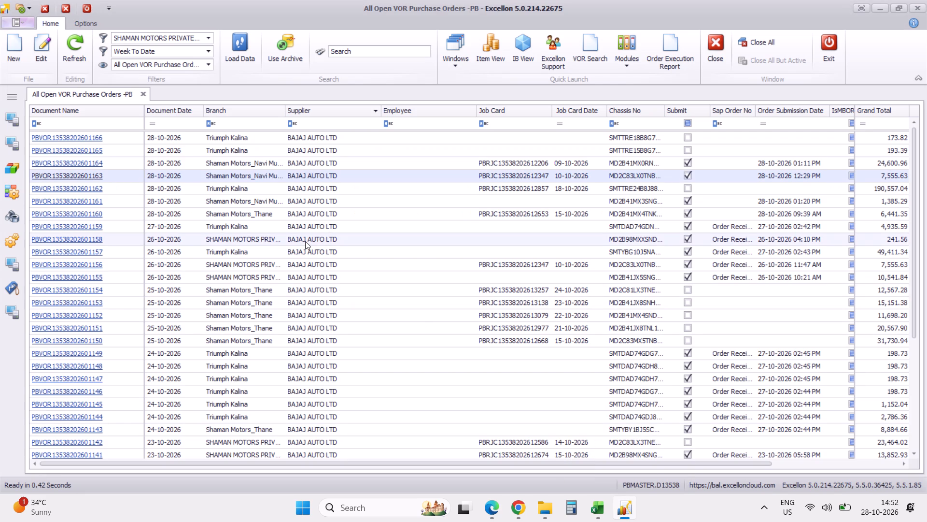
left_click(92, 134)
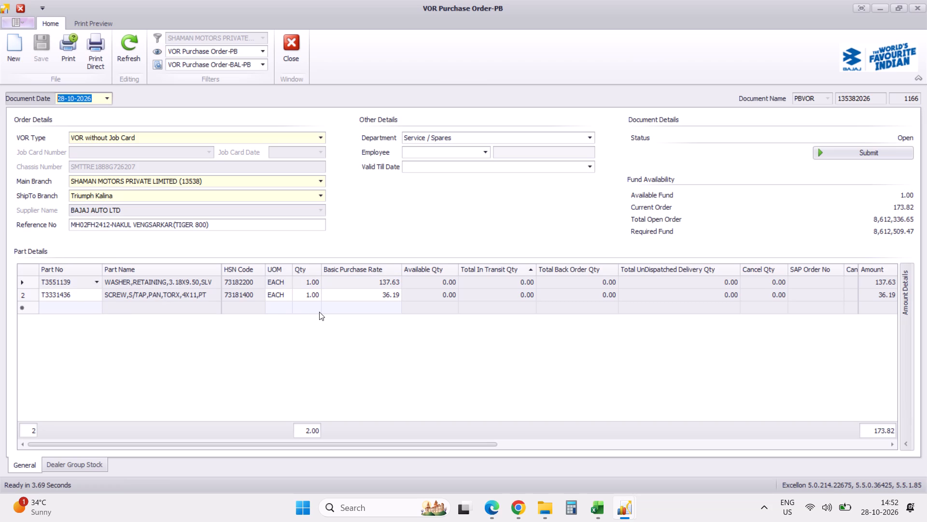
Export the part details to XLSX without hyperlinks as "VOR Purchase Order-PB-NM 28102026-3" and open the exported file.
right_click(249, 268)
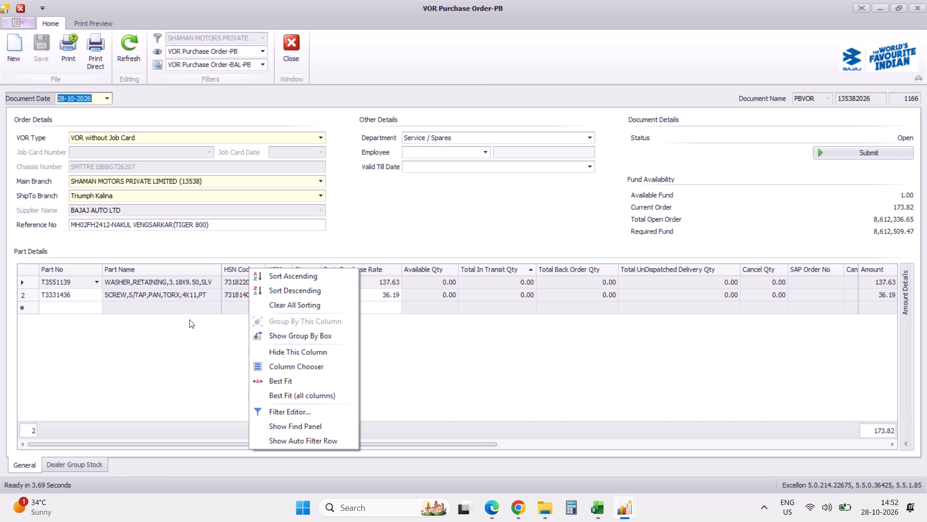
right_click(182, 294)
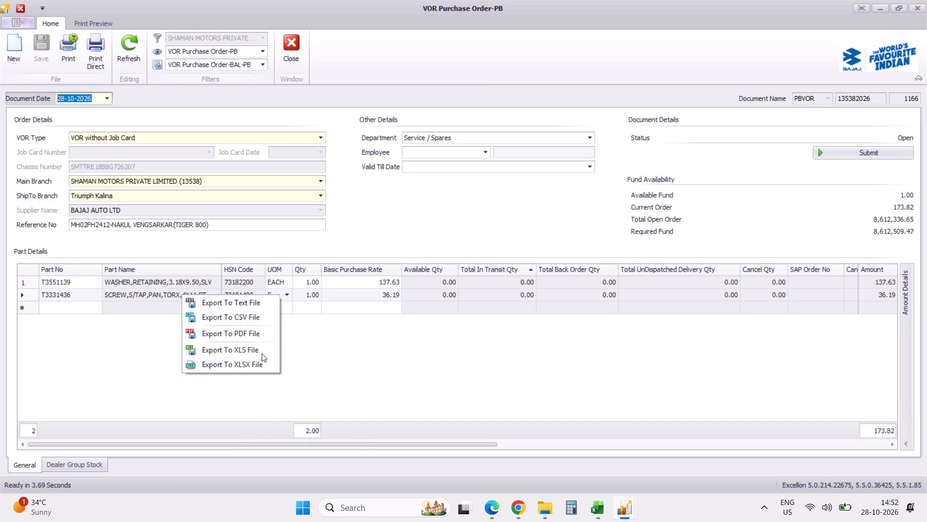
left_click(259, 362)
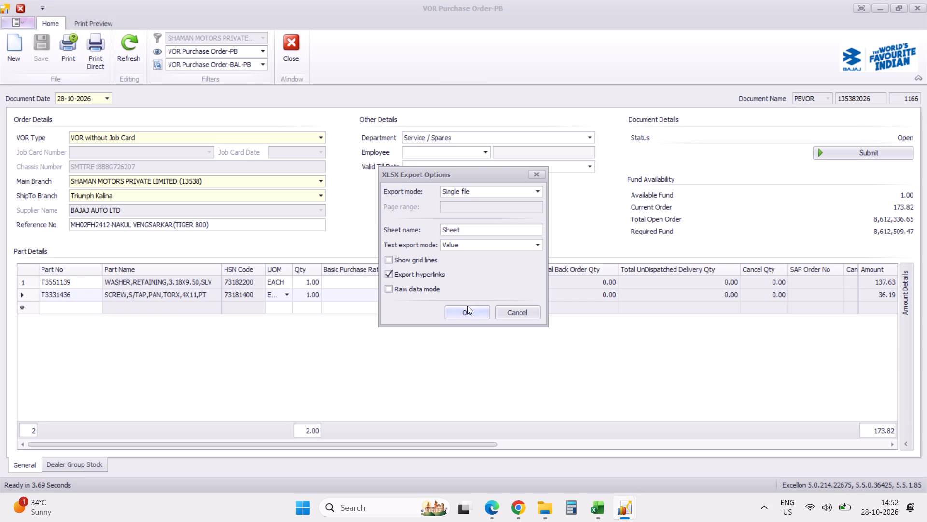
left_click(404, 273)
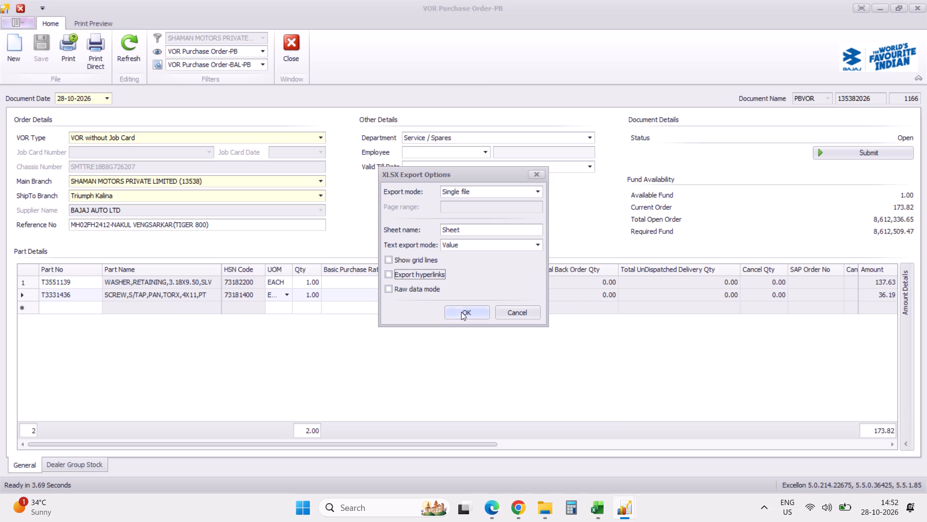
left_click(461, 312)
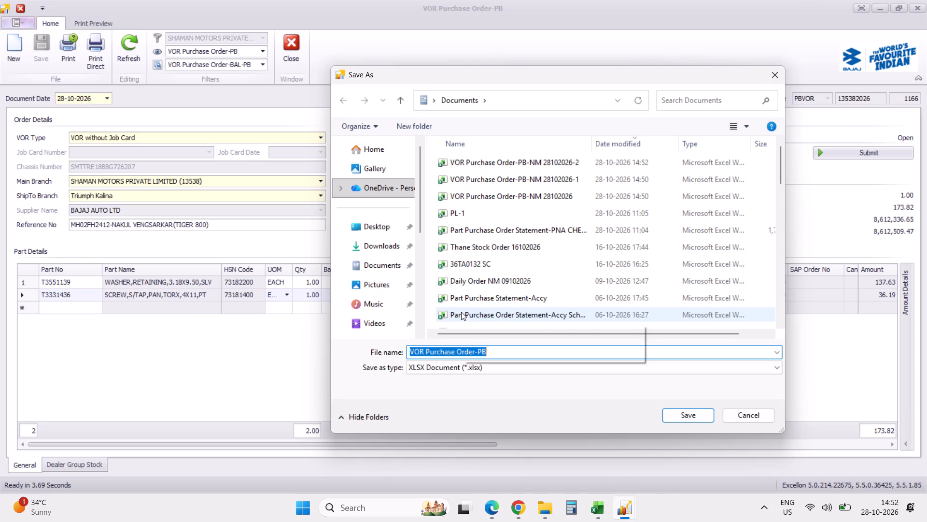
left_click(551, 164)
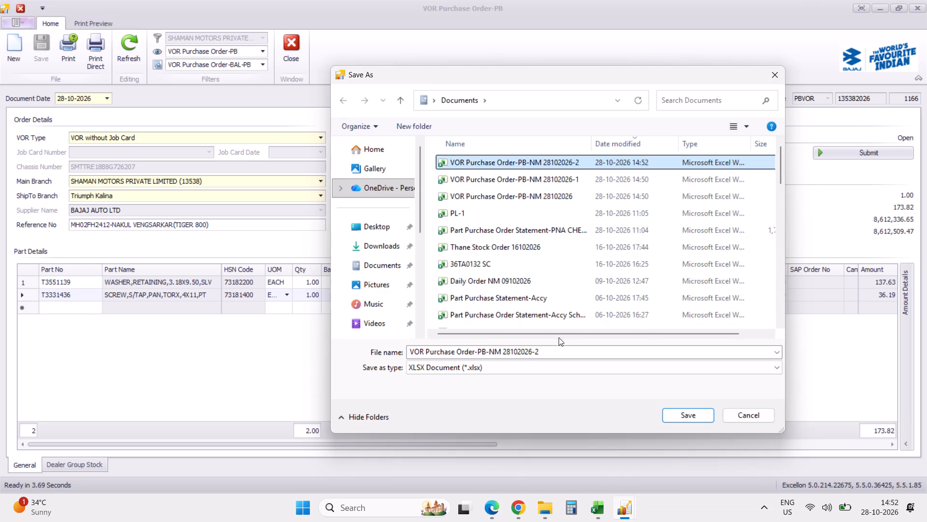
left_click(558, 348)
left_click(558, 348)
key("3")
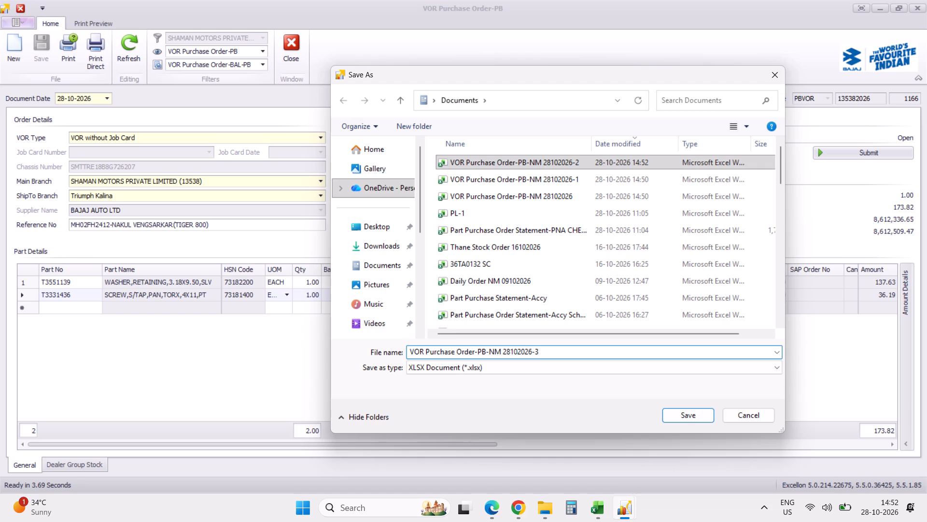
key("Return")
left_click(438, 265)
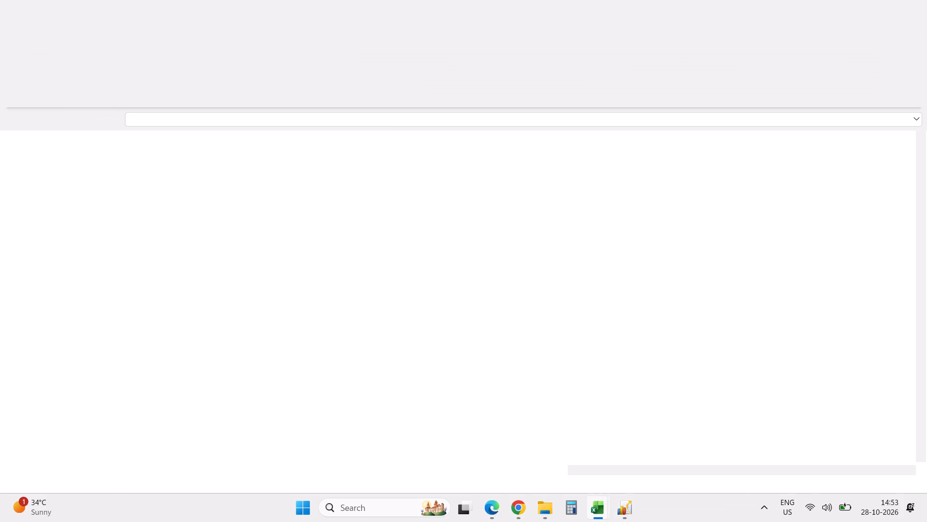
Copy both part rows, columns A to T, into the "VOR Purchase Order-PB-NM 28102026" workbook starting at cell A11.
left_click(68, 161)
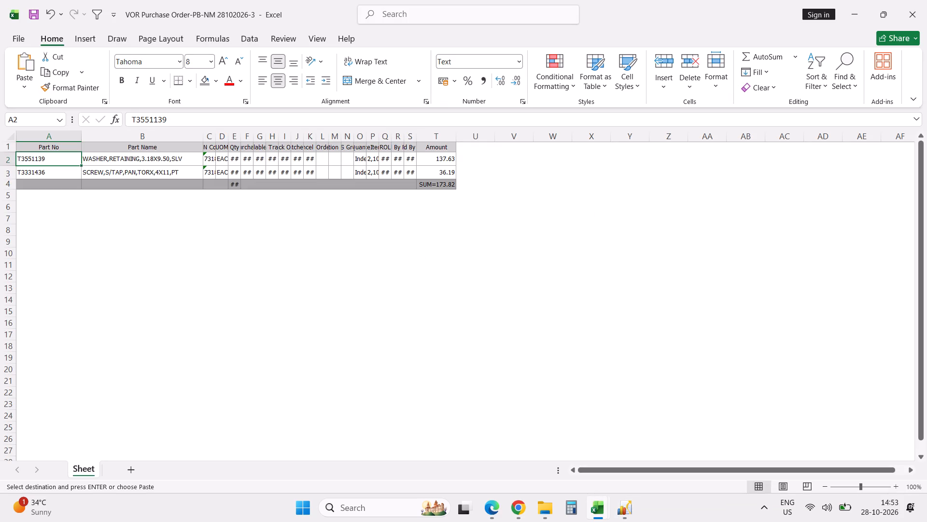
key("shift+Down")
key("ctrl+shift+Right")
key("shift+Right")
key("shift+Right")
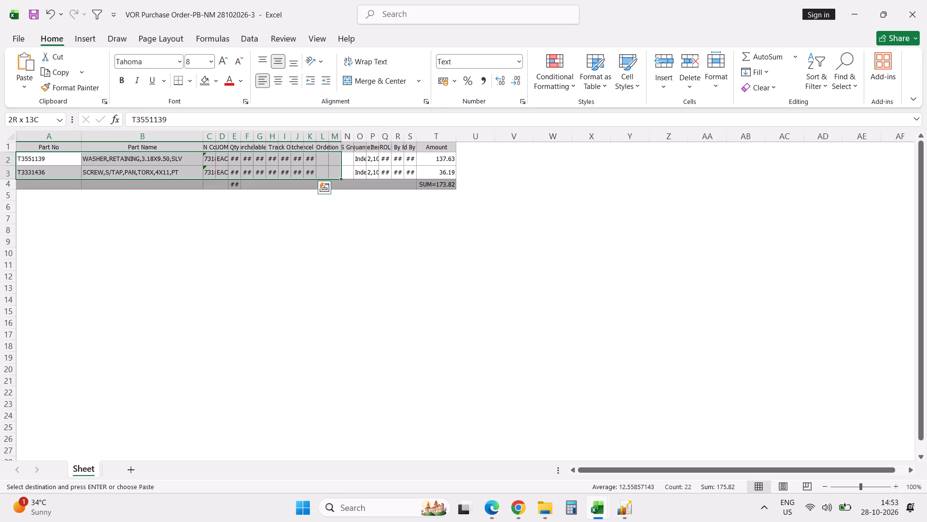
key("shift+Right")
key("shift+Right")
key("shift+Right")
key("shift+Right")
key("shift+Right")
key("shift+Right")
key("shift+Right")
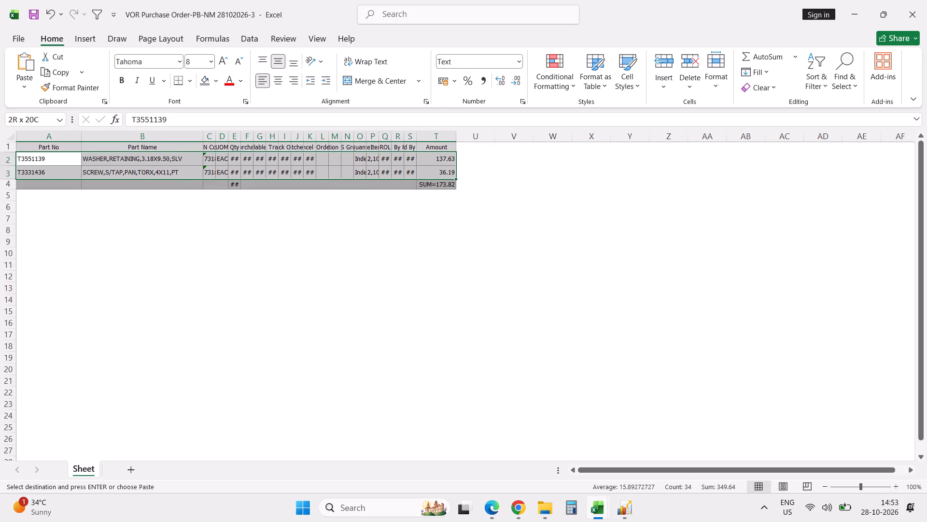
key("ctrl+c")
key("alt+Tab")
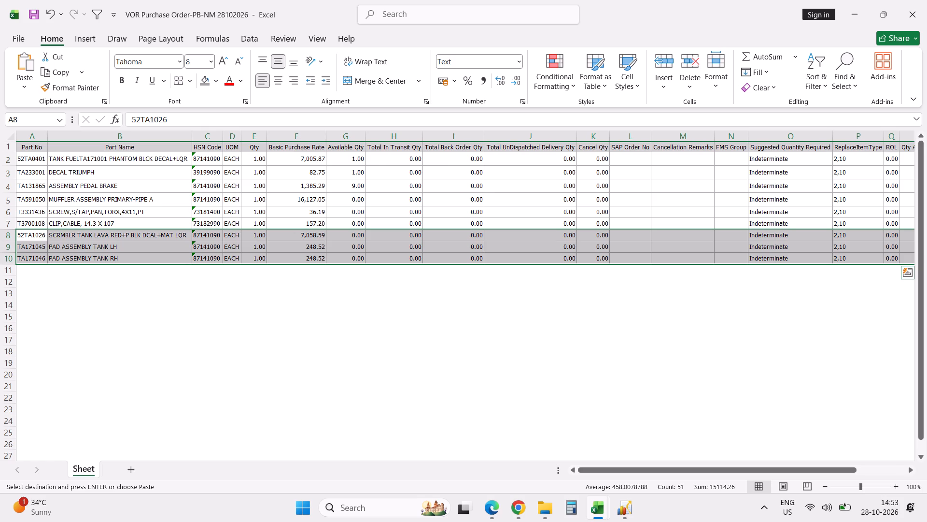
left_click(33, 268)
key("ctrl+v")
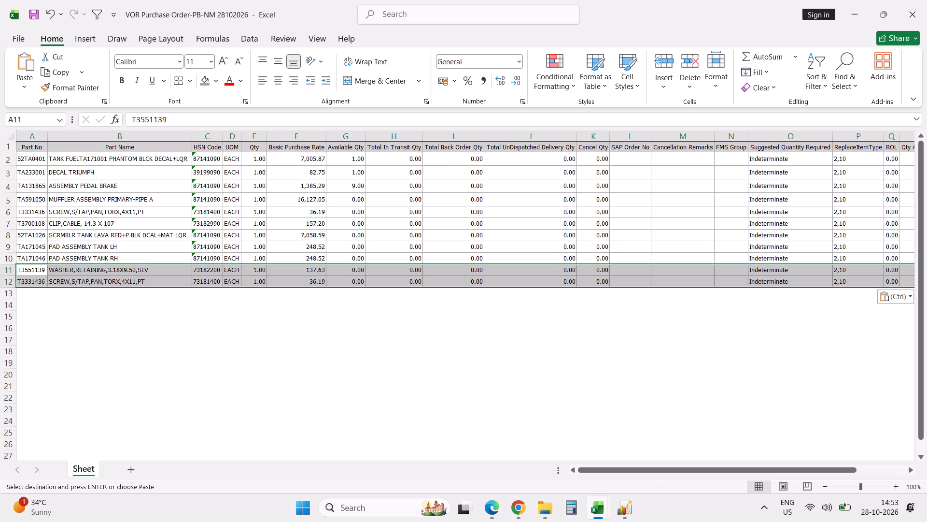
left_click(630, 506)
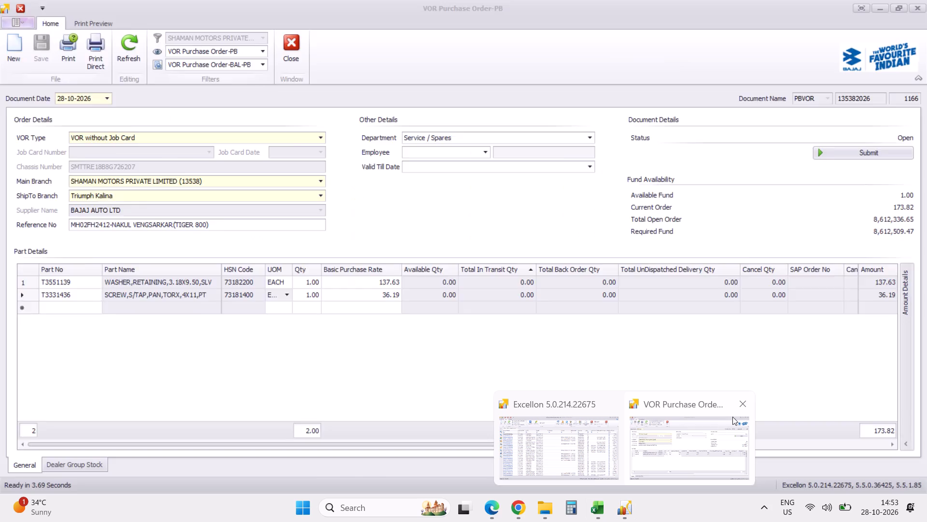
left_click(743, 410)
left_click(630, 447)
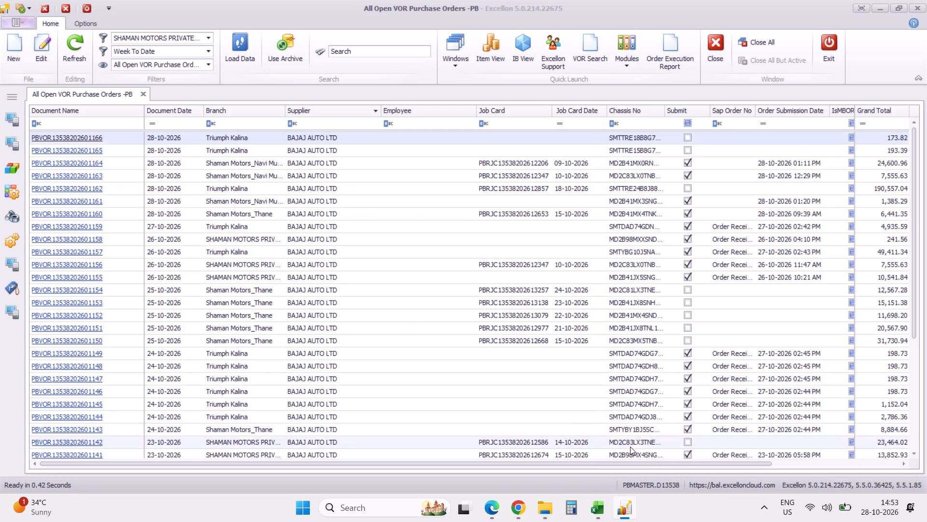
left_click(95, 150)
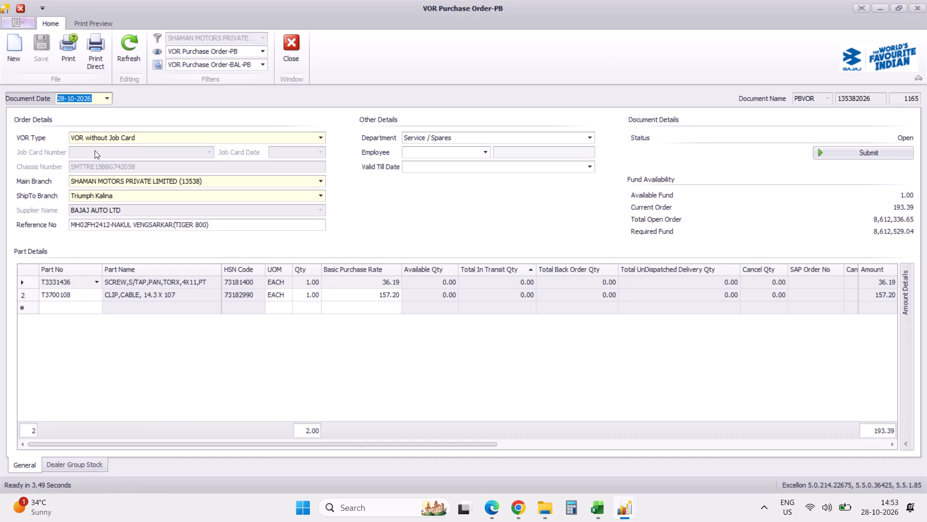
left_click(294, 48)
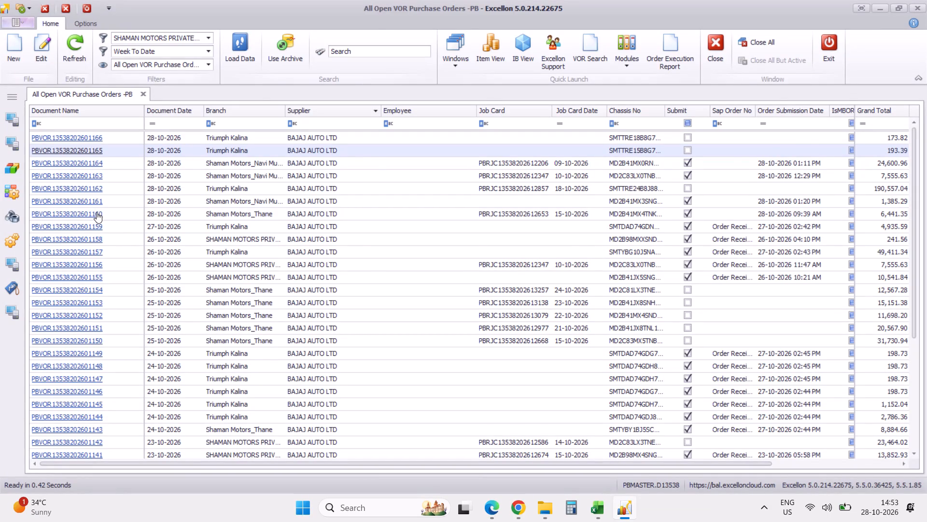
Switch to the "VOR Purchase Order-PB-NM 28102026" Excel workbook and insert an empty column before the Part No column.
key("alt+Tab")
left_click(38, 167)
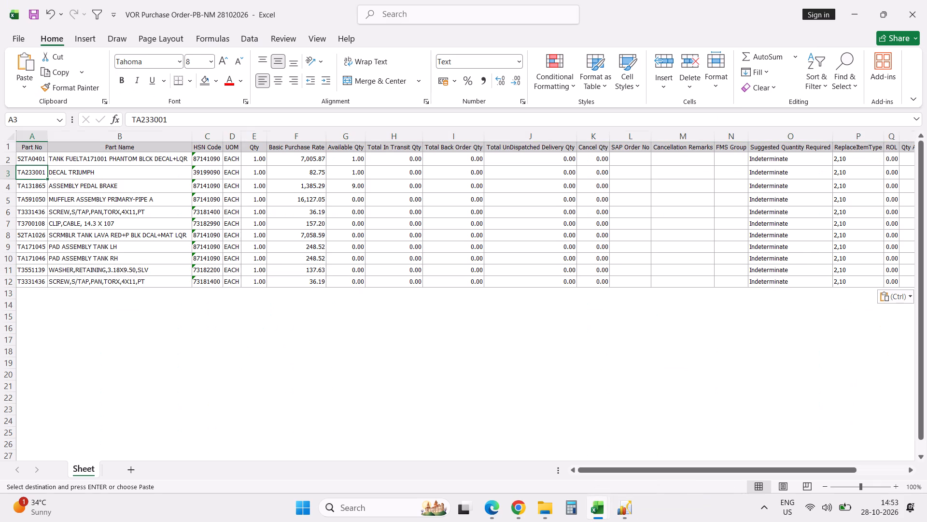
left_click(38, 135)
key("ctrl+plus")
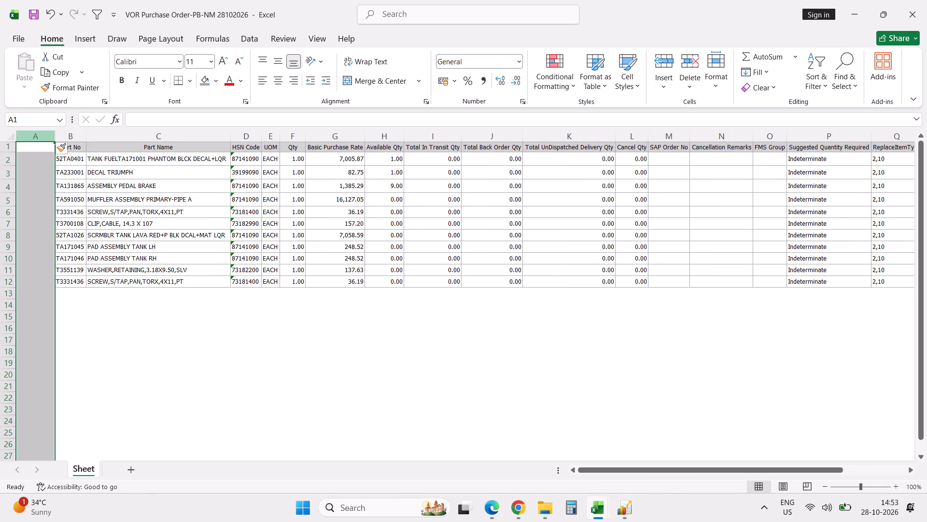
Enter the branch name "Kalina" in cells A11 and A12 of the new column.
left_click(44, 270)
type("kl")
key("Return")
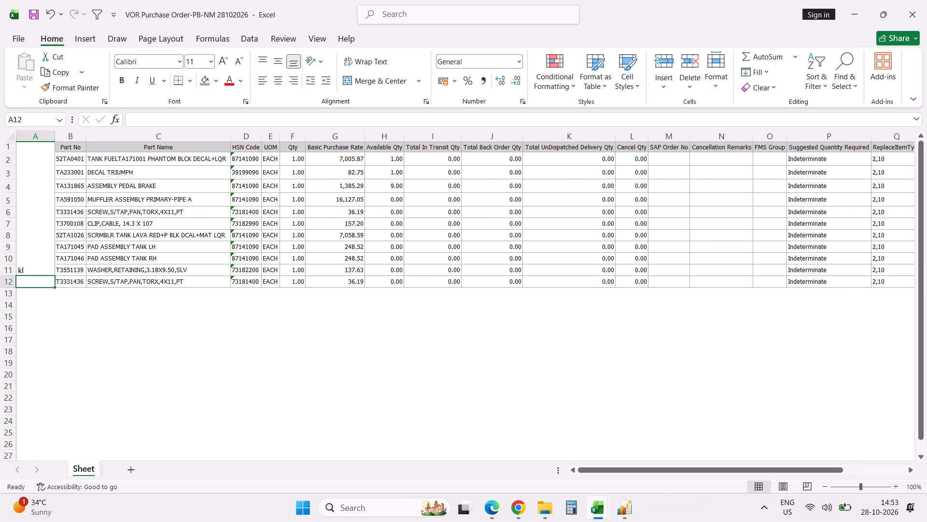
key("Up")
type("Kalina")
key("Return")
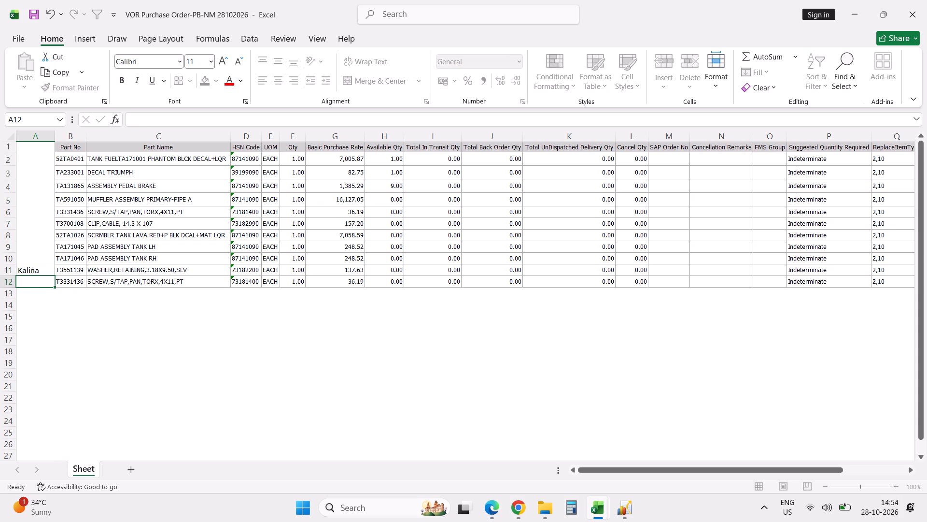
key("k")
key("Return")
Copy the two Kalina entries from A11:A12 into cells A6:A7.
key("Up")
key("Up")
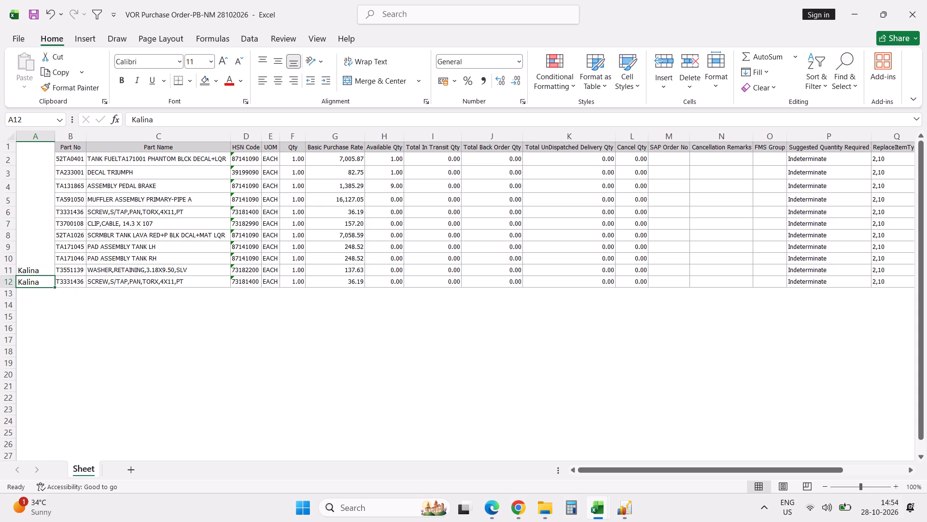
key("shift+Down")
key("ctrl+c")
key("Up")
key("Up")
key("Up")
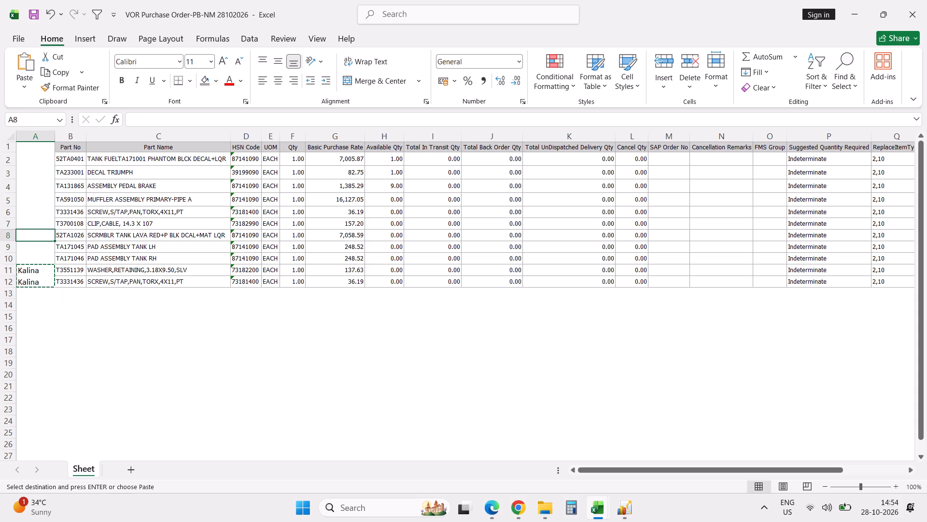
key("Up")
key("Up")
key("Return")
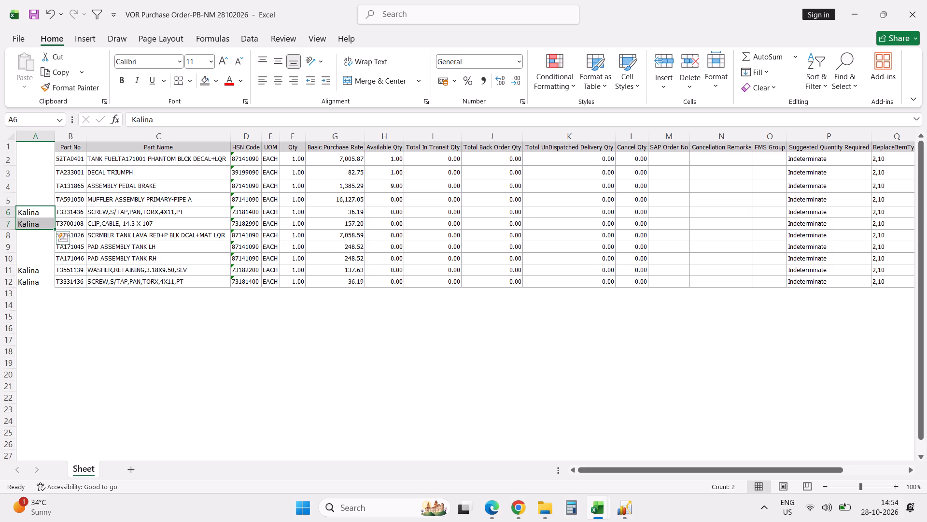
Enter "Navi Mumbai" in cell A2 and fill it down to cell A5.
left_click(45, 153)
type("Navi Mumbai")
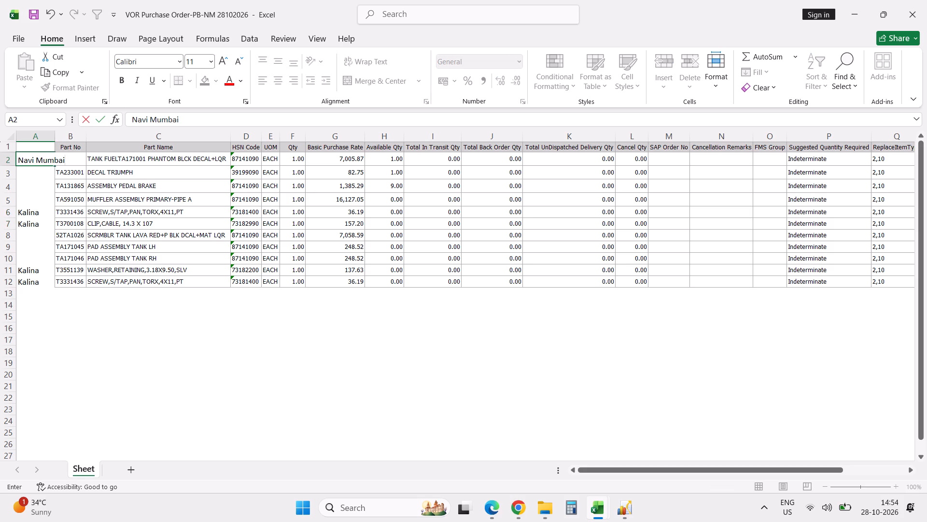
key("Return")
key("Up")
key("shift+Down")
key("shift+Down")
key("shift+Down")
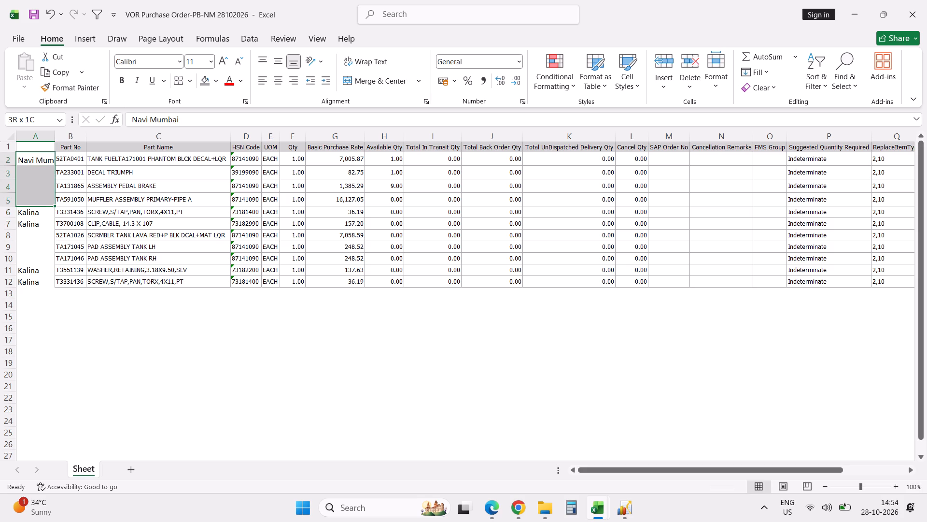
key("ctrl+d")
Copy the Navi Mumbai entry from A5 into cells A8:A10.
key("Down")
key("Down")
key("Down")
key("ctrl+c")
key("Down")
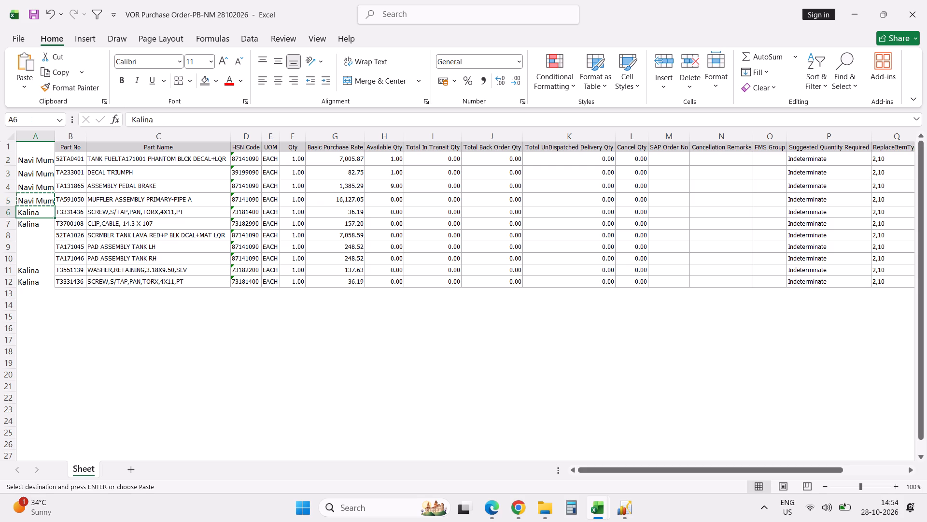
key("Down")
key("Down")
key("shift+Down")
key("shift+Down")
key("Return")
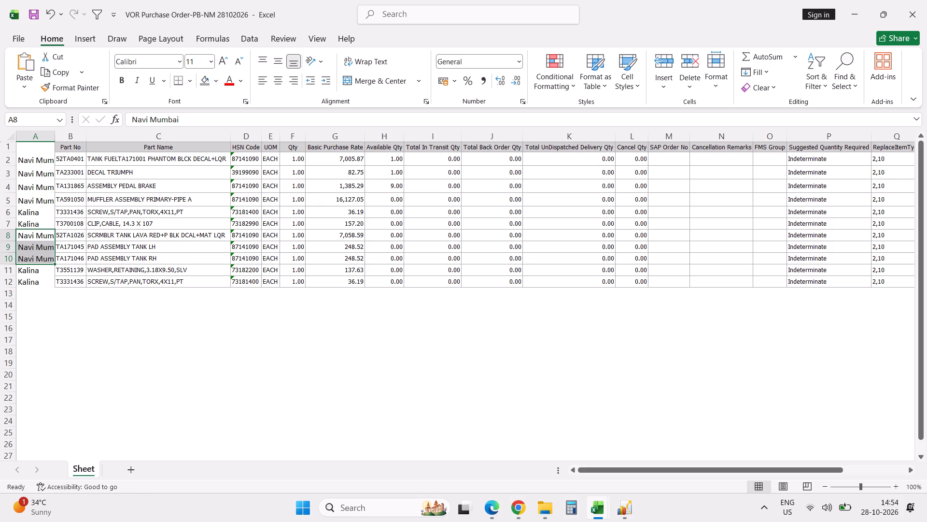
left_click(37, 291)
key("alt+Tab")
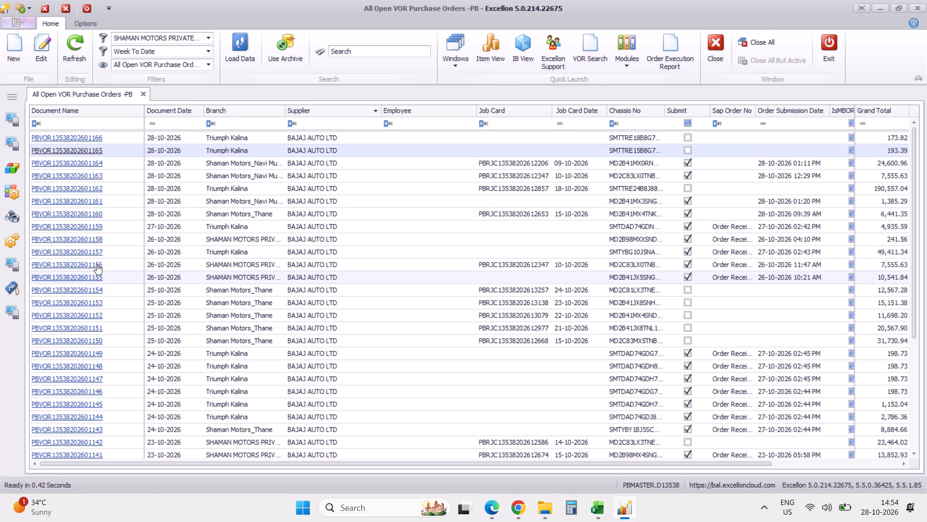
left_click(93, 189)
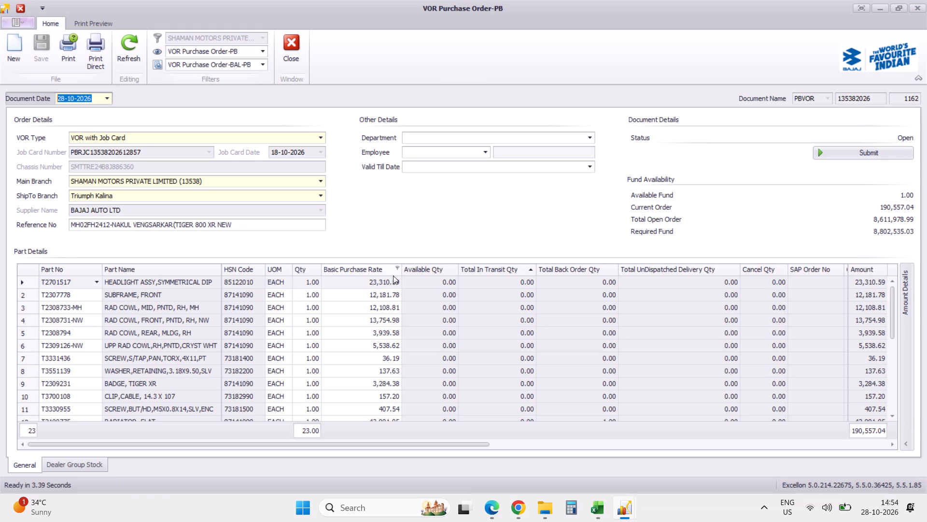
scroll(444, 291, "down", 20)
scroll(444, 291, "down", 20)
scroll(444, 291, "down", 8)
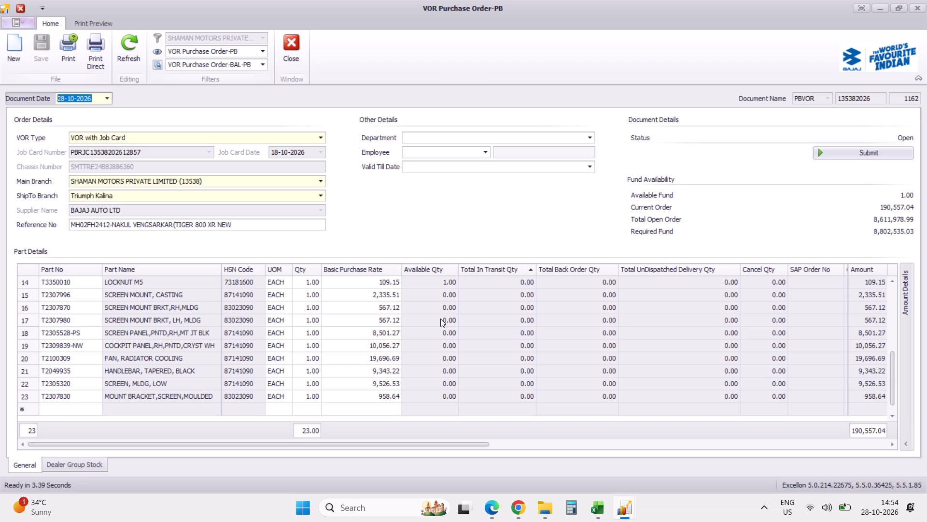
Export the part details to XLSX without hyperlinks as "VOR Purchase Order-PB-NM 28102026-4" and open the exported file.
right_click(267, 347)
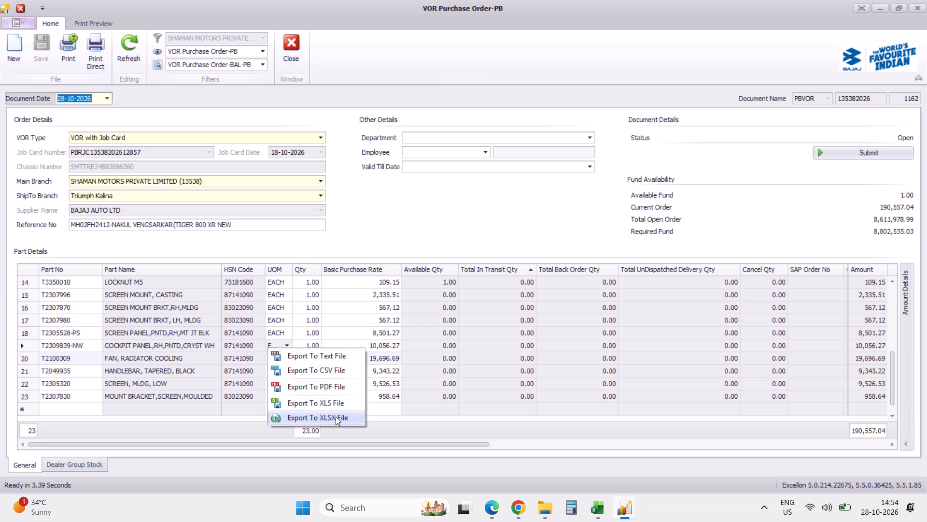
left_click(336, 417)
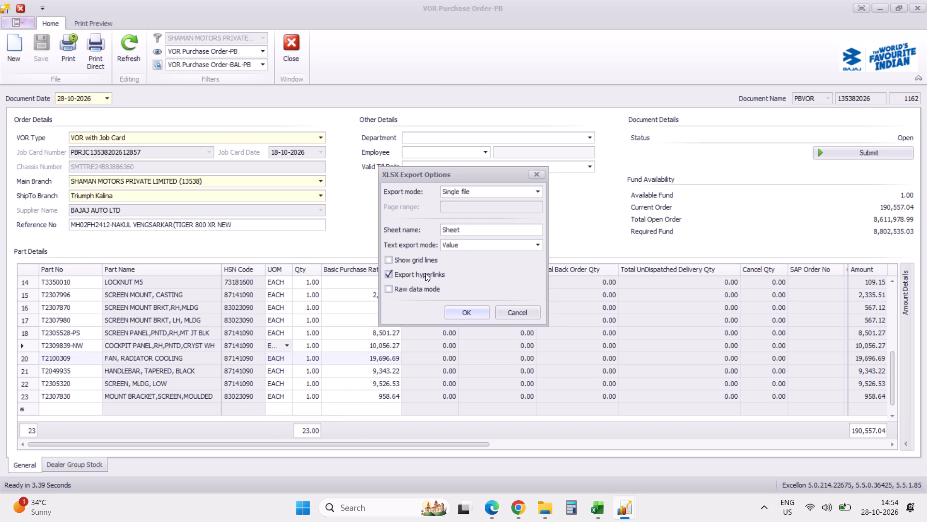
left_click(425, 273)
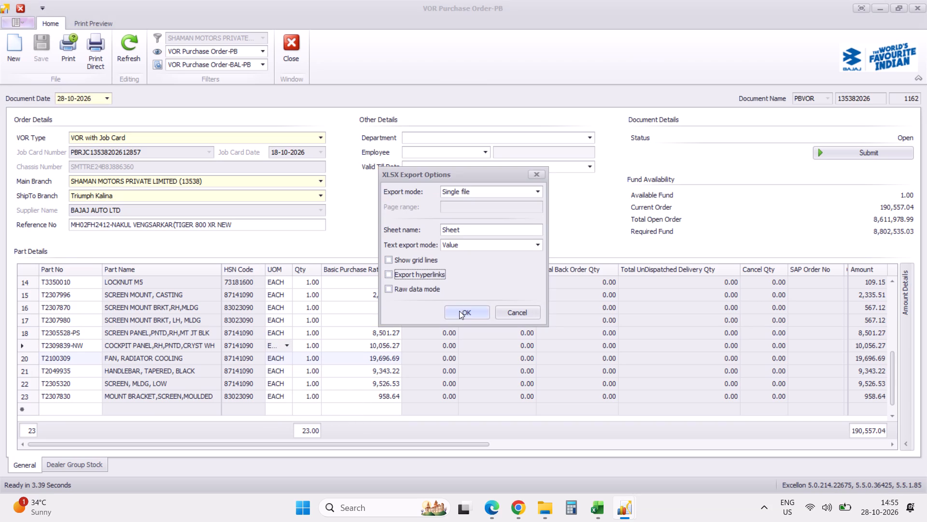
left_click(459, 311)
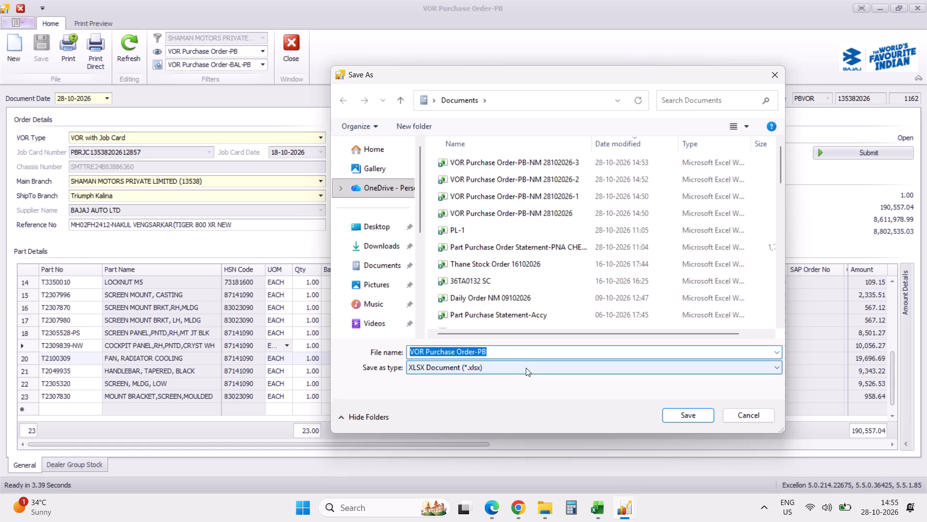
left_click(526, 355)
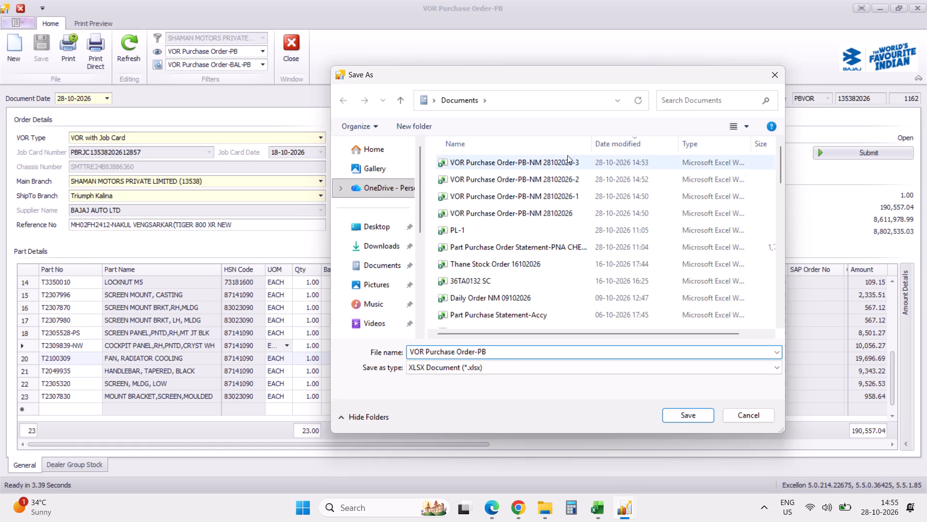
left_click(564, 162)
left_click(573, 352)
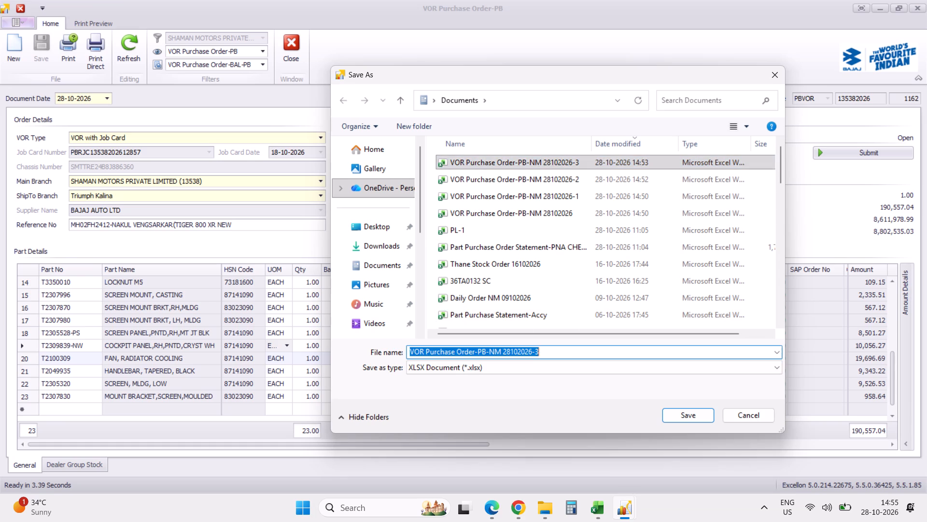
left_click(573, 352)
key("BackSpace")
key("4")
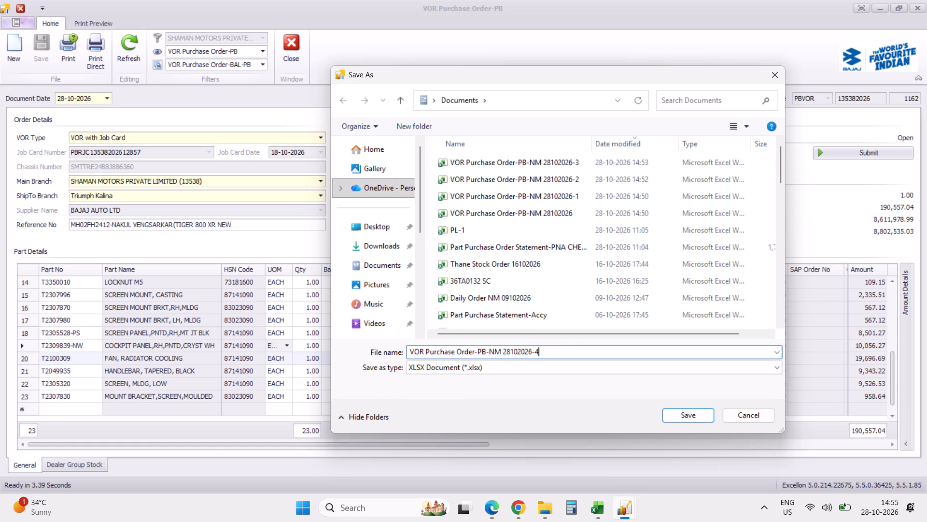
key("Return")
left_click(438, 267)
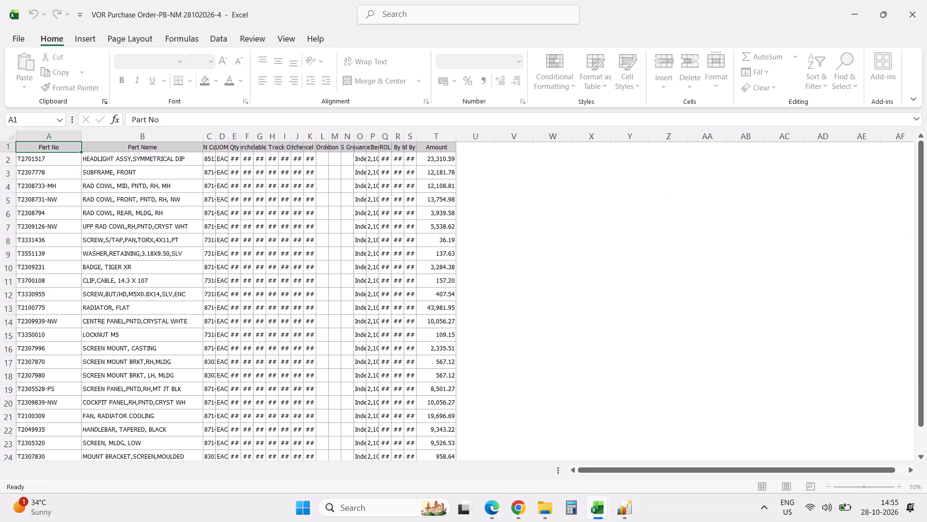
Copy all part rows 2 to 24, columns A to T, into the "VOR Purchase Order-PB-NM 28102026" workbook starting at cell B13.
key("Down")
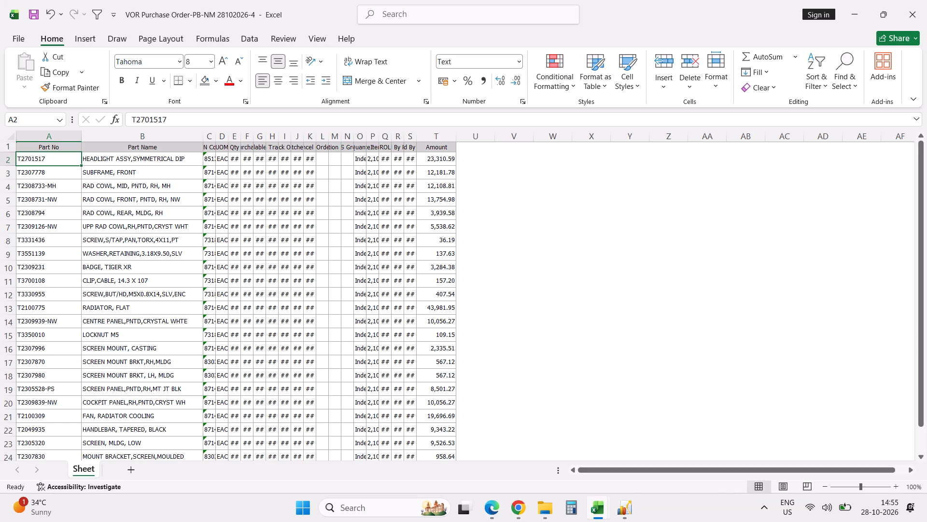
key("ctrl+shift+Right")
key("shift+Right")
key("shift+Right")
key("shift+Right")
key("shift+Right")
key("shift+Right")
key("shift+Right")
key("shift+Right")
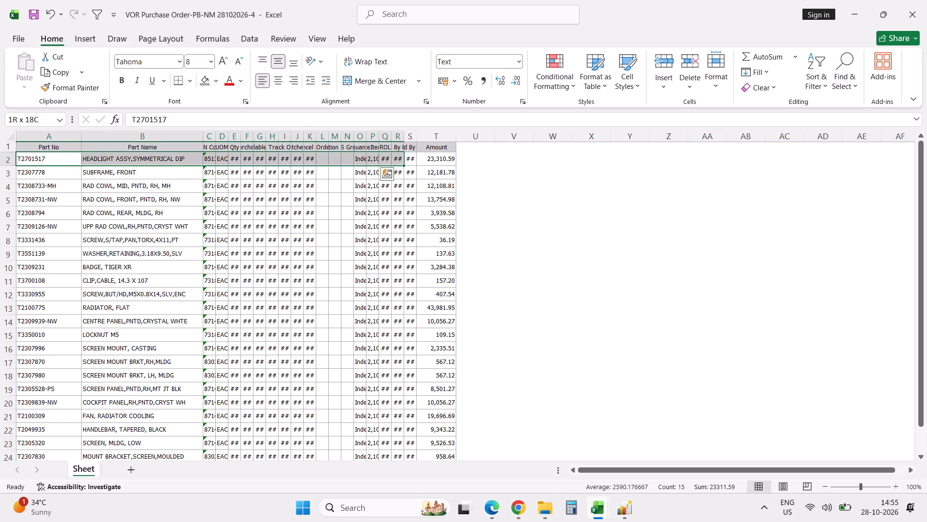
key("shift+Right")
key("shift+Right")
key("ctrl+shift+Down")
key("ctrl+c")
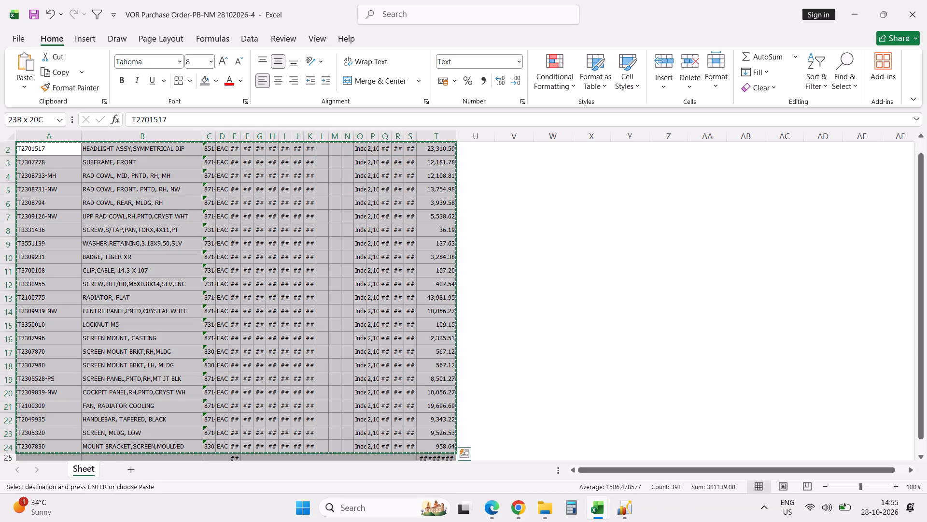
key("alt+Tab")
key("Right")
key("Return")
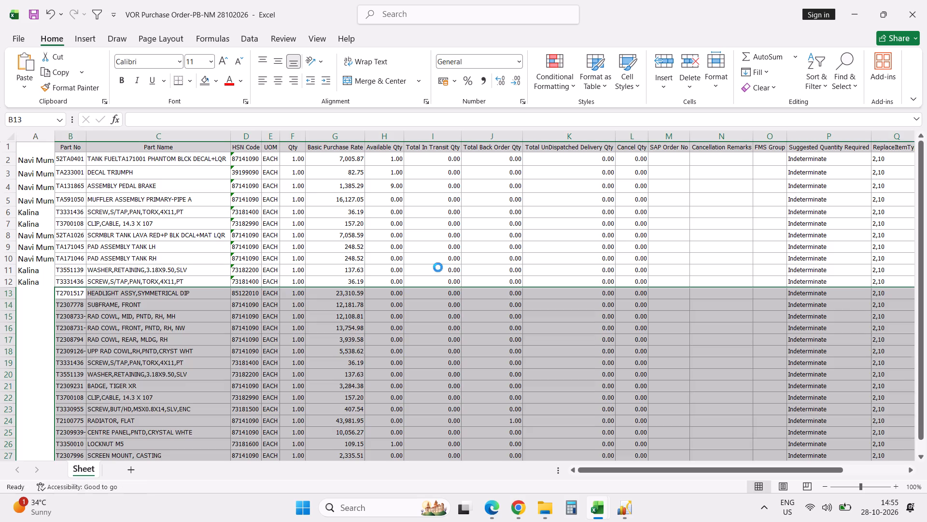
Enter "Kalina" in cell A13 and fill it down to cell A35 beside the newly pasted parts.
left_click(41, 294)
key("k")
key("Return")
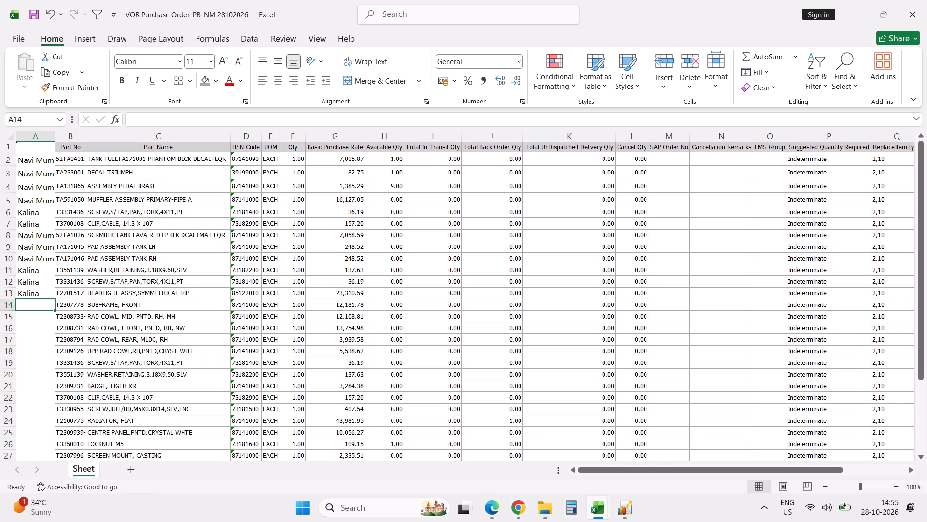
key("Up")
key("shift+Down")
key("shift+Down")
key("shift+Down")
key("shift+Down")
key("shift+Down")
key("shift+Down")
key("shift+Down")
key("shift+Down")
key("shift+Down")
key("shift+Down")
key("shift+Down")
key("shift+Down")
key("shift+Down")
key("shift+Down")
key("shift+Down")
key("shift+Down")
key("shift+Down")
key("shift+Down")
key("shift+Down")
key("shift+Down")
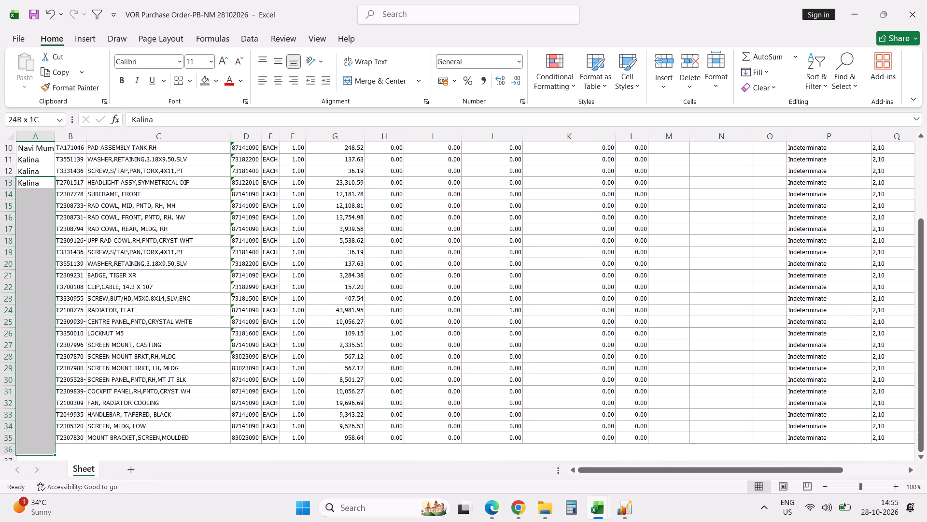
key("shift+Up")
key("shift+Up")
key("shift+Up")
key("shift+Up")
key("shift+Up")
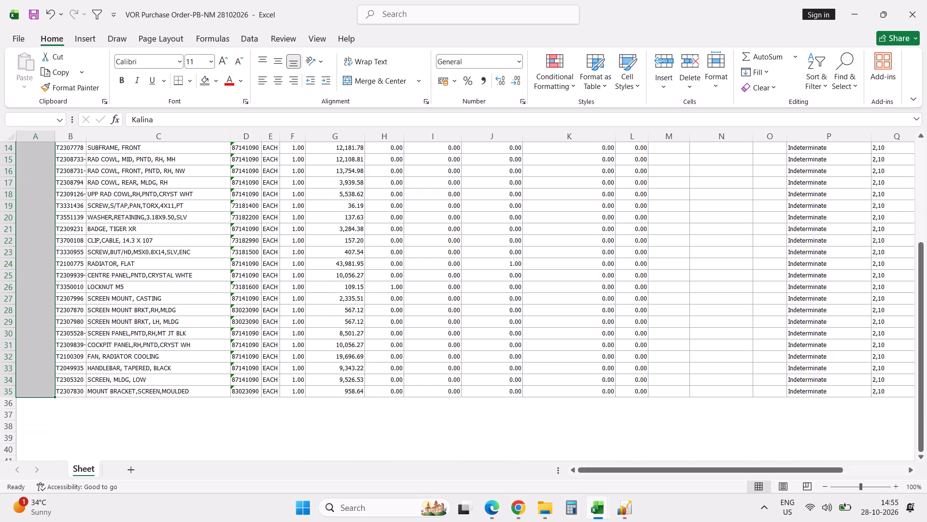
key("ctrl+d")
Switch back to the open VOR purchase order in Excellon.
left_click(628, 507)
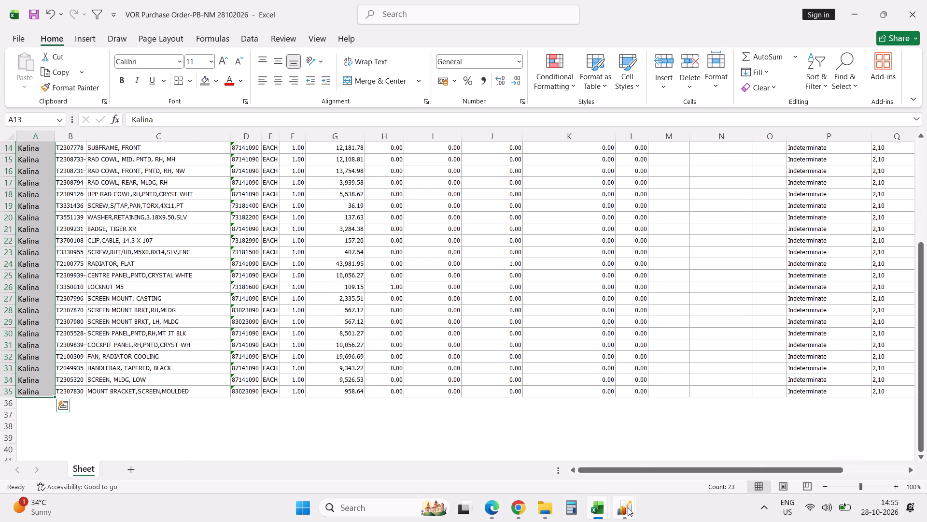
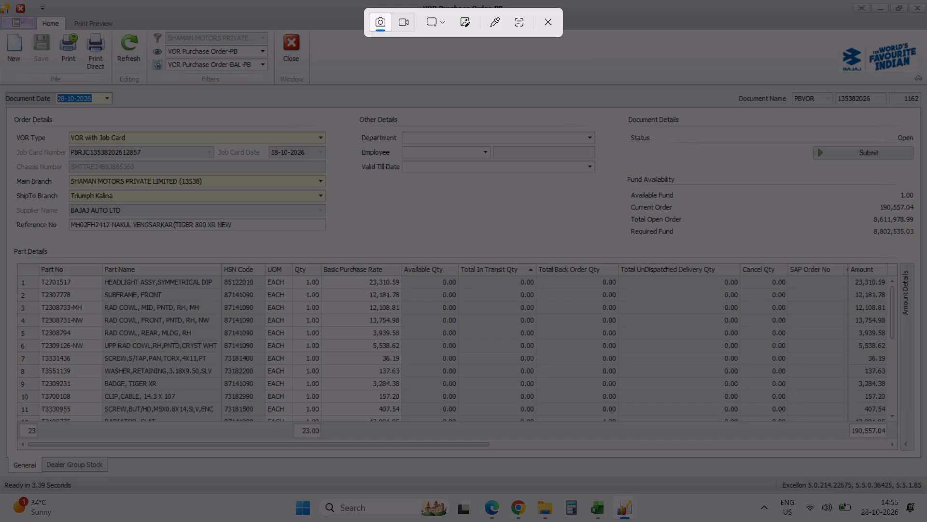
Capture a screen snip of the purchase order's Order Details values from VOR Type down to Supplier Name.
left_click_drag(68, 133, 275, 220)
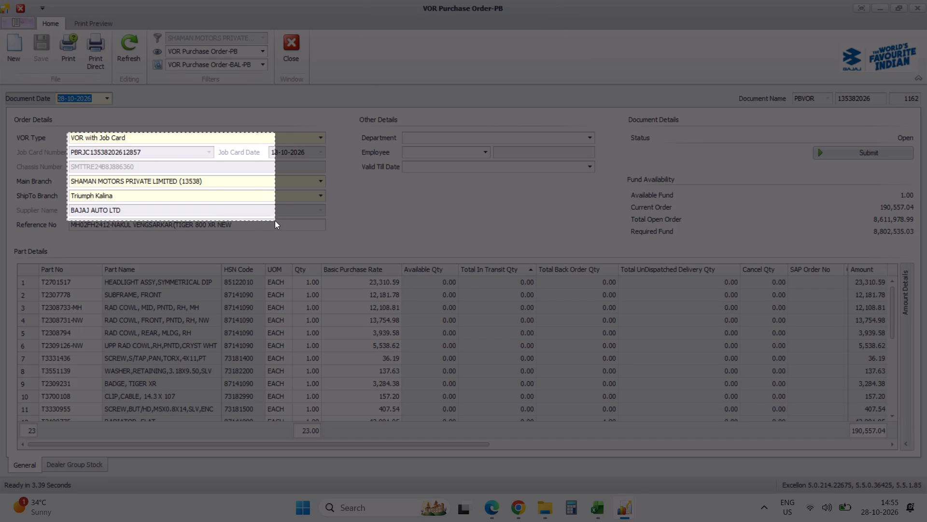
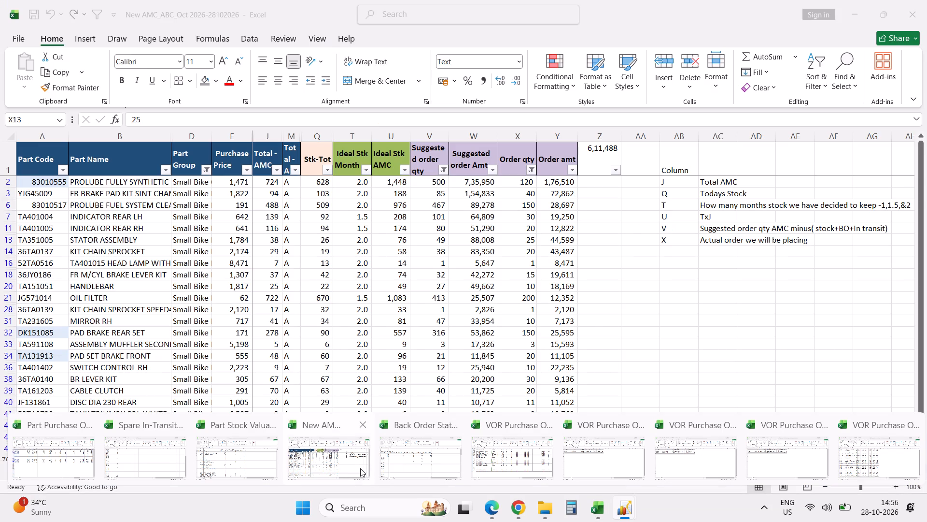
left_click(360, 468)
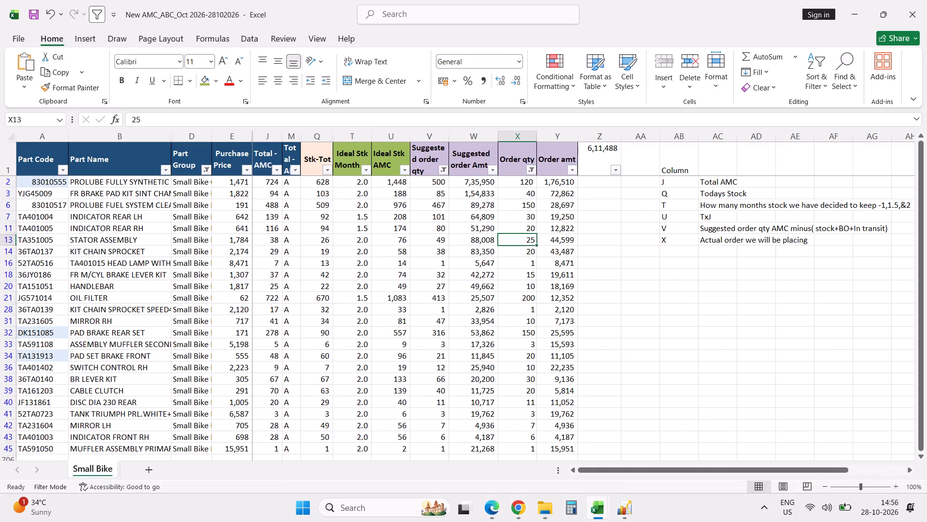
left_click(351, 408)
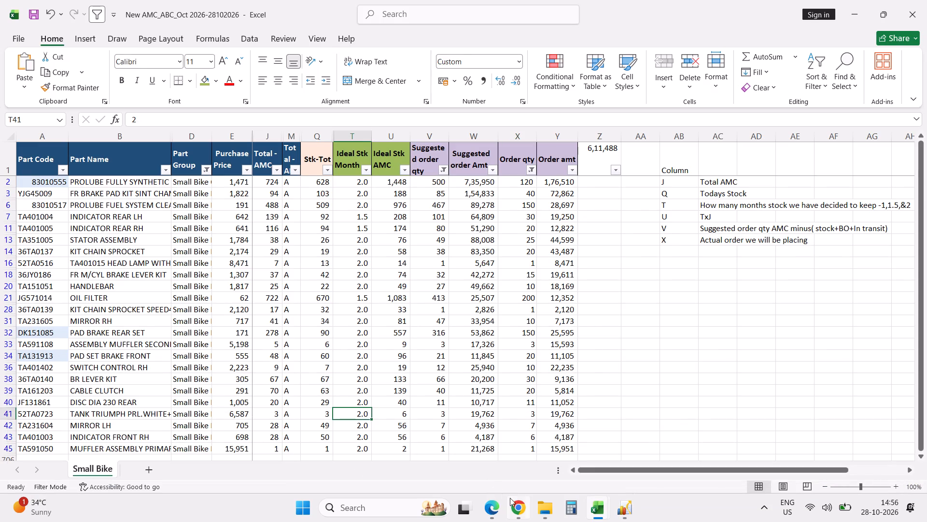
Open the NM_Stock_Count_Chetan workbook from the Navi Mumbai folder inside Downloads > Audit.
left_click(548, 510)
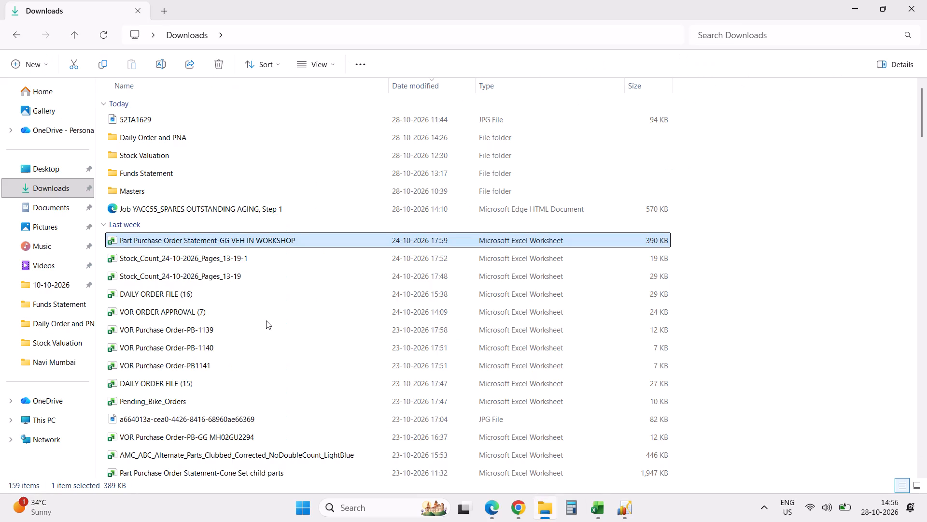
key("a")
type("aa")
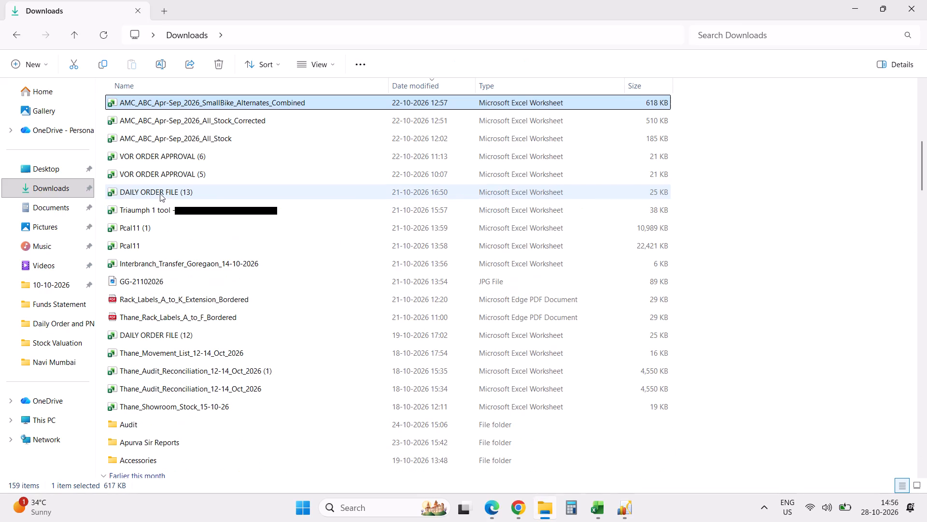
double_click(130, 422)
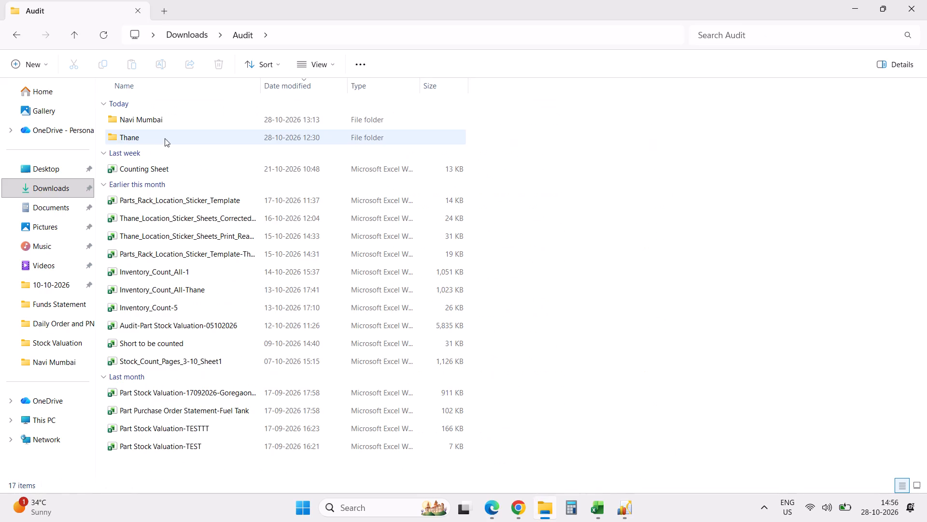
double_click(169, 122)
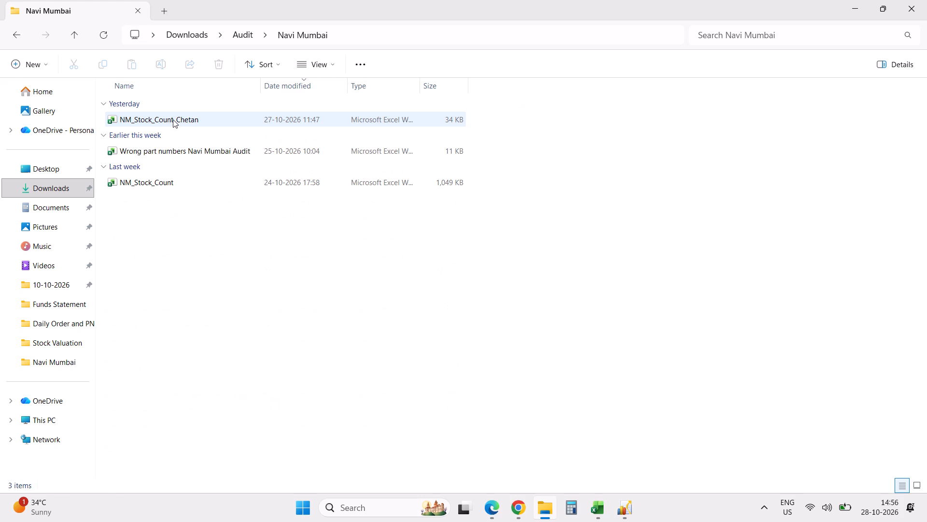
double_click(173, 119)
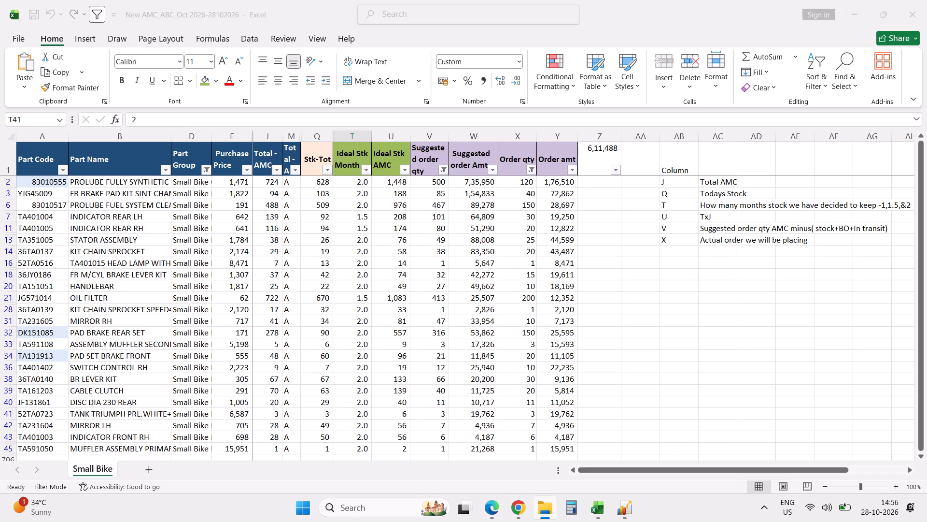
left_click(161, 284)
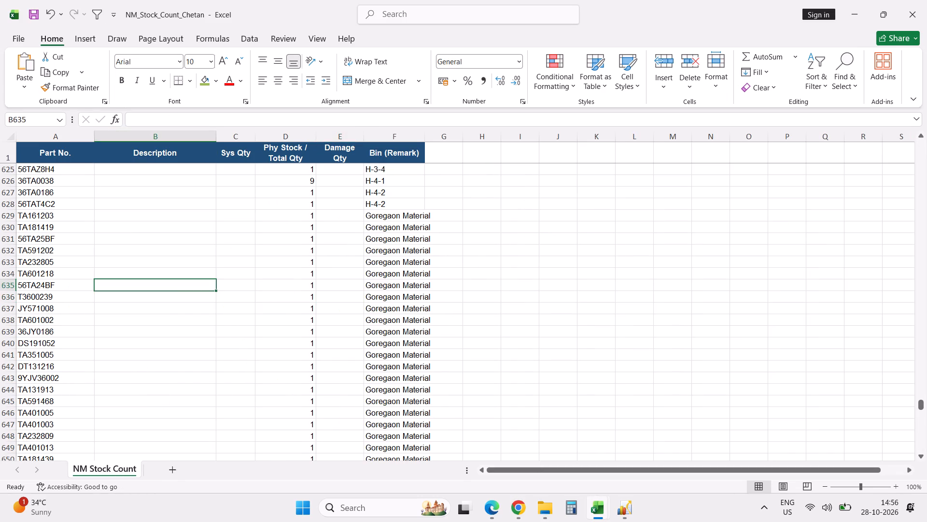
Search the NM Stock Count sheet for part number 131865 and step through its occurrences.
key("ctrl+f")
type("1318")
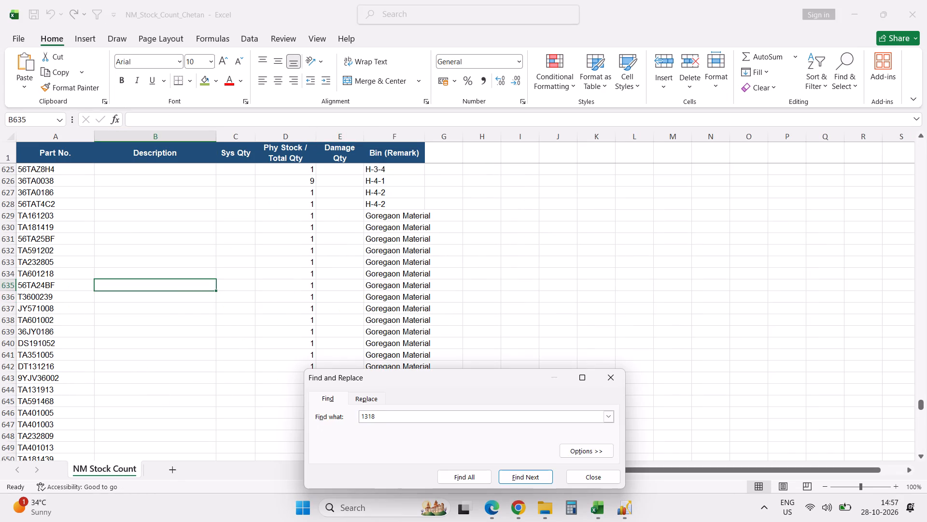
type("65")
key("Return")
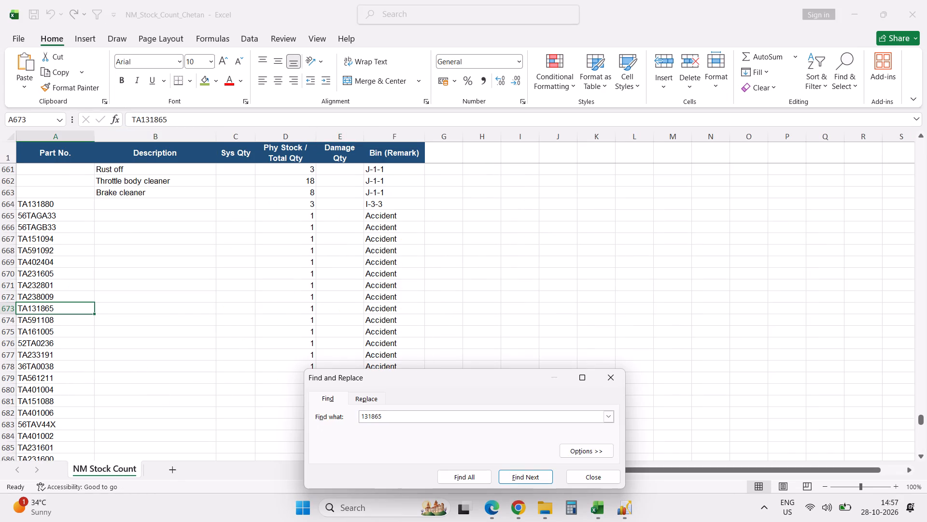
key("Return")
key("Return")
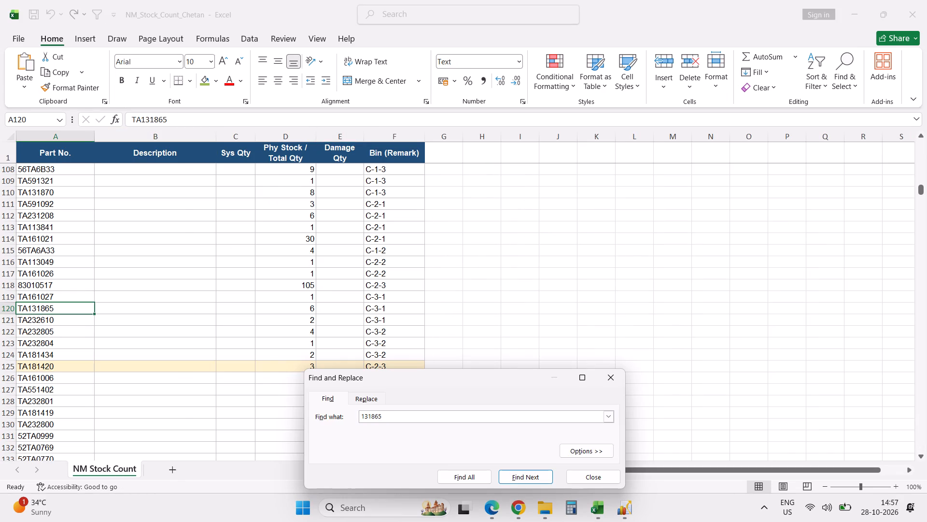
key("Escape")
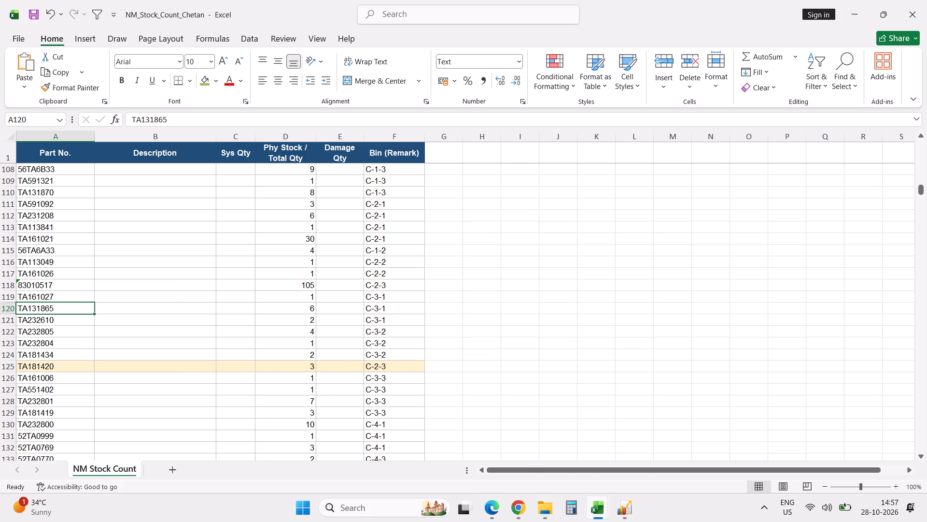
Add filters to the NM Stock Count header row and filter the Part No. column by 131865.
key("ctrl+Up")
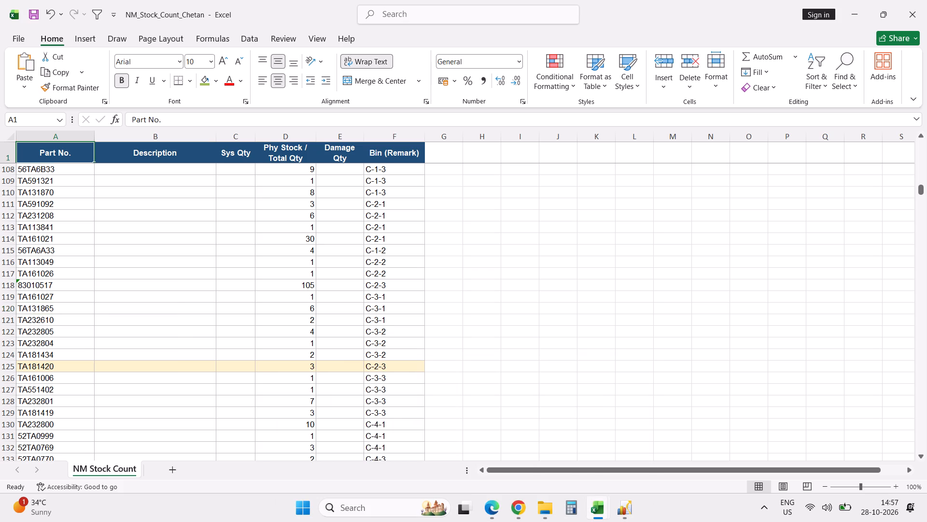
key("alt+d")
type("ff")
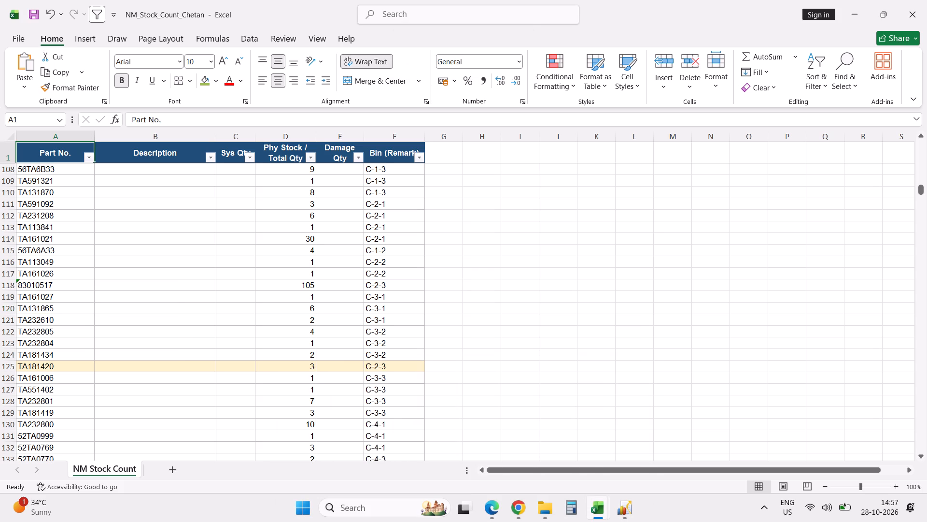
left_click(89, 157)
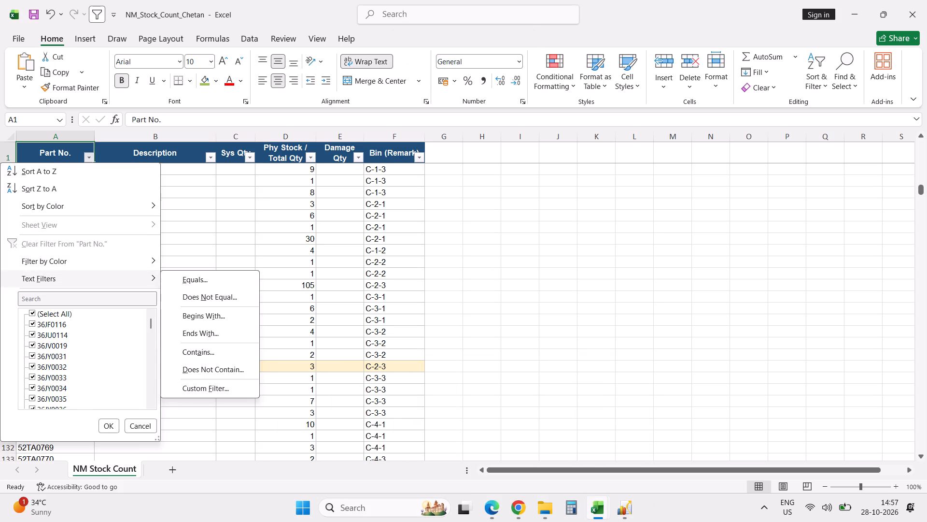
left_click(94, 299)
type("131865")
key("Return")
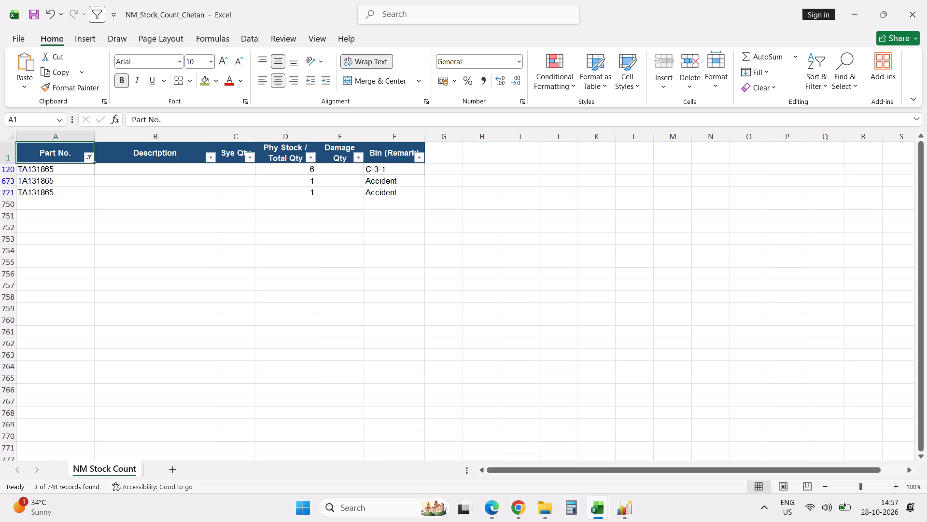
Review the filtered TA131865 rows by highlighting them with the header from Part No. to Bin (Remark).
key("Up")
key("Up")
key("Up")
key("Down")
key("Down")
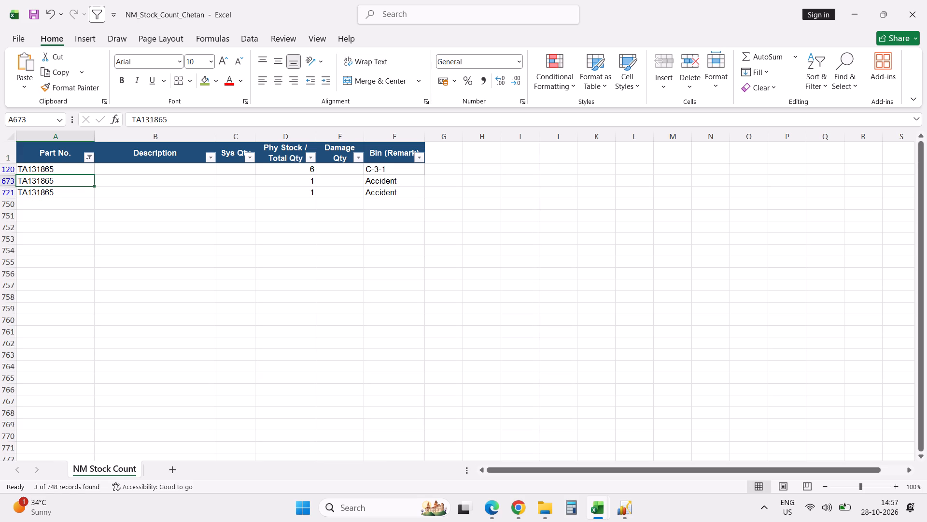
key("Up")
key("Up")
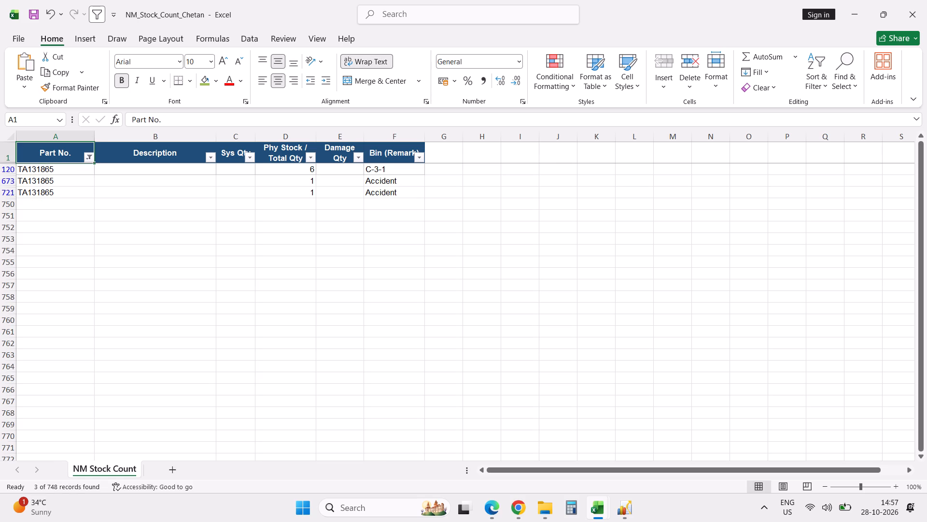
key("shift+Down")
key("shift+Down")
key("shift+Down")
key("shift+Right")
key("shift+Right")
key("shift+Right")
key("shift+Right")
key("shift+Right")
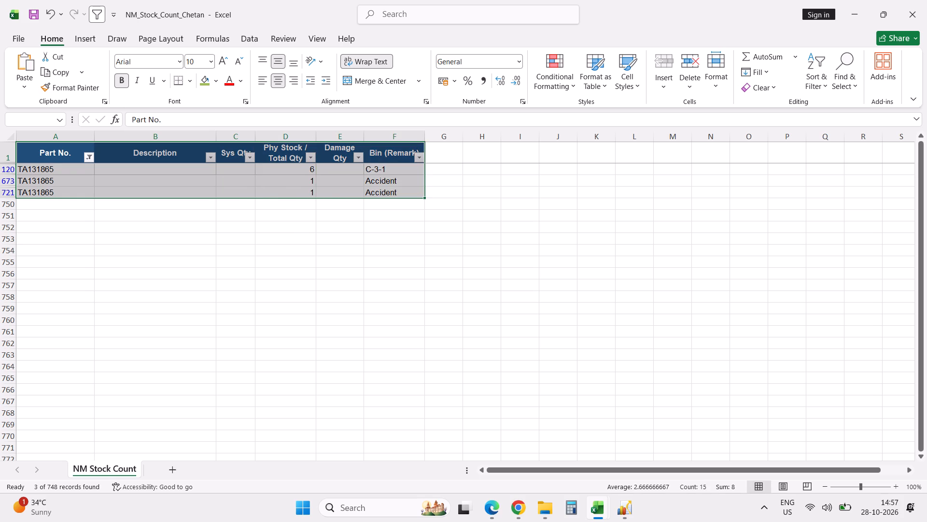
left_click(192, 168)
key("alt+Tab")
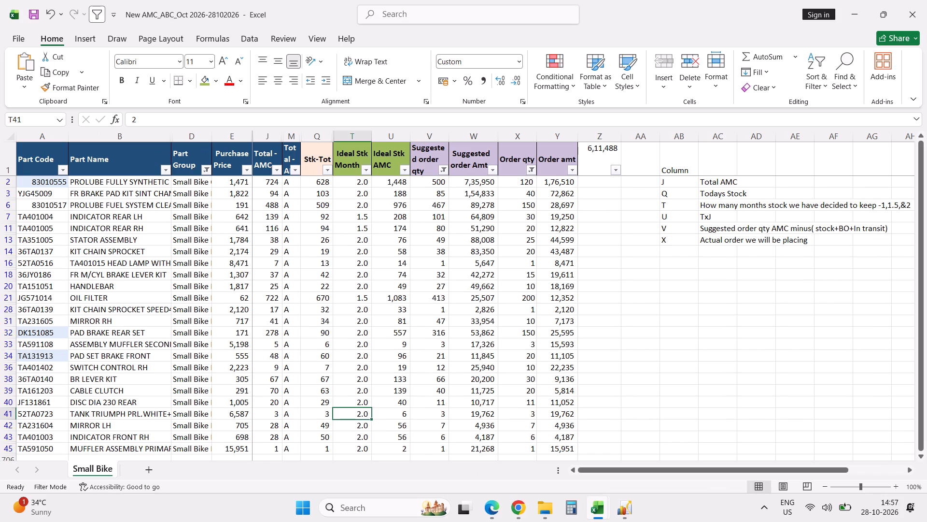
key("ctrl+f")
key("Return")
key("Escape")
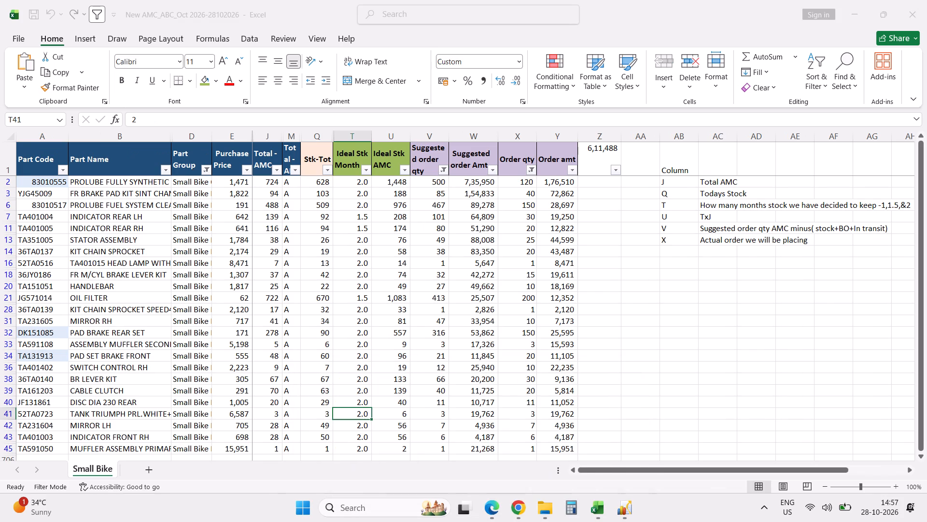
key("Escape")
key("alt+Tab")
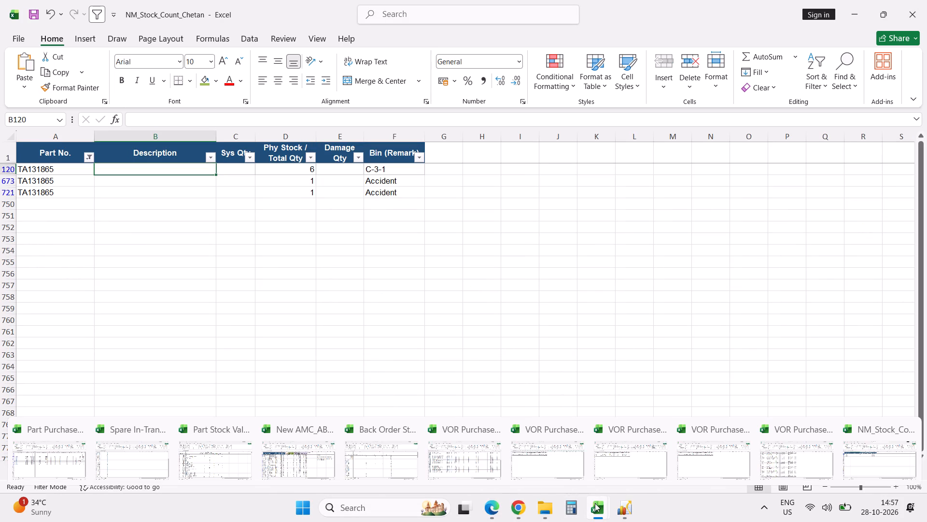
left_click(311, 469)
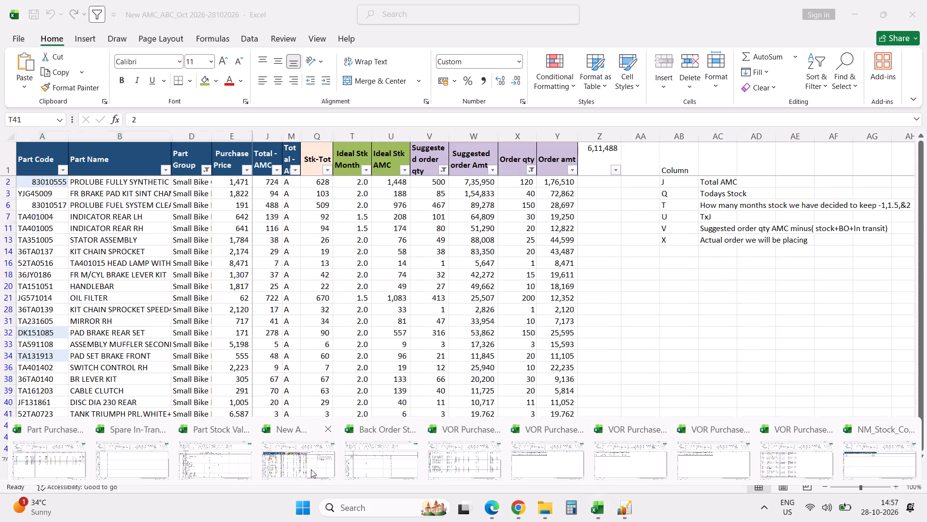
key("alt+Tab")
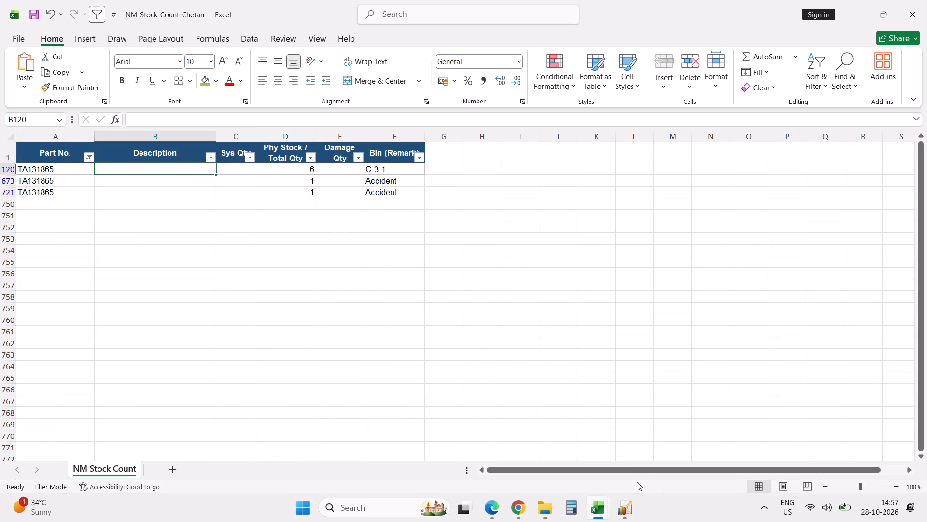
Check part TA131865's name in Excellon's VOR Purchase Order-PB window and return to the stock count workbook.
left_click(630, 507)
left_click(707, 461)
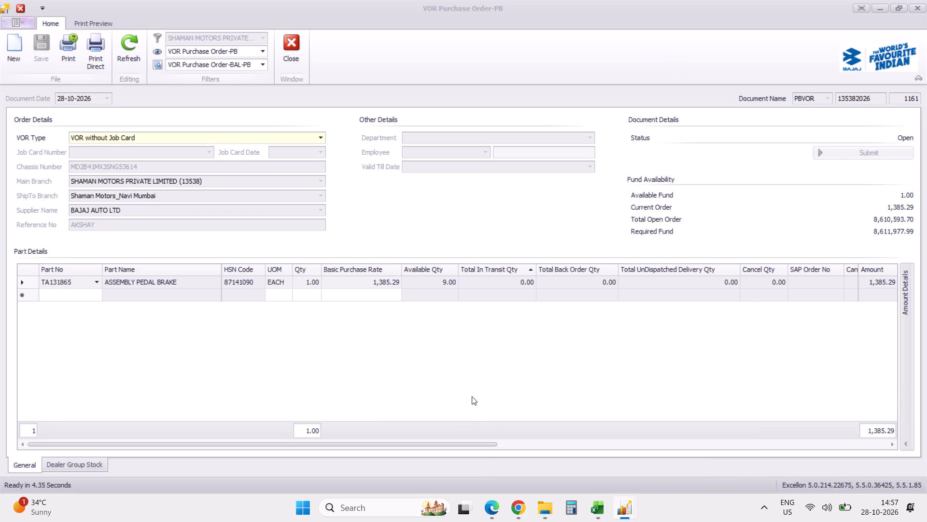
key("alt+Tab")
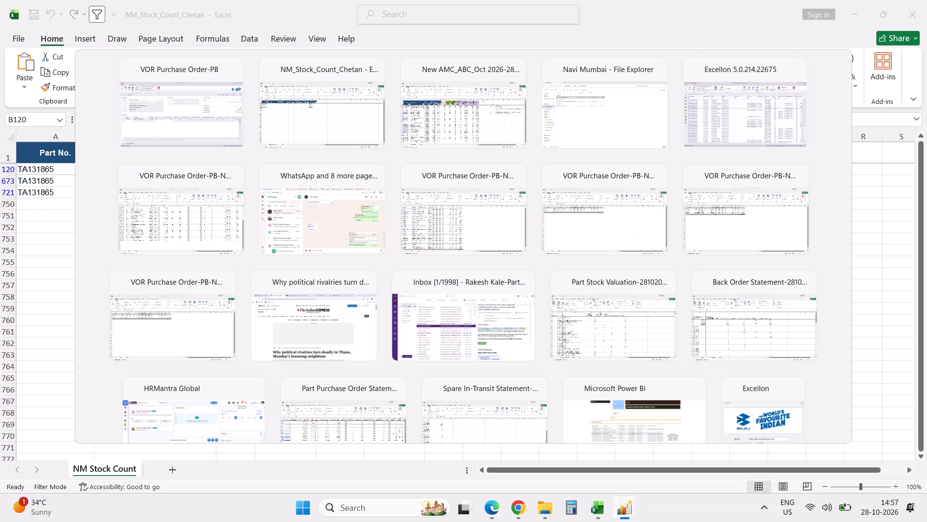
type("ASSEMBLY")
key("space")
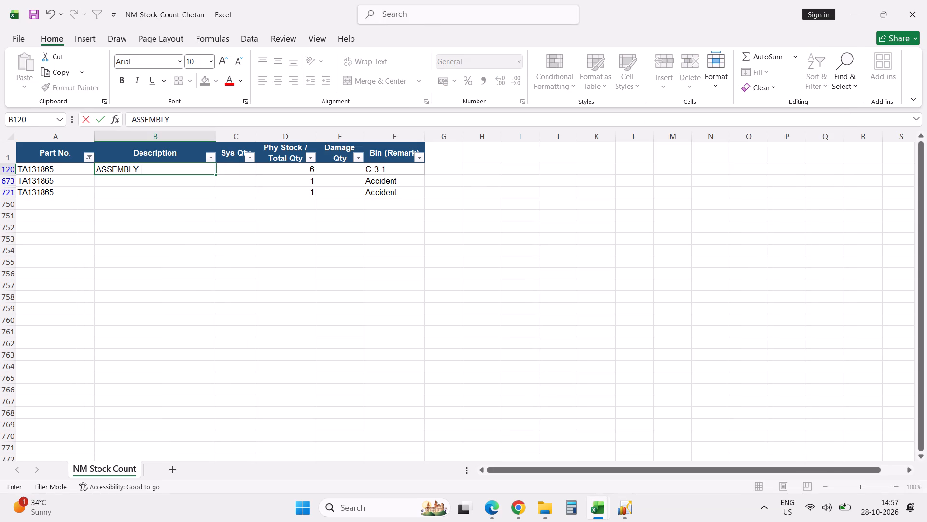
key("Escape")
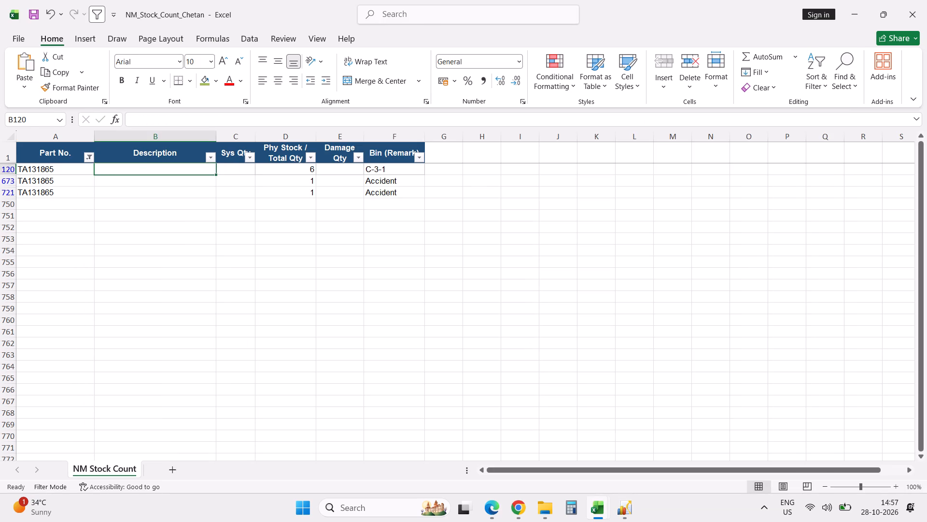
Select the Part No. header cell of the filtered stock count list.
left_click(42, 153)
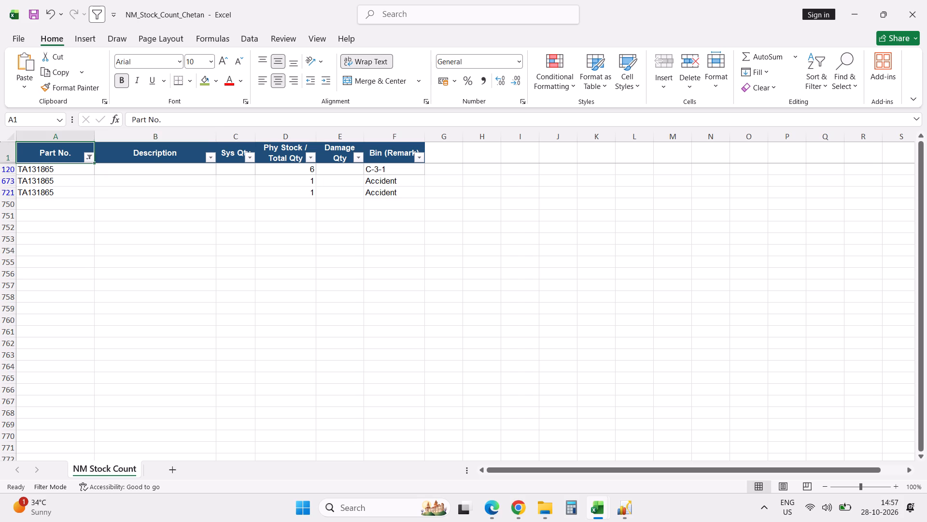
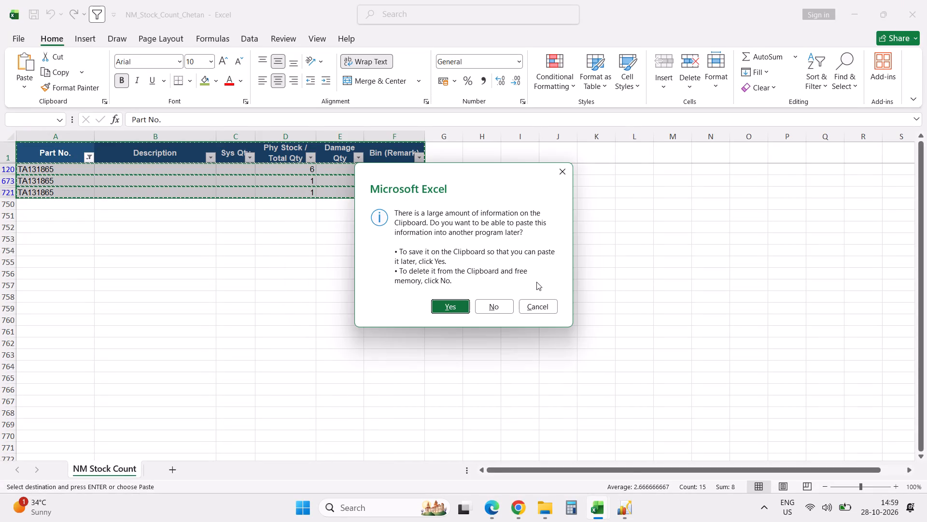
Close the Navi Mumbai stock count workbook without keeping its copied rows on the clipboard.
left_click(507, 302)
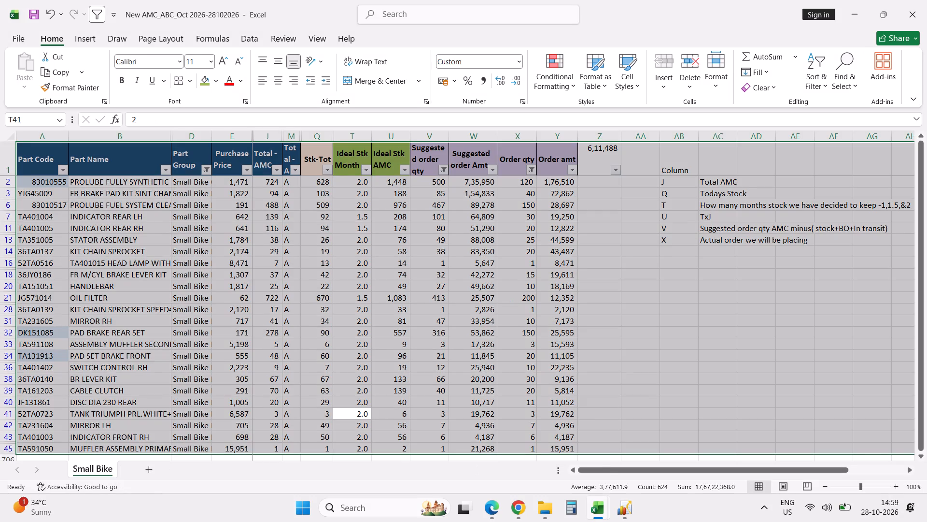
left_click(507, 302)
Switch to Excellon and close the VOR Purchase Order-PB window for order 1161.
left_click(621, 504)
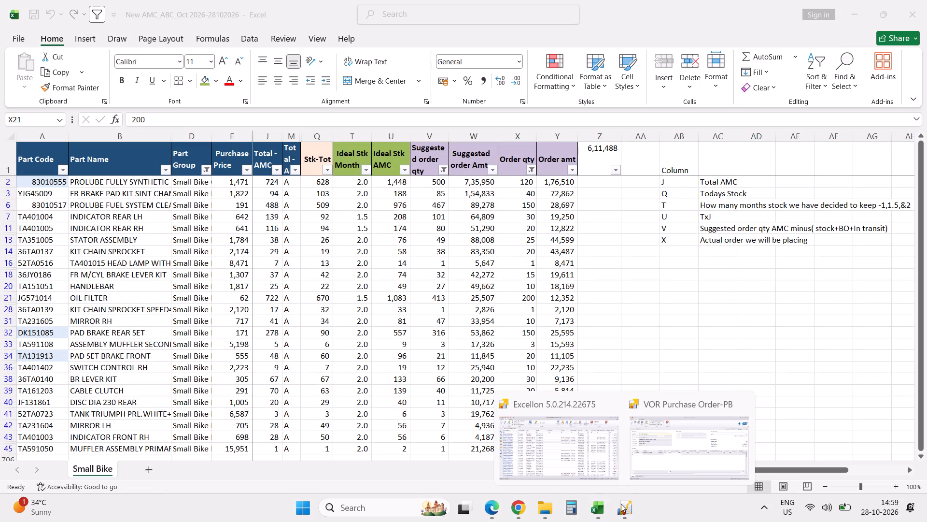
left_click(637, 456)
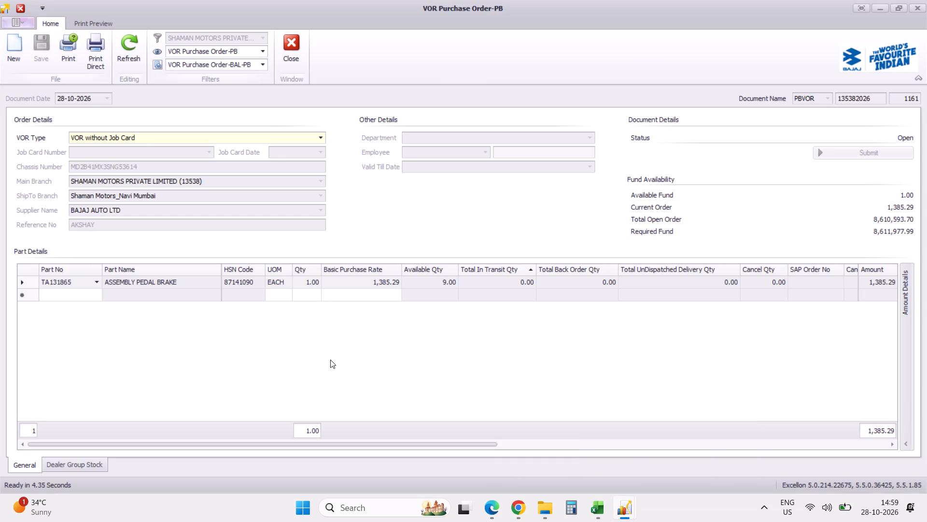
left_click(294, 57)
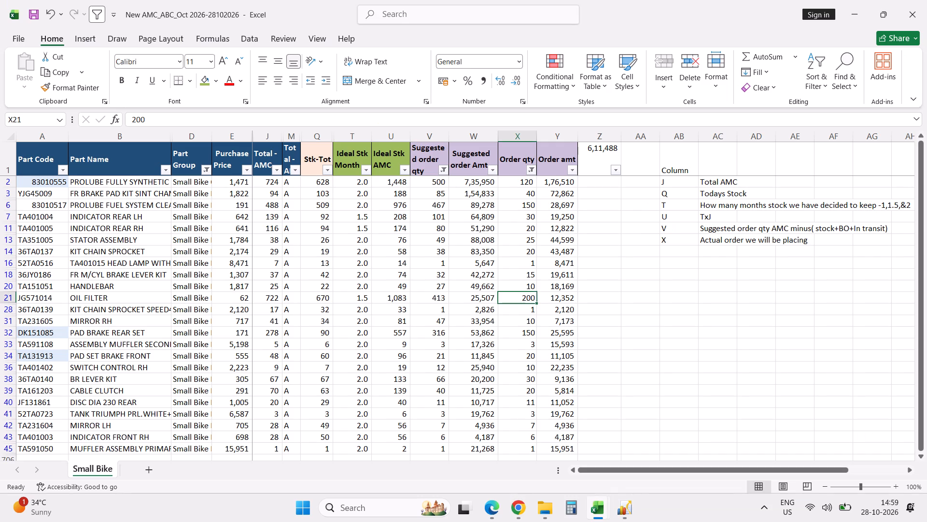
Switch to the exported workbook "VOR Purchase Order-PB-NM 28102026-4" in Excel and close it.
left_click(604, 504)
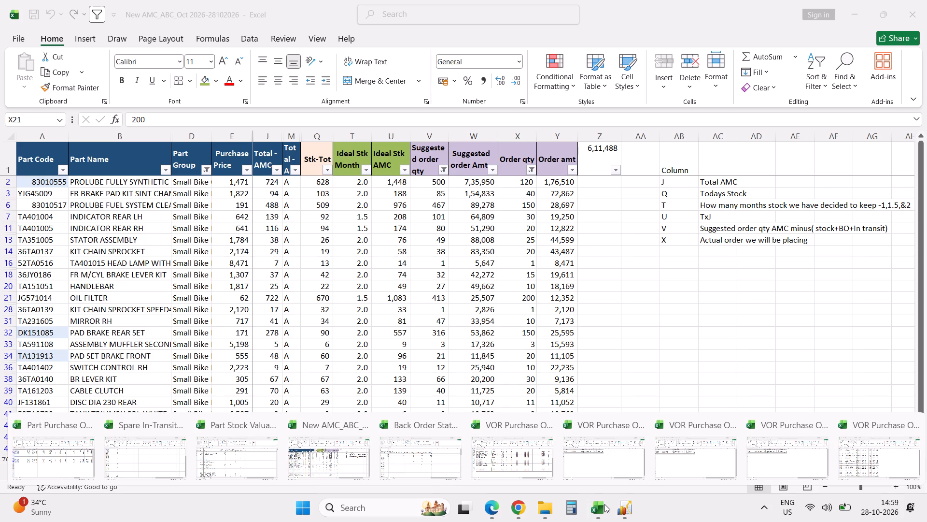
left_click(879, 453)
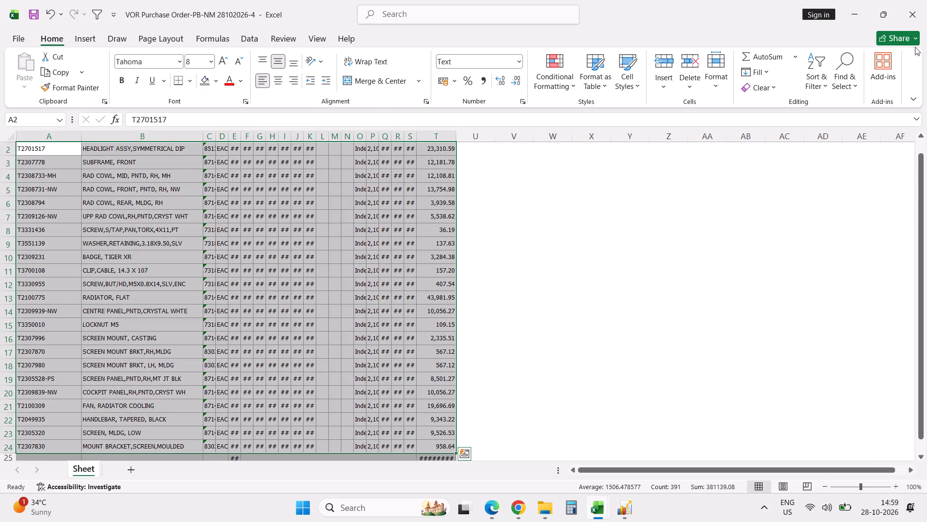
left_click(917, 25)
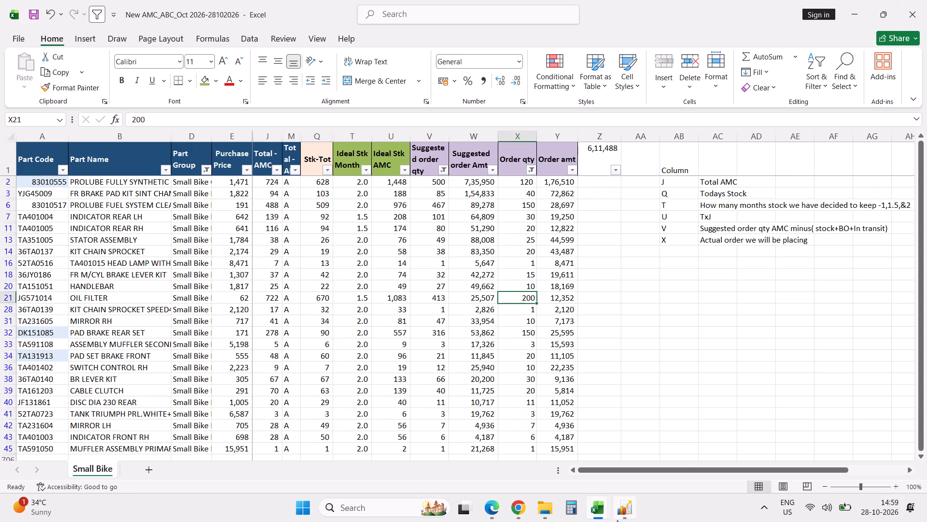
left_click(632, 517)
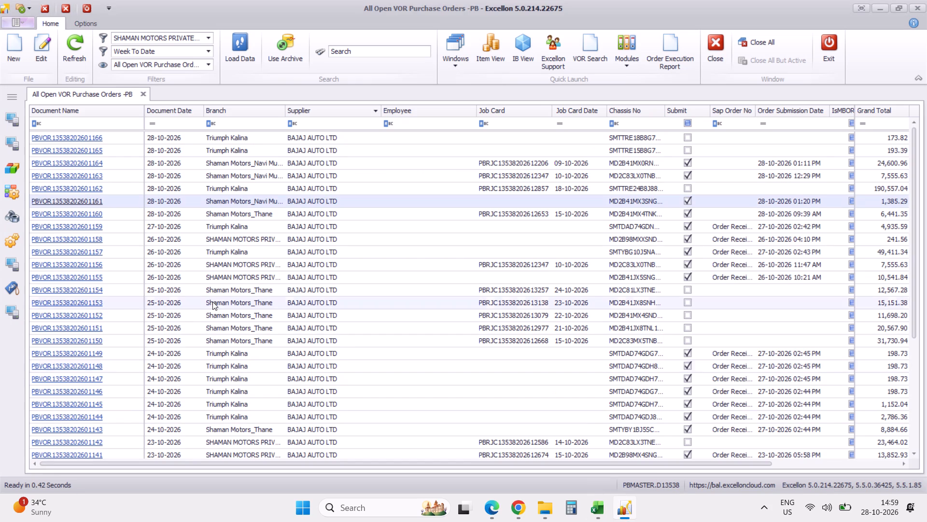
left_click(85, 214)
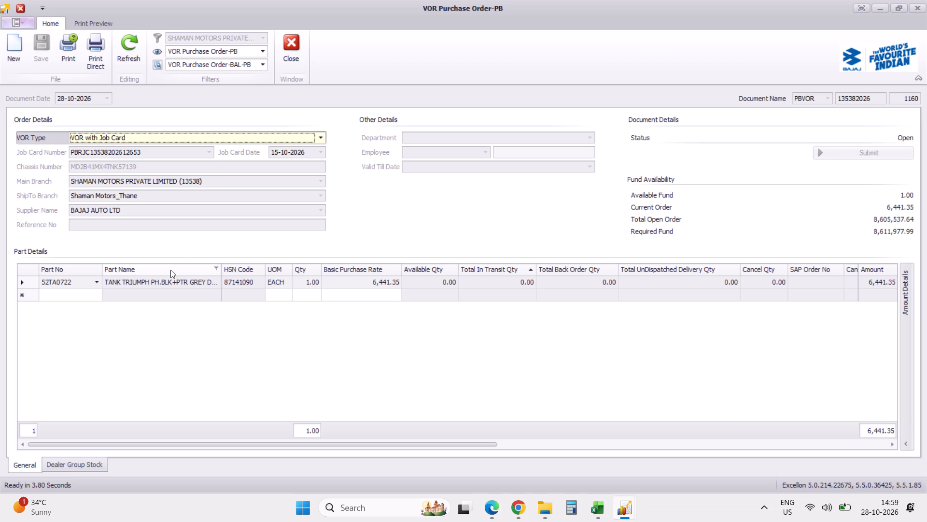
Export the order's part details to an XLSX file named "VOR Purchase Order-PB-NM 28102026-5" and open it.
right_click(170, 280)
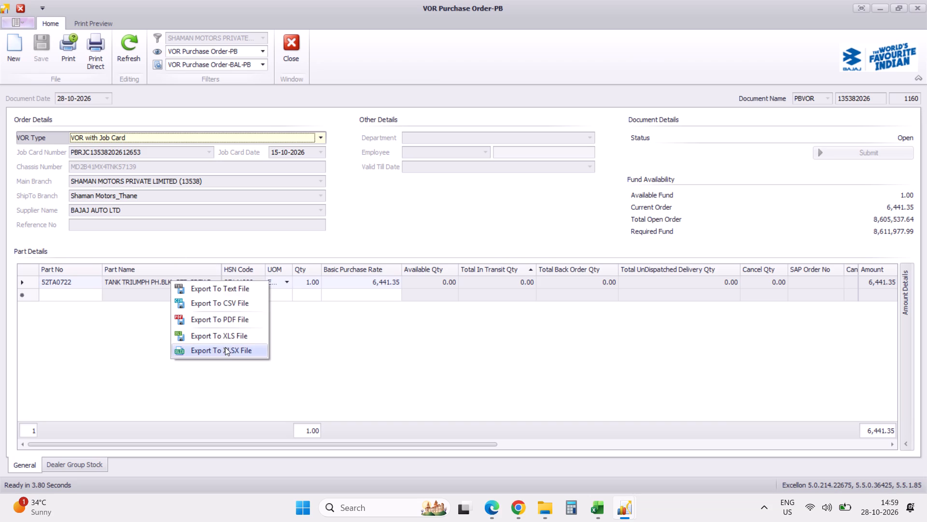
left_click(225, 349)
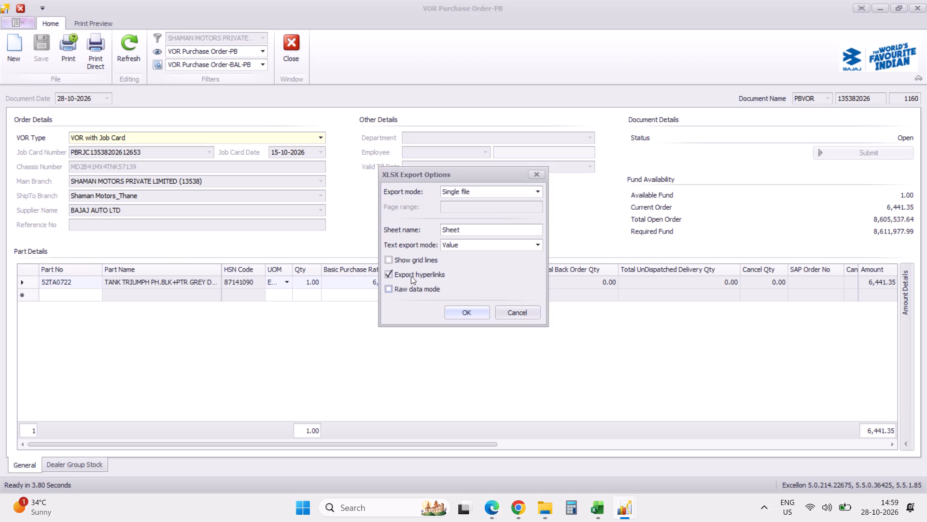
left_click(411, 275)
left_click(474, 313)
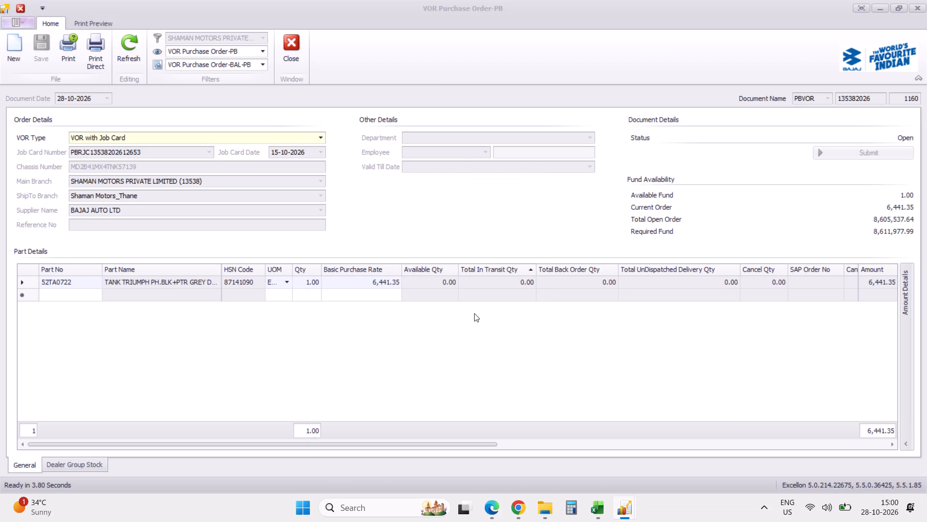
left_click(570, 169)
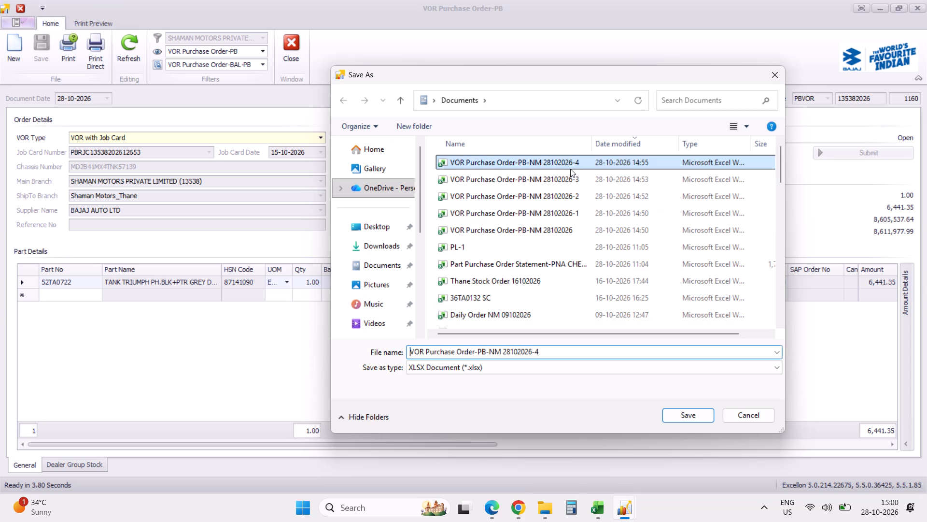
left_click(572, 353)
left_click(572, 353)
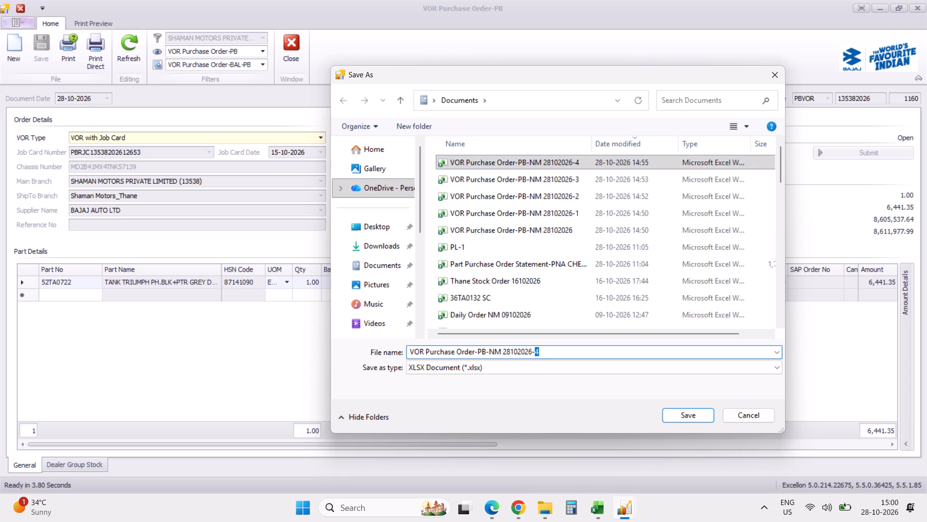
key("5")
key("Return")
left_click(419, 264)
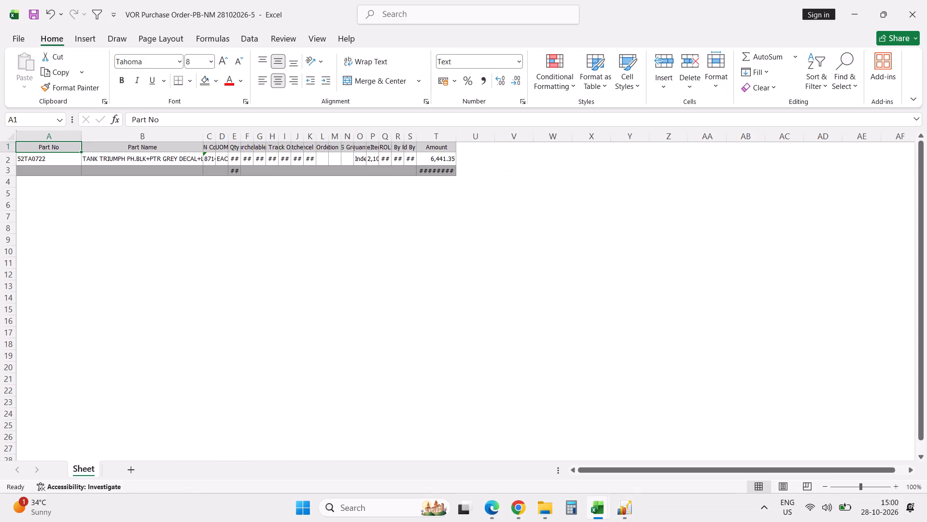
Copy the 52TA0722 part row from the export into "VOR Purchase Order-PB-NM 28102026", starting at cell B36.
left_click(53, 159)
left_click(428, 160, "shift")
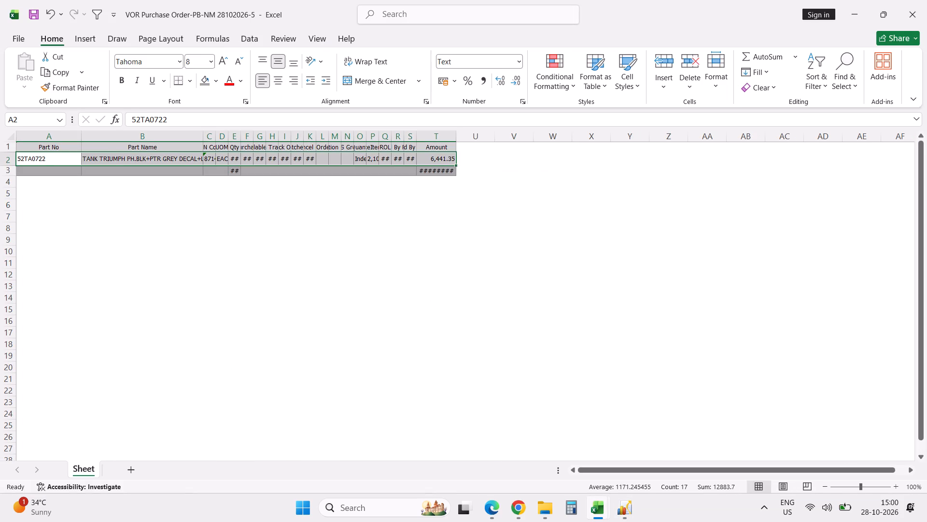
key("ctrl+c")
key("alt+Tab")
key("alt+Tab")
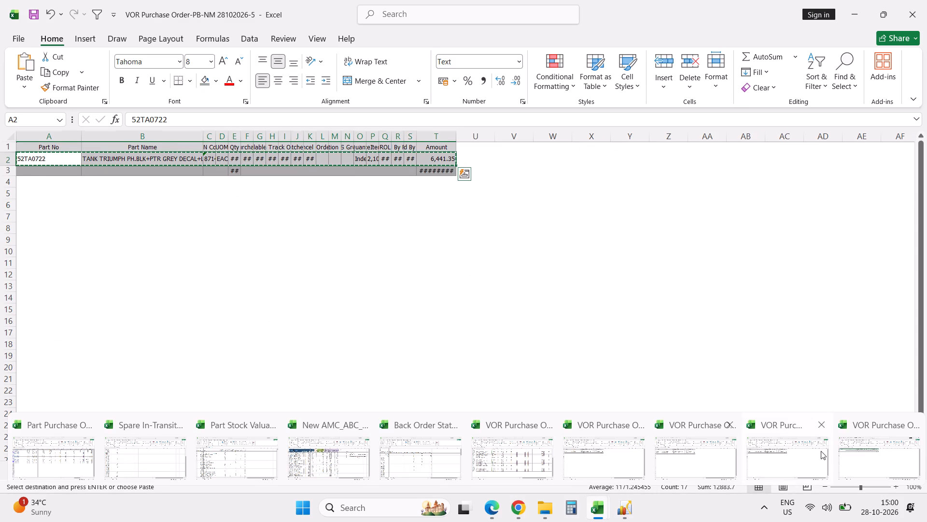
left_click(527, 451)
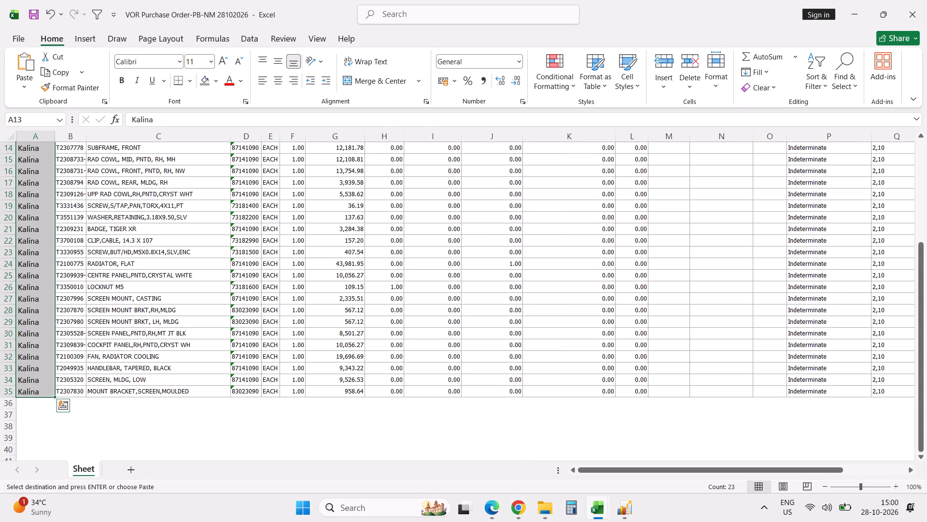
left_click(78, 402)
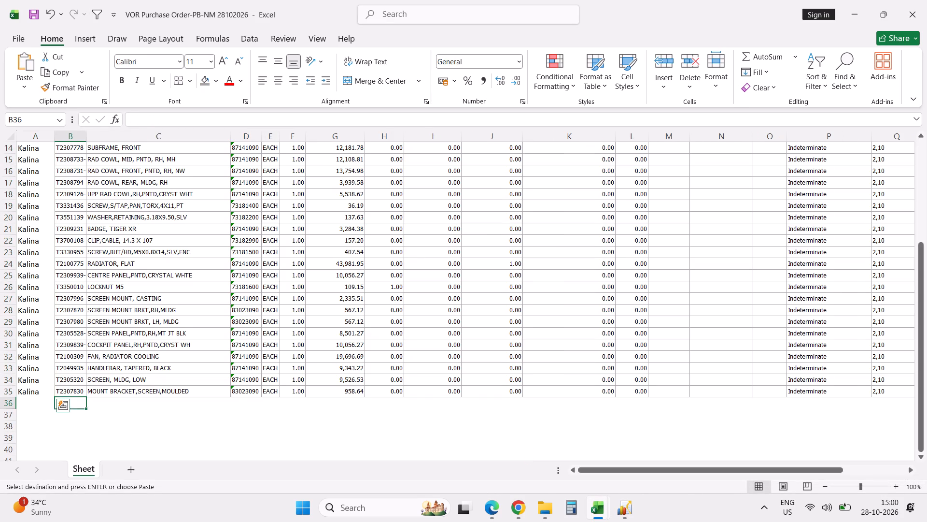
key("ctrl+v")
Enter Thane as the branch for the 52TA0722 part in cell A36.
left_click(34, 404)
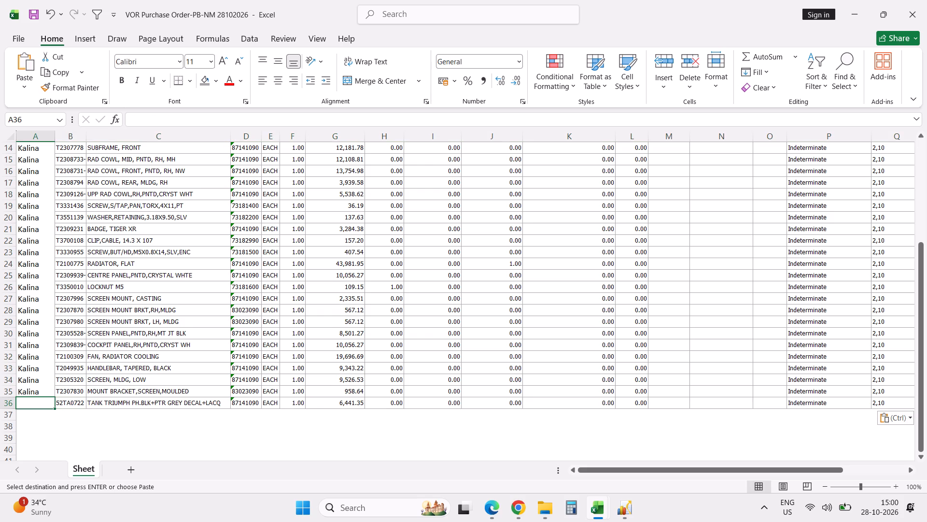
type("Thane")
key("Return")
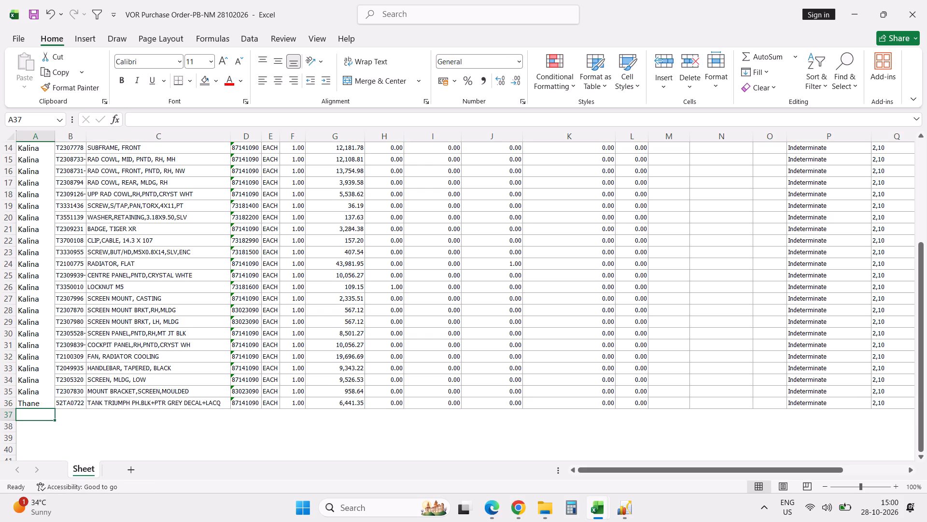
Enter the header Location in cell A1 above the branch names.
key("Up")
key("ctrl+Up")
key("Up")
key("Up")
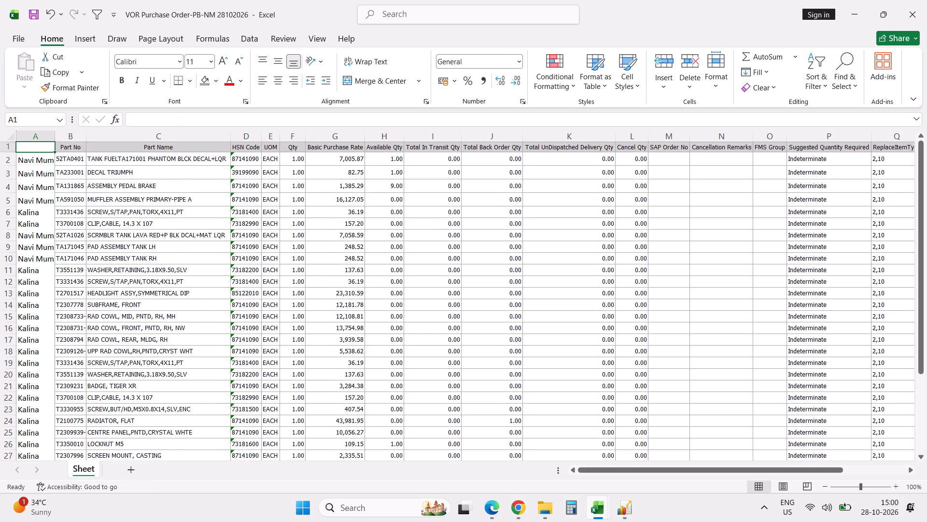
key("Up")
key("Up")
type("Location")
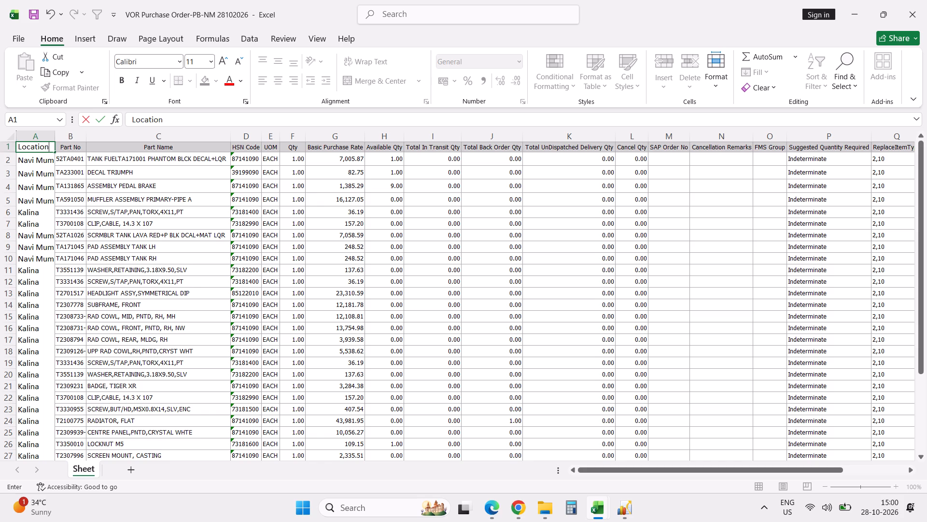
key("Return")
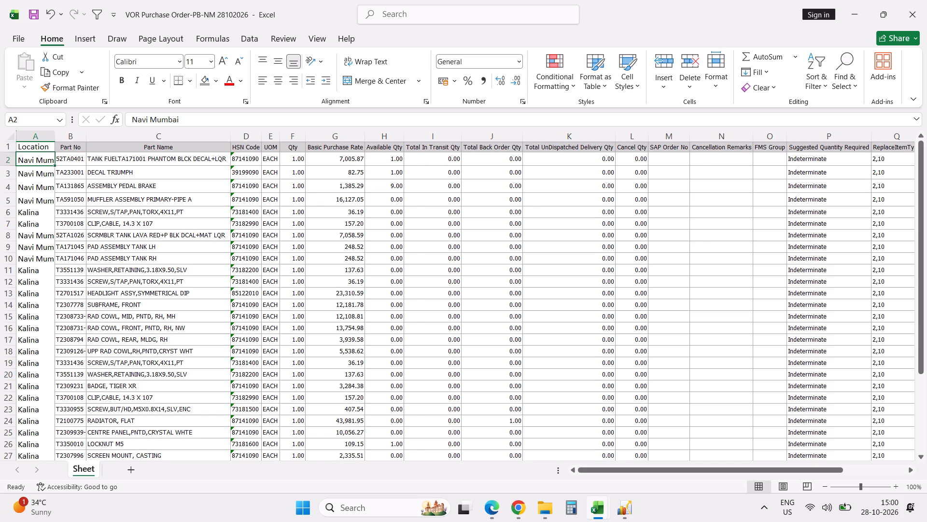
Fit column A's width to the branch names and apply cell B2's formatting to the whole column.
double_click(56, 135)
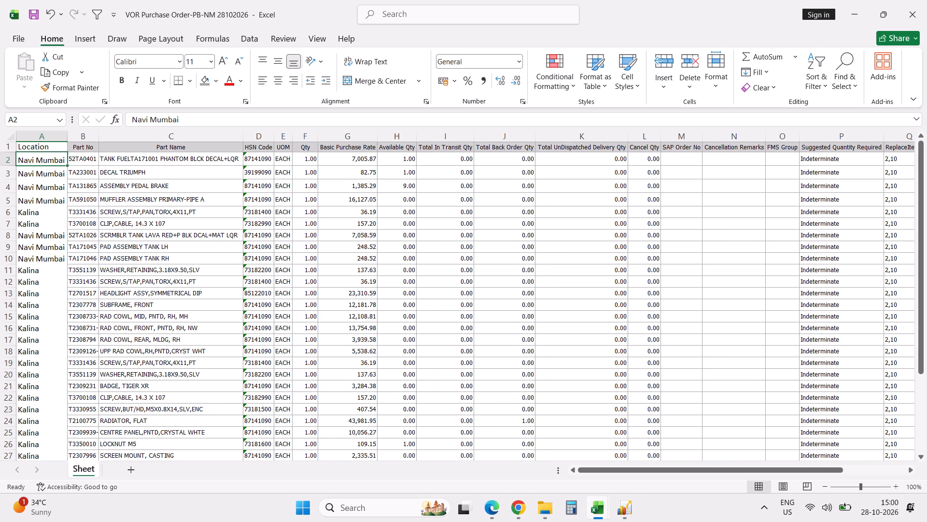
left_click(84, 161)
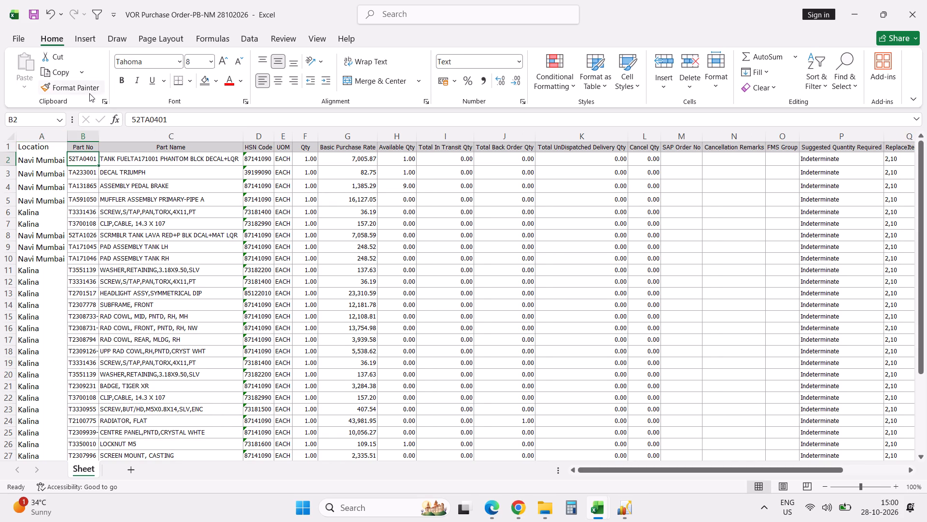
left_click(88, 91)
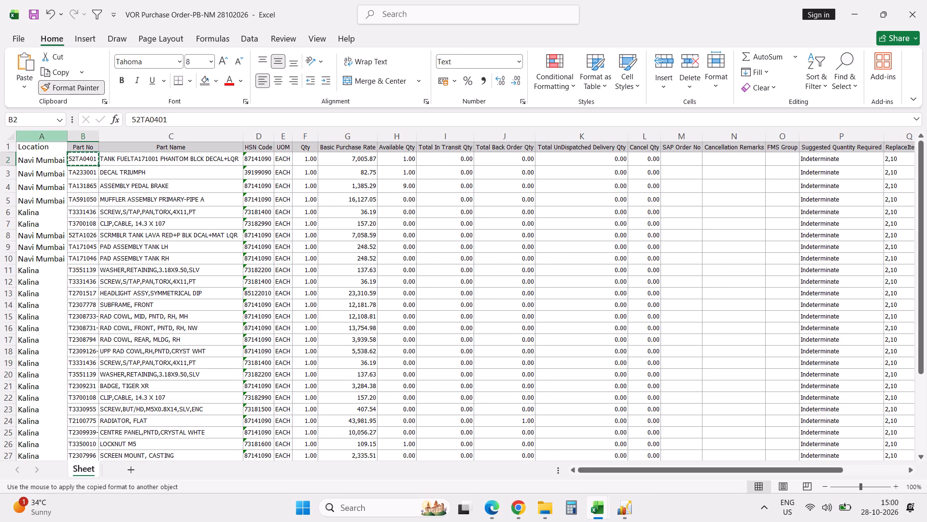
left_click(42, 133)
left_click(211, 245)
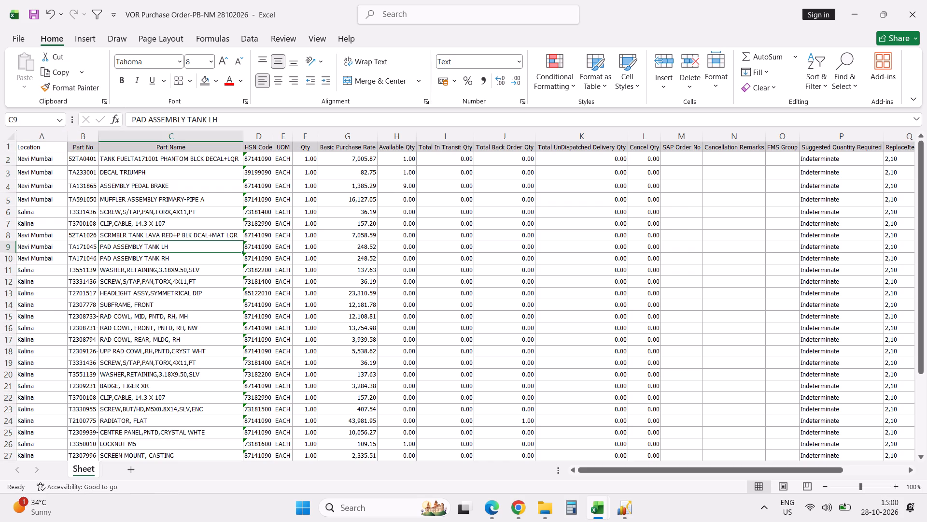
scroll(347, 307, "down", 7)
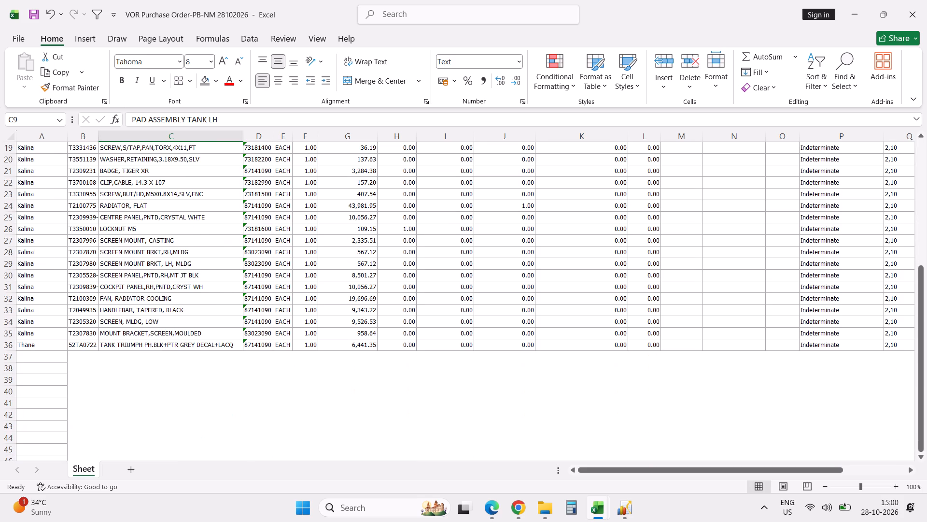
scroll(347, 307, "up", 14)
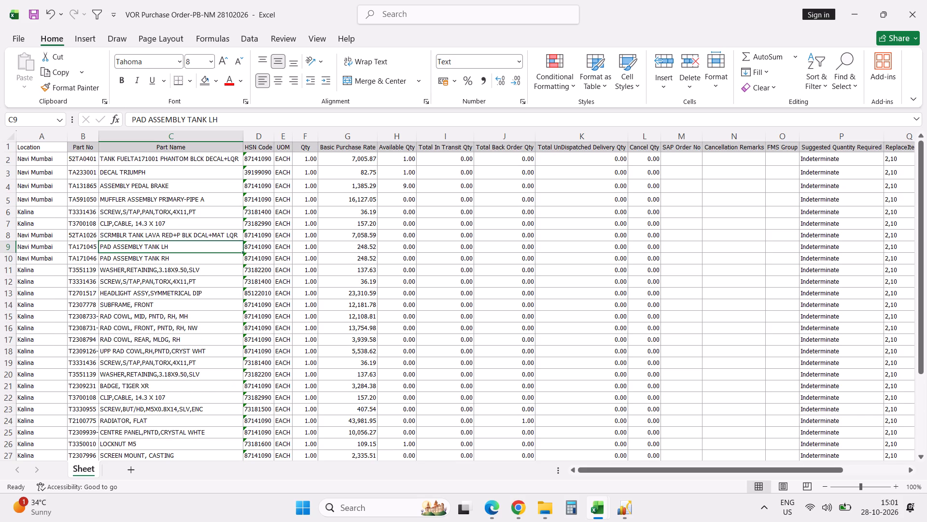
left_click(302, 159)
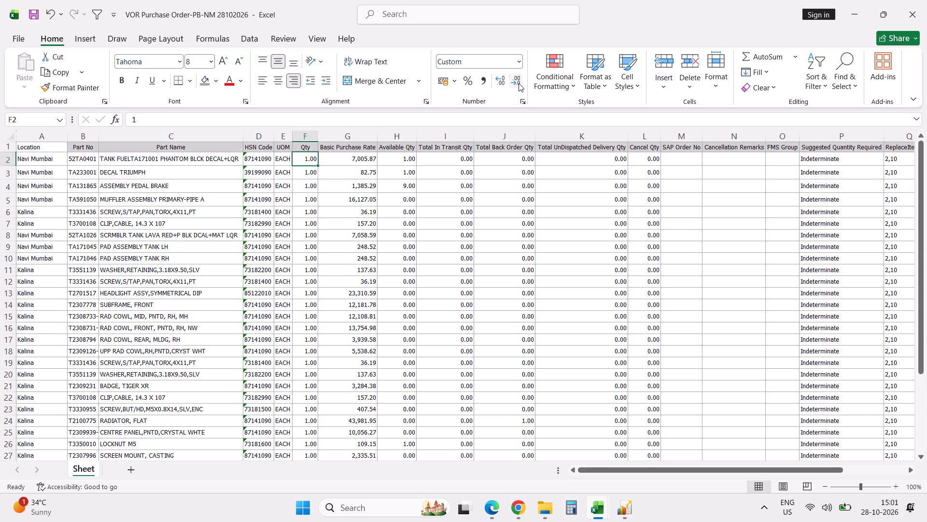
double_click(519, 83)
left_click(309, 136)
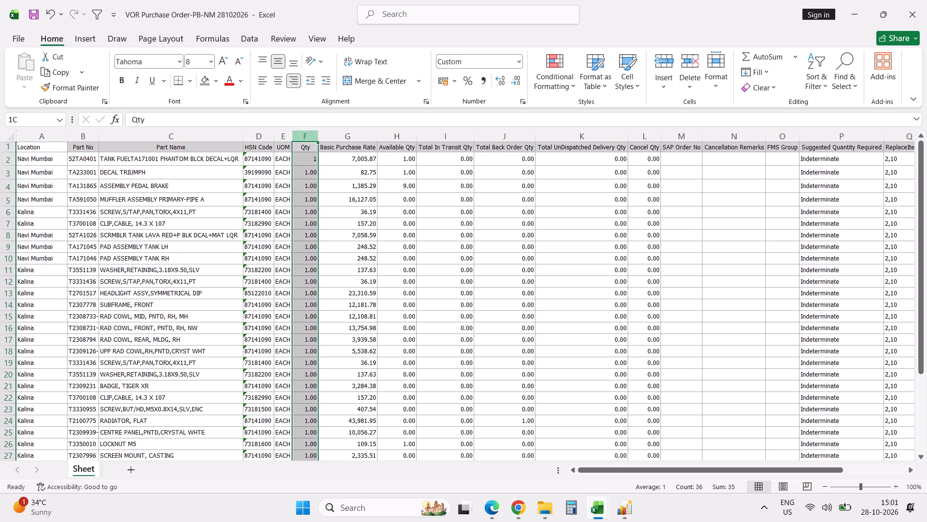
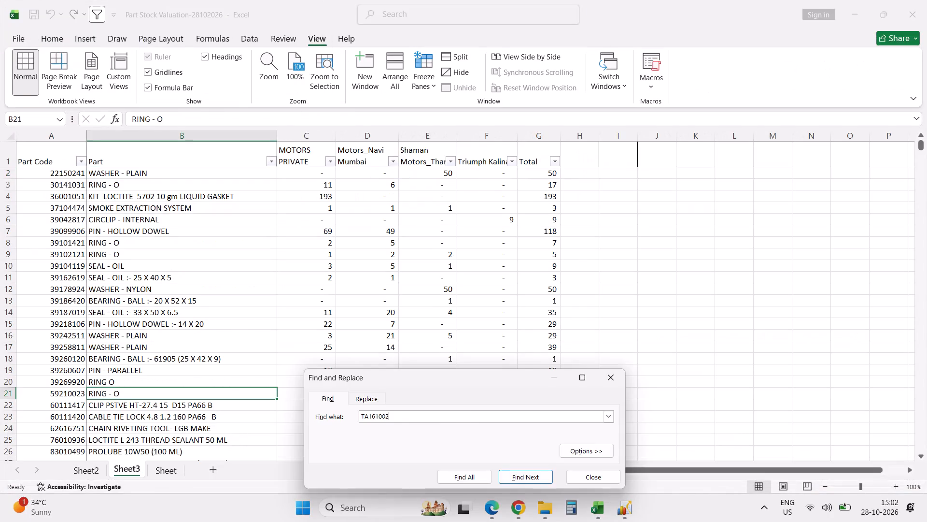
Search the part stock sheet for part code TA161002, also trying the shortened codes TA161, TA1610 and TA16100.
key("Return")
key("Return")
key("BackSpace")
key("BackSpace")
key("BackSpace")
key("Return")
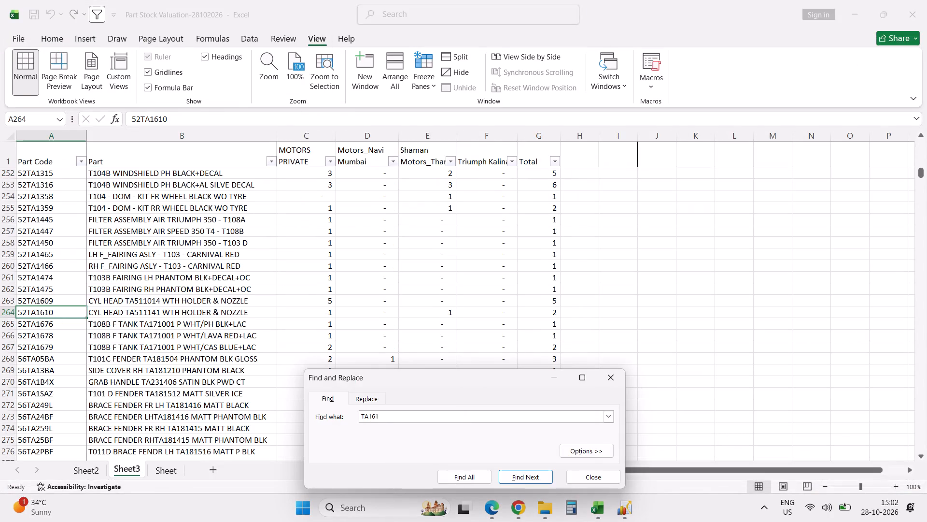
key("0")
key("Return")
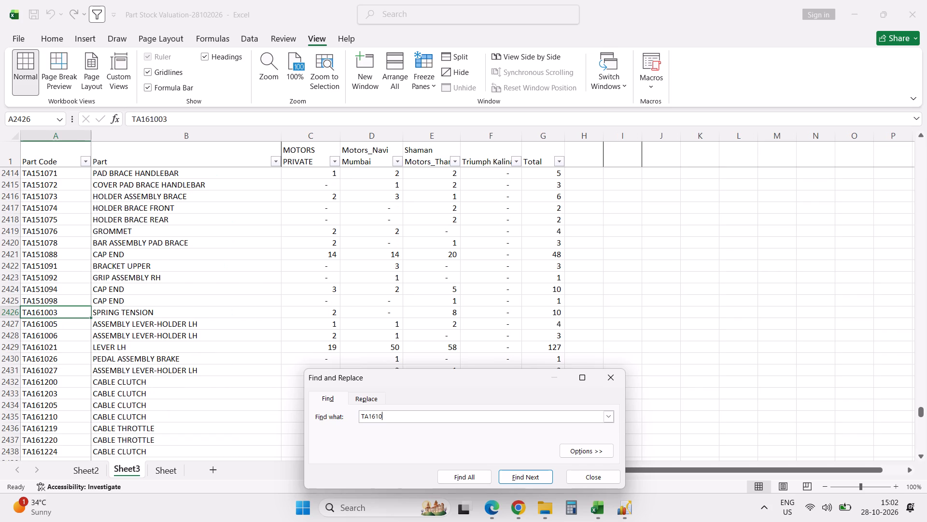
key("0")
key("Return")
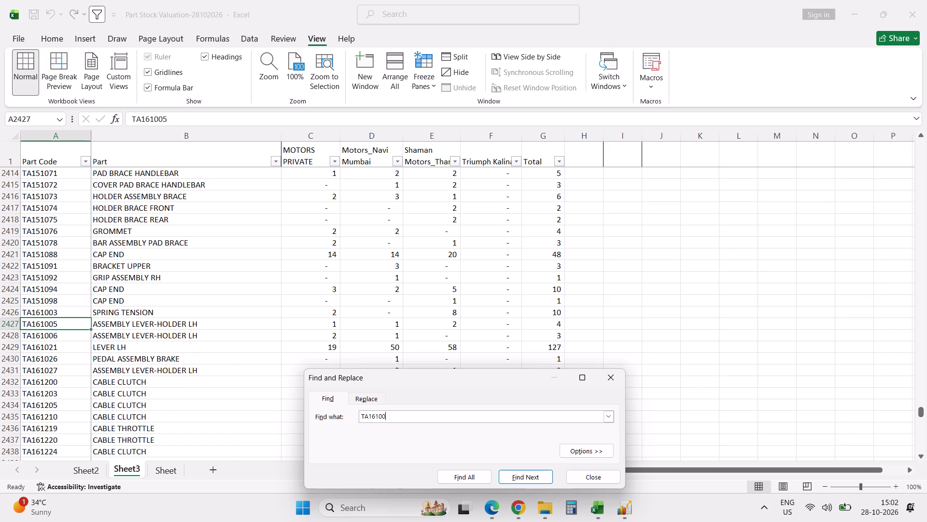
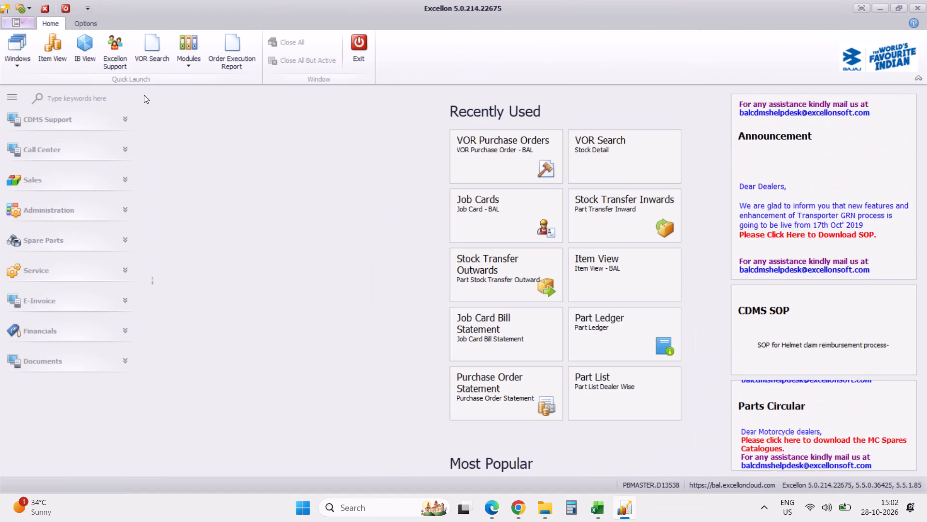
Open the Item View window in Excellon for looking up parts.
left_click(56, 55)
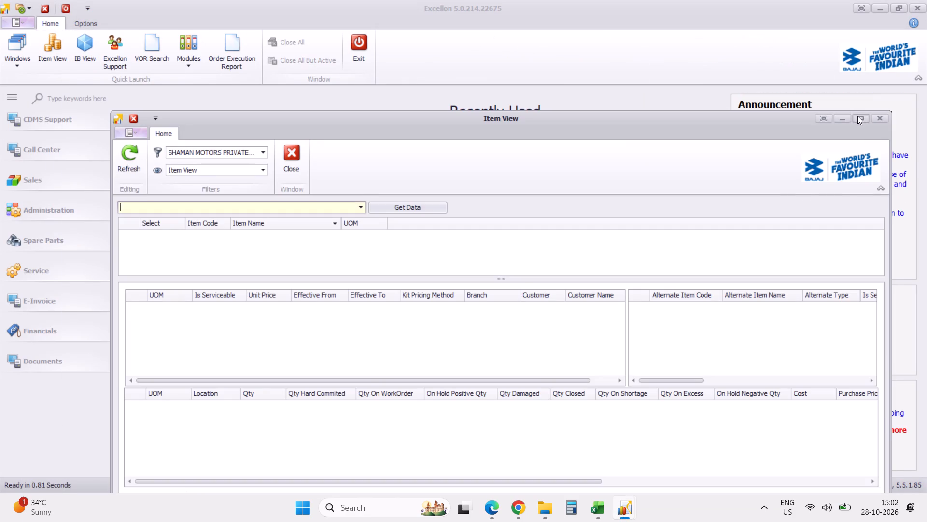
Look up item TA161002 in the maximized Item View and expand its SHAMAN MOTORS PRIVATE LIMITED branch lot details to check stock.
left_click(857, 116)
key("ctrl+v")
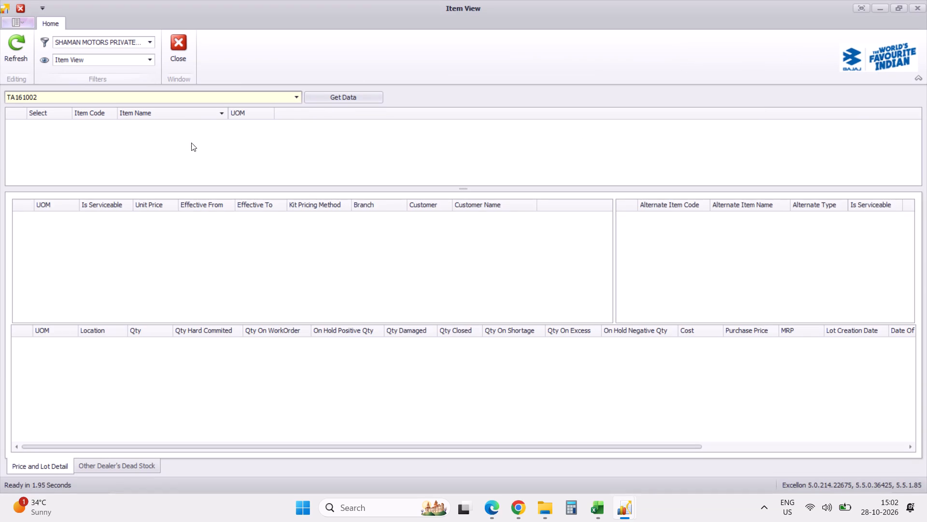
left_click(336, 100)
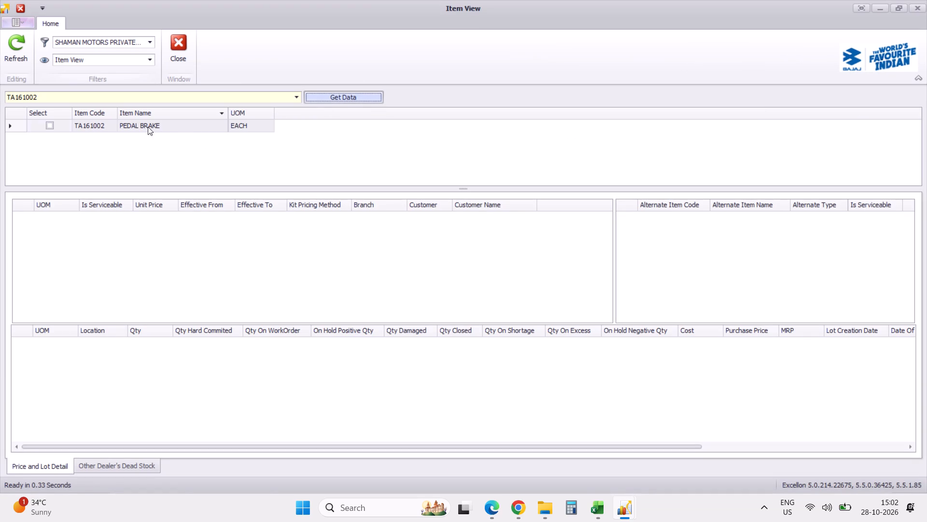
left_click(53, 126)
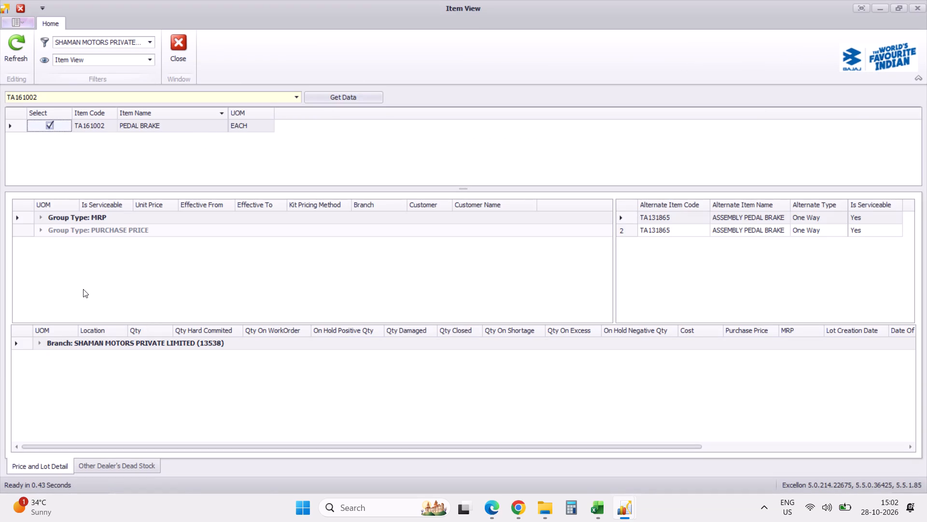
left_click(41, 224)
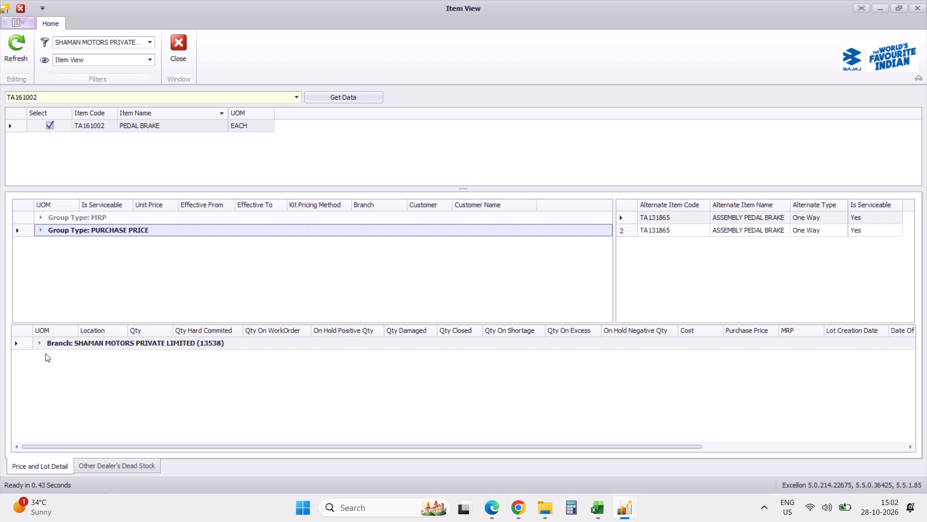
left_click(38, 341)
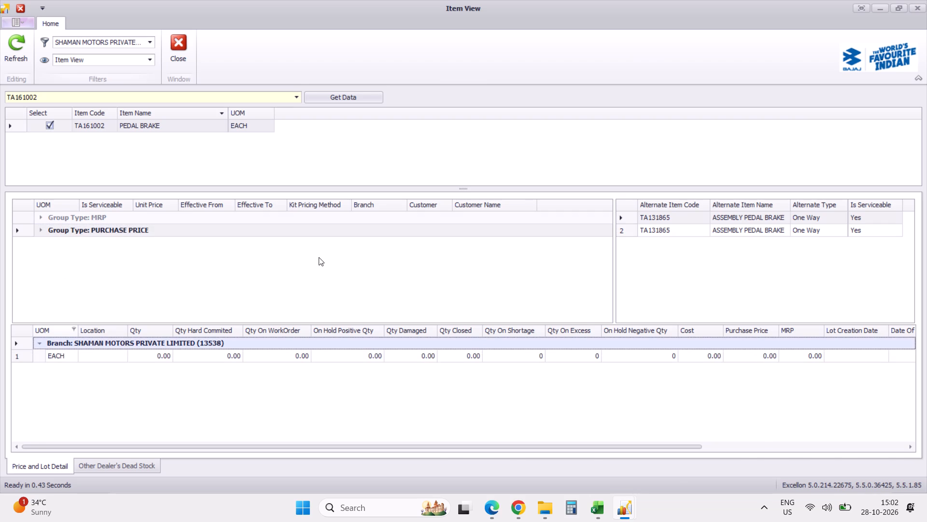
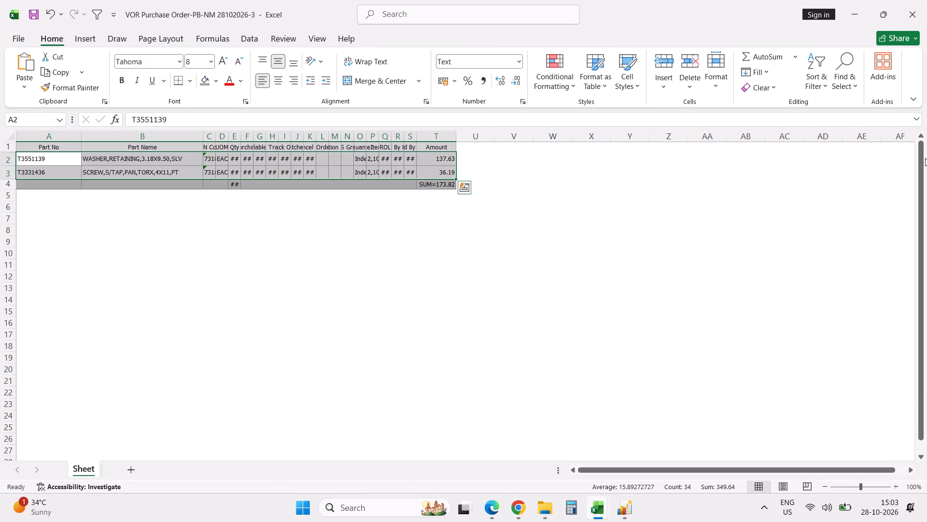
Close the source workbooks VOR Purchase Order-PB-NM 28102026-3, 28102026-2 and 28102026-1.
left_click(916, 21)
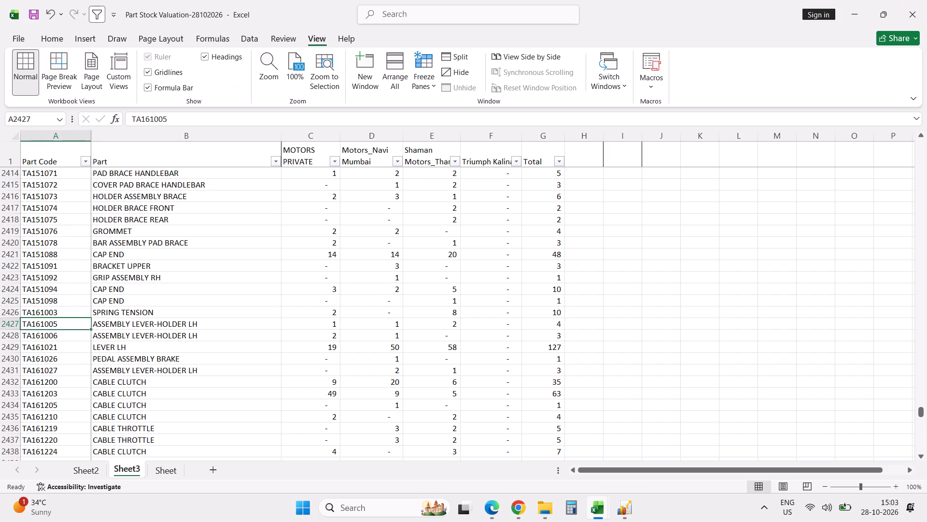
left_click(831, 448)
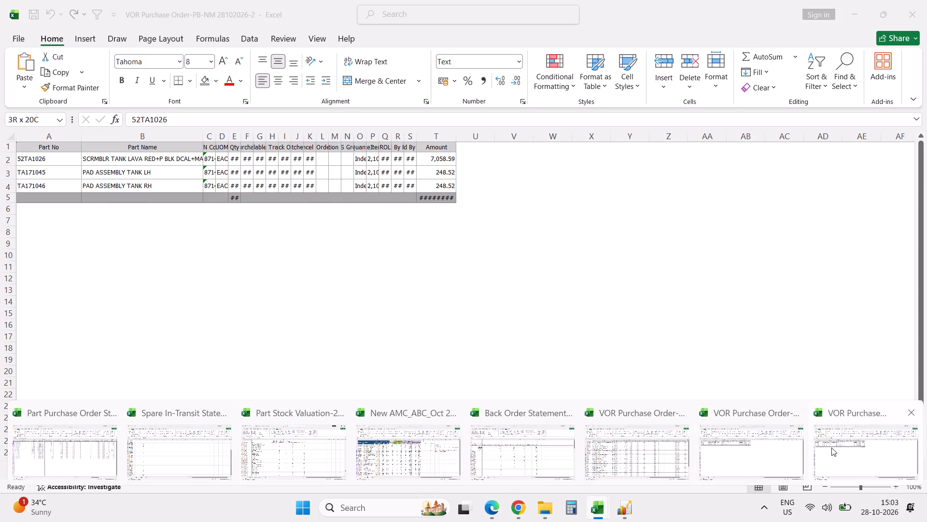
left_click(919, 13)
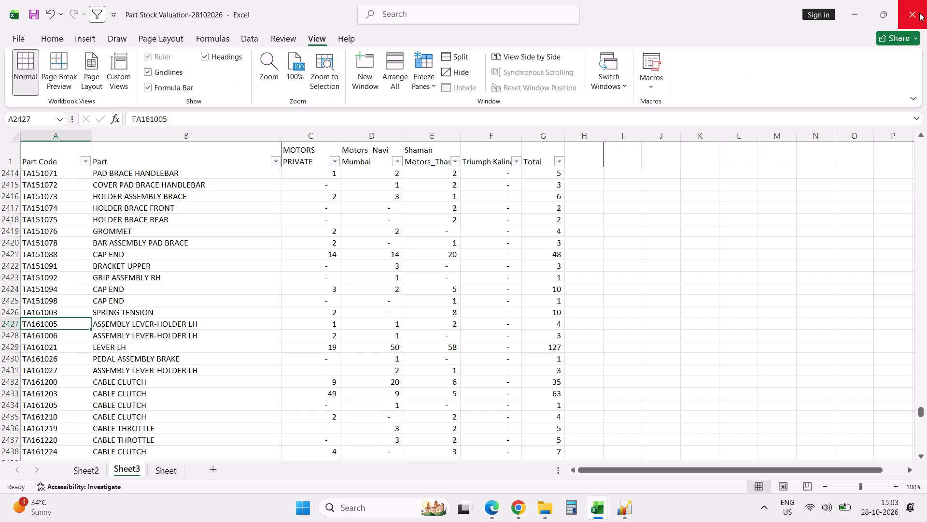
left_click(596, 507)
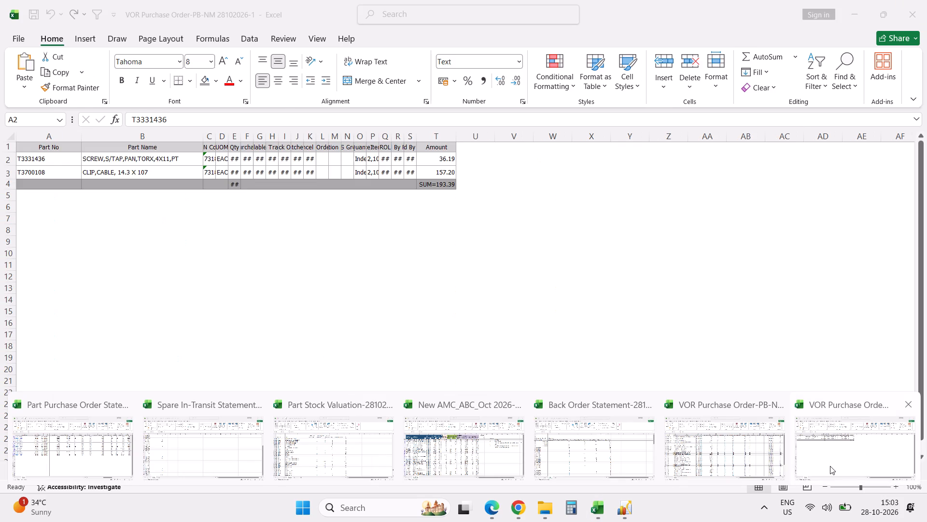
left_click(830, 466)
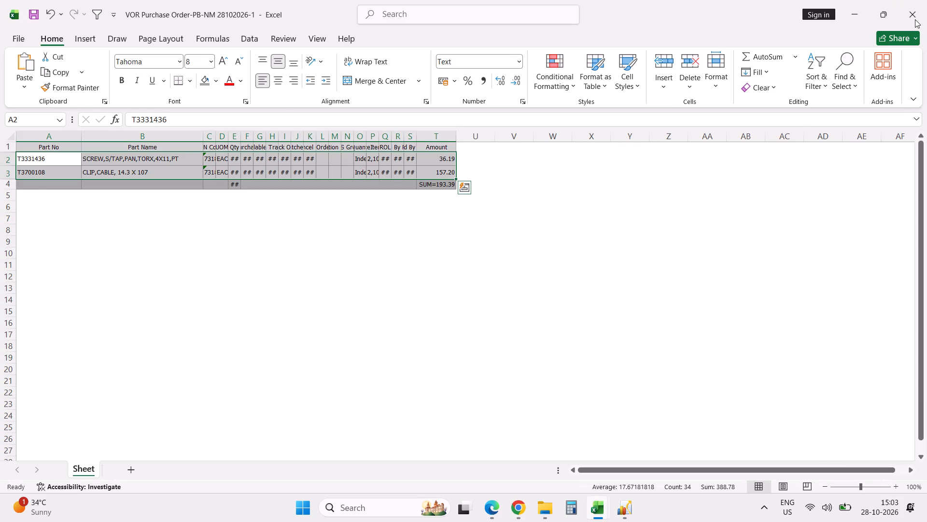
left_click(915, 19)
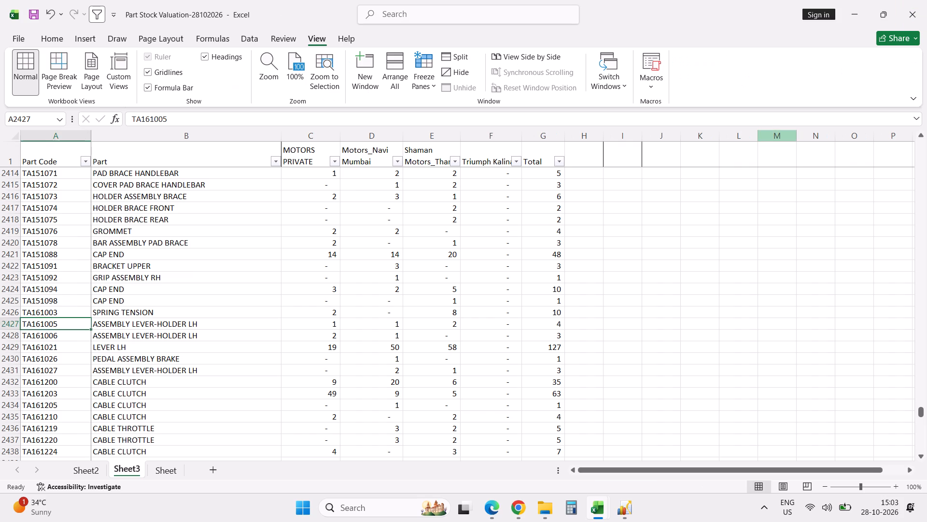
In VOR Purchase Order-PB-NM 28102026, clear the leftover Location column borders below row 36 by pasting the blank Part No cells over them.
left_click(599, 503)
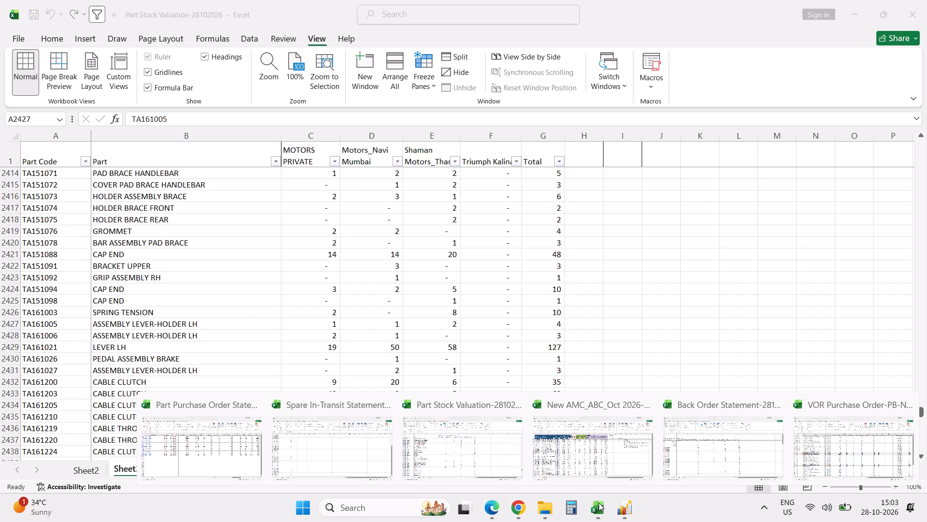
left_click(817, 454)
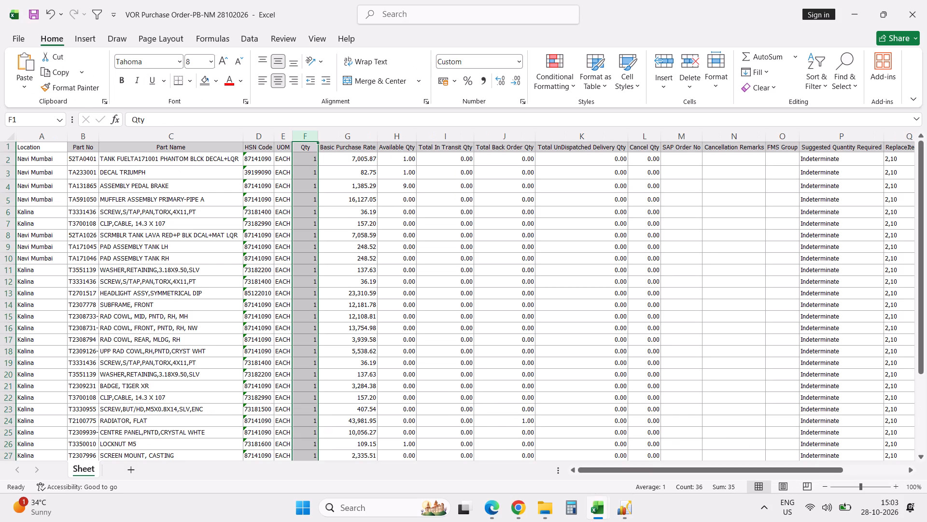
scroll(480, 371, "down", 9)
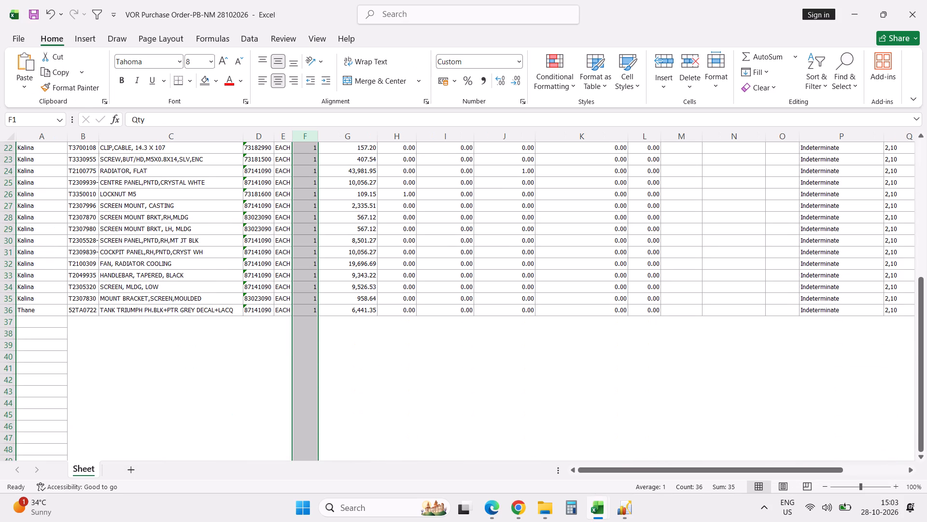
left_click(84, 325)
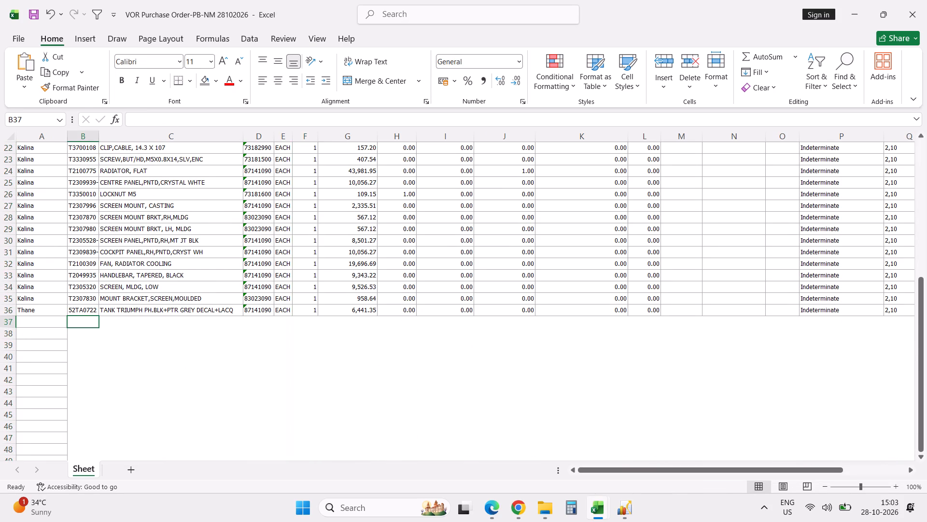
key("ctrl+shift+Down")
key("ctrl+c")
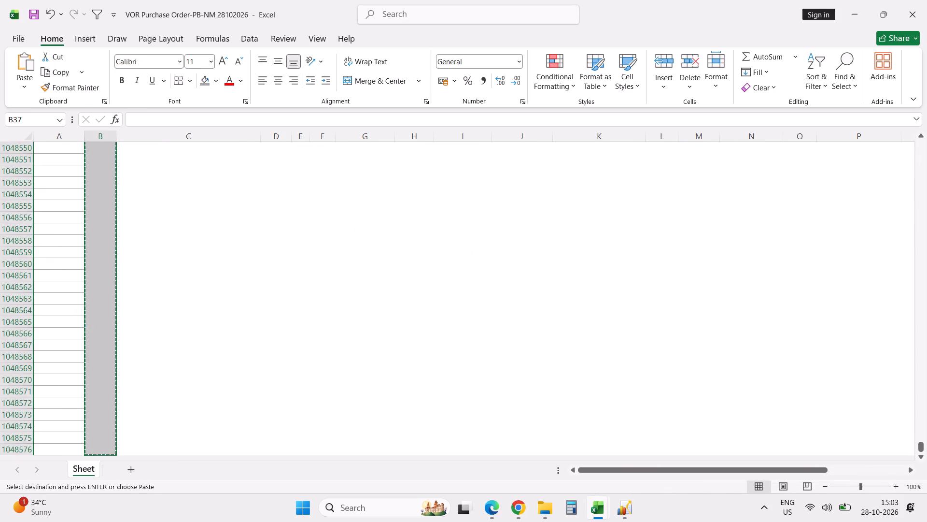
key("Left")
key("Return")
key("Up")
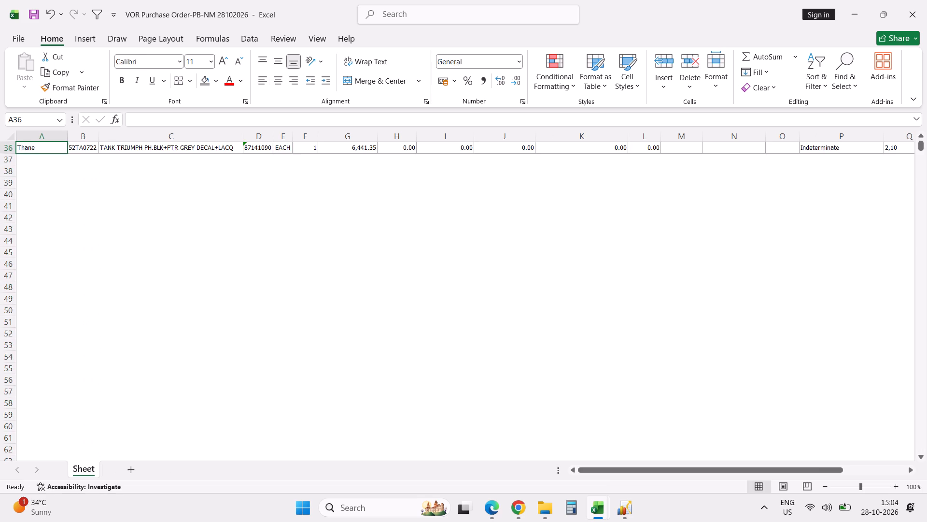
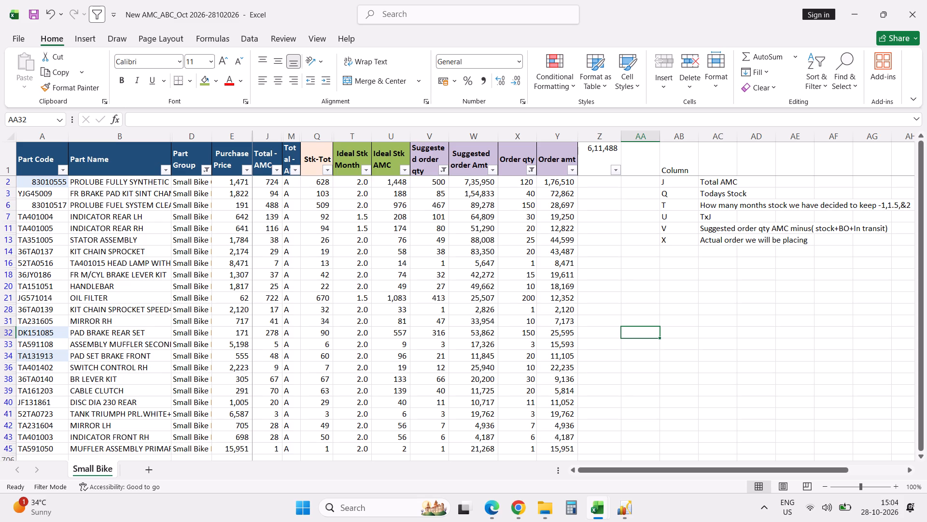
Examine the DK151085 PAD BRAKE REAR SET row's order quantity, order amount formula, ideal stock and total stock cells.
left_click(514, 331)
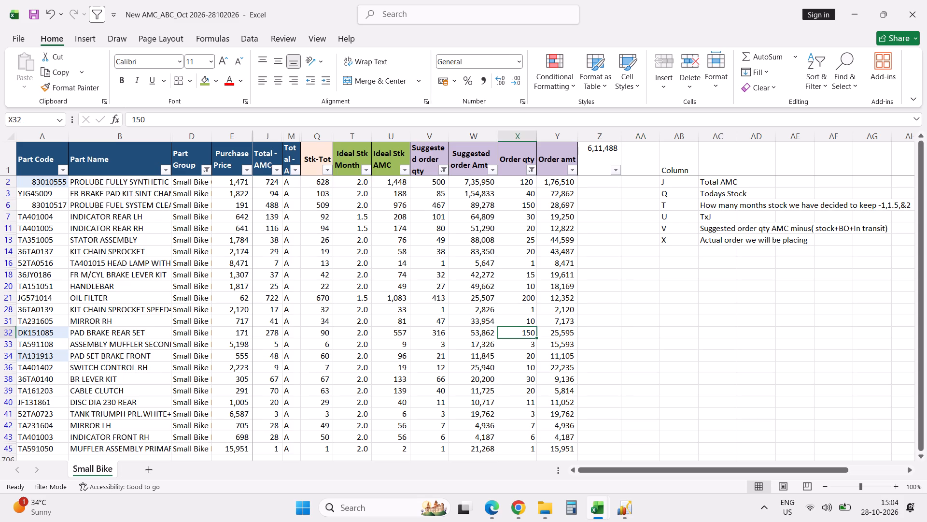
key("F2")
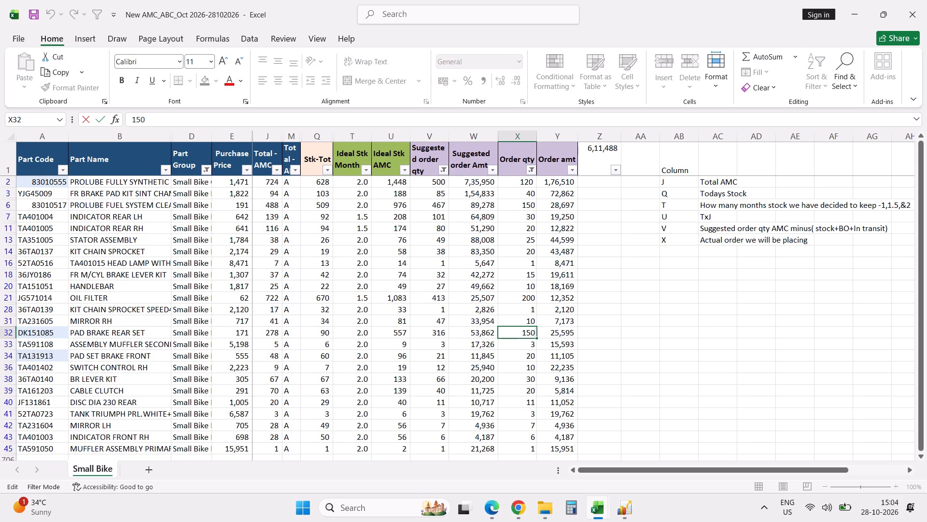
key("Escape")
key("Right")
key("F2")
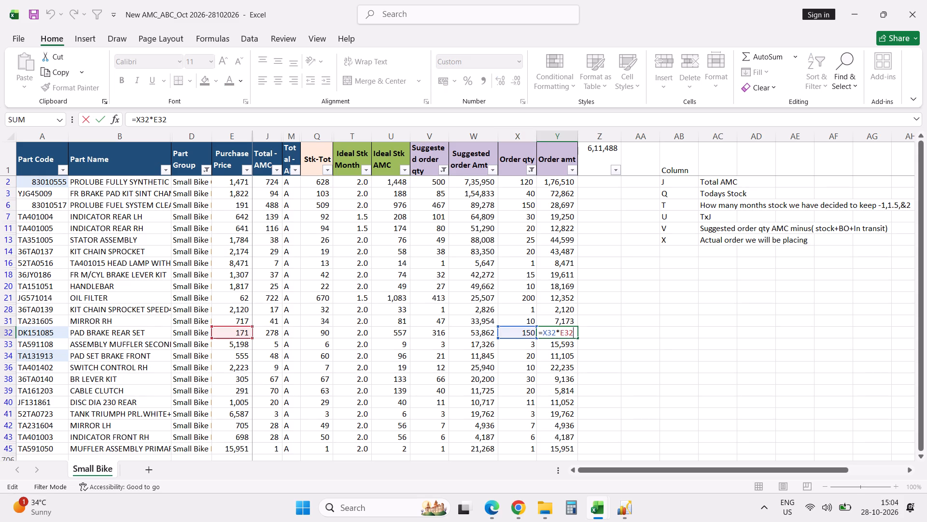
key("Escape")
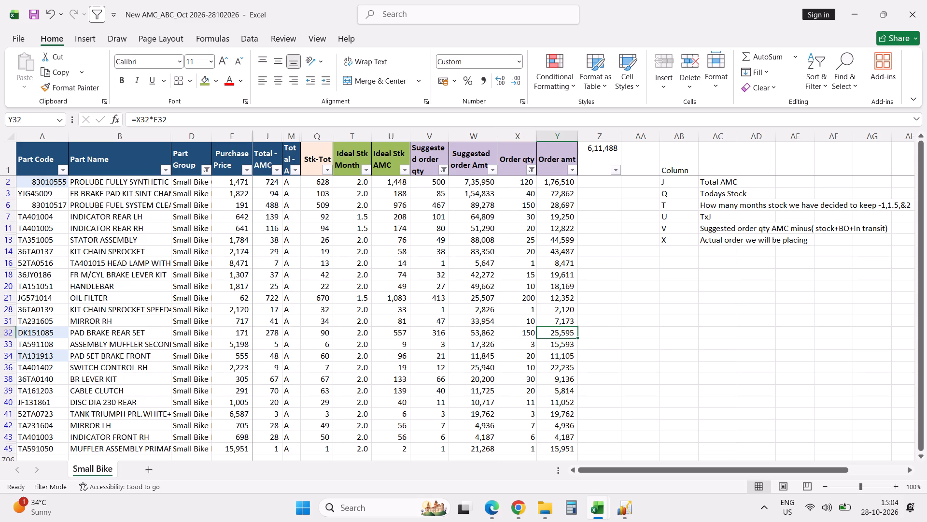
key("Left")
key("Left")
key("Left")
key("Left")
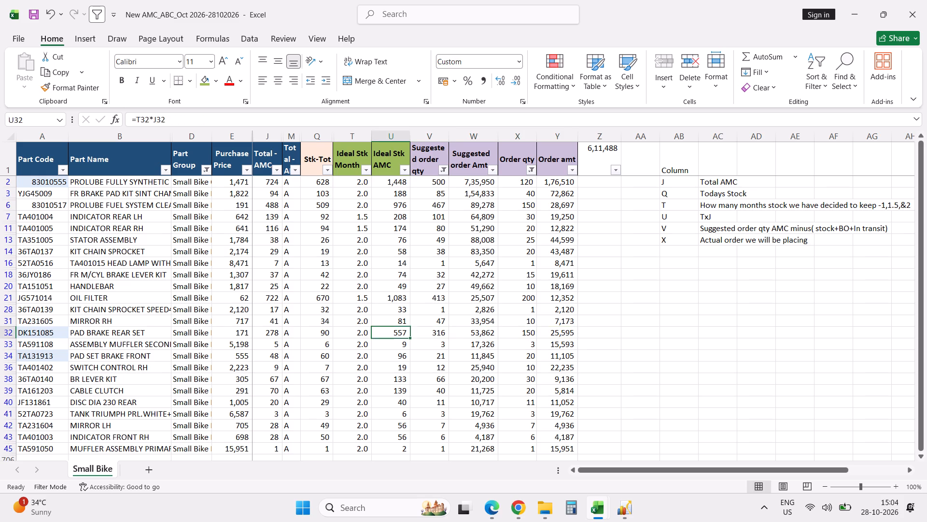
key("Left")
key("Left")
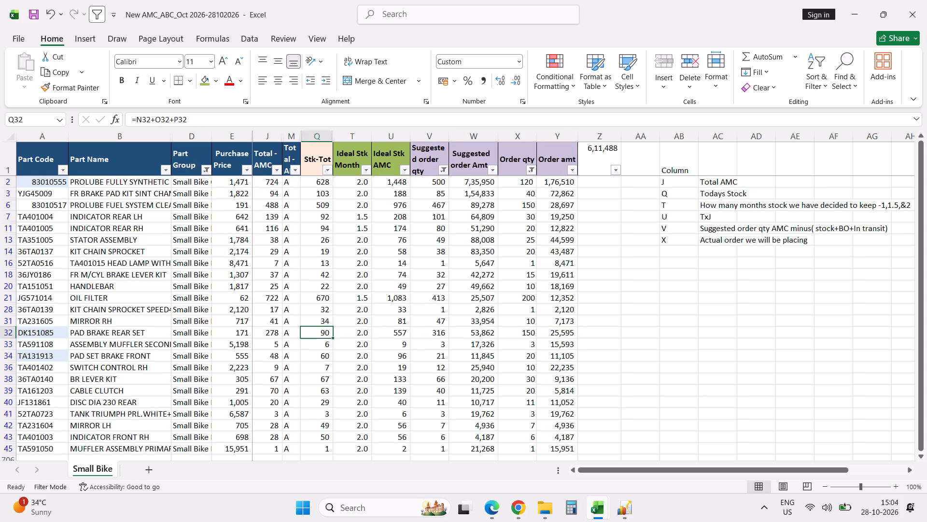
key("ctrl+s")
Copy part code DK151085 from the Small Bike sheet and look it up in Excellon's Item View.
left_click(44, 334)
key("ctrl+c")
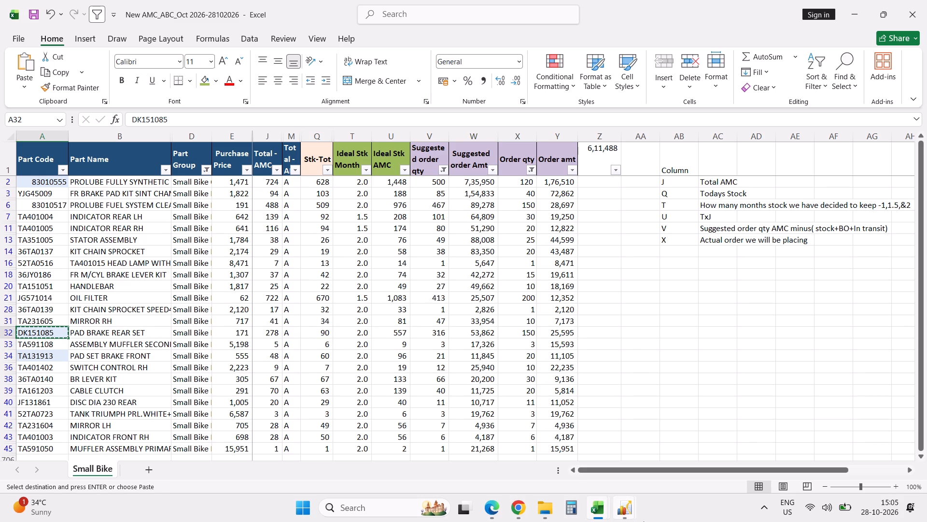
left_click(626, 509)
left_click(718, 422)
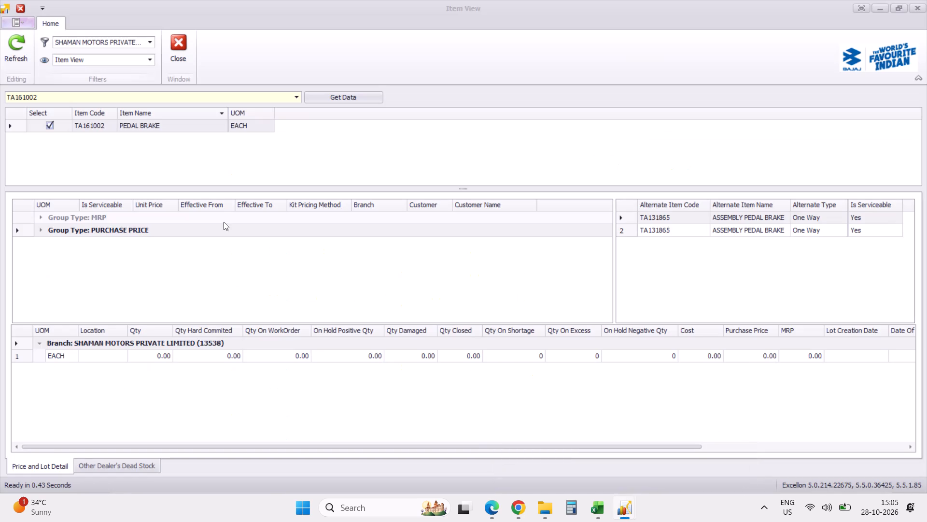
double_click(78, 97)
key("ctrl+v")
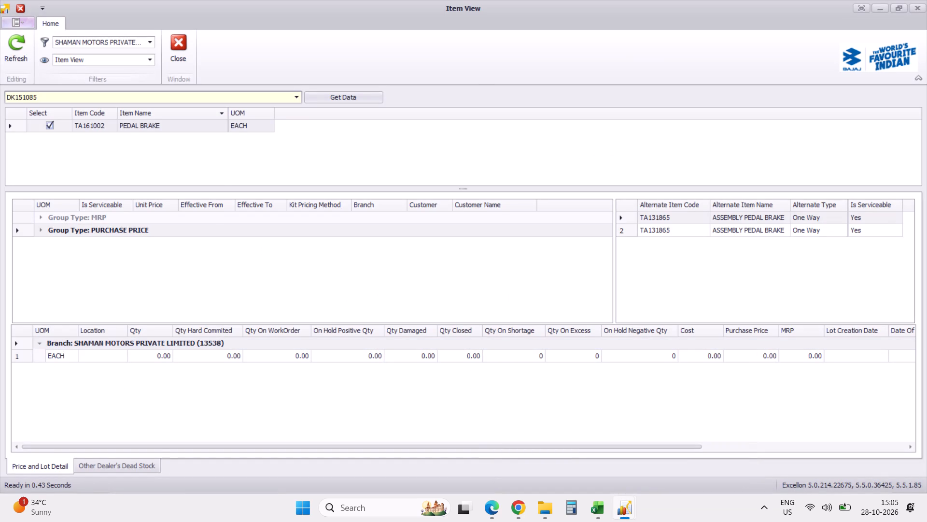
left_click(318, 103)
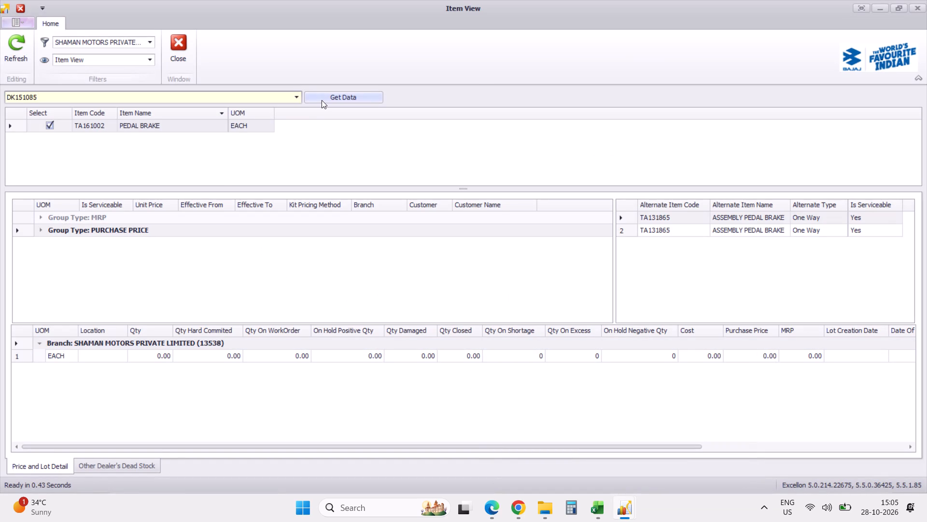
left_click(322, 100)
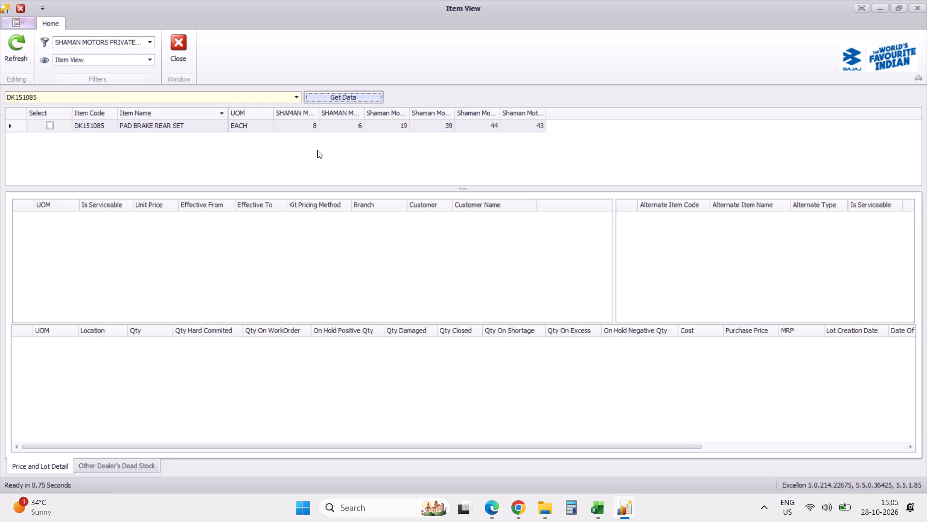
Widen the branch stock columns in the DK151085 item results to read their OnHand and Available headings.
left_click_drag(323, 113, 338, 115)
left_click_drag(320, 114, 337, 116)
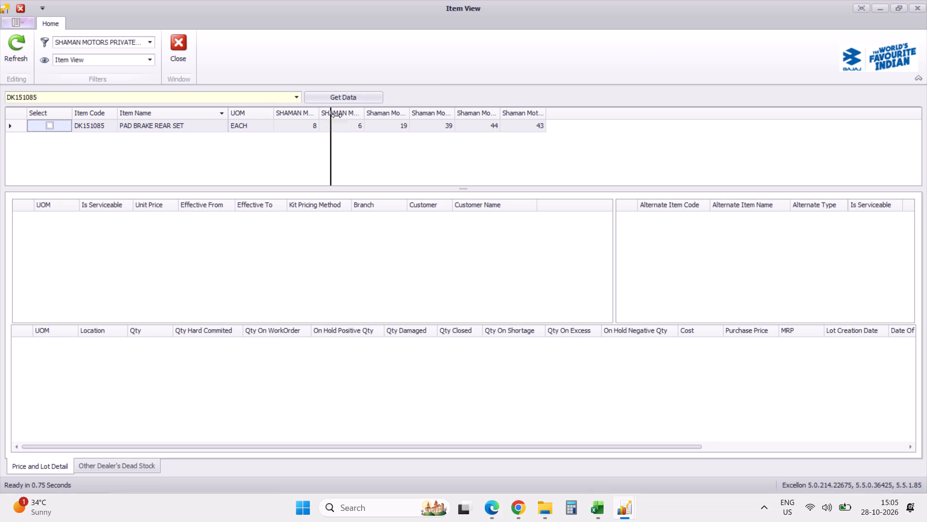
left_click_drag(337, 116, 344, 116)
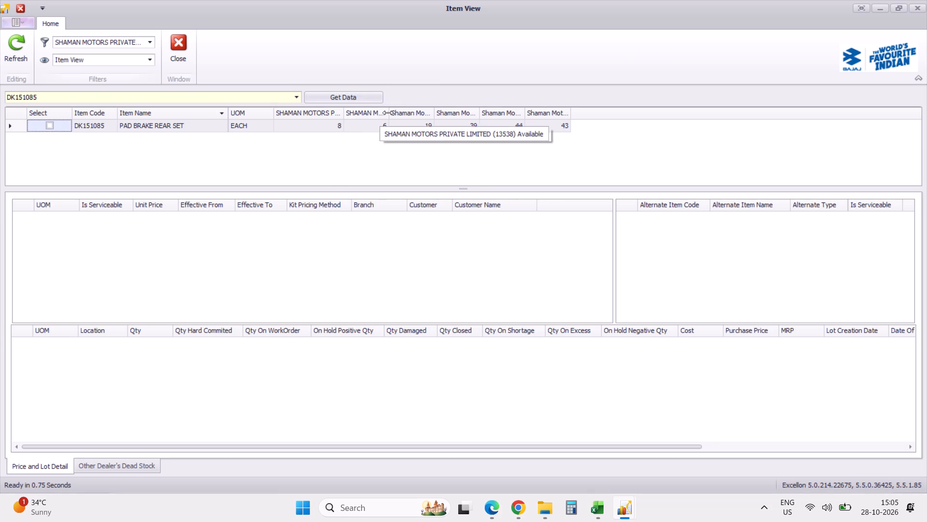
left_click_drag(390, 112, 407, 116)
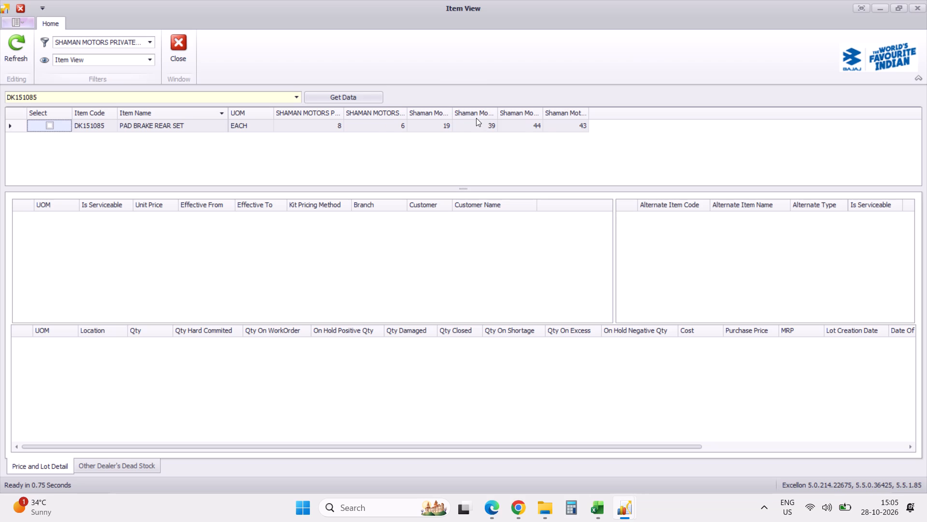
left_click_drag(498, 113, 522, 116)
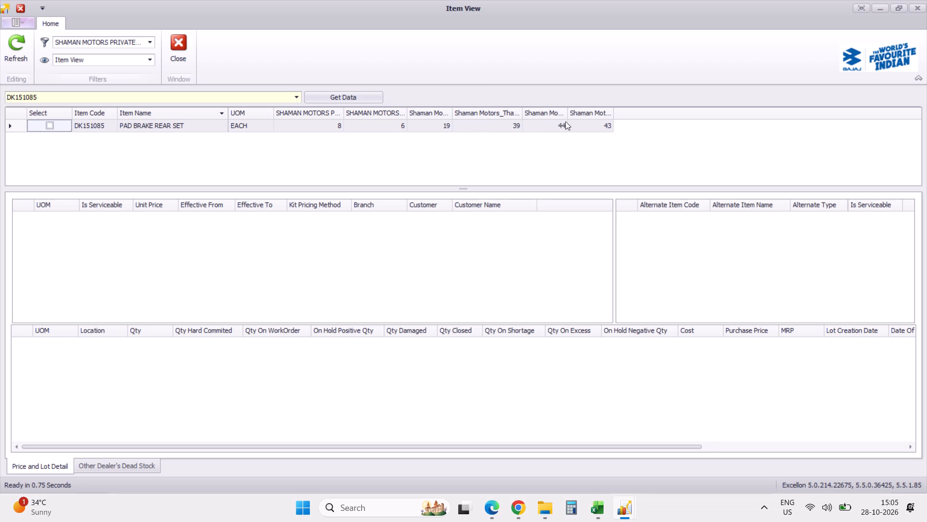
left_click_drag(569, 112, 611, 119)
left_click_drag(656, 114, 708, 112)
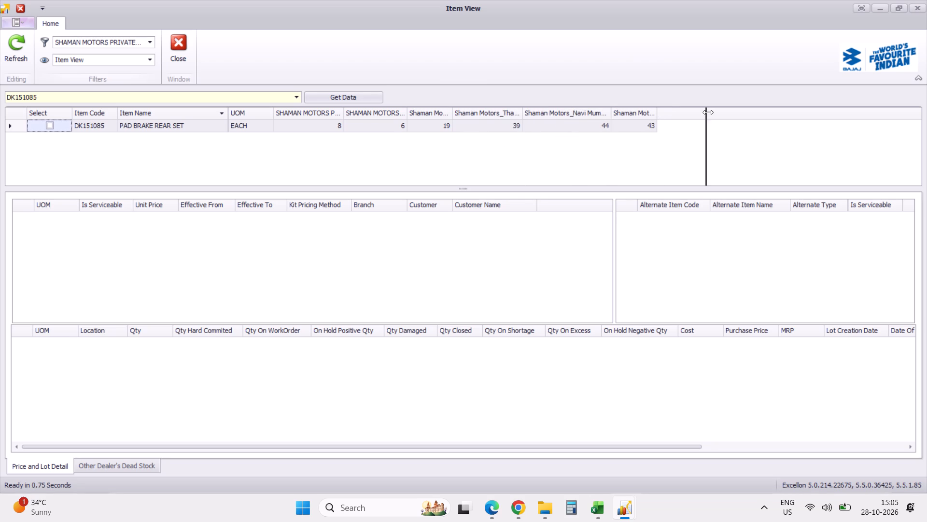
left_click_drag(708, 112, 711, 113)
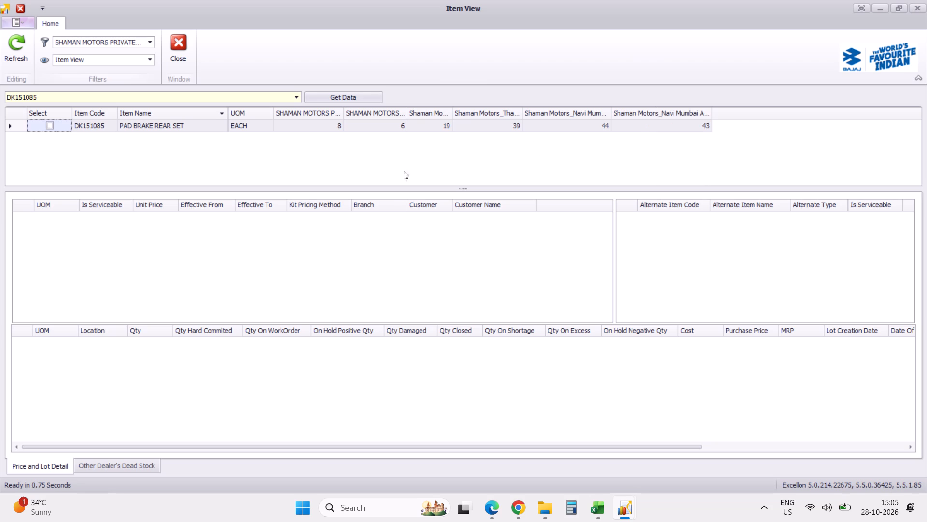
left_click_drag(454, 116, 507, 122)
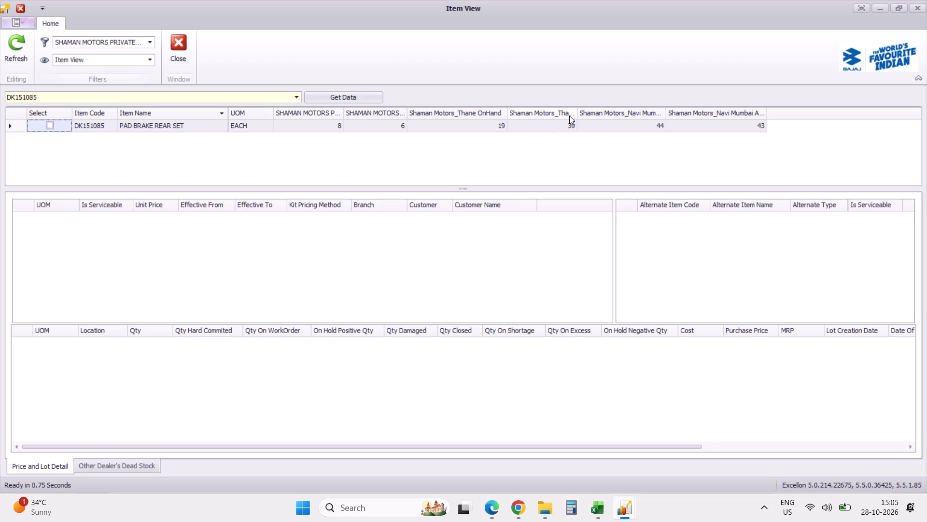
left_click_drag(578, 112, 633, 124)
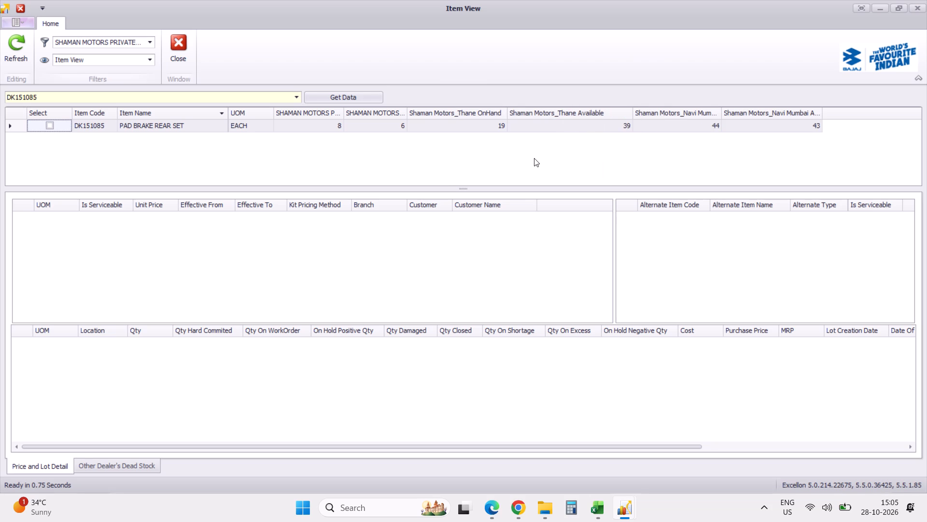
Switch to the Part Purchase Order Statement-PNA CHECK 28102026 workbook and filter its Part column for DK151085.
key("alt+Tab")
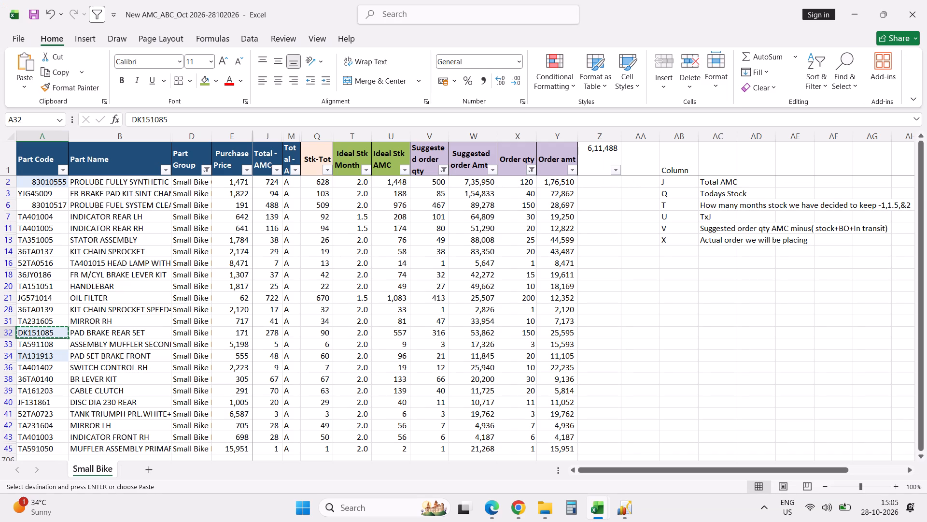
left_click(593, 507)
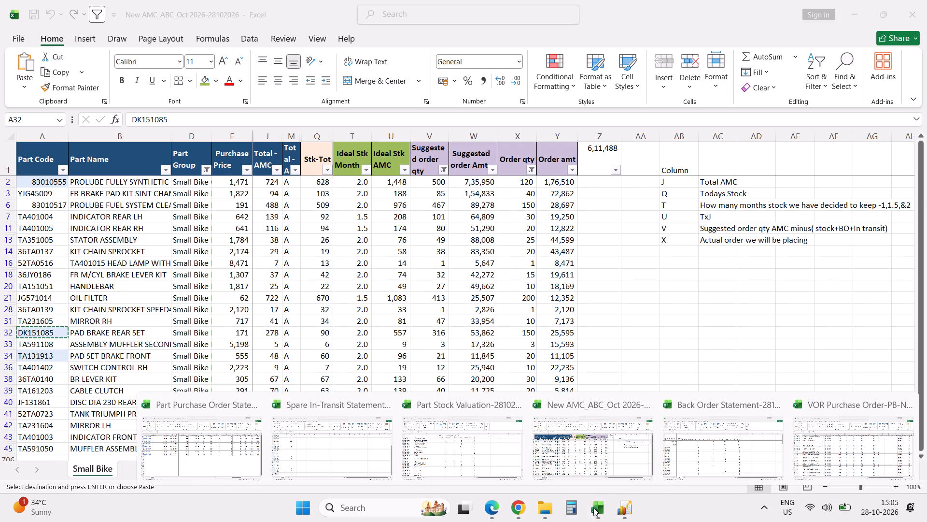
left_click(195, 423)
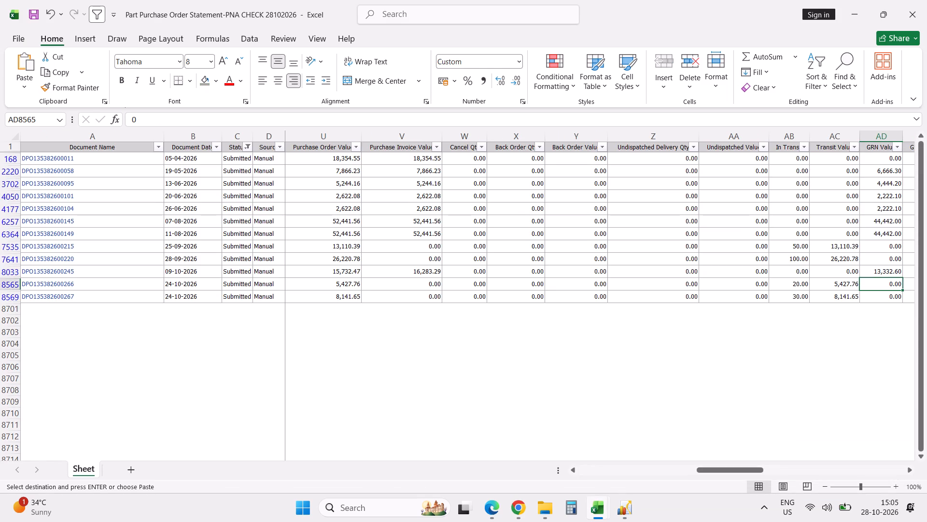
key("Left")
key("Left")
key("Left")
key("Left")
key("Left")
key("Left")
key("Left")
key("Left")
key("Left")
key("Left")
key("Left")
key("Left")
key("Left")
key("Left")
key("Left")
key("Left")
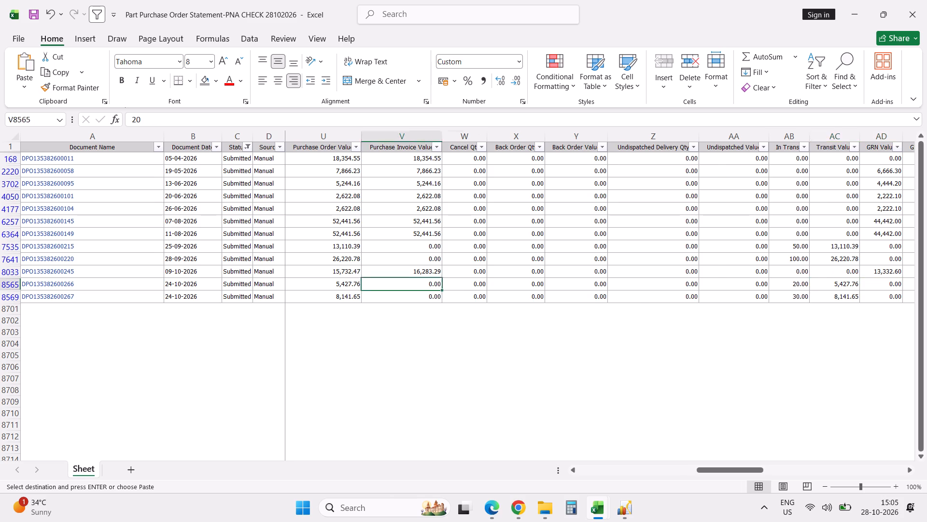
key("Left")
key("Left")
key("Left")
key("Left")
key("Left")
key("Left")
key("Left")
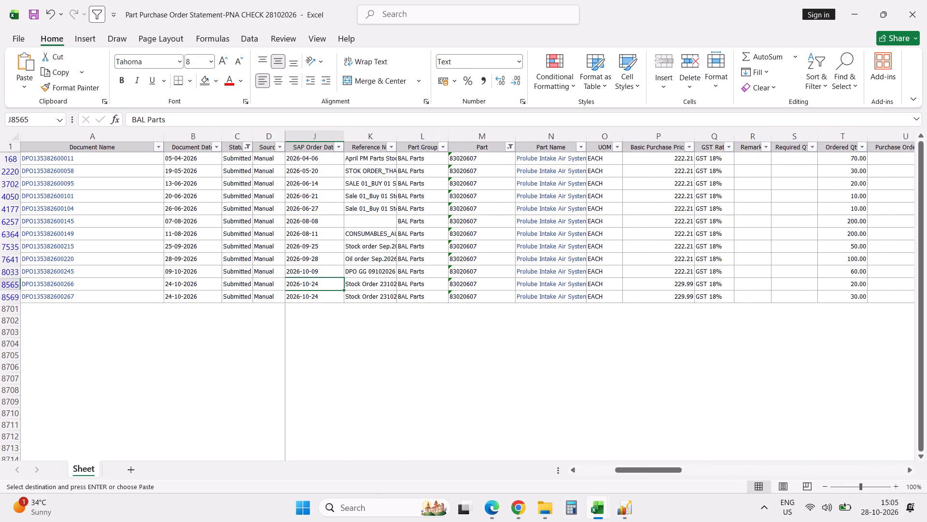
left_click(510, 147)
left_click(460, 285)
key("ctrl+v")
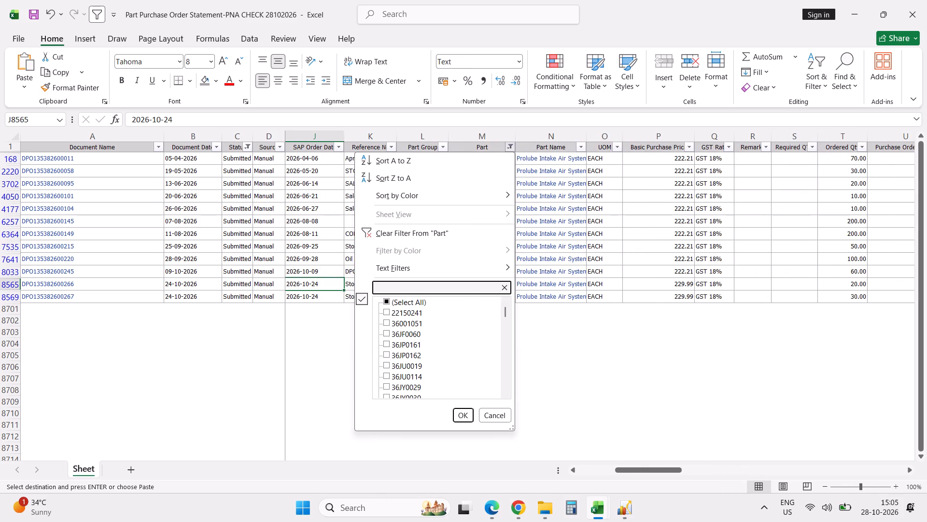
key("Return")
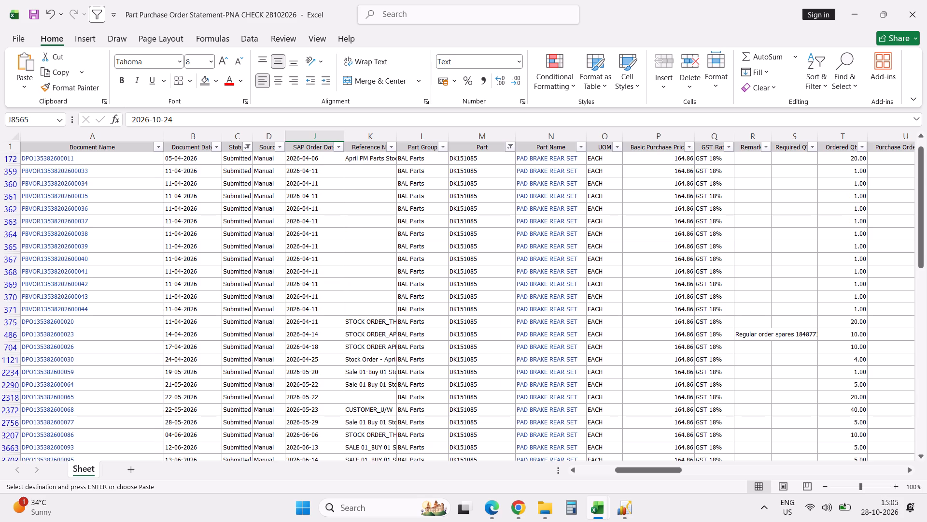
Check the Back Order Qty of the three latest DK151085 orders by selecting their cells, and return to the New AMC_ABC workbook.
left_click(460, 285)
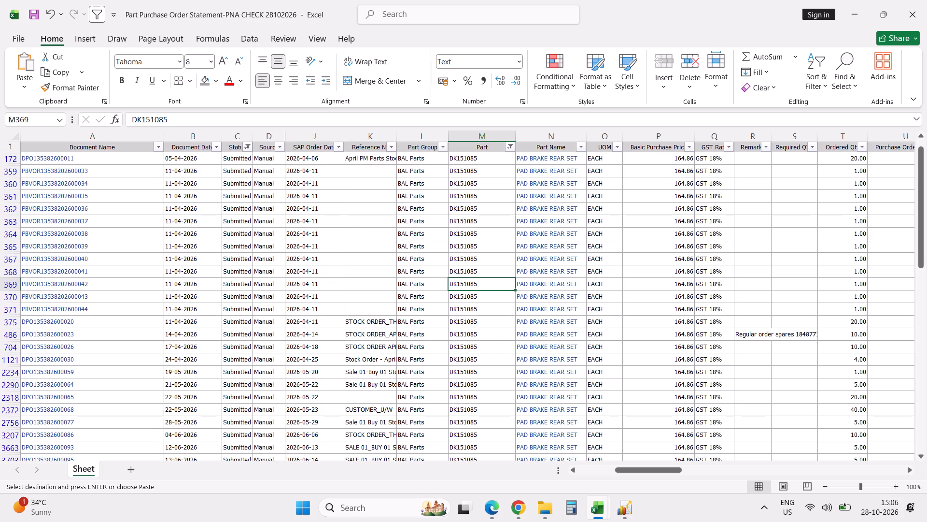
key("ctrl+Down")
key("Right")
key("Right")
key("Right")
key("Right")
key("Right")
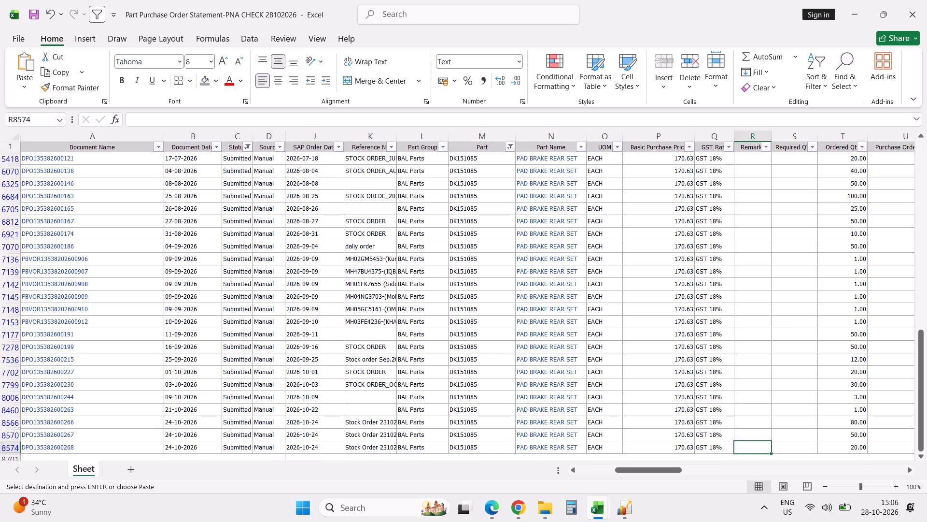
key("Right")
key("Right")
key("Right")
key("Right")
key("Right")
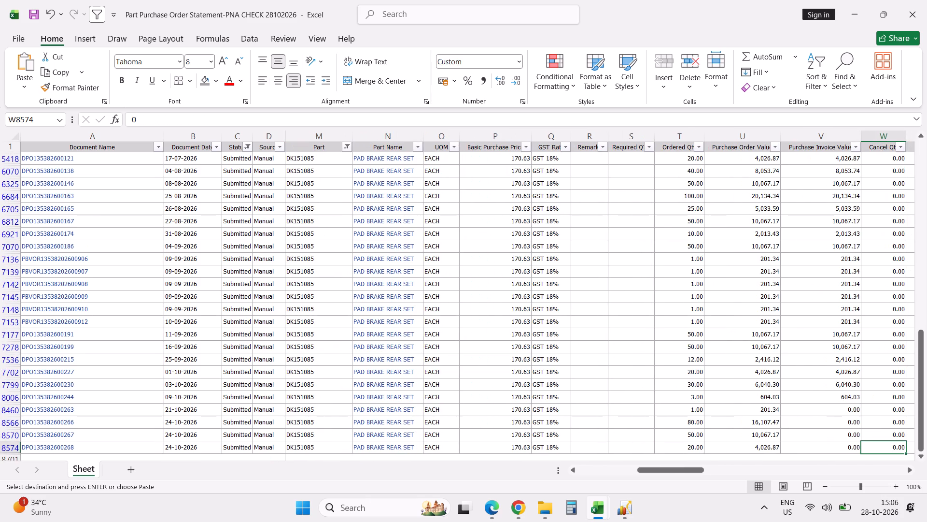
key("Right")
key("Right")
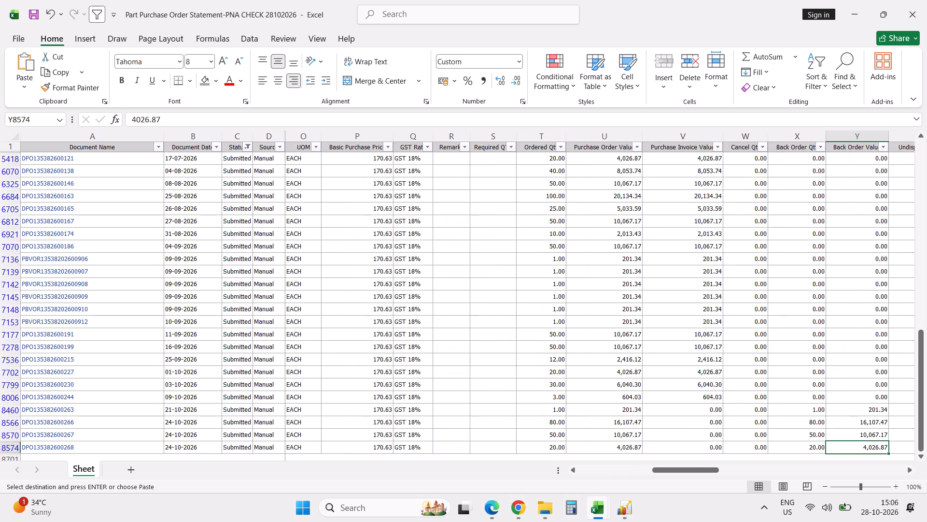
key("Left")
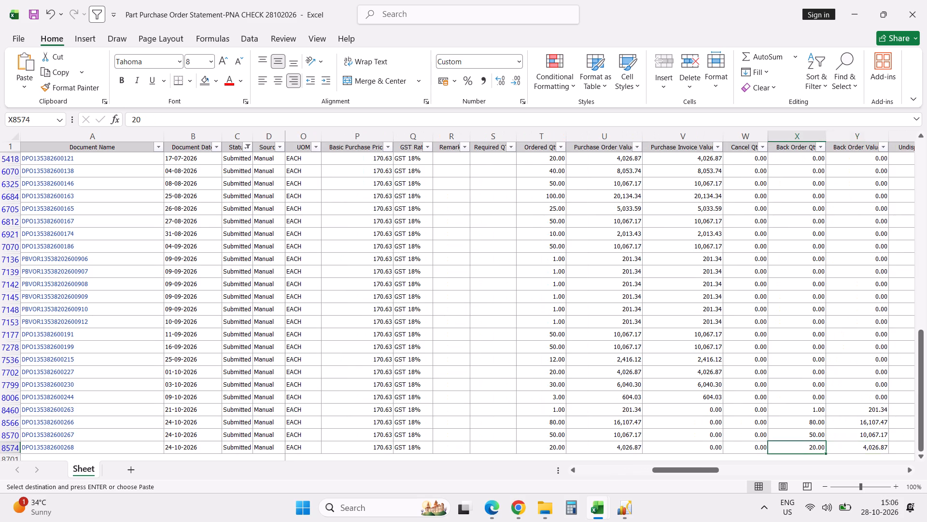
key("shift+Up")
key("shift+Up")
key("alt+Tab")
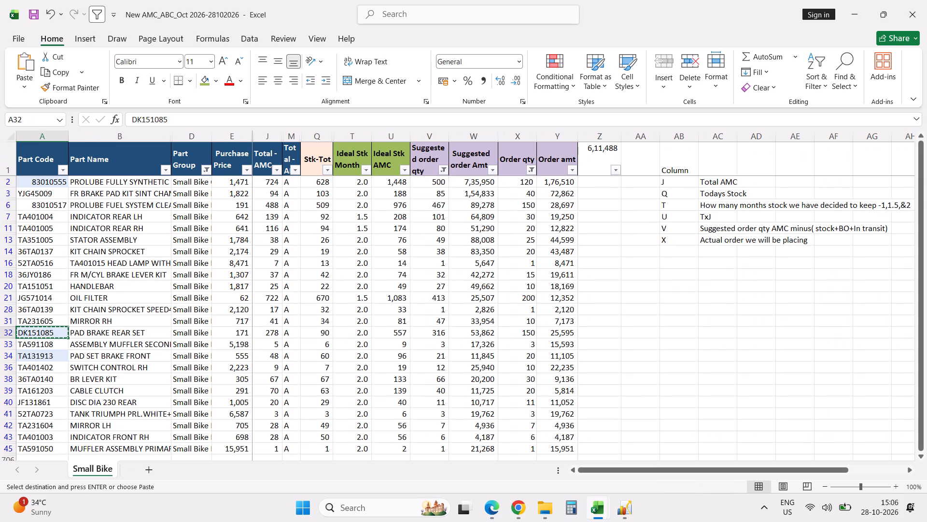
Unhide the InTransit and BO columns between Stk-Tot and Ideal Stk Month, and select the BO column for review.
key("Right")
key("Right")
key("Right")
key("Right")
key("Right")
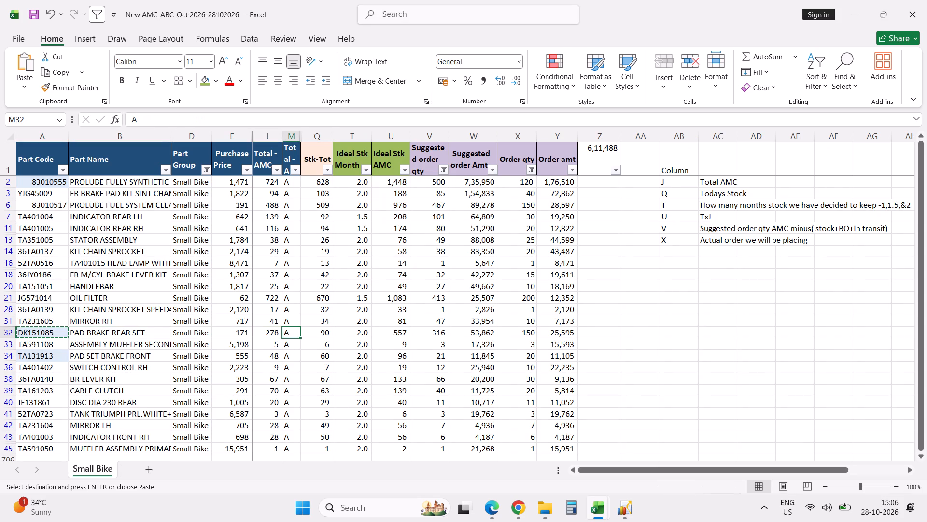
key("Right")
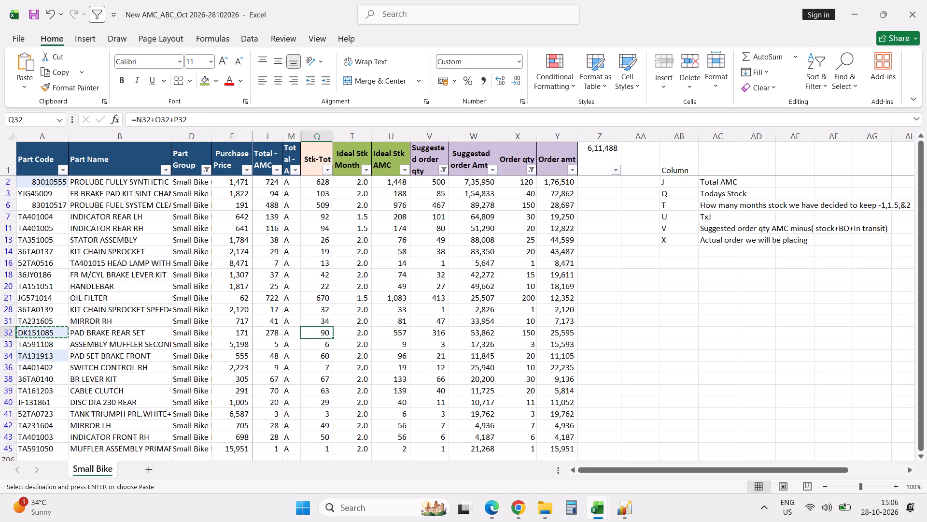
double_click(335, 137)
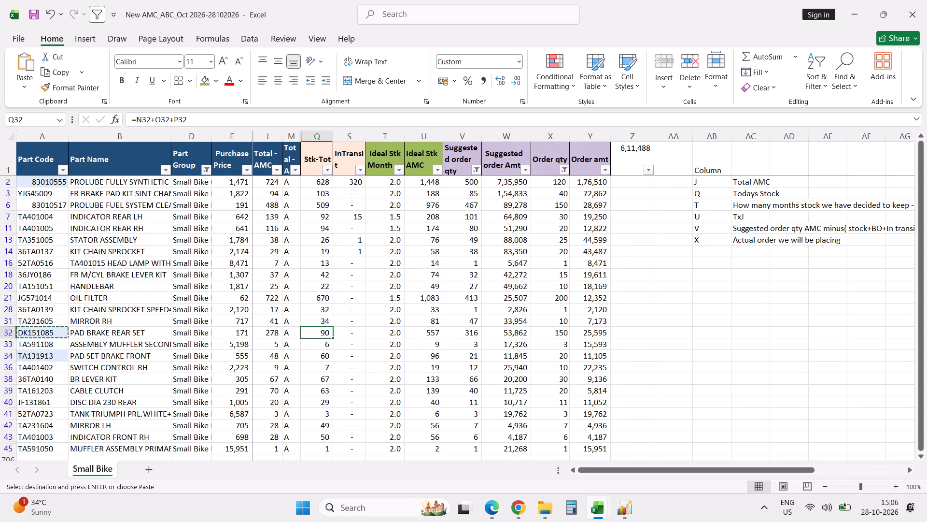
double_click(335, 137)
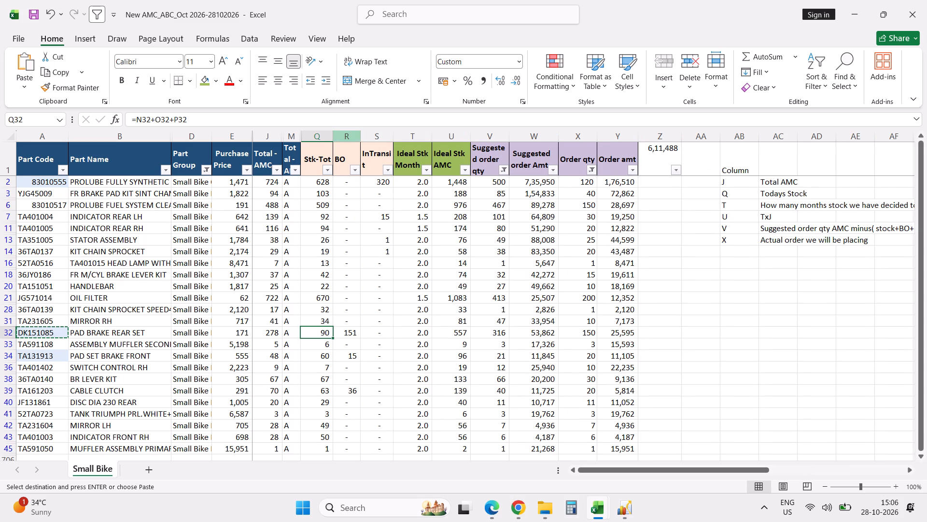
left_click(345, 135)
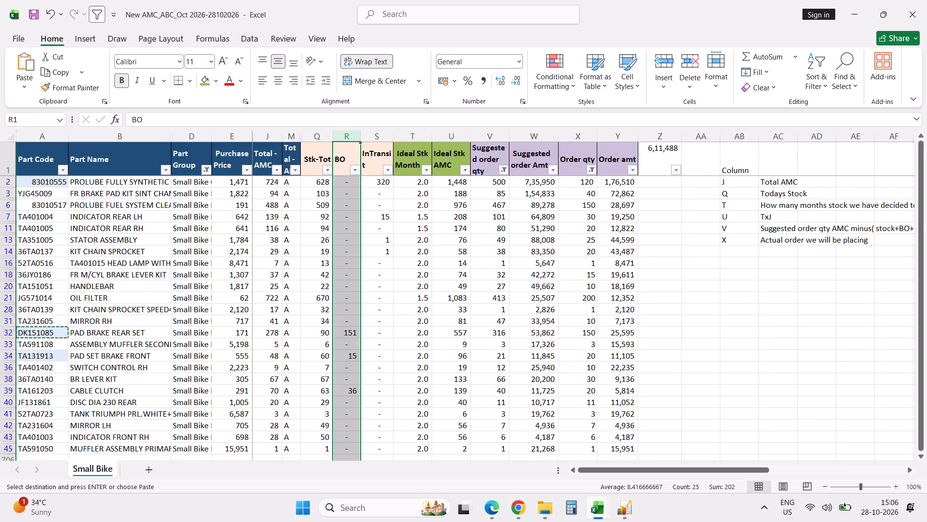
Inspect the DK151085 suggested order quantity formula and cross-check its back orders in the Part Purchase Order Statement workbook.
left_click(500, 334)
key("F2")
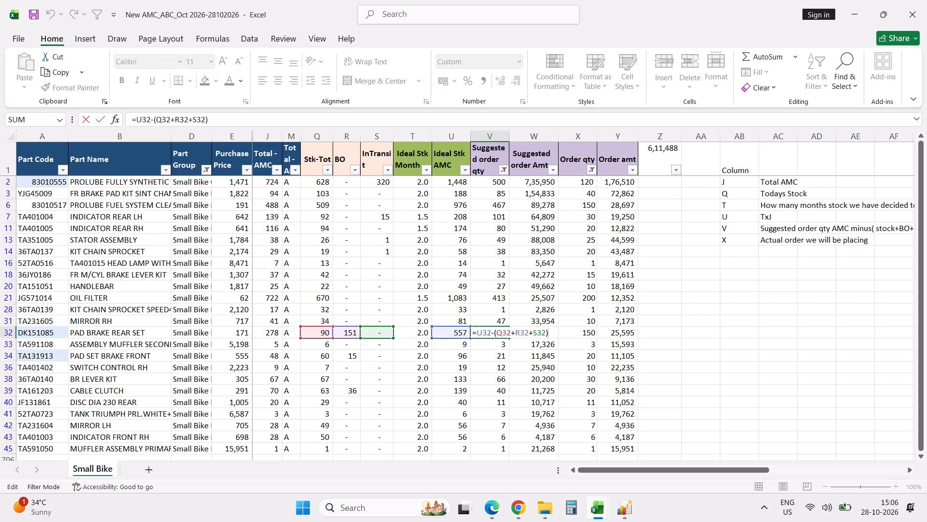
key("Escape")
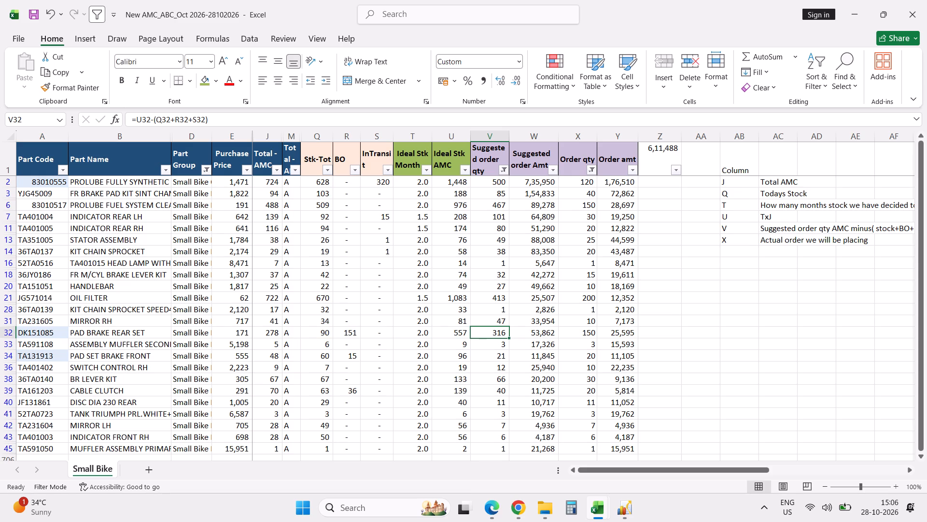
key("alt+Tab")
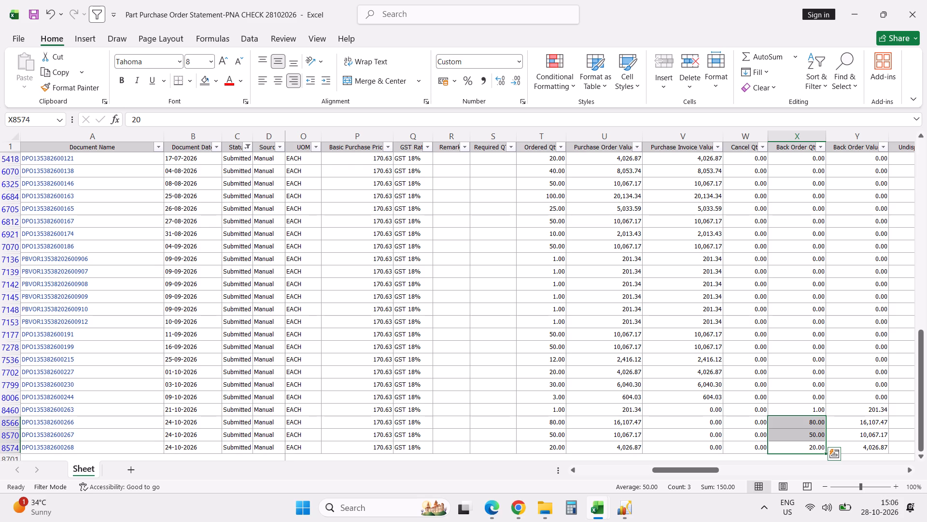
key("alt+Tab")
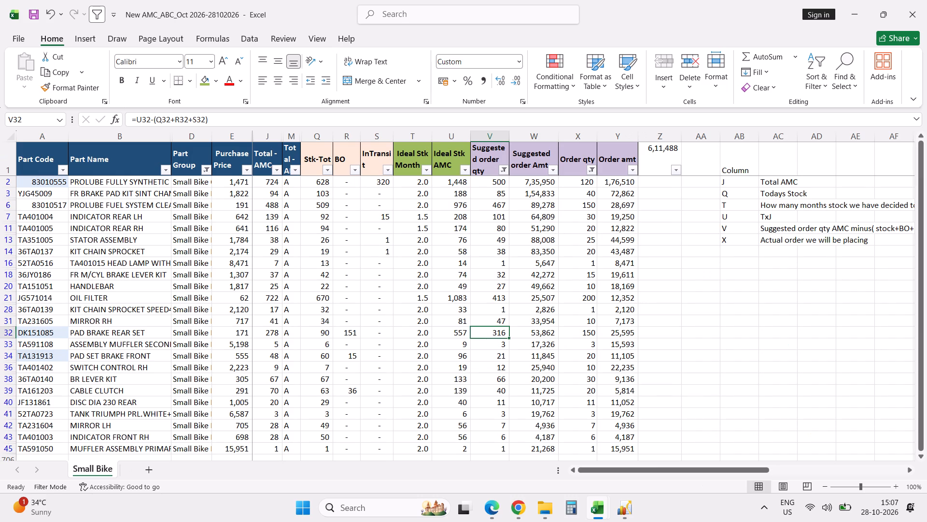
Hide the BO and InTransit columns again in the Small Bike sheet and save the workbook.
left_click(346, 138)
key("shift+Right")
right_click(346, 138)
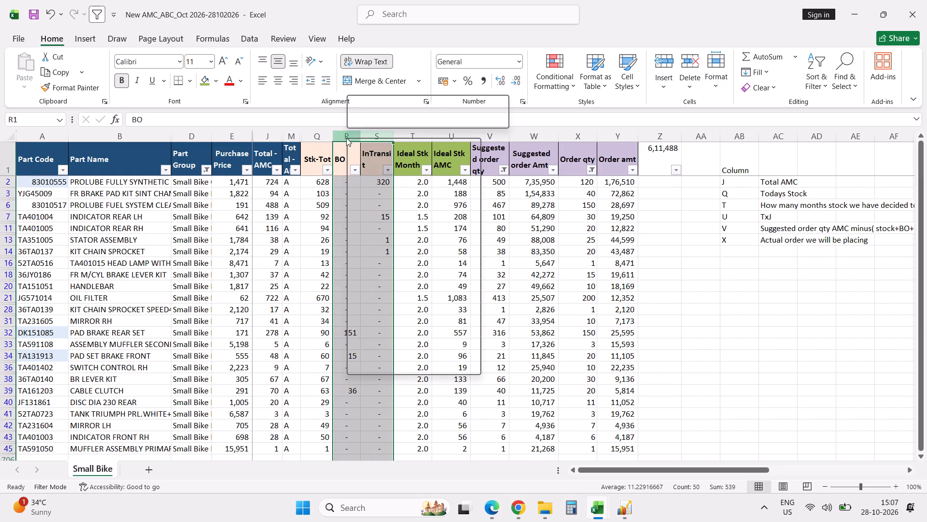
left_click(379, 351)
left_click(637, 391)
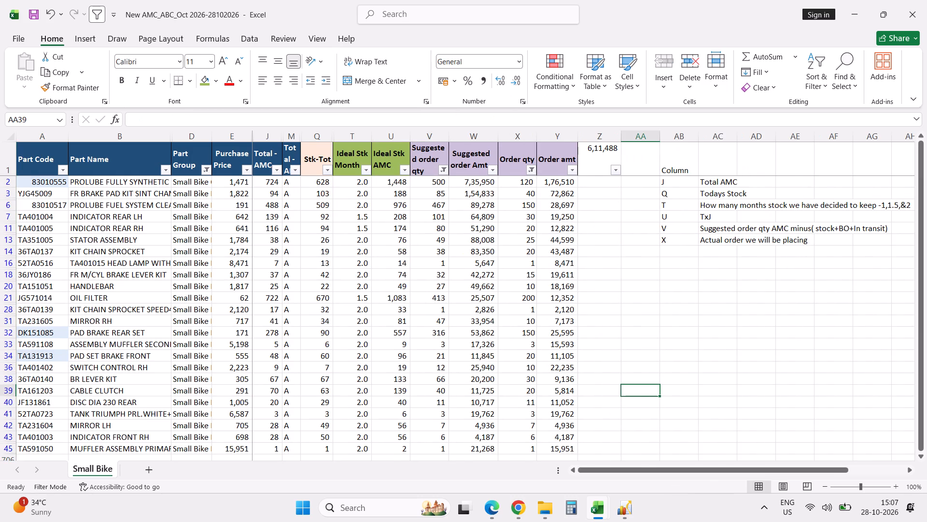
key("ctrl+s")
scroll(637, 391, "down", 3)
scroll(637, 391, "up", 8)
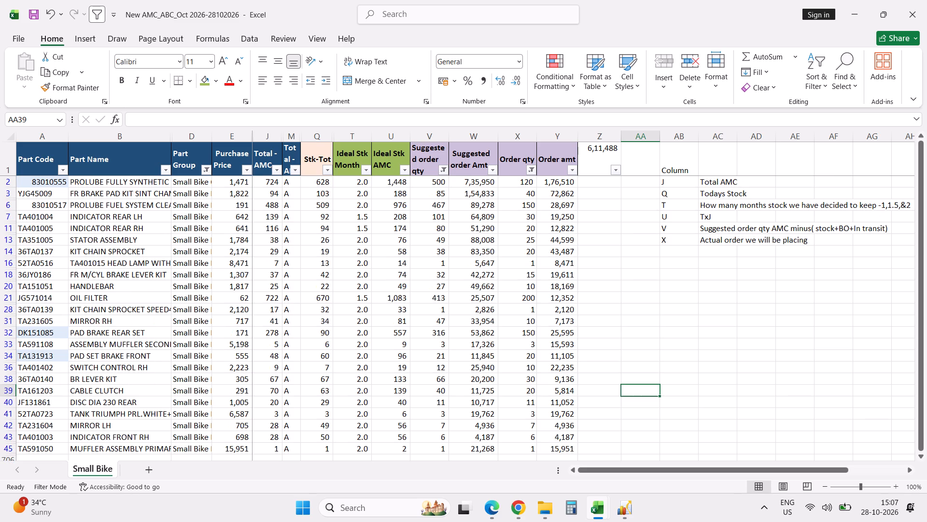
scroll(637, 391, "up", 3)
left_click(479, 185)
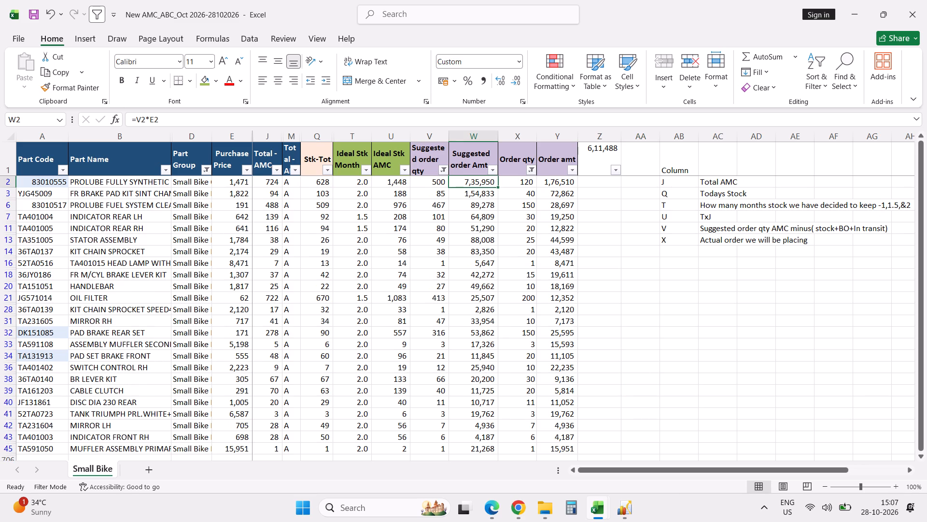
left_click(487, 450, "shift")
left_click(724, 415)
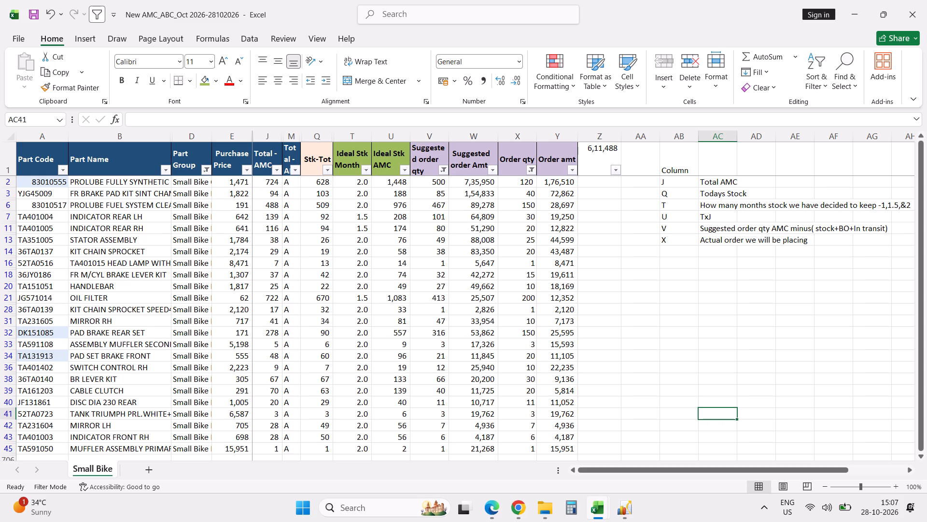
Set the Ideal Stk Month of part 83010517 to 1.5 and save the workbook.
left_click(359, 206)
type("1.5")
key("Return")
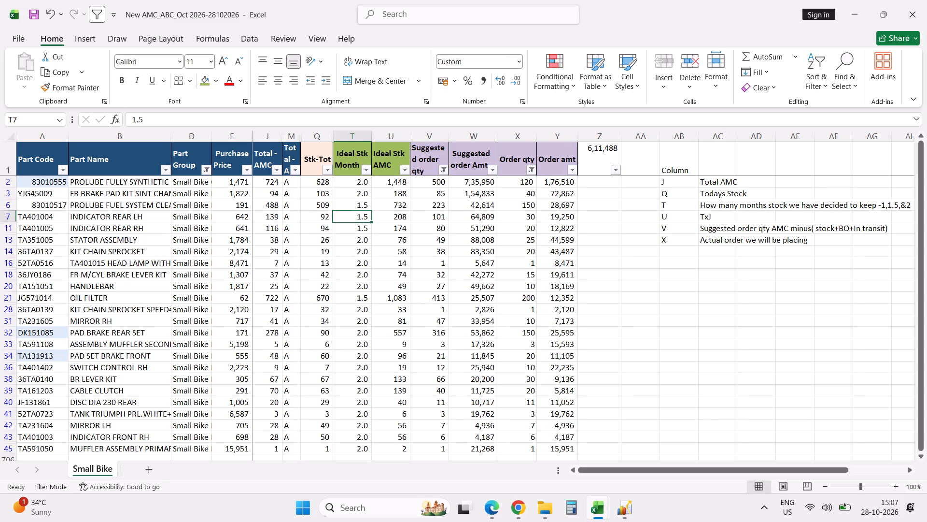
key("ctrl+s")
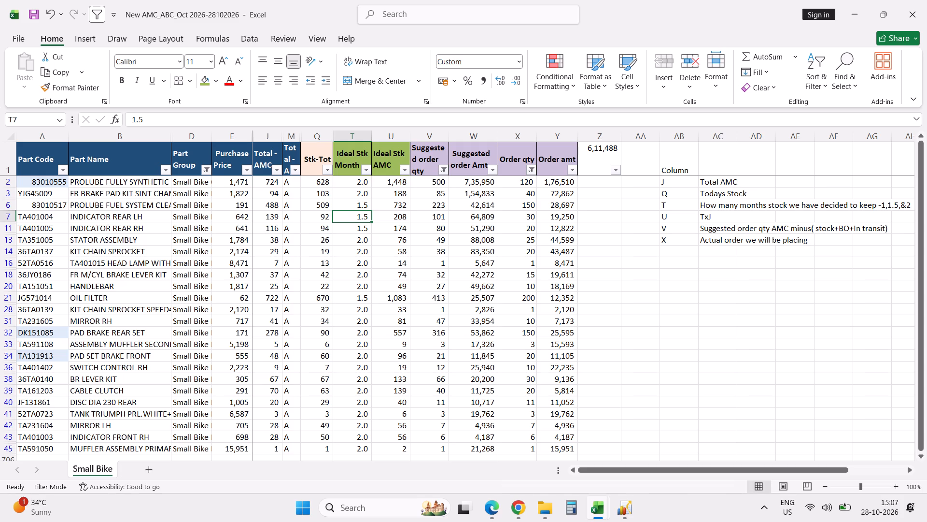
Set the Order qty of part 83010517 to 90 and save the workbook.
left_click(513, 204)
type("90")
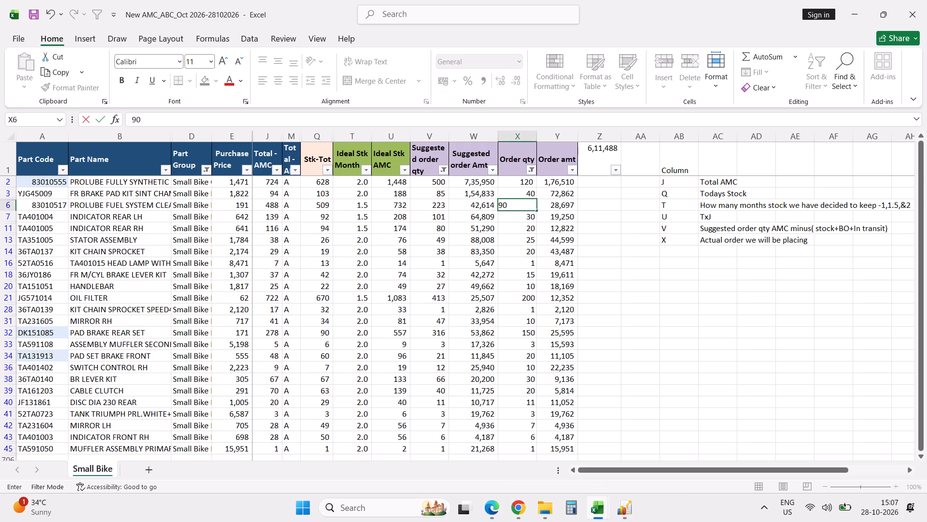
key("Return")
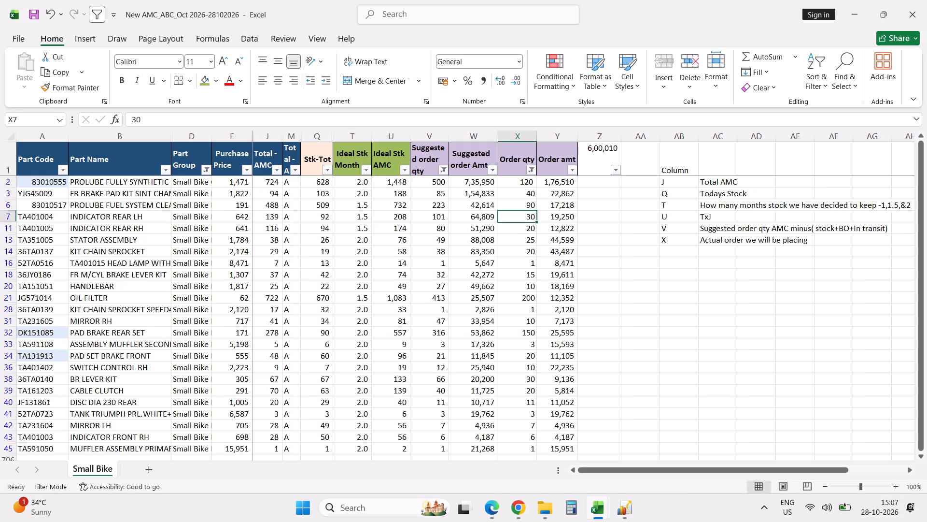
key("ctrl+s")
key("ctrl+s")
Set the Ideal Stk Month of part DK151085, PAD BRAKE REAR SET, to 1.5.
scroll(468, 298, "down", 1)
scroll(468, 298, "up", 9)
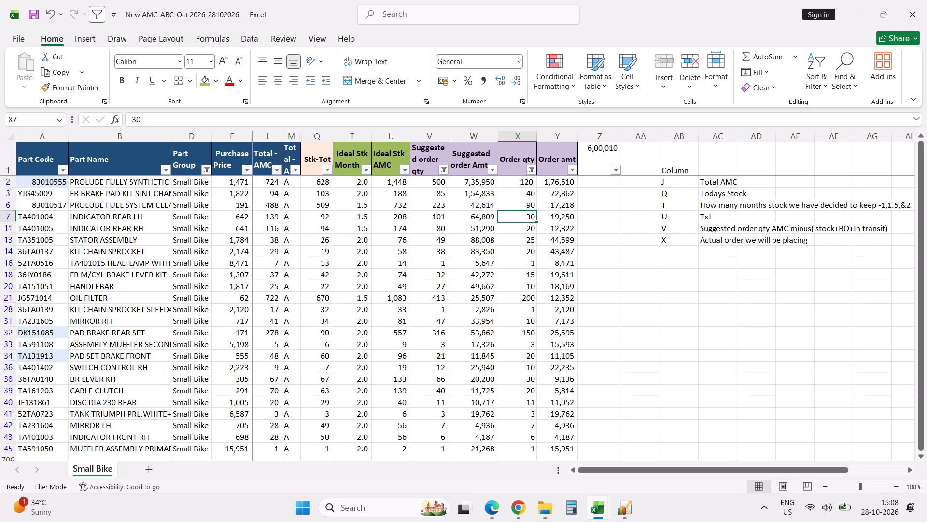
left_click(314, 163)
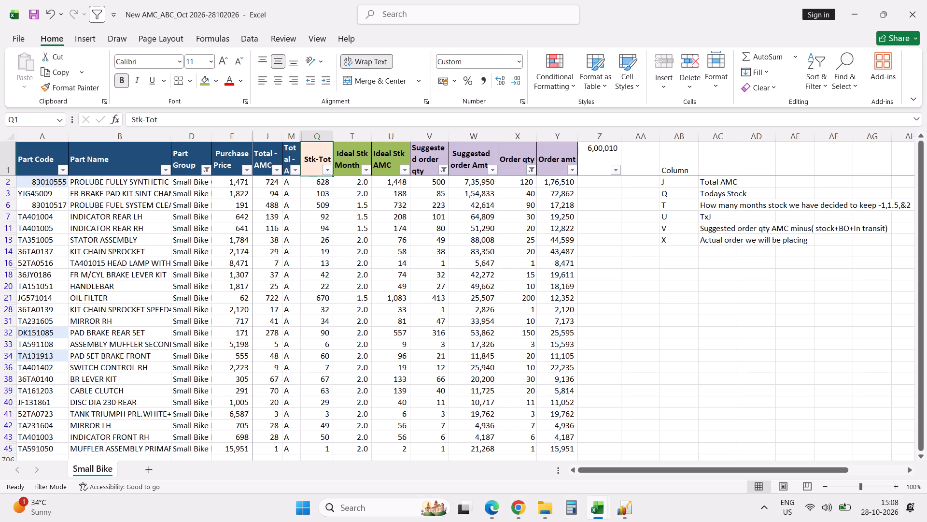
left_click(362, 334)
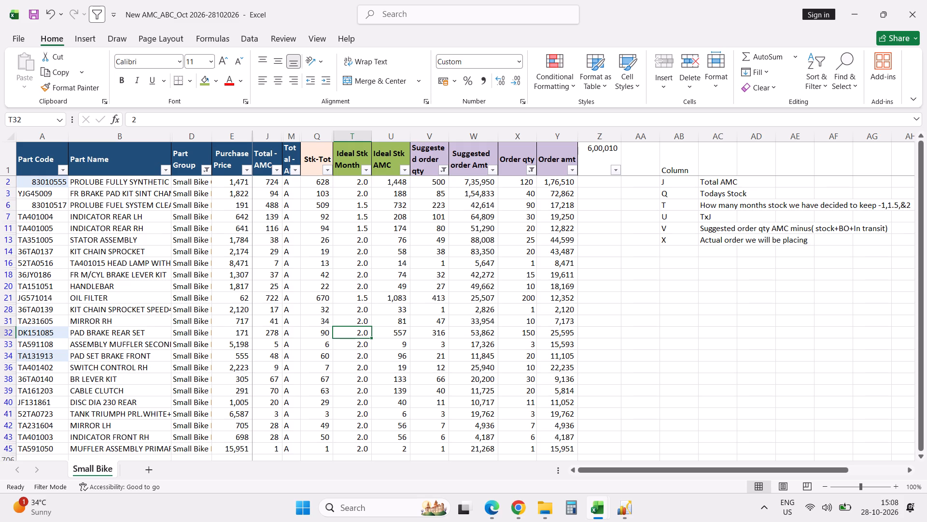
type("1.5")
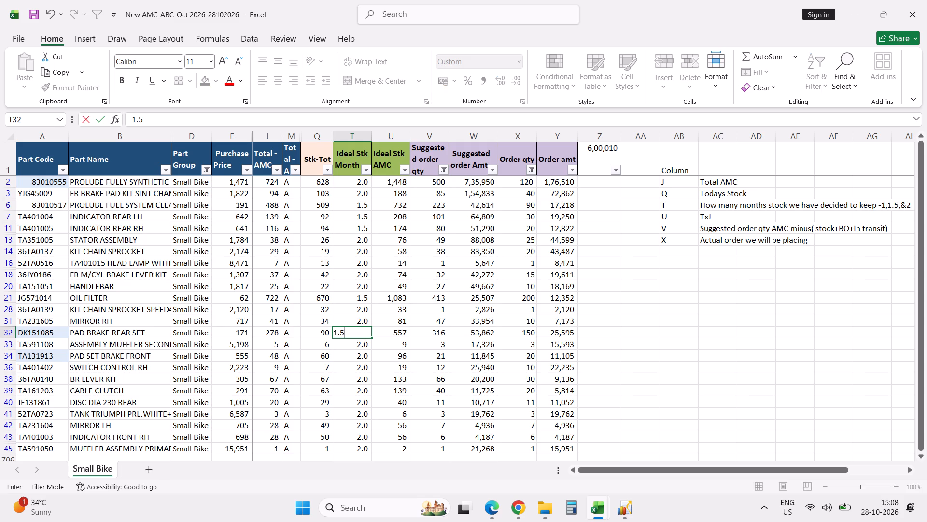
Discard the pending Ideal Stk Month entry for part DK151085 and save the workbook.
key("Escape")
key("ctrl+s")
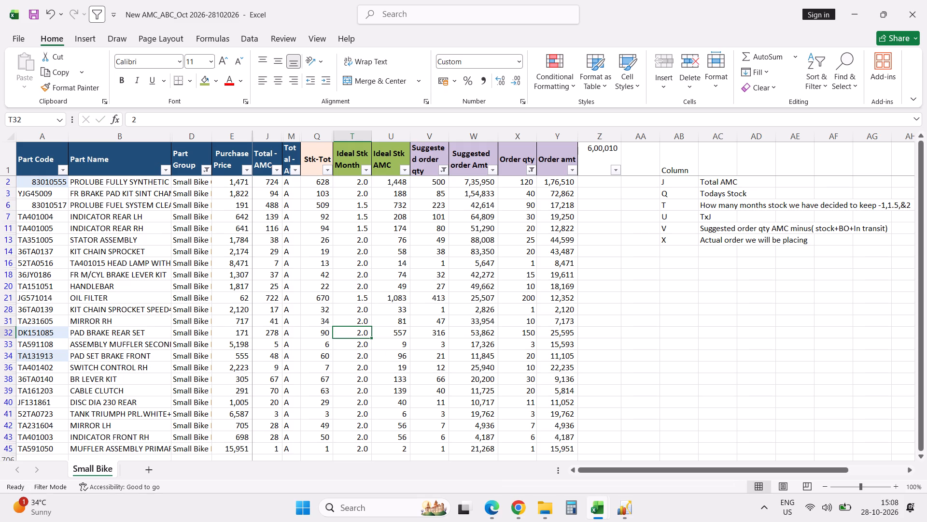
left_click(618, 339)
key("ctrl+s")
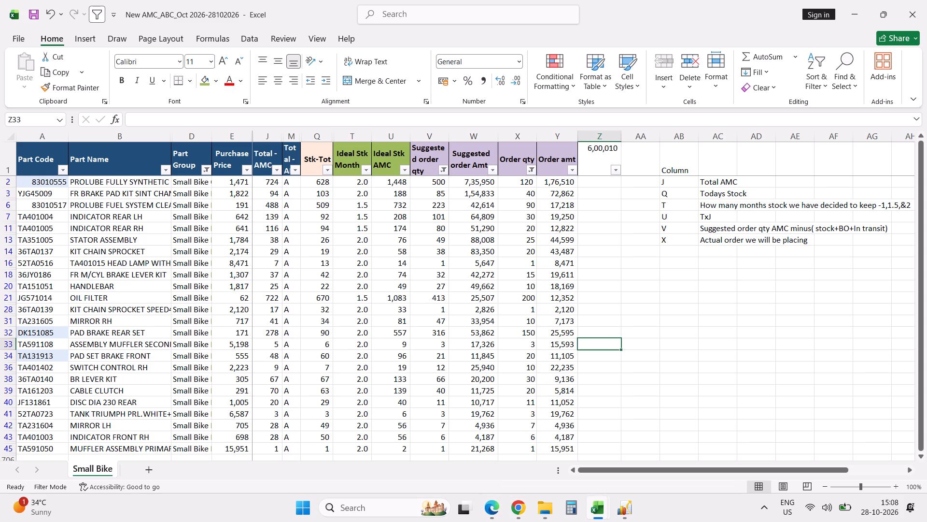
Inspect the Order amt formula for part 83010555 and the cells it references, leaving it unedited.
left_click(748, 317)
left_click(563, 185)
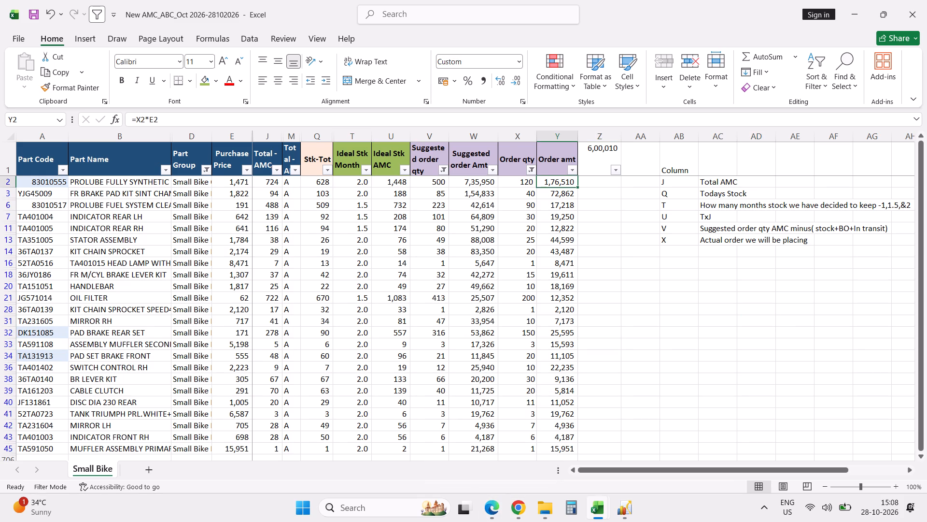
key("F2")
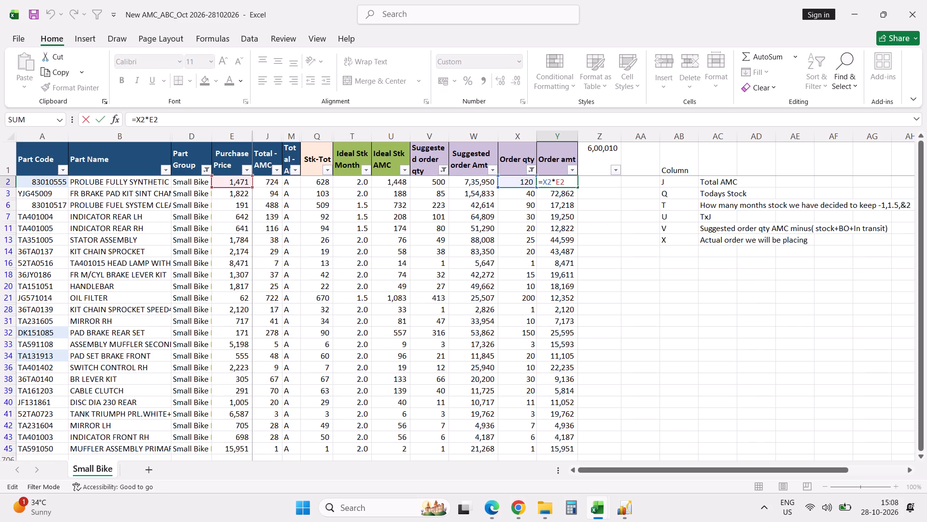
key("Escape")
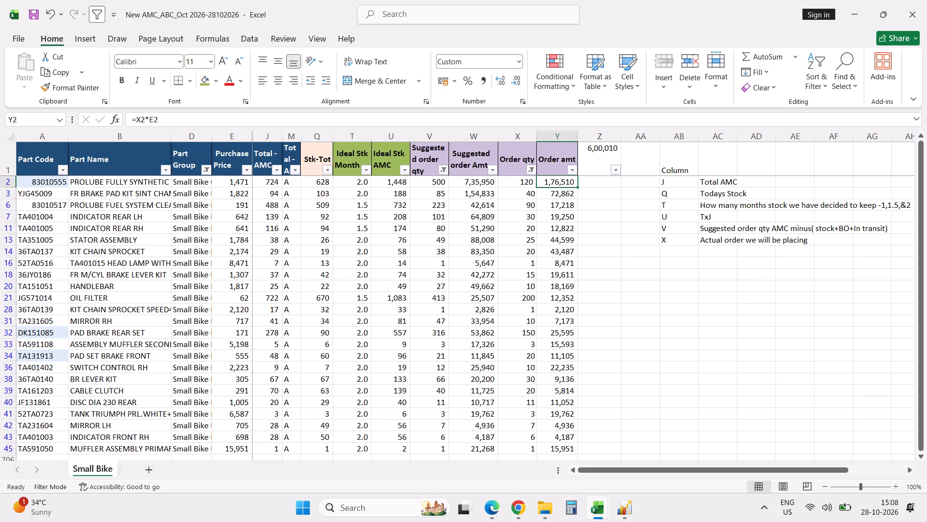
key("ctrl+shift+Down")
key("Up")
key("Down")
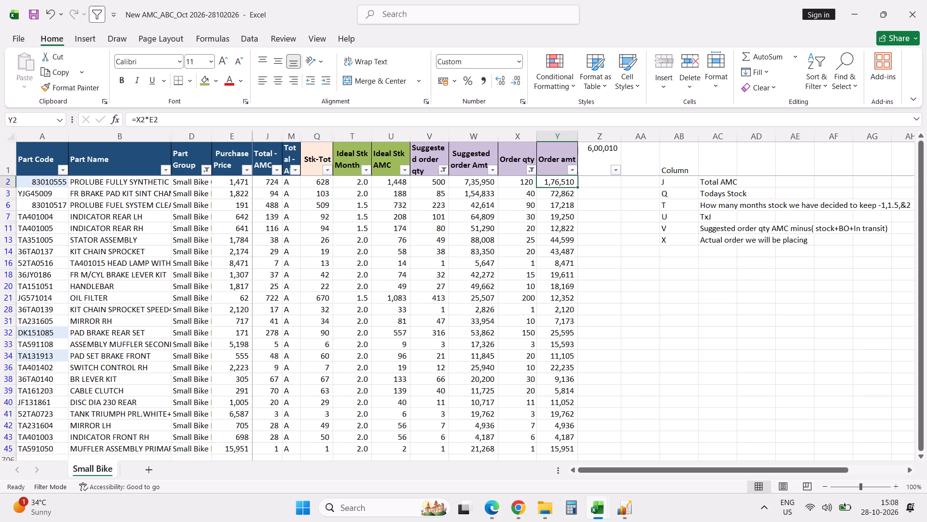
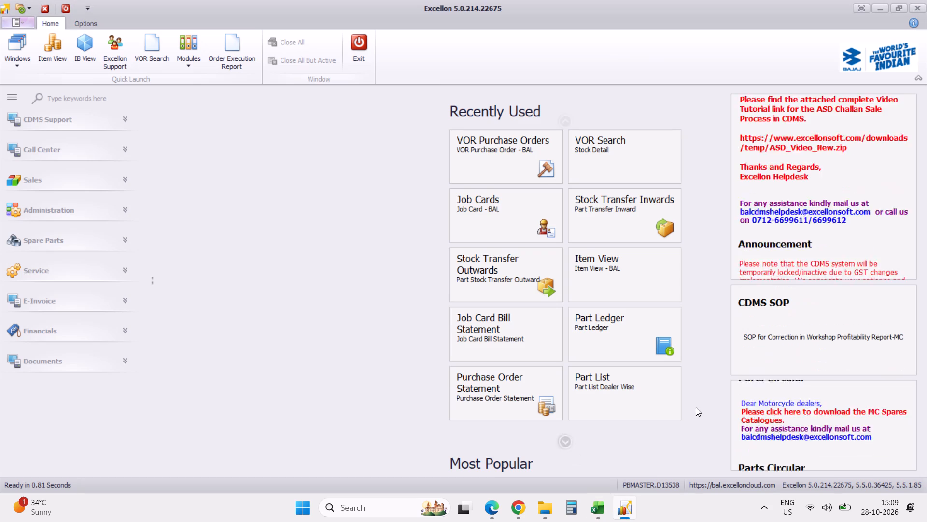
Look up the branch-wise stock of part TA131865, ASSEMBLY PEDAL BRAKE, in Item View.
left_click(631, 278)
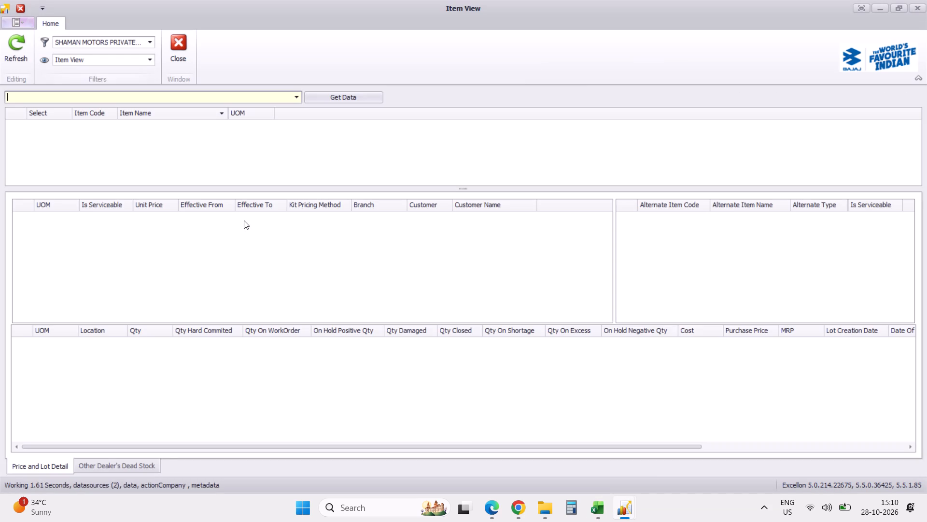
key("ctrl+v")
left_click(346, 99)
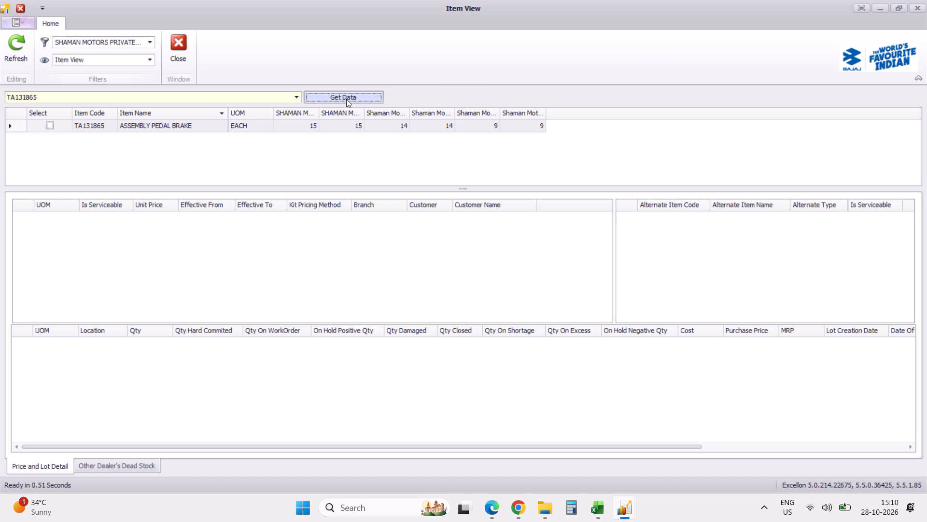
key("alt+Tab")
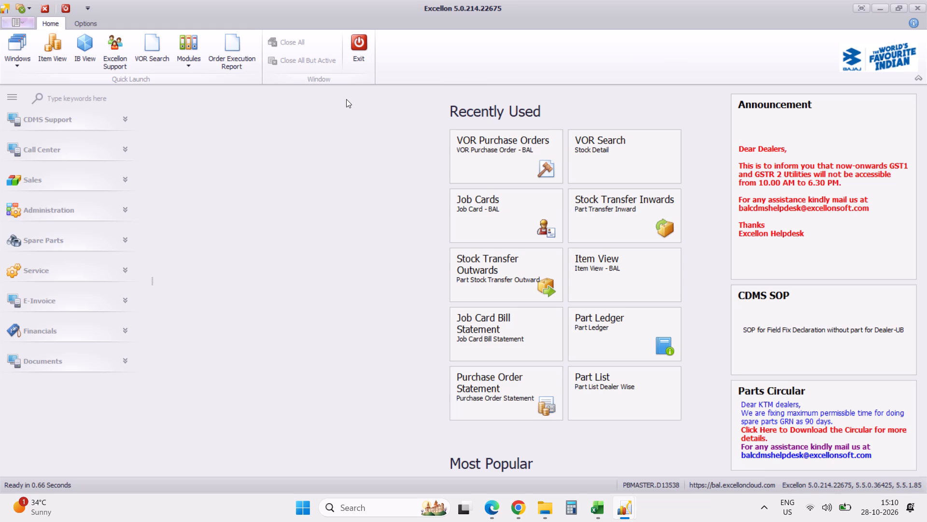
Switch to Excellon's Item View window and close it.
key("alt+Tab")
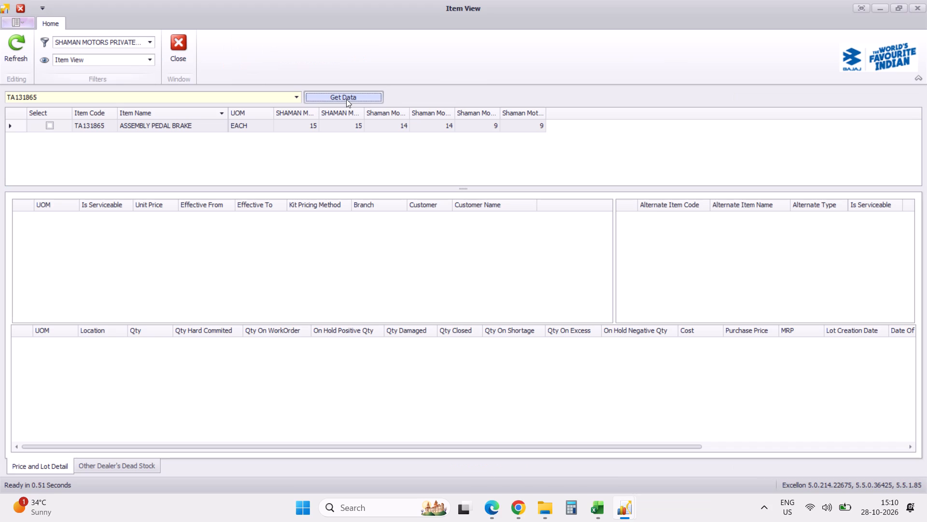
left_click(623, 504)
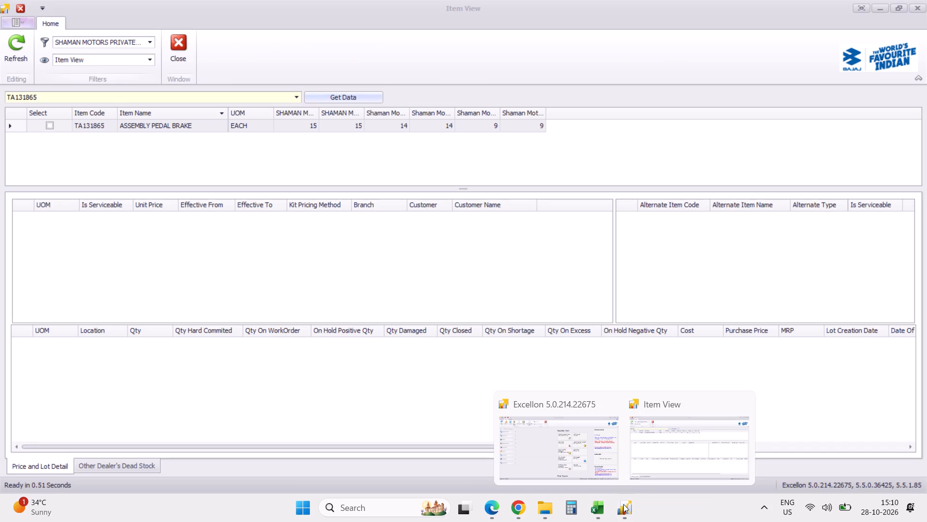
left_click(661, 447)
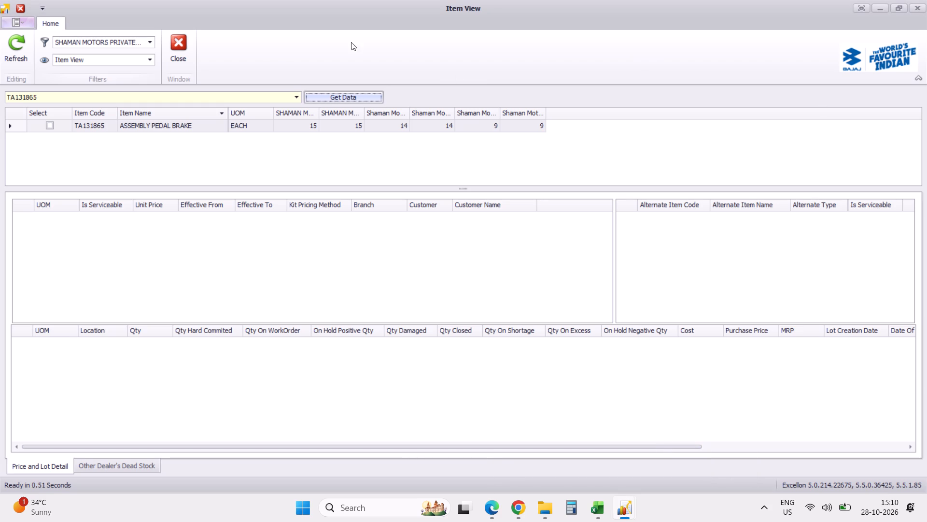
left_click(180, 46)
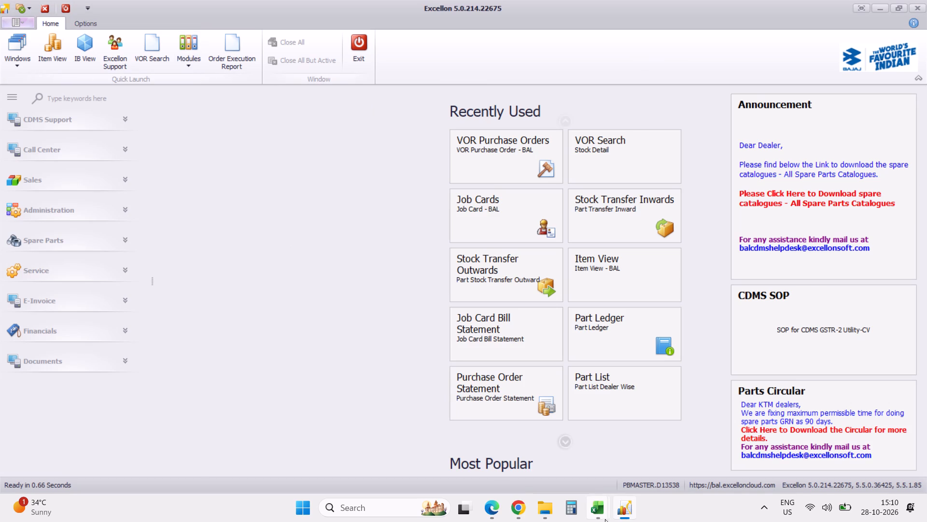
In the VOR Purchase Order-PB-NM 28102026 workbook, format the Basic Purchase Rate column in comma style with no decimals.
left_click(599, 511)
left_click(829, 454)
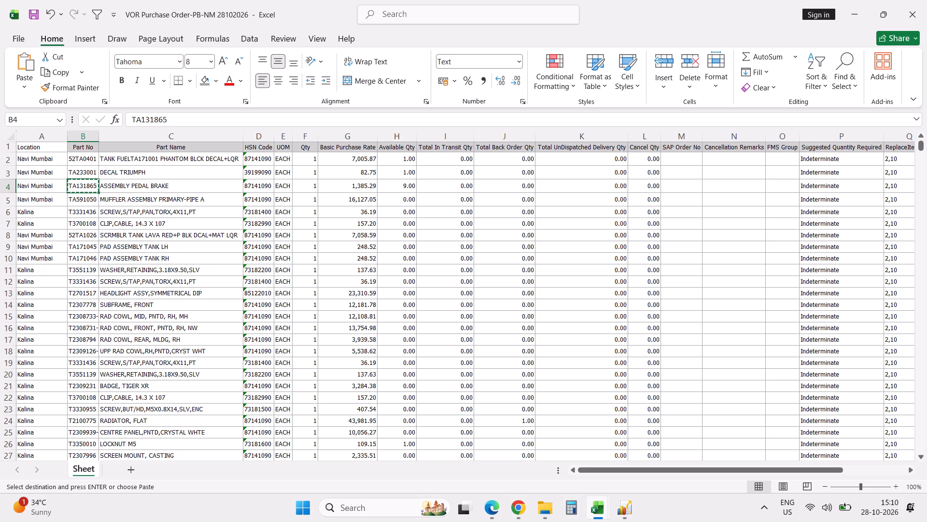
key("Escape")
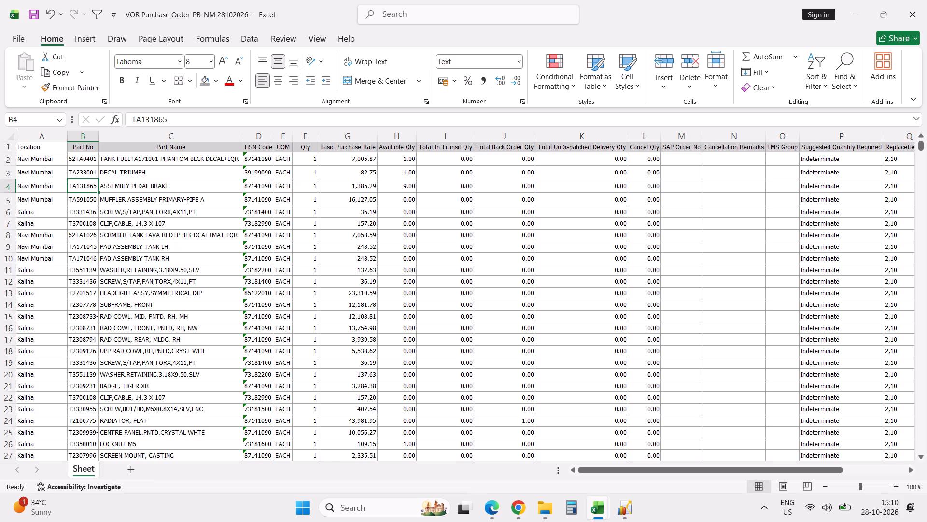
left_click(361, 158)
left_click(485, 83)
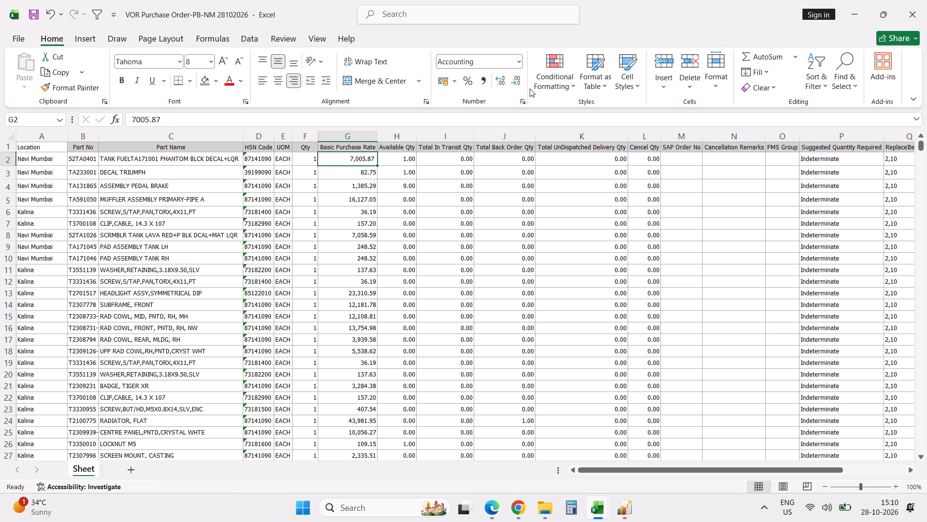
triple_click(518, 82)
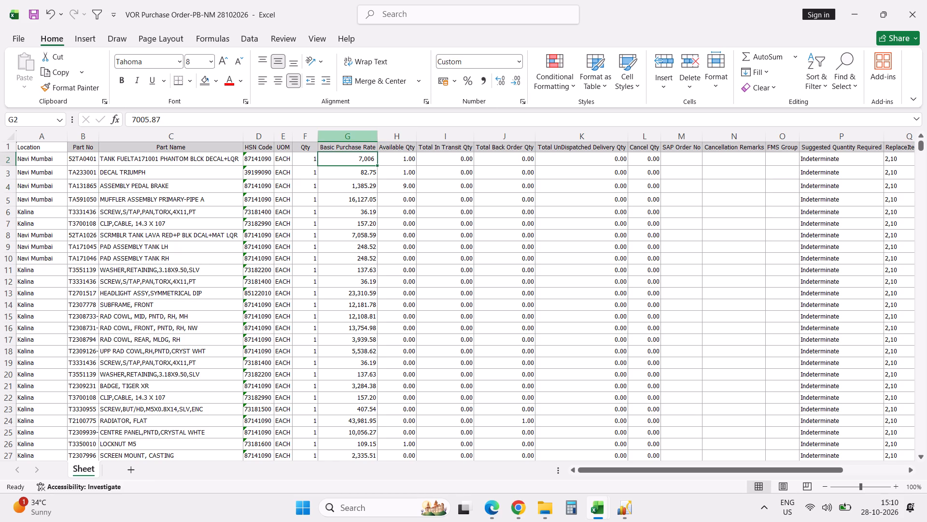
left_click(352, 136)
key("F4")
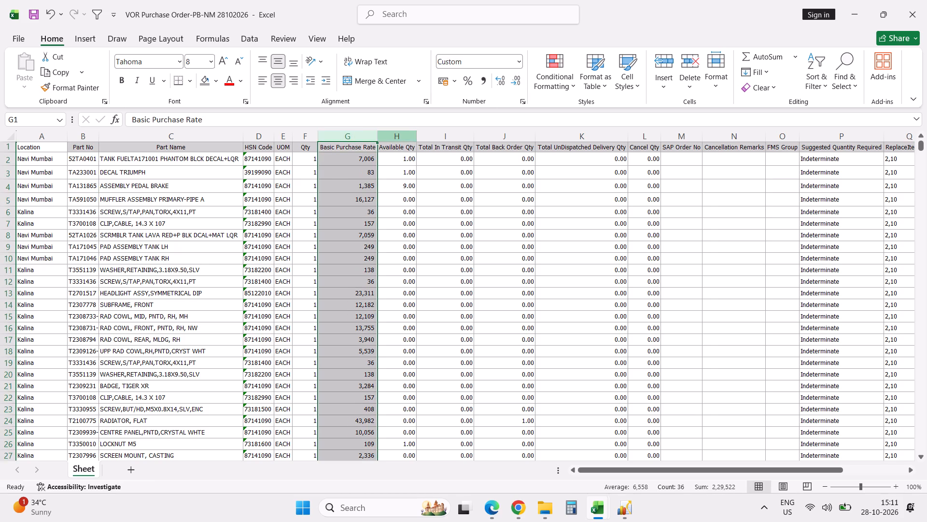
Apply the same no-decimal comma format to the Available, Total In Transit, Total Back Order, Total UnDispatched Delivery and Cancel Qty columns.
left_click(391, 139)
key("F4")
left_click(452, 134)
key("F4")
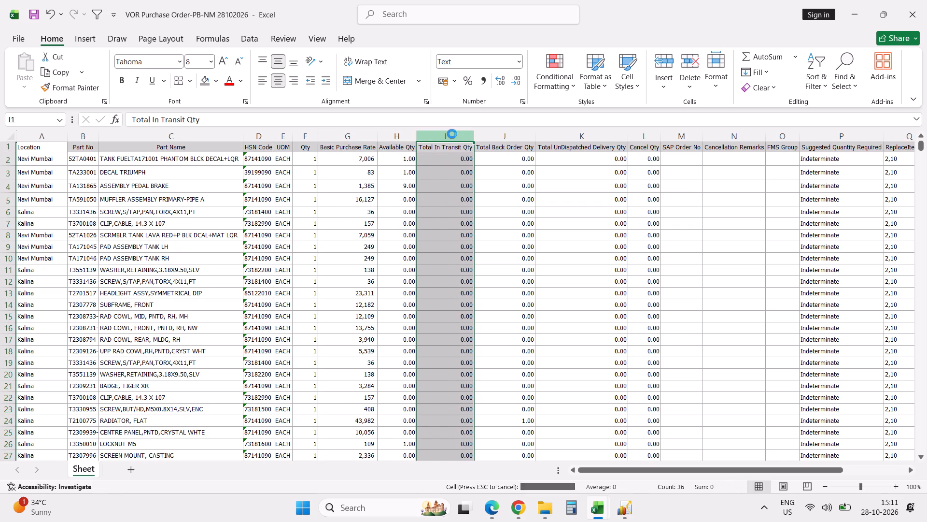
left_click(409, 139)
key("F4")
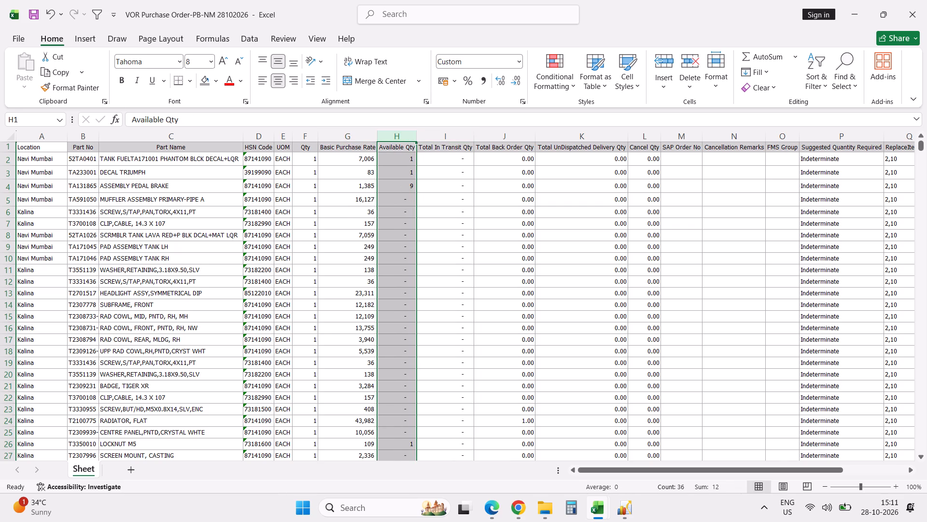
left_click(518, 140)
key("F4")
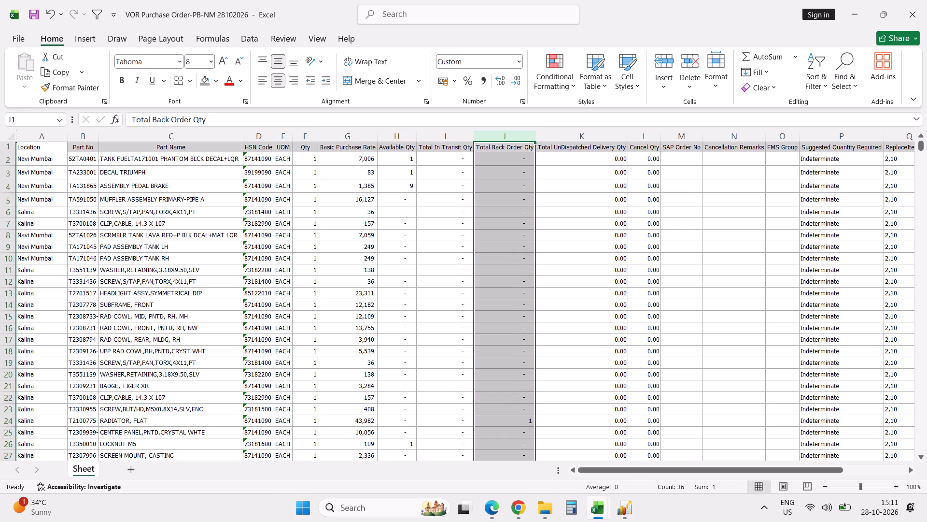
left_click(565, 138)
key("F4")
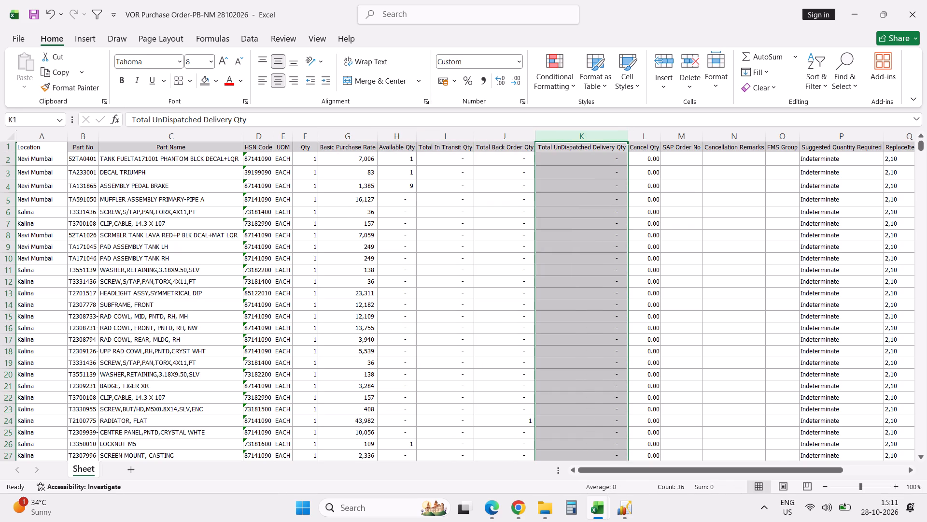
left_click(642, 137)
key("F4")
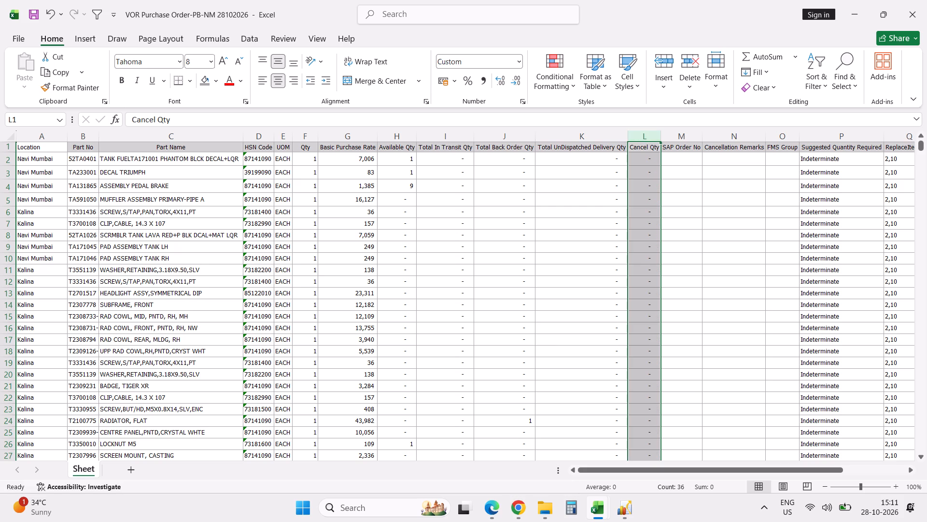
Delete the columns from SAP Order No through Qty Approved By Supplier RM.
left_click(679, 138)
key("shift+Right")
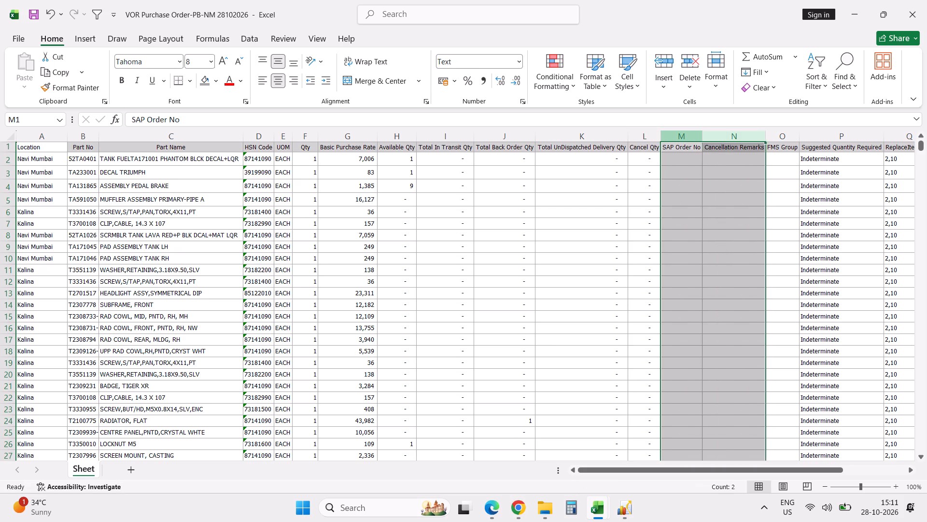
key("shift+Right")
key("shift+Right")
key("shift+Right")
key("shift+Right")
key("shift+Right")
key("shift+Right")
key("shift+Right")
key("shift+Right")
key("shift+Right")
key("shift+Right")
key("shift+Right")
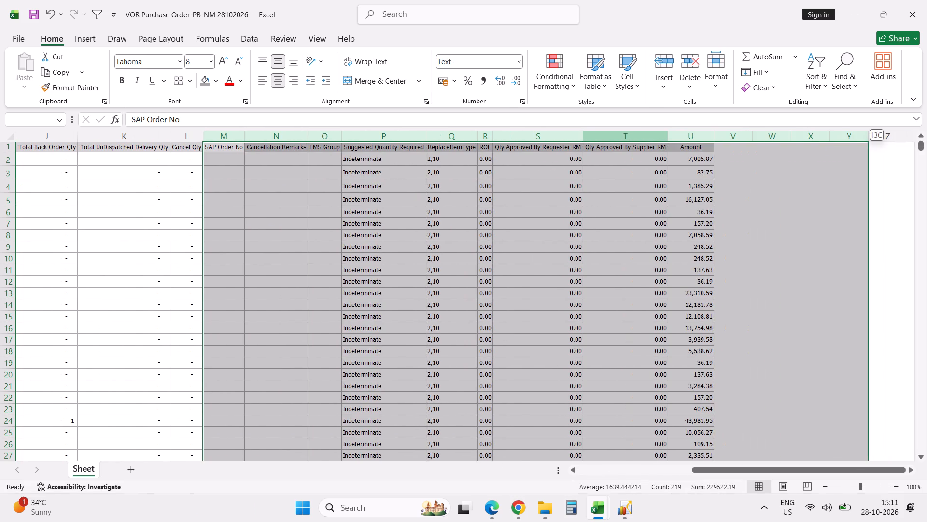
key("shift+Left")
key("shift+Left")
key("shift+Left")
key("shift+Left")
key("shift+Left")
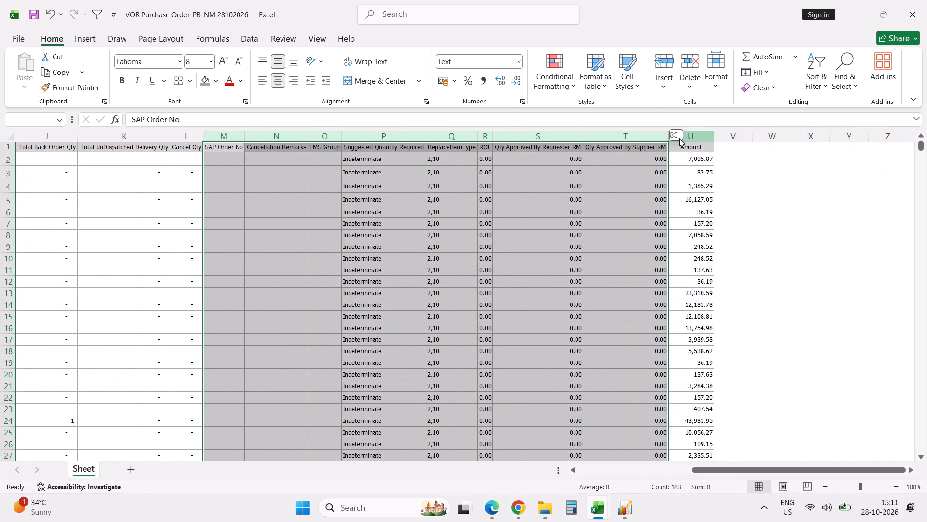
key("ctrl+minus")
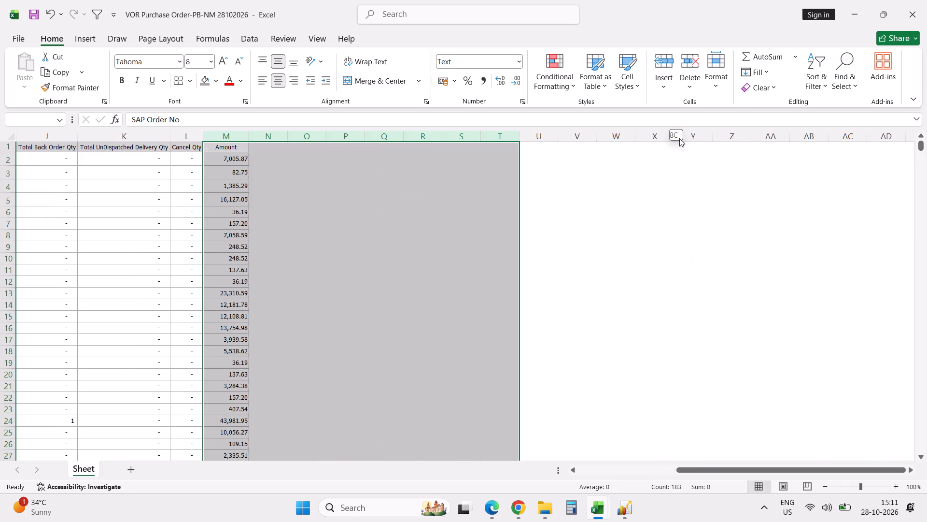
Review the cleaned-up parts list from the Location column across and down to its last row.
left_click(372, 167)
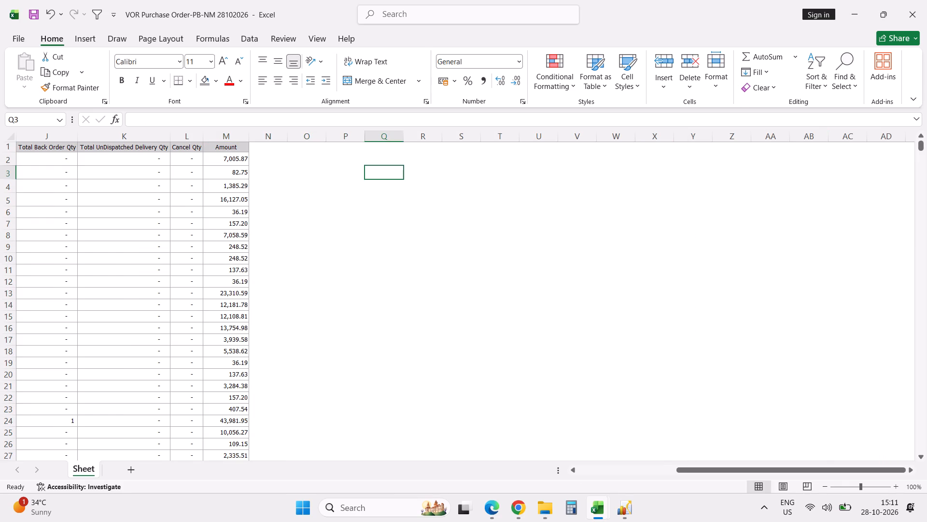
key("Left")
key("Left")
key("Left")
key("Left")
key("Left")
key("Left")
key("Left")
key("Left")
key("Left")
key("Left")
key("Left")
key("Left")
key("Left")
key("Left")
key("Left")
key("Left")
key("Left")
key("Left")
key("Left")
key("Left")
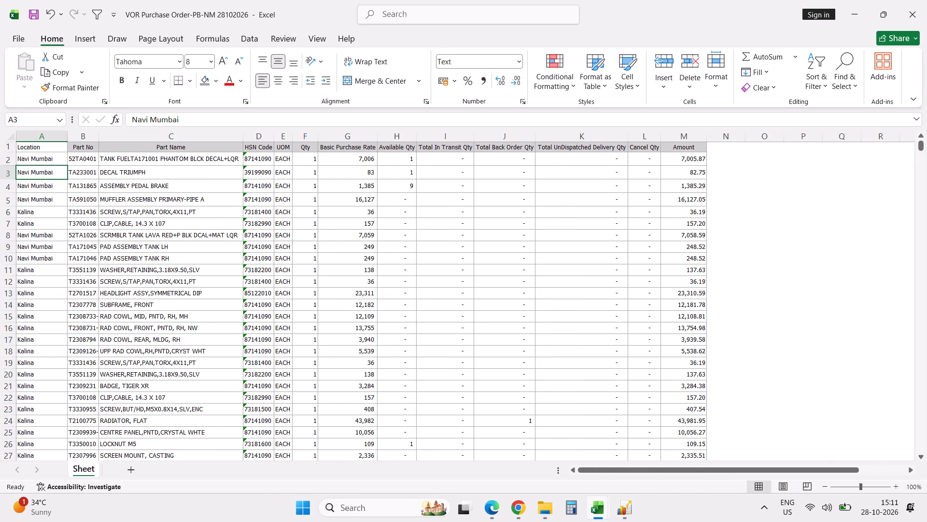
scroll(192, 333, "down", 5)
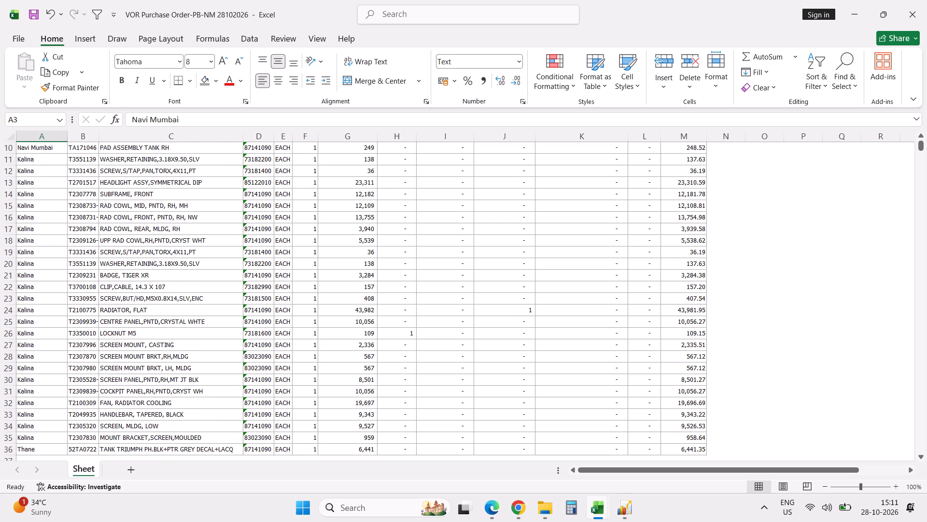
scroll(192, 333, "down", 3)
scroll(192, 333, "up", 15)
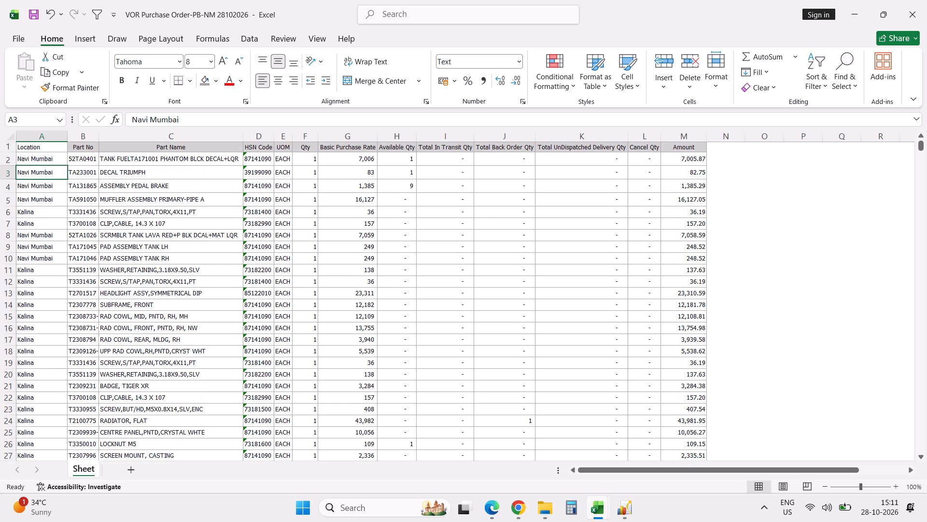
scroll(192, 333, "up", 9)
Switch to Excellon and load the list of all open VOR purchase orders.
left_click(629, 516)
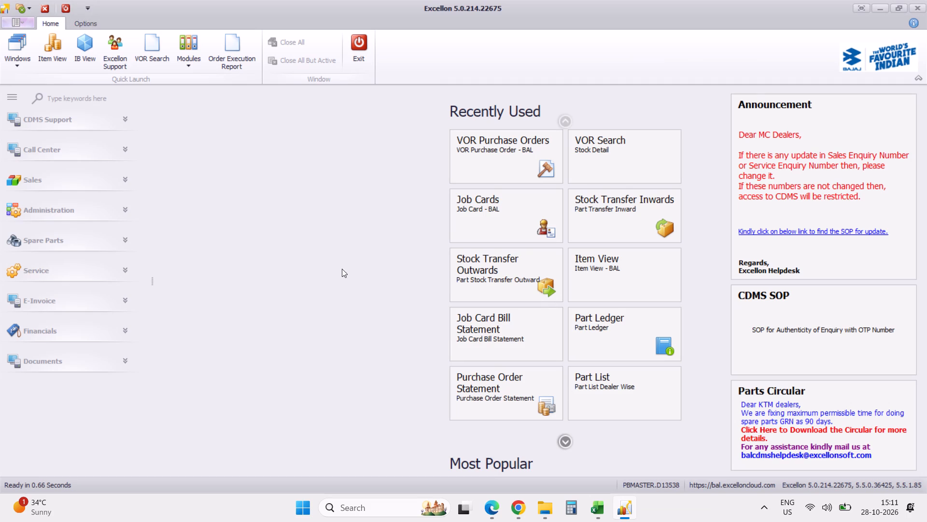
left_click(501, 141)
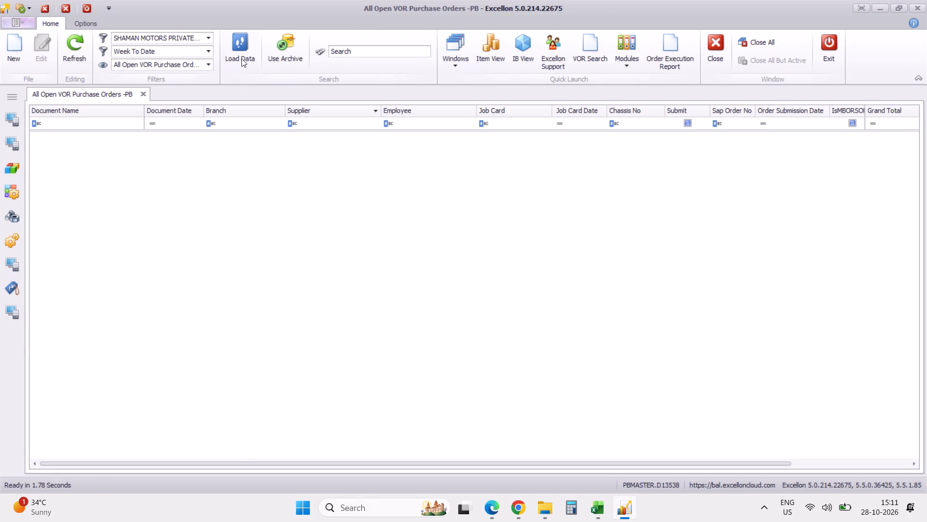
left_click(241, 56)
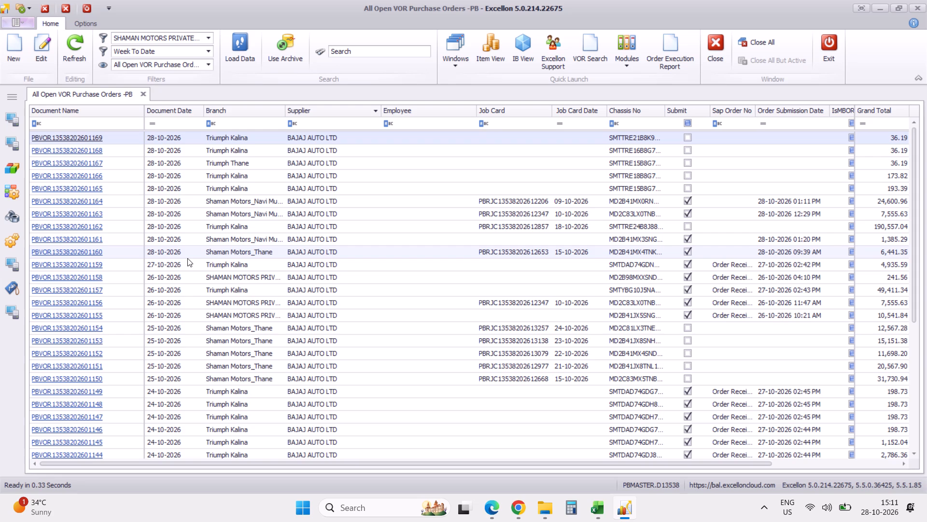
left_click(96, 162)
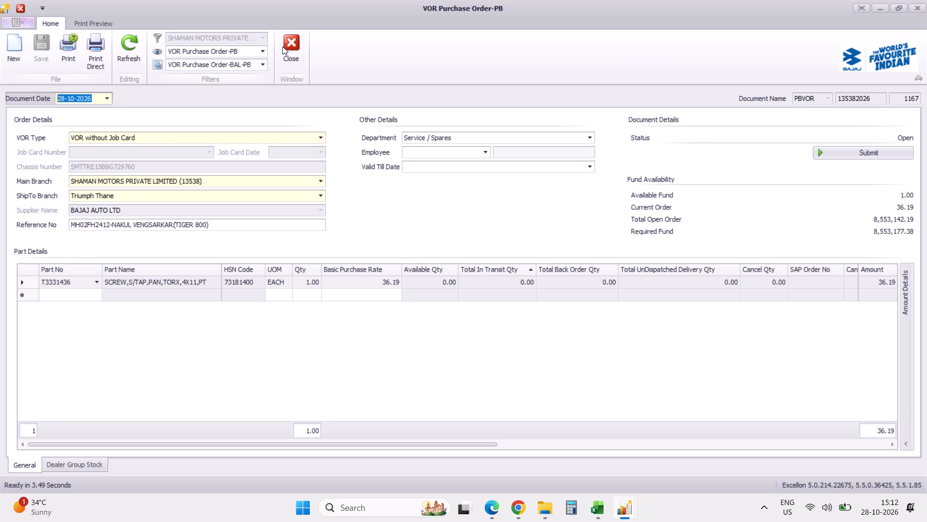
left_click(295, 43)
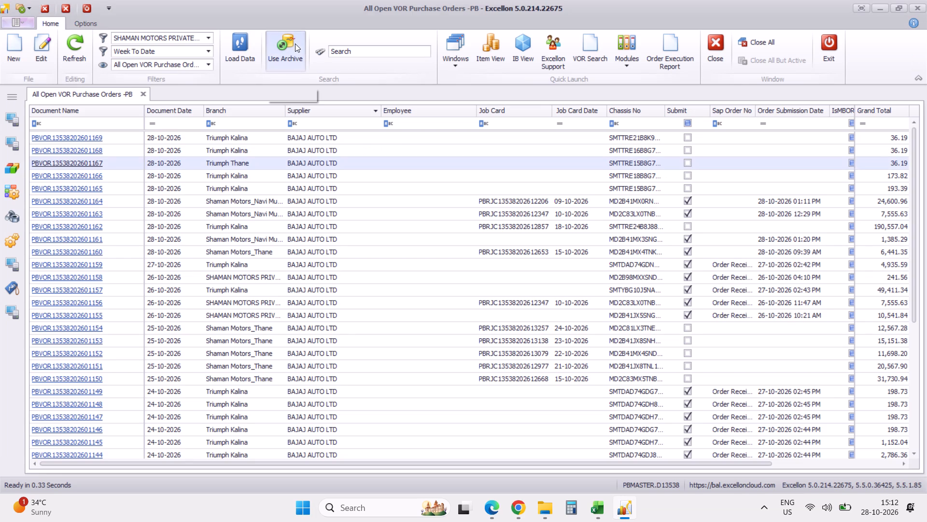
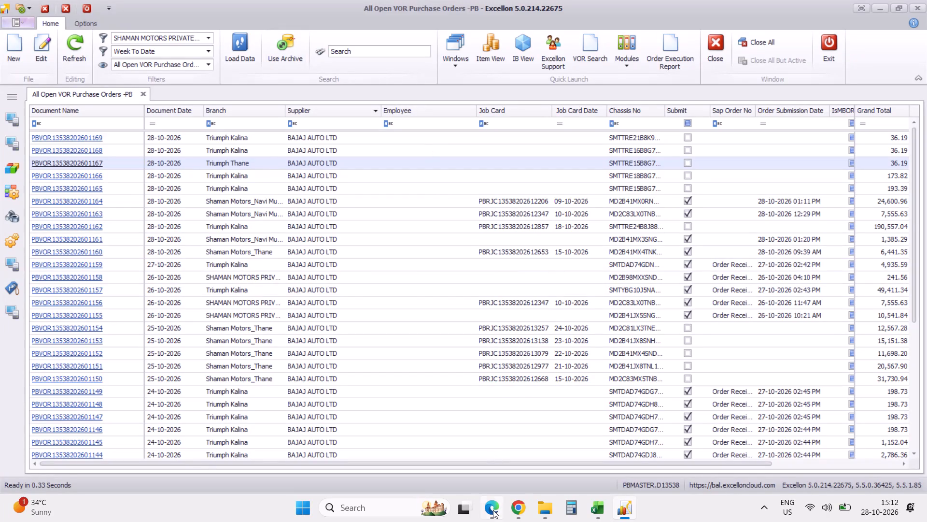
left_click(517, 508)
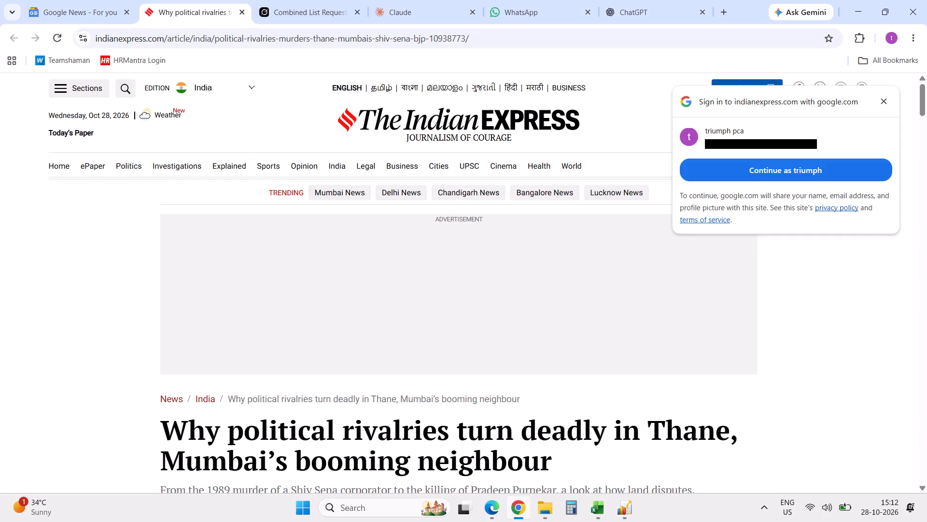
scroll(109, 375, "down", 8)
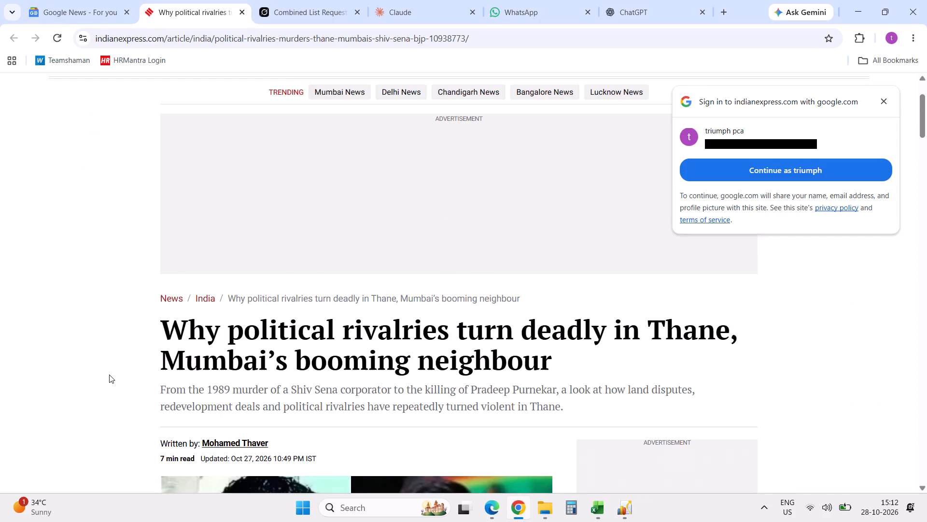
scroll(99, 354, "down", 3)
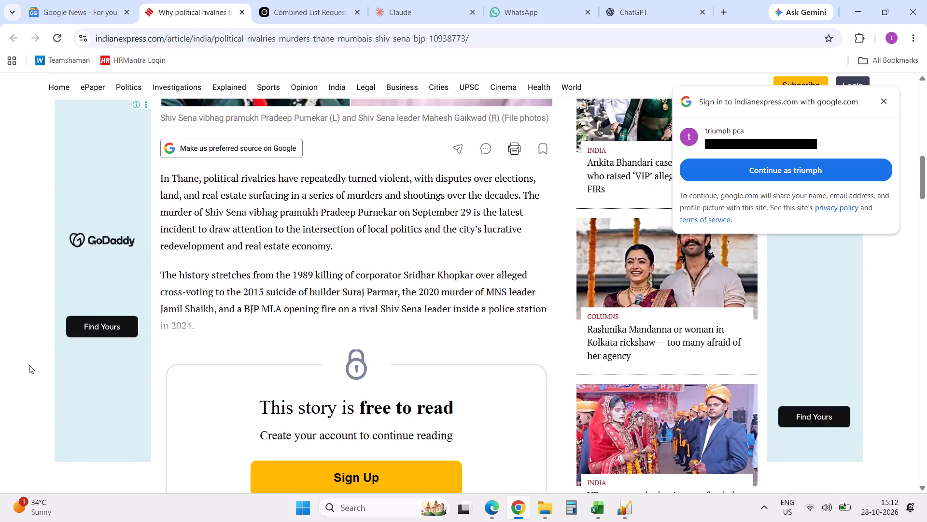
scroll(24, 366, "down", 8)
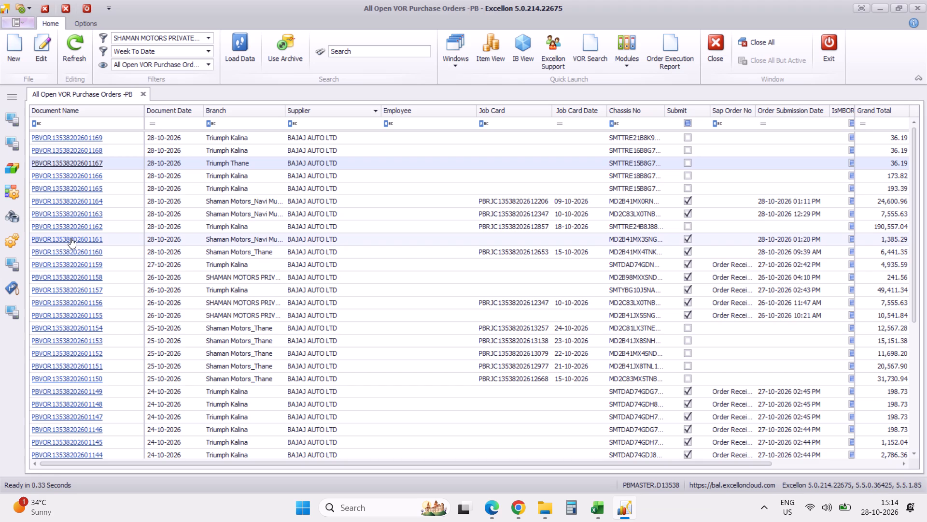
left_click(70, 238)
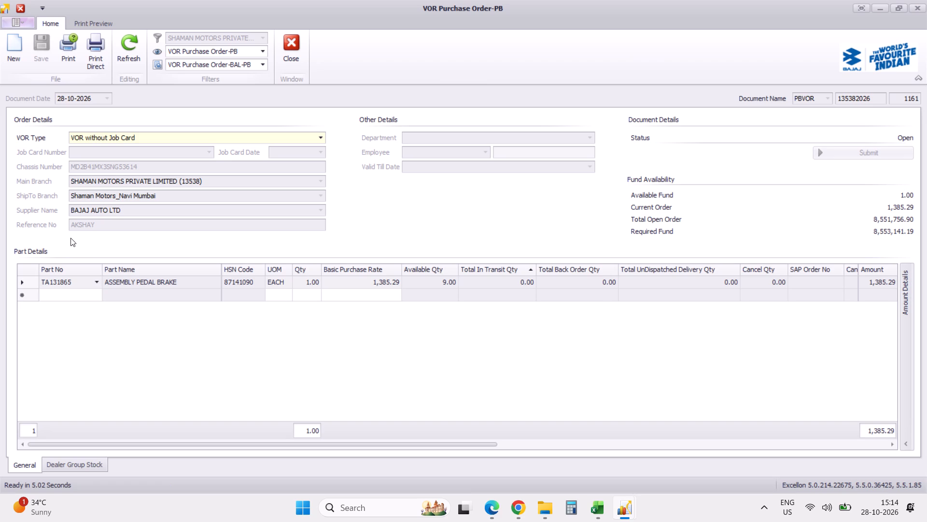
left_click(291, 49)
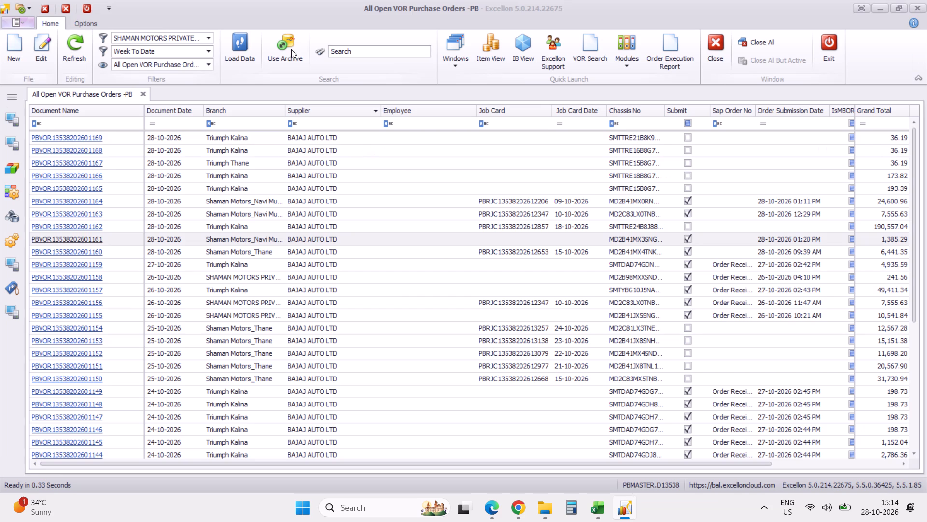
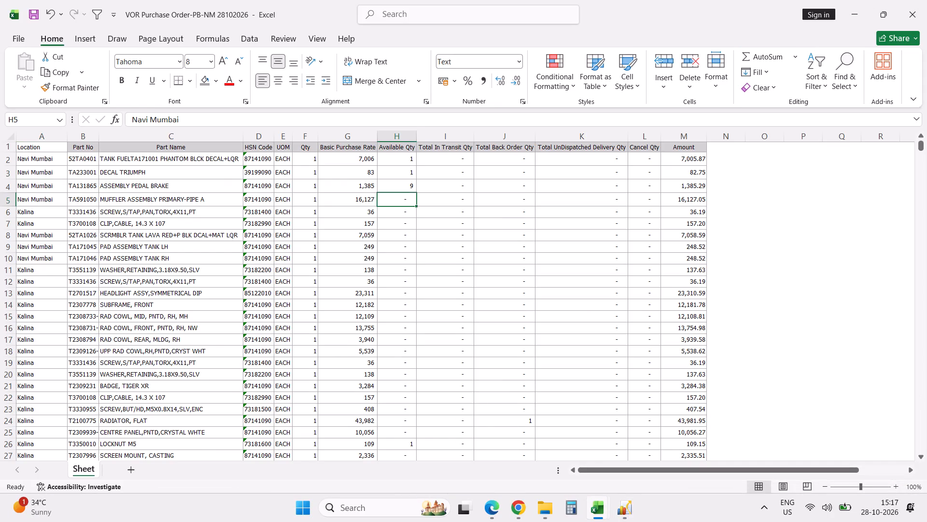
Go back to the Location cell in the row of part TA591050, MUFFLER ASSEMBLY PRIMARY-PIPE A.
key("Left")
key("Left")
key("Left")
key("Left")
key("Left")
key("Left")
key("Left")
key("Left")
key("Left")
key("Left")
key("Left")
key("Left")
key("Left")
key("Left")
key("Left")
key("Left")
key("Left")
key("Left")
key("Left")
key("Left")
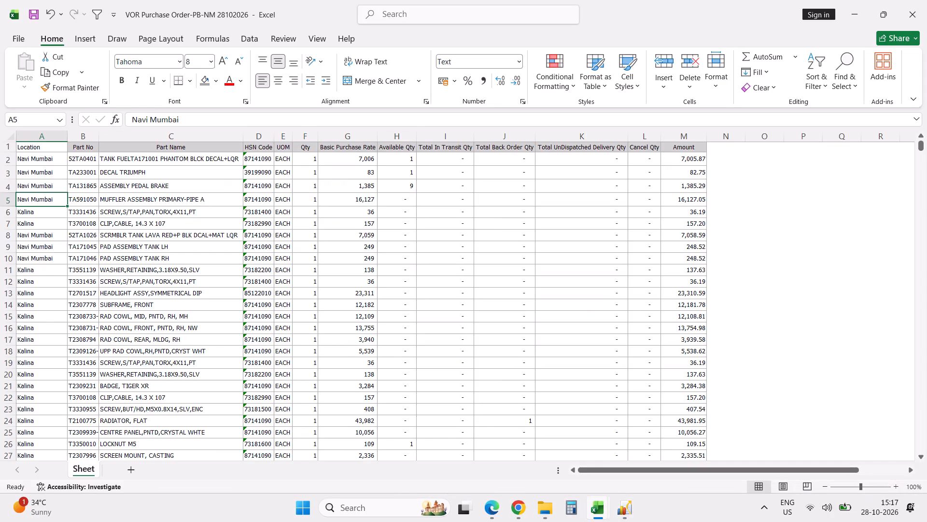
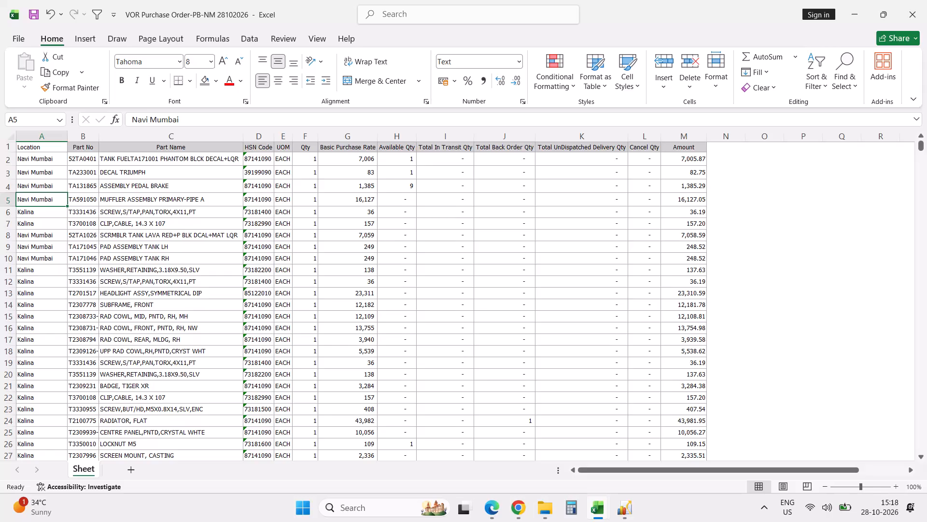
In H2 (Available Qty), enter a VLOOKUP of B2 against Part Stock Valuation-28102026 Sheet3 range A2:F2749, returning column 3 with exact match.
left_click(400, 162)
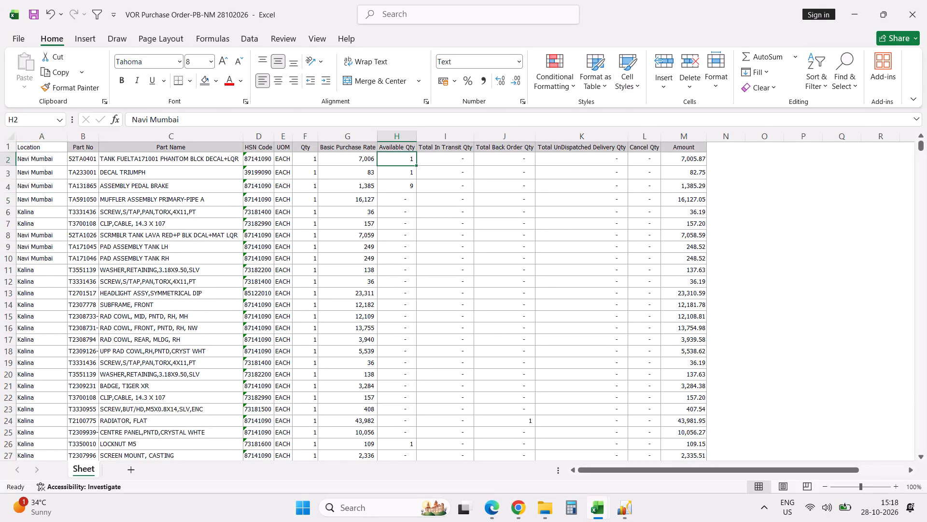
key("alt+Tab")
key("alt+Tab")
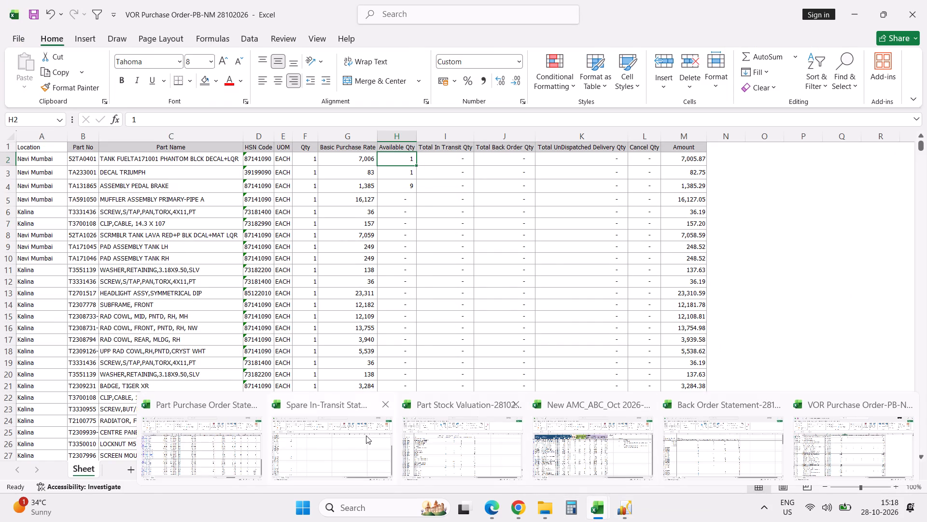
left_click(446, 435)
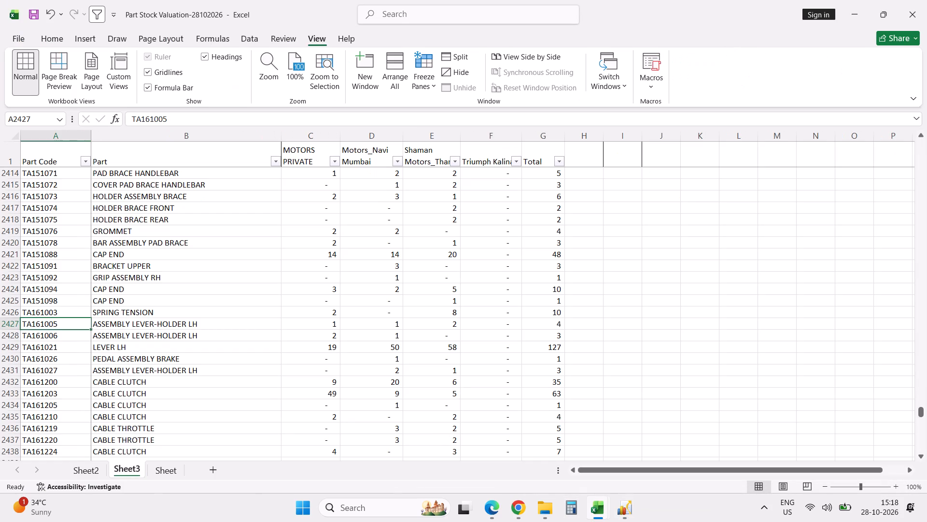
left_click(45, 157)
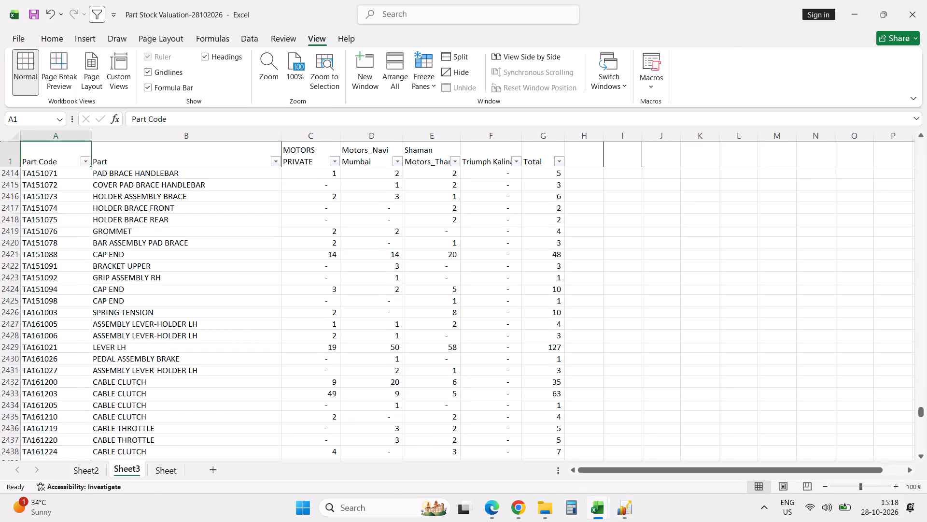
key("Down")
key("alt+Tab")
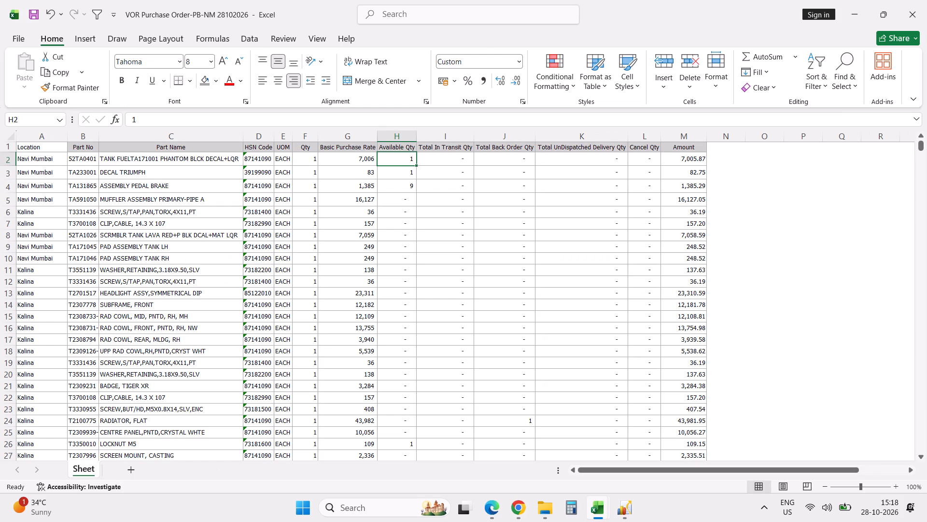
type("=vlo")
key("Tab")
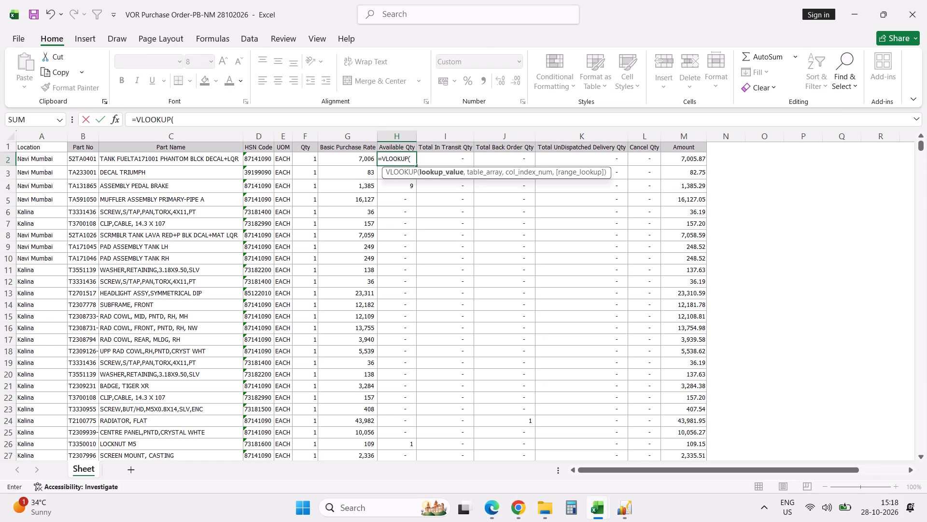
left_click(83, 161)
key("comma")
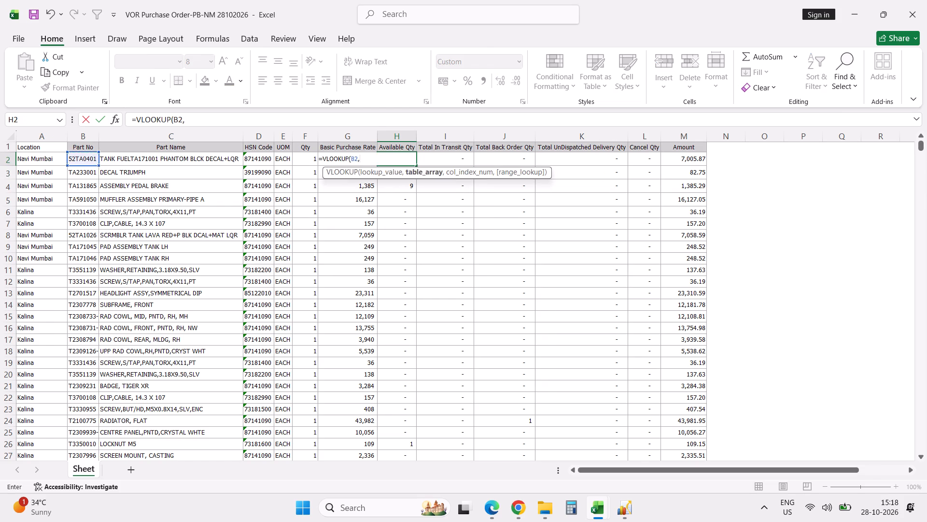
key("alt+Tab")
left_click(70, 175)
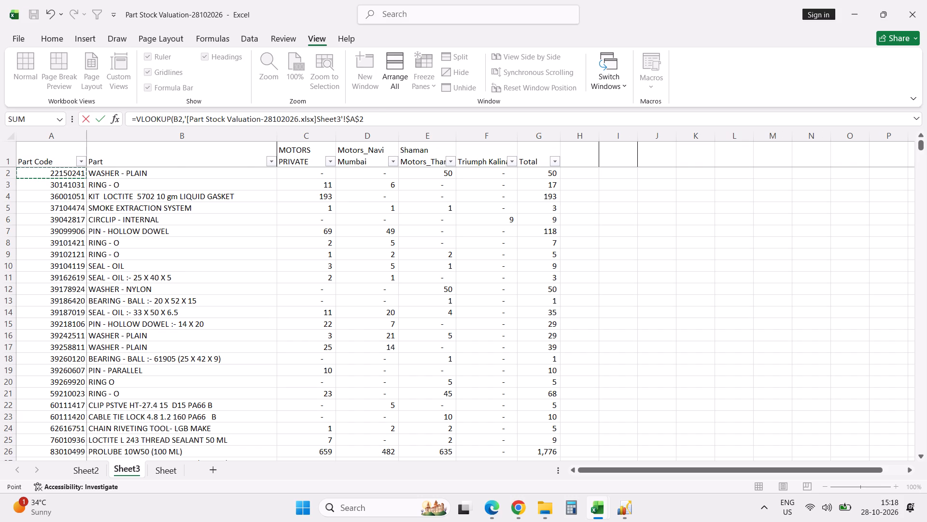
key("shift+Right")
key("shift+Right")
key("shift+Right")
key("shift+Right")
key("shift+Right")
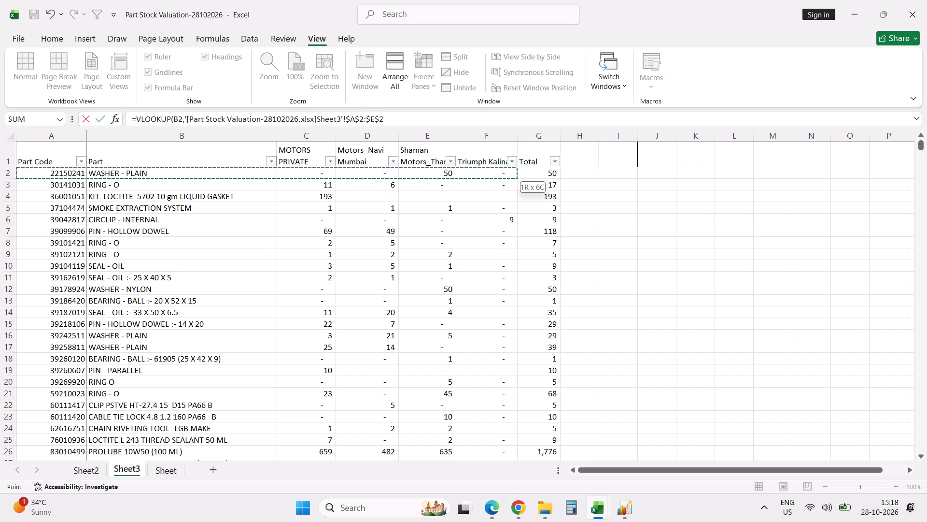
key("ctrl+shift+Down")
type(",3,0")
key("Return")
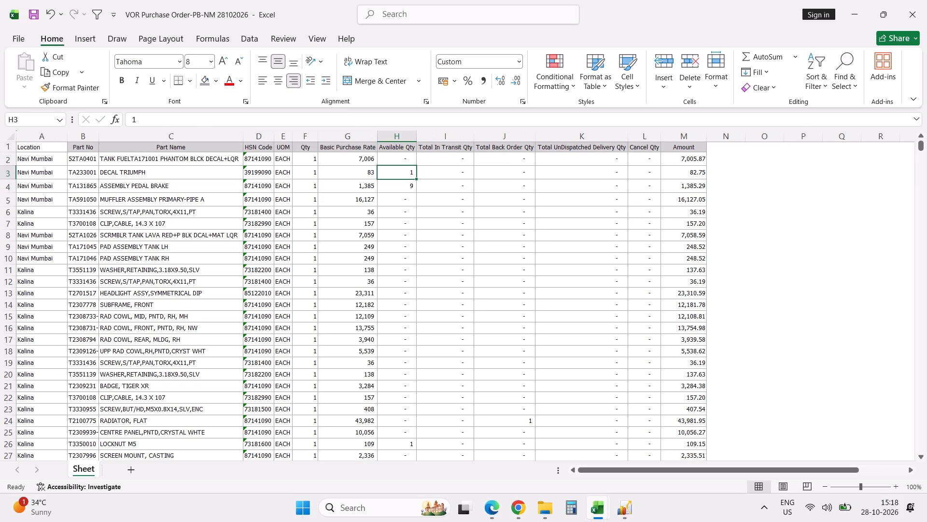
Review the lookup formula in the first Available Qty cell and the quantity columns on the Part Stock Valuation sheet.
left_click(407, 161)
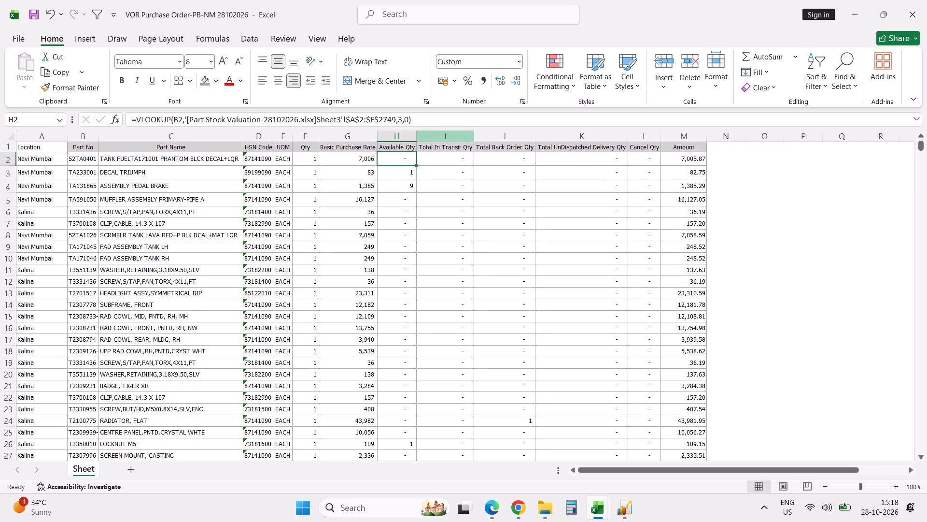
left_click(434, 117)
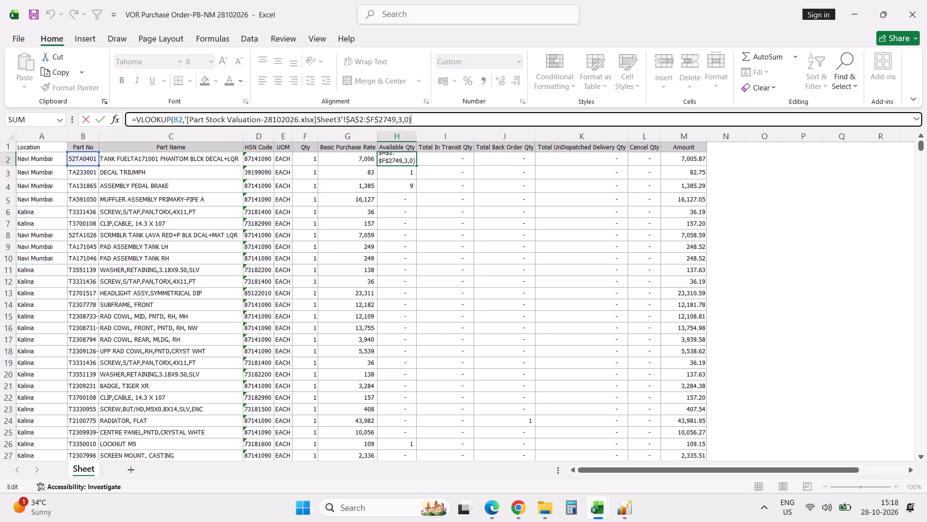
left_click(136, 119, "shift")
key("ctrl+c")
key("Tab")
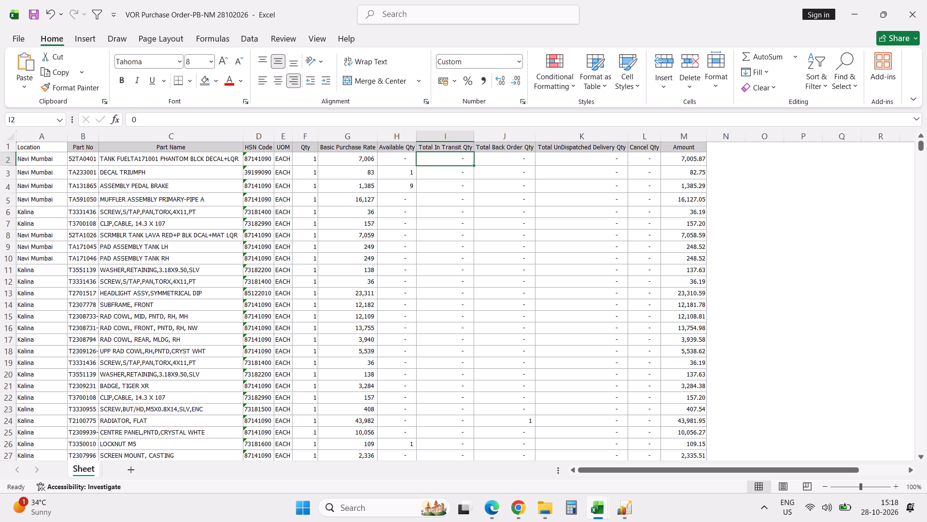
left_click(405, 161)
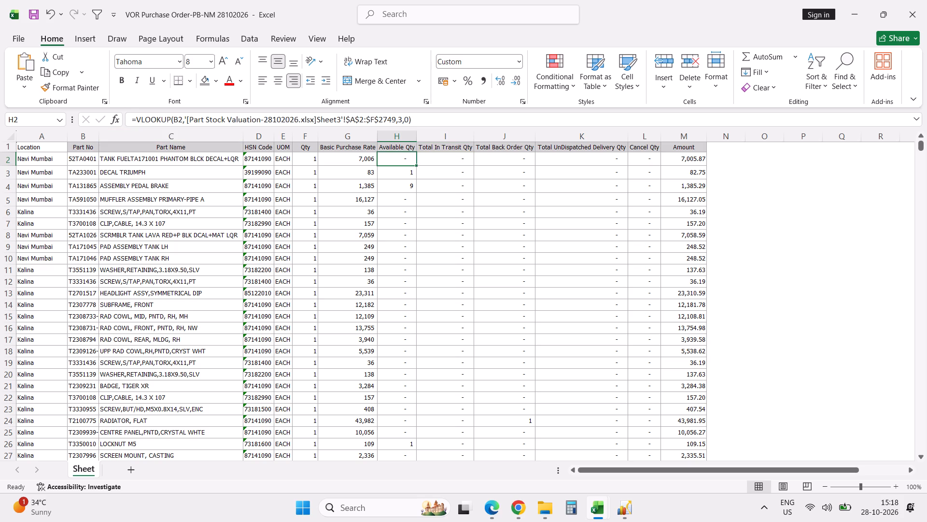
key("Tab")
key("alt+Tab")
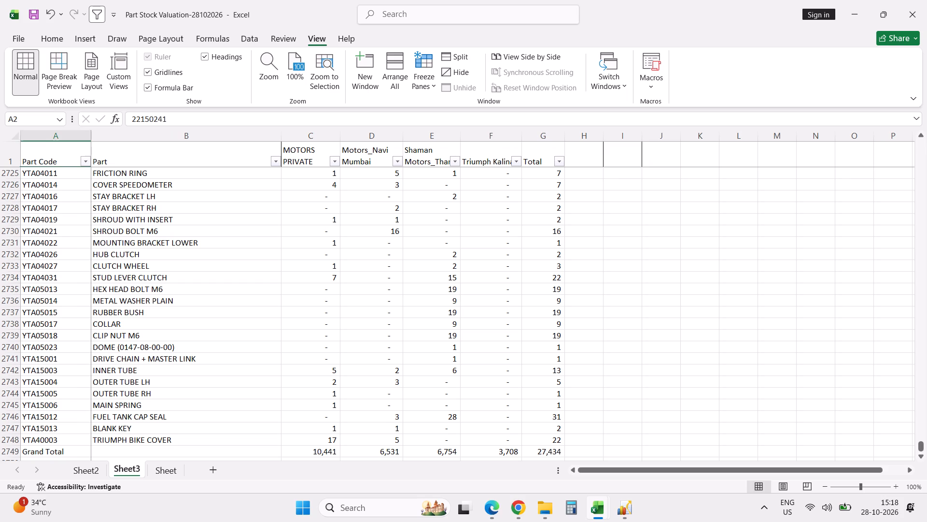
key("alt+Tab")
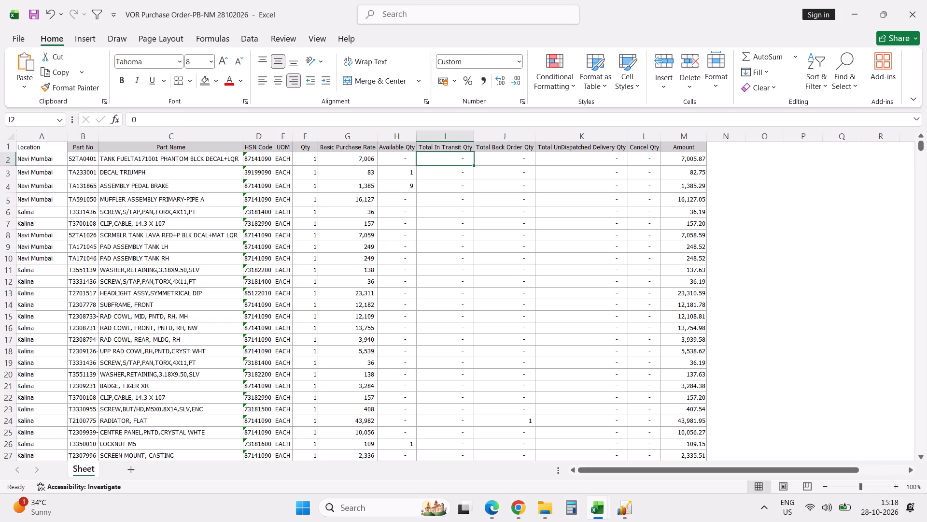
Replace the H2 formula with a VLOOKUP of B2 against Part Stock Valuation Sheet3 range A1:G2749, returning Total column 7 with exact match.
left_click(402, 161)
type("=vlo")
key("Tab")
left_click(80, 162)
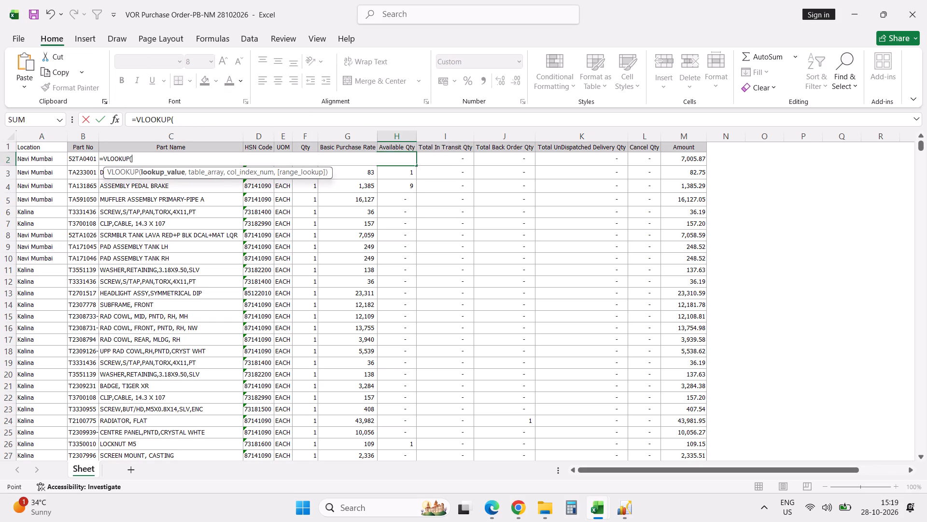
key("comma")
key("alt+Tab")
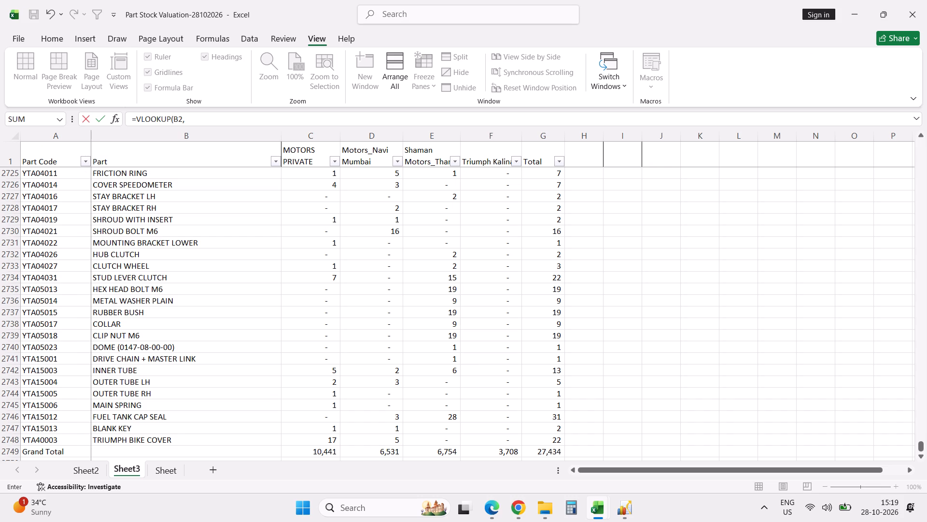
left_click(64, 160)
key("shift+Right")
key("shift+Right")
key("shift+Right")
key("shift+Right")
key("shift+Right")
key("shift+Right")
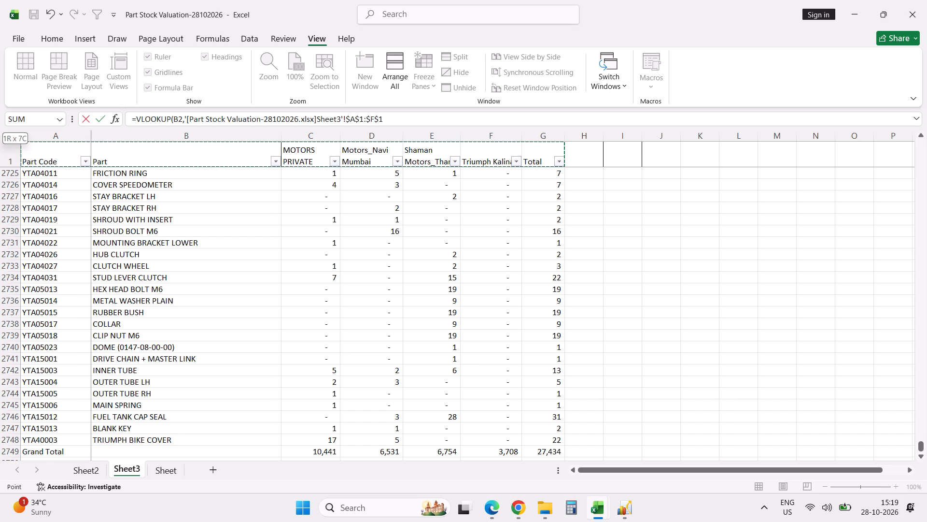
key("ctrl+shift+Down")
type(",7,0")
key("Return")
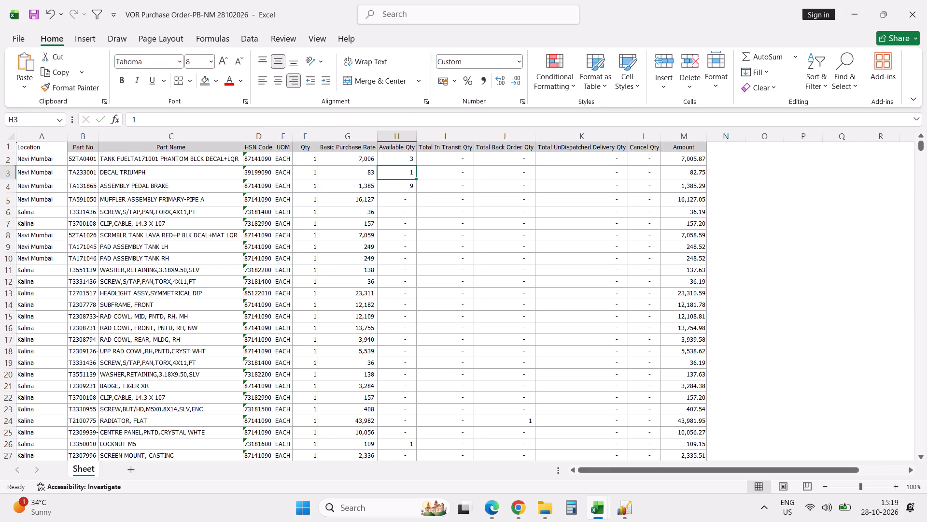
Fill the H2 lookup down the Available Qty column to the last part row and convert the formulas to values.
left_click(408, 158)
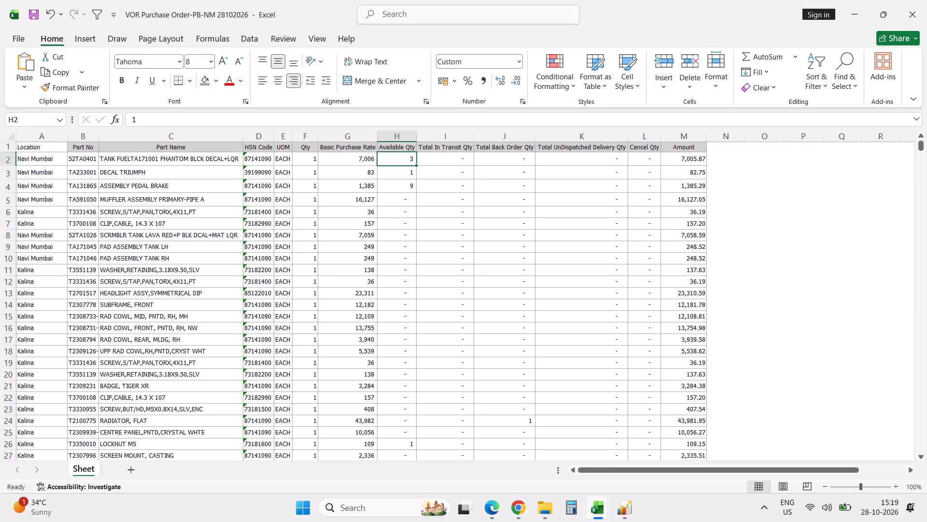
double_click(416, 166)
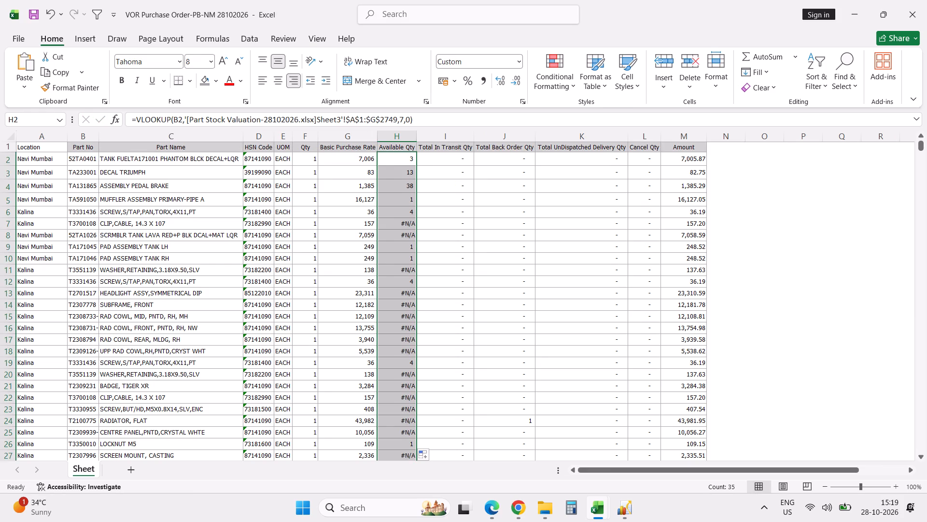
key("ctrl+c")
right_click(406, 158)
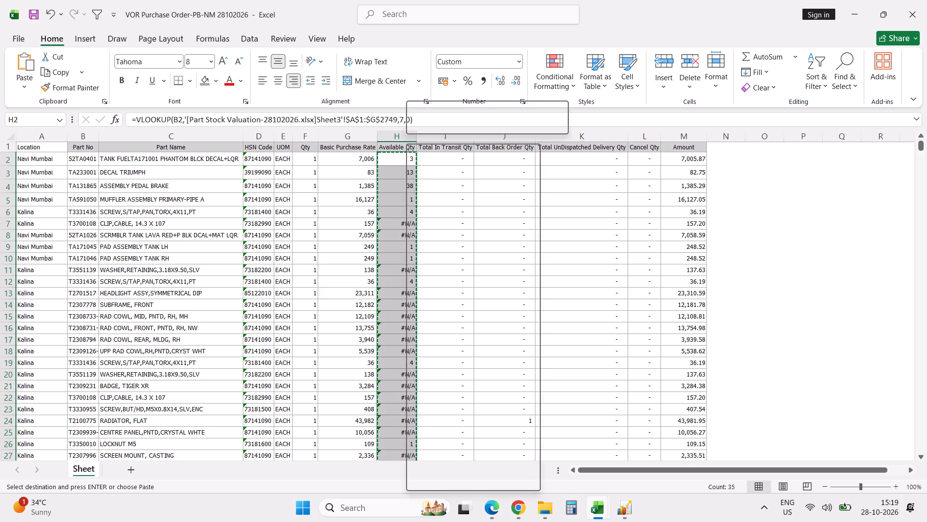
left_click(455, 228)
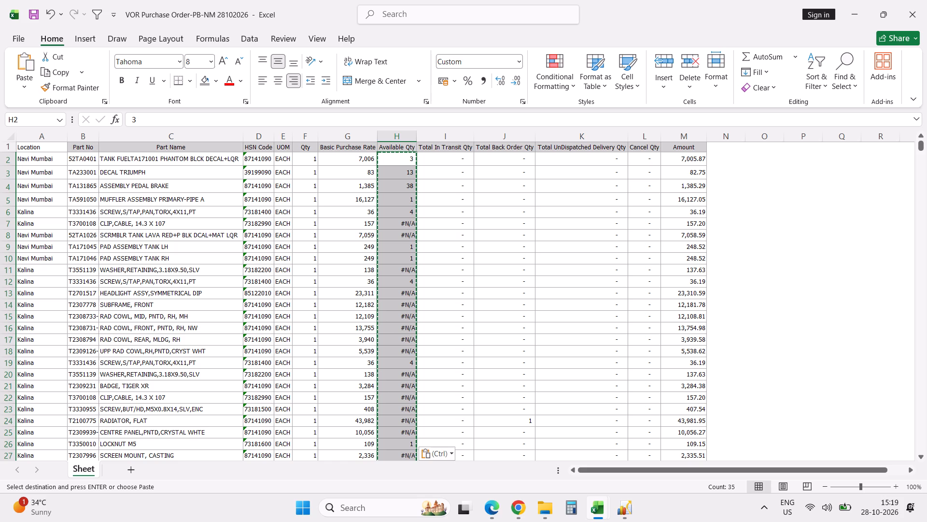
Replace every #N/A in the Available Qty column with 0.
key("ctrl+h")
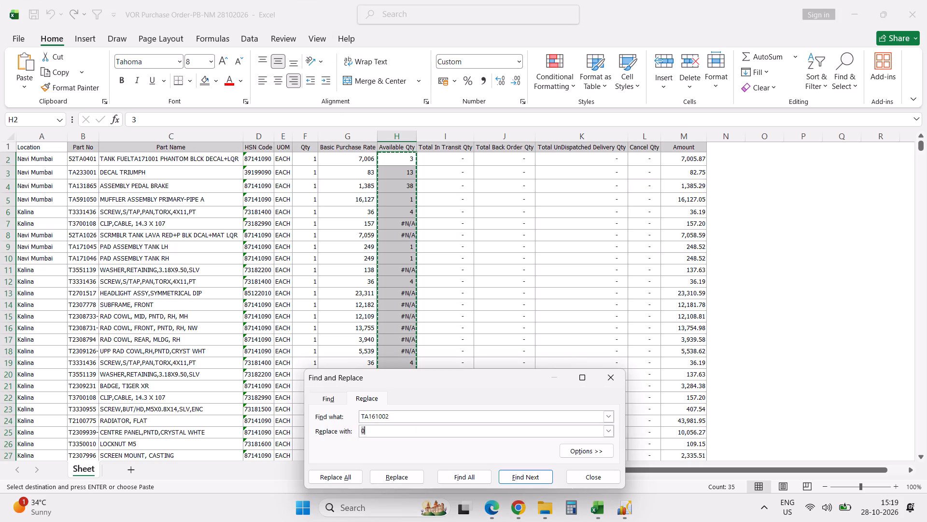
key("shift+asciitilde")
key("BackSpace")
key("0")
key("shift+Tab")
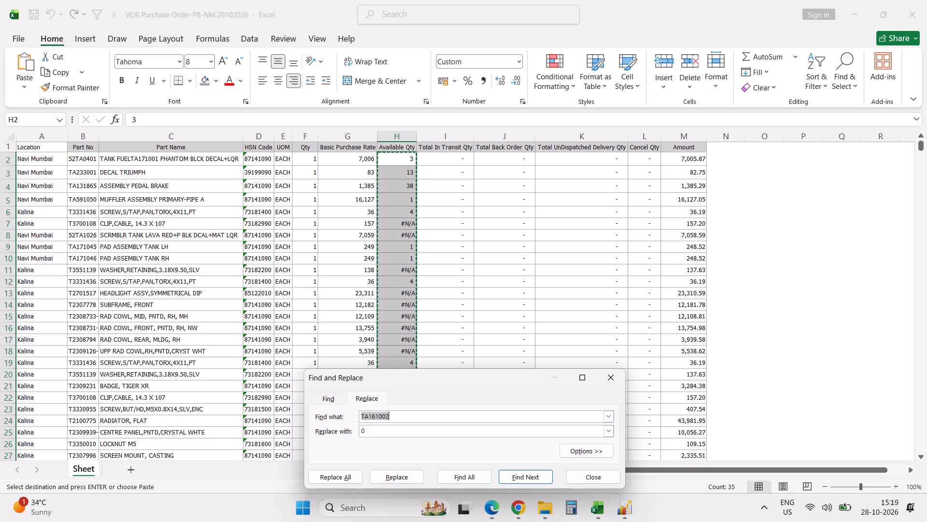
key("shift+numbersign")
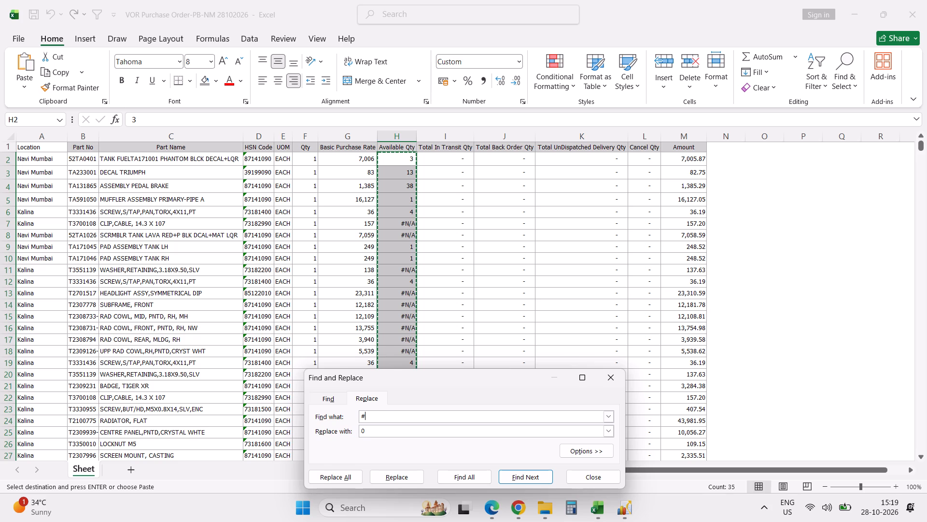
type("n/a")
left_click(343, 479)
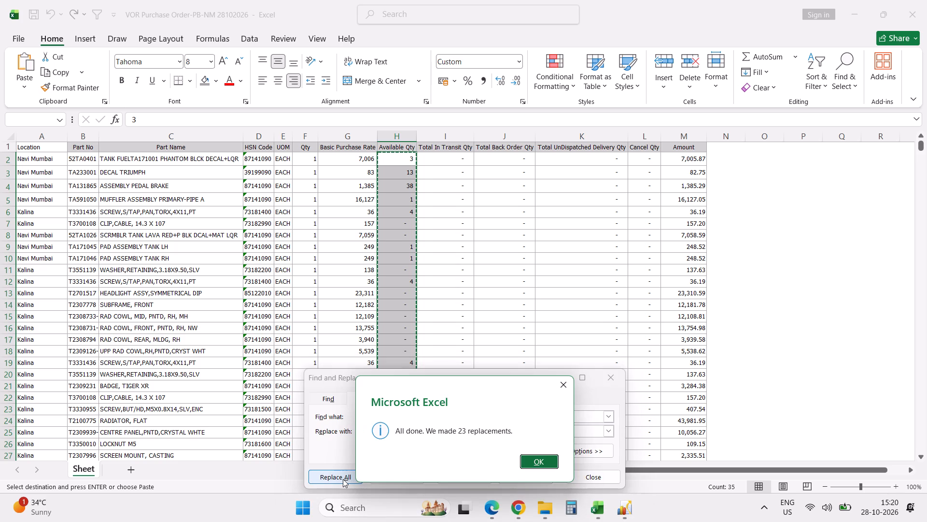
key("Escape")
key("Escape")
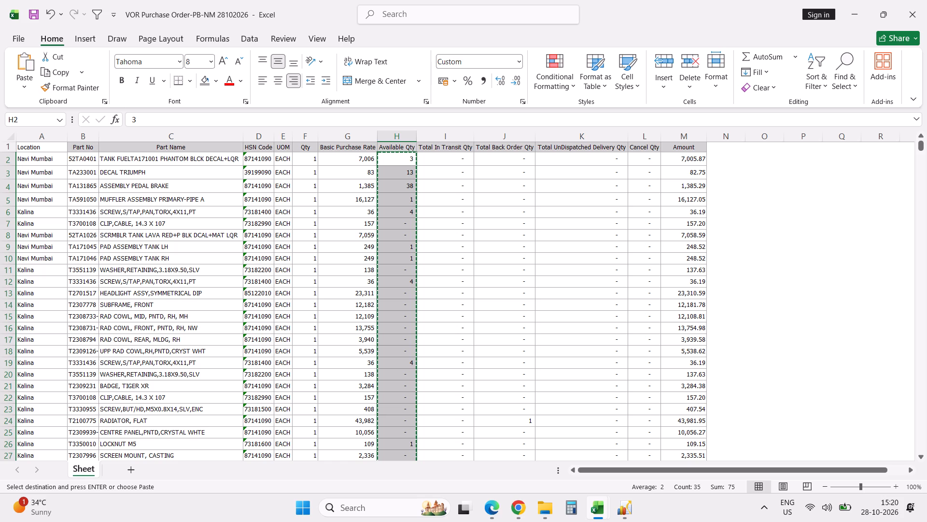
scroll(488, 279, "down", 7)
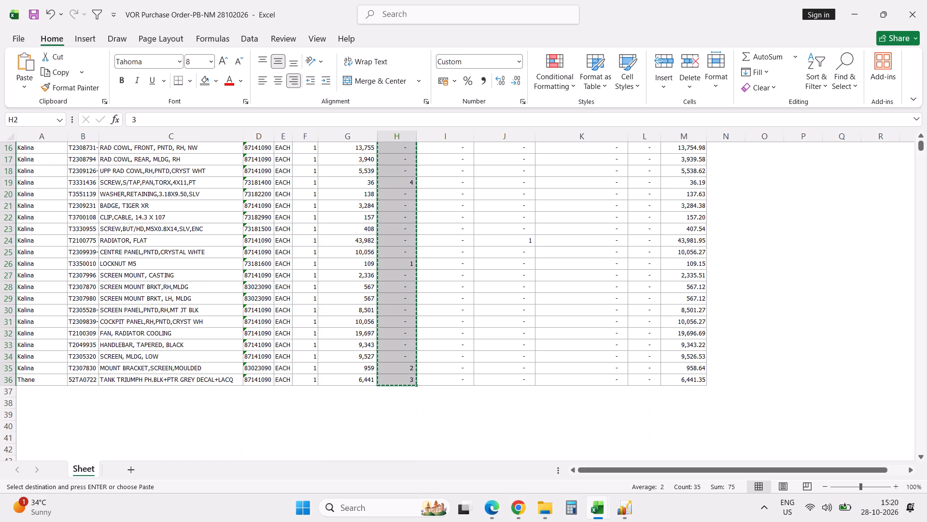
scroll(488, 279, "up", 19)
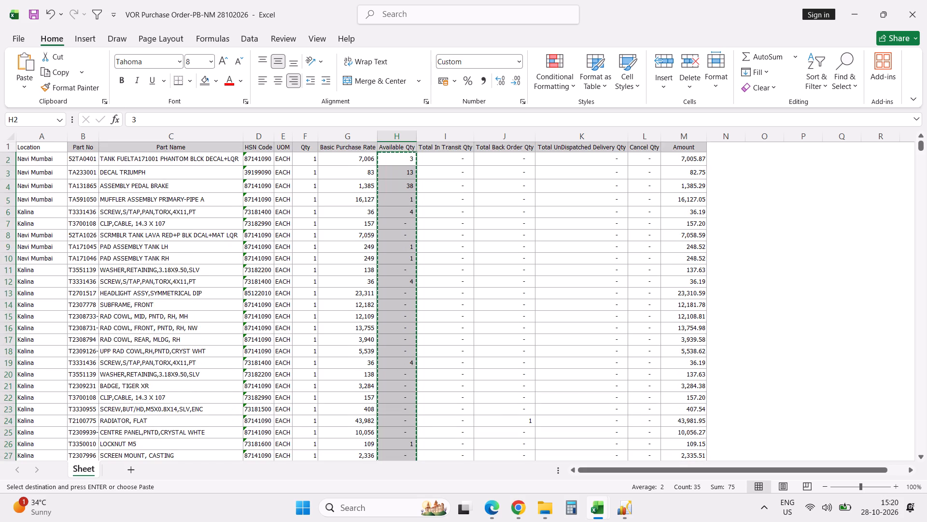
Look up part TA233001 in the Part Stock Valuation sheet and compare its branch stock with the VOR purchase order rows.
left_click(84, 174)
key("ctrl+c")
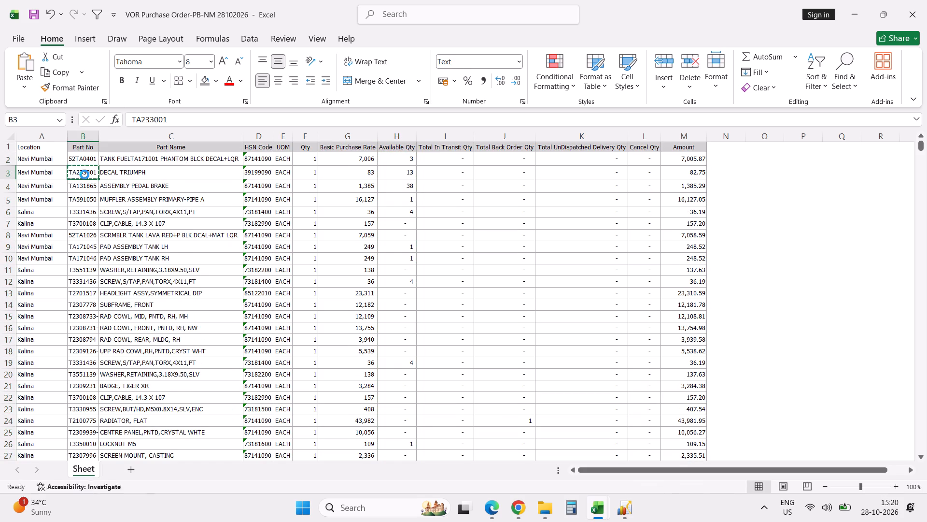
key("alt+Tab")
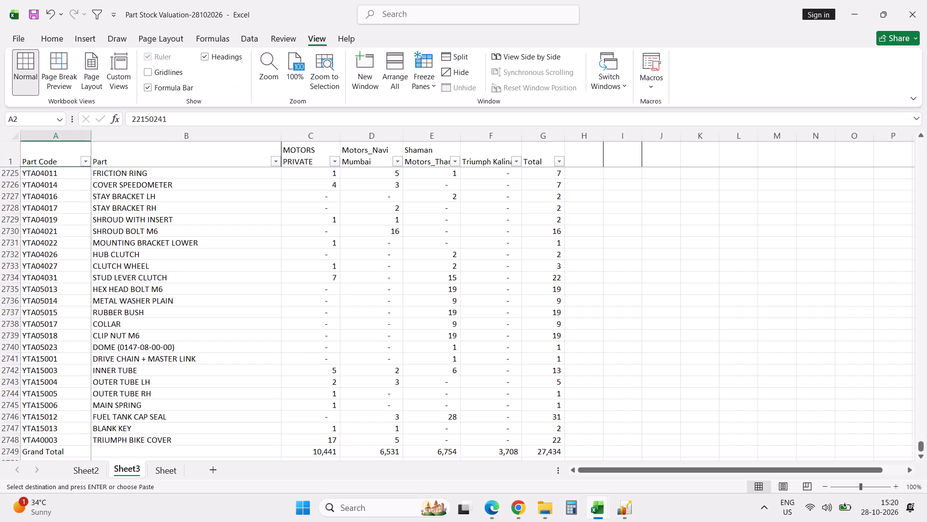
key("ctrl+f")
key("ctrl+v")
key("Return")
key("Escape")
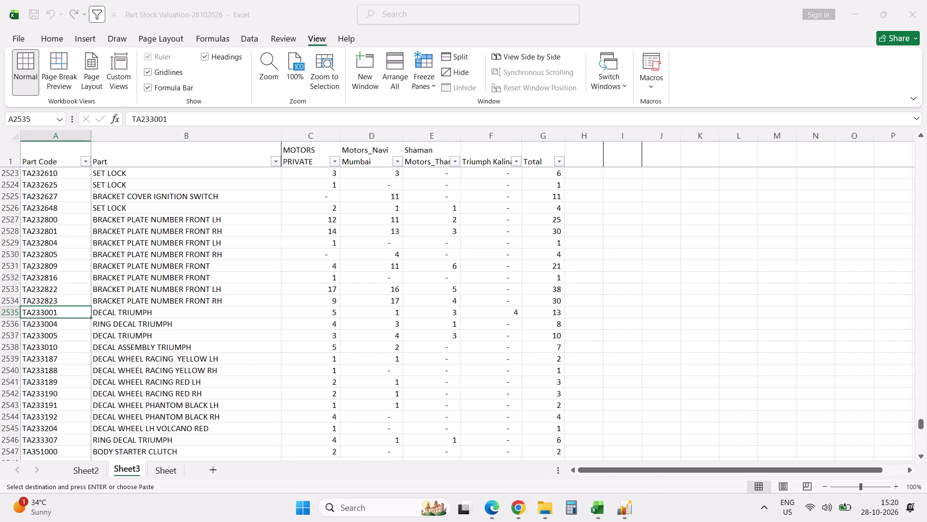
key("alt+Tab")
key("alt+Tab")
key("alt+Tab")
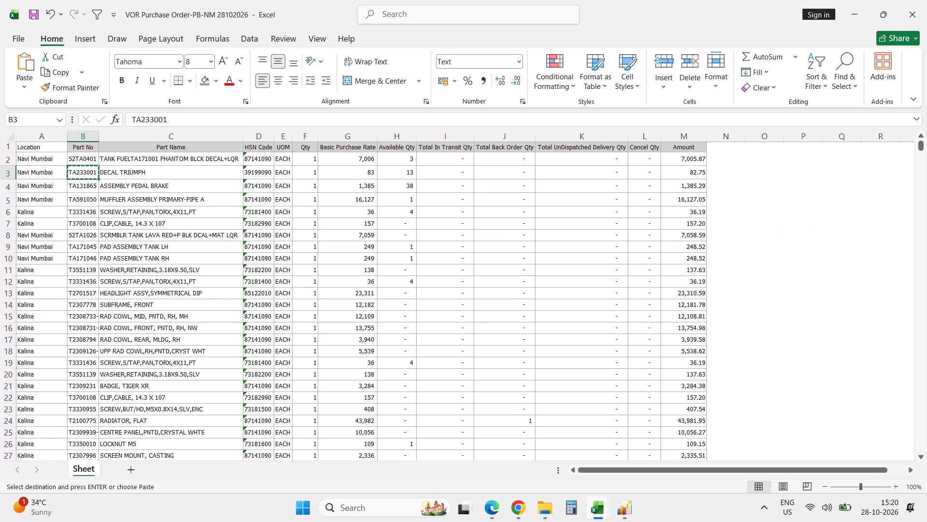
scroll(292, 355, "down", 2)
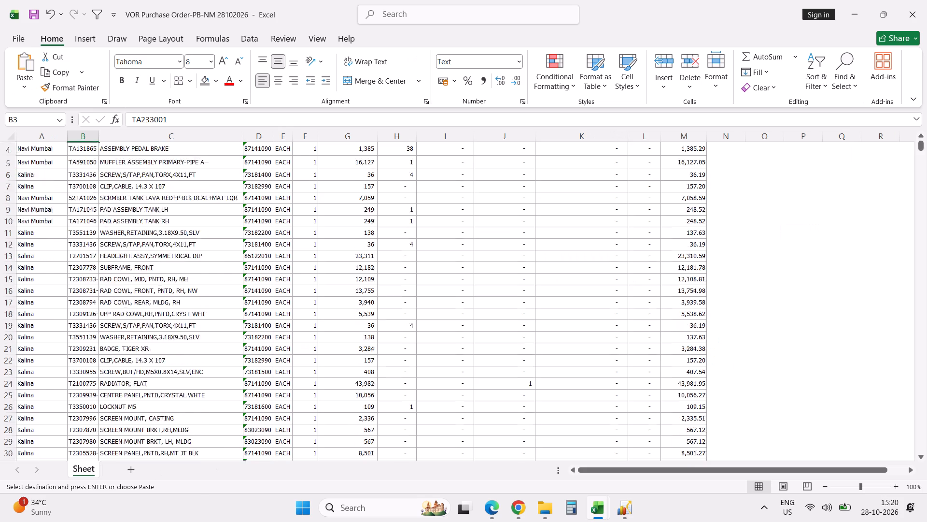
scroll(292, 355, "down", 6)
scroll(292, 355, "up", 7)
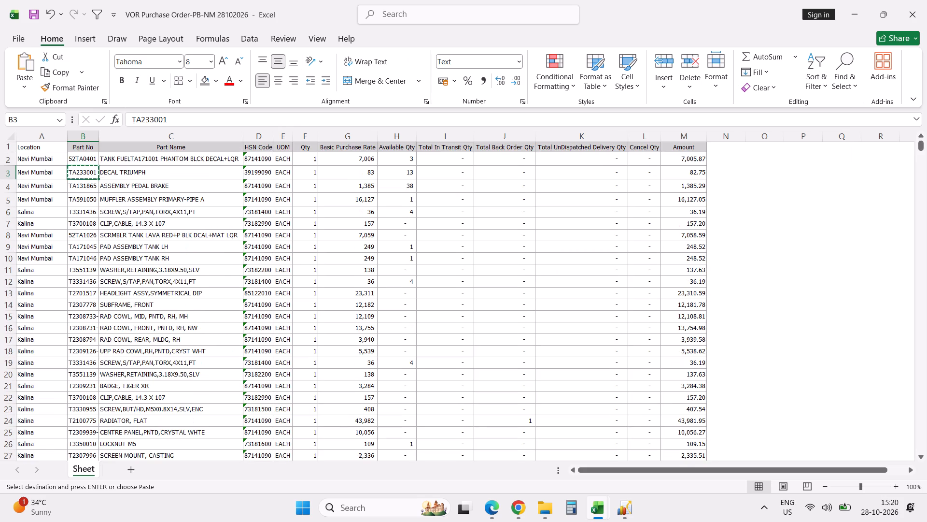
scroll(292, 355, "up", 10)
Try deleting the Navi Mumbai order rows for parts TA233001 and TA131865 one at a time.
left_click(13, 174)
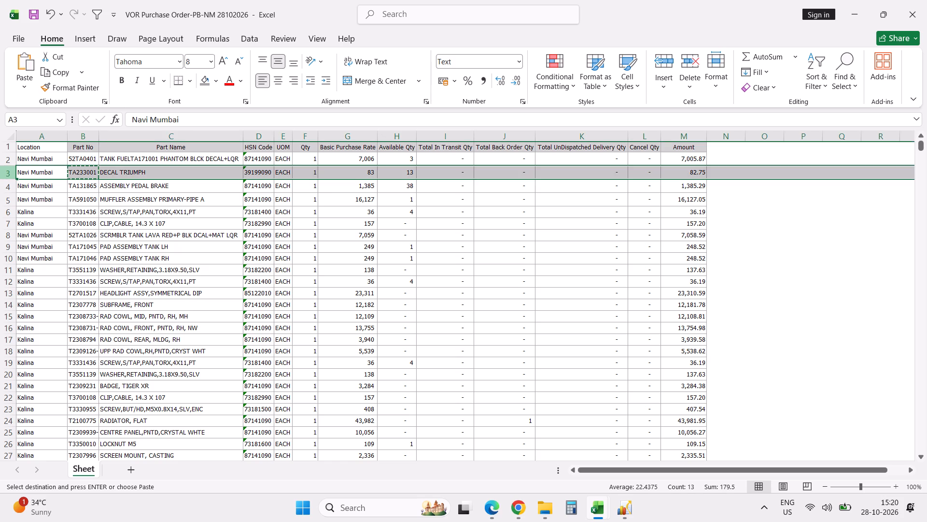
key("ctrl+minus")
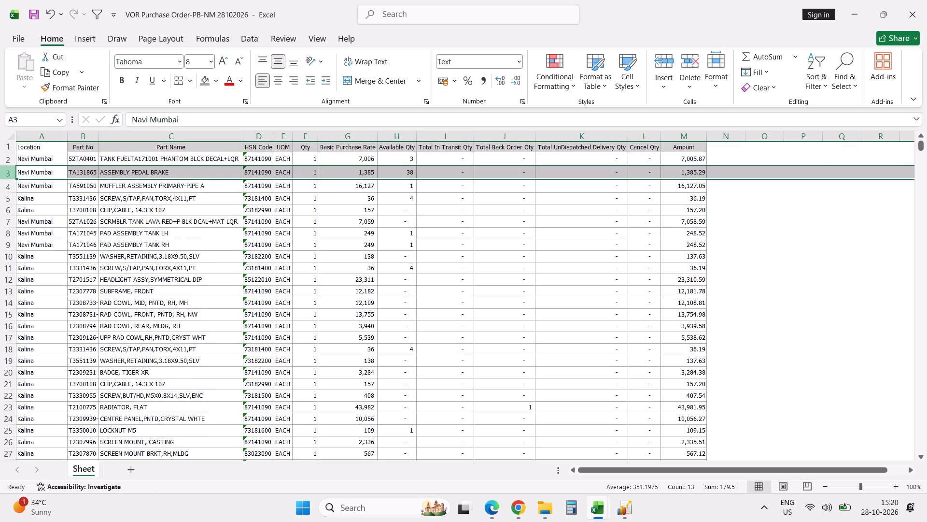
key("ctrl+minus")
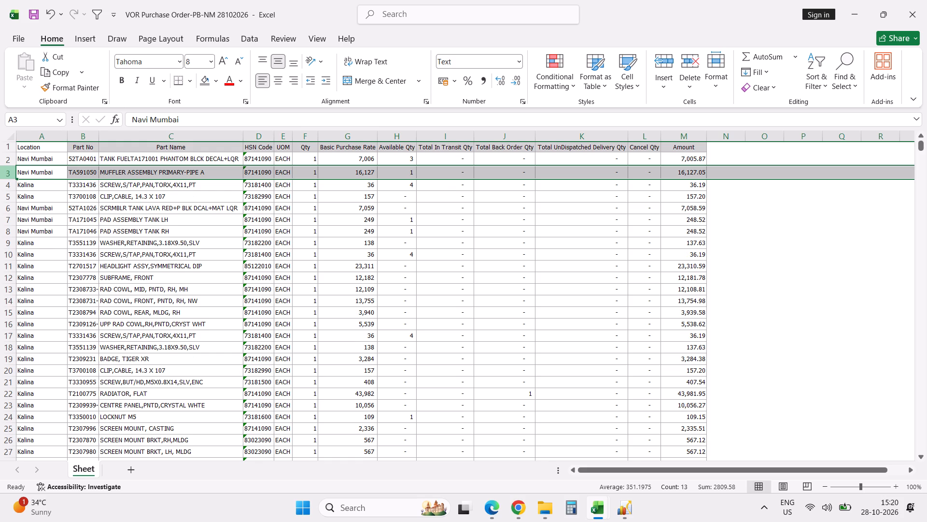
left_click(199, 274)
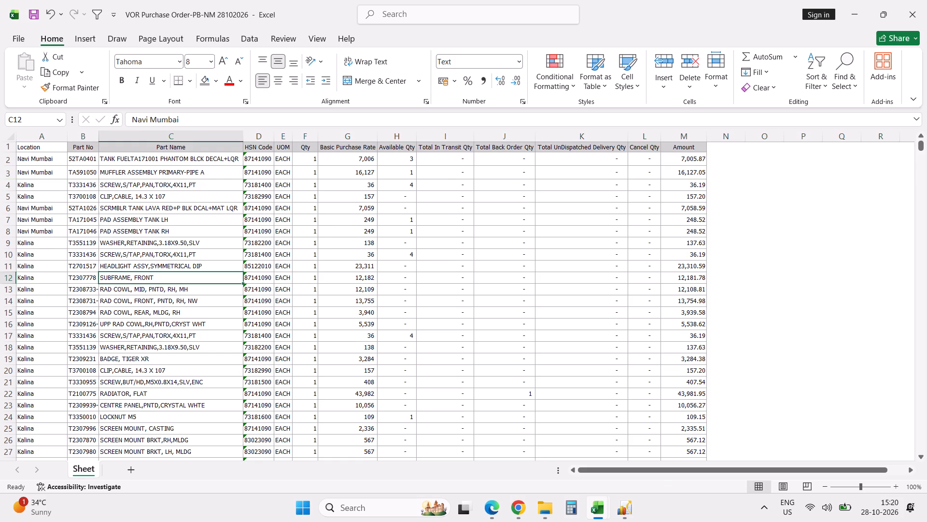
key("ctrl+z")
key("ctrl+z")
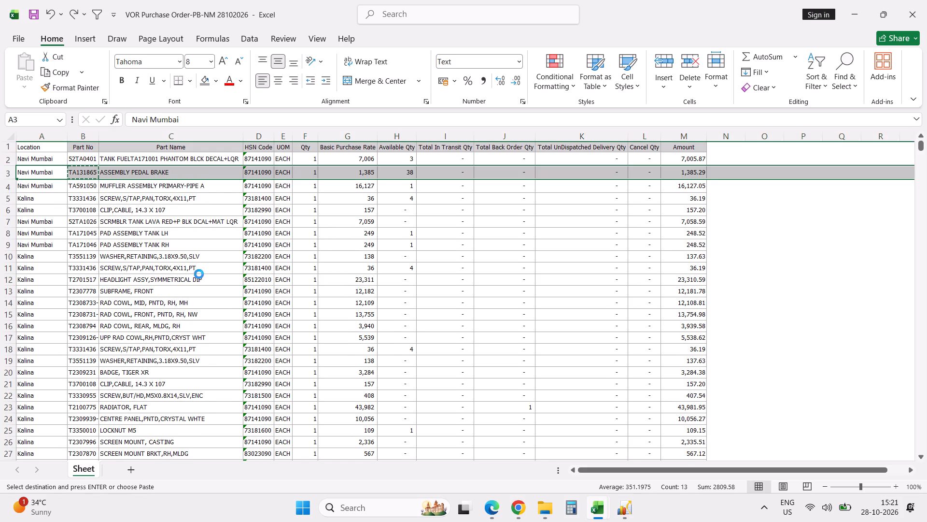
Copy the part numbers and names of TA233001 and TA131865 into a new blank workbook, and return to the VOR purchase order.
left_click(77, 170)
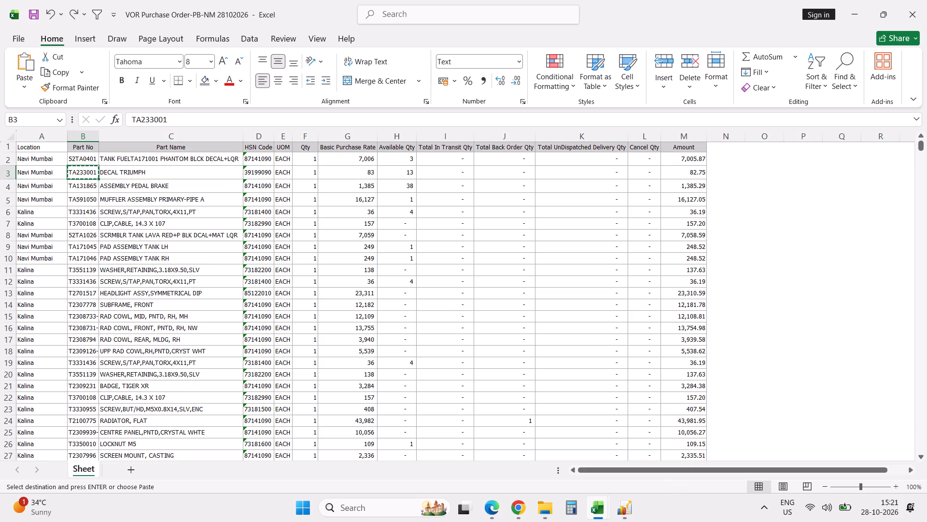
left_click(178, 183, "shift")
key("ctrl+c")
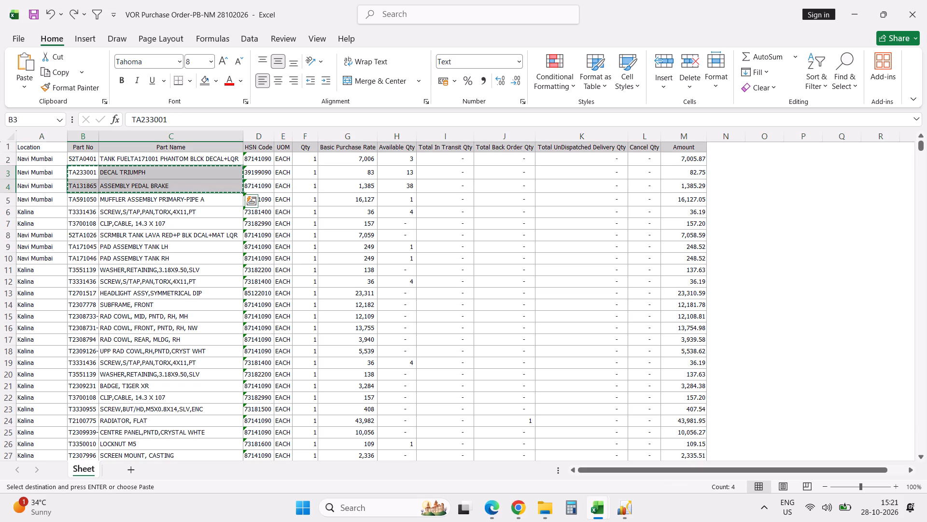
key("alt+f")
key("n")
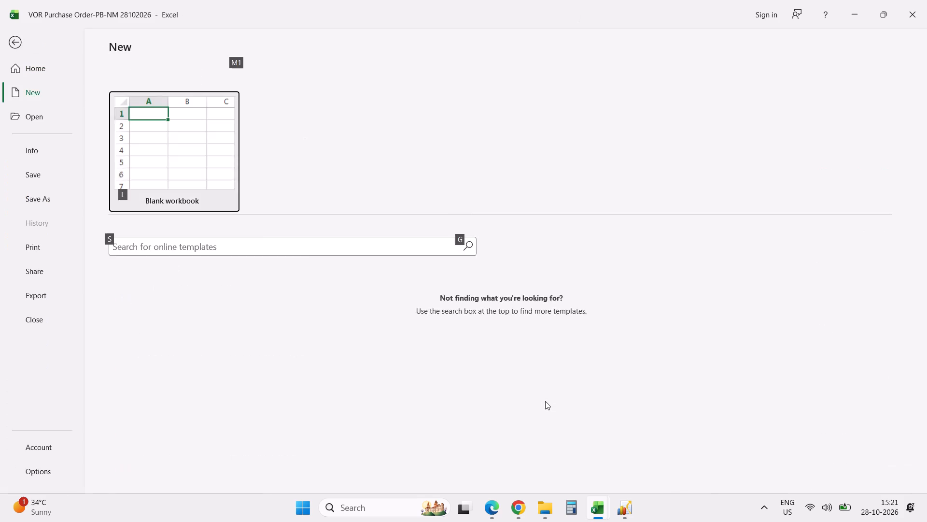
key("Escape")
key("Escape")
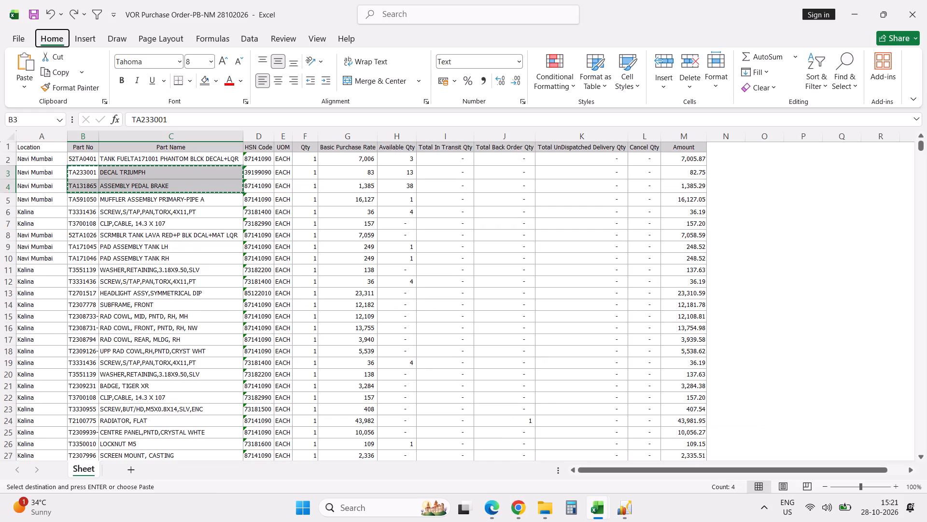
key("alt+f")
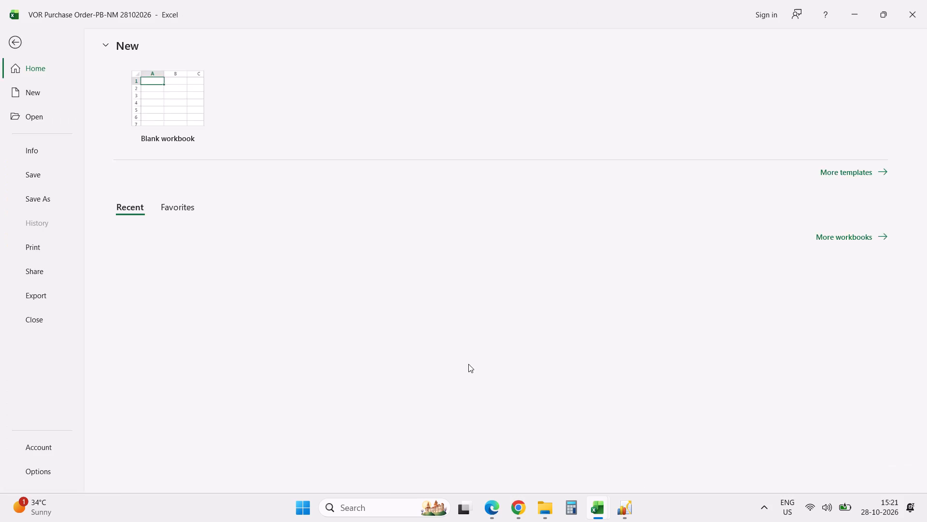
key("n")
left_click(170, 149)
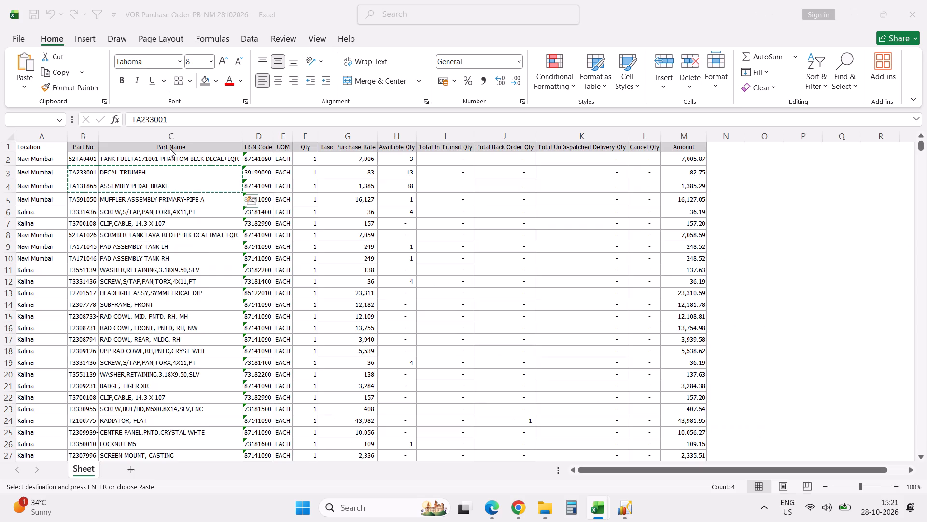
key("ctrl+v")
key("alt+Tab")
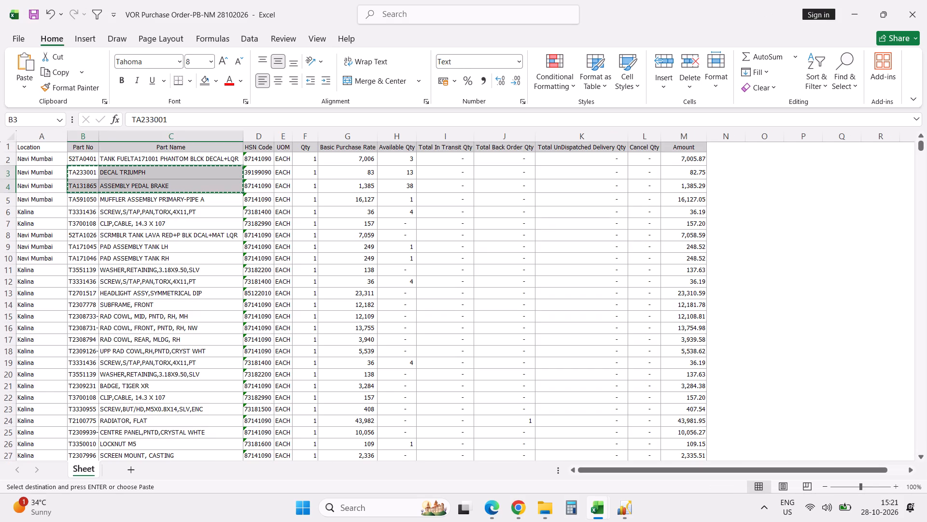
Delete the Navi Mumbai rows for DECAL TRIUMPH and ASSEMBLY PEDAL BRAKE from the VOR order sheet and check the remaining rows.
left_click(11, 174)
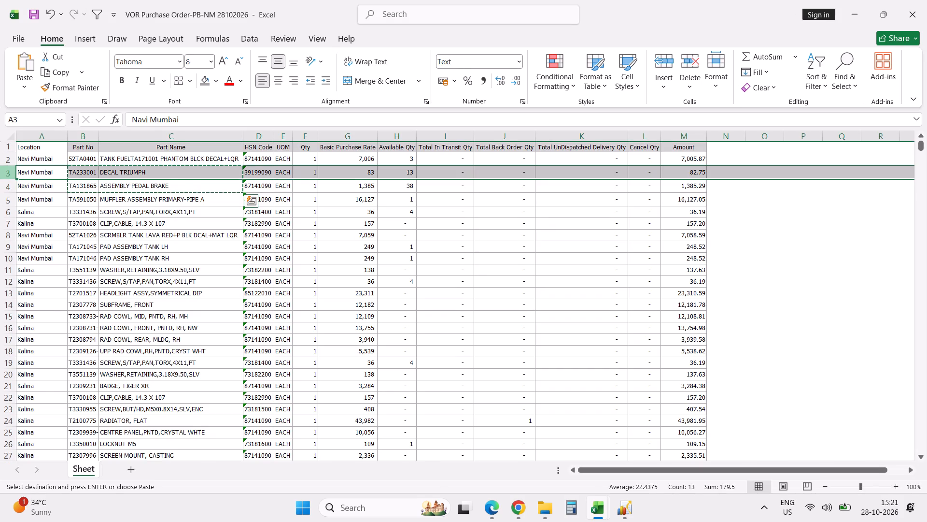
key("shift+Down")
key("ctrl+minus")
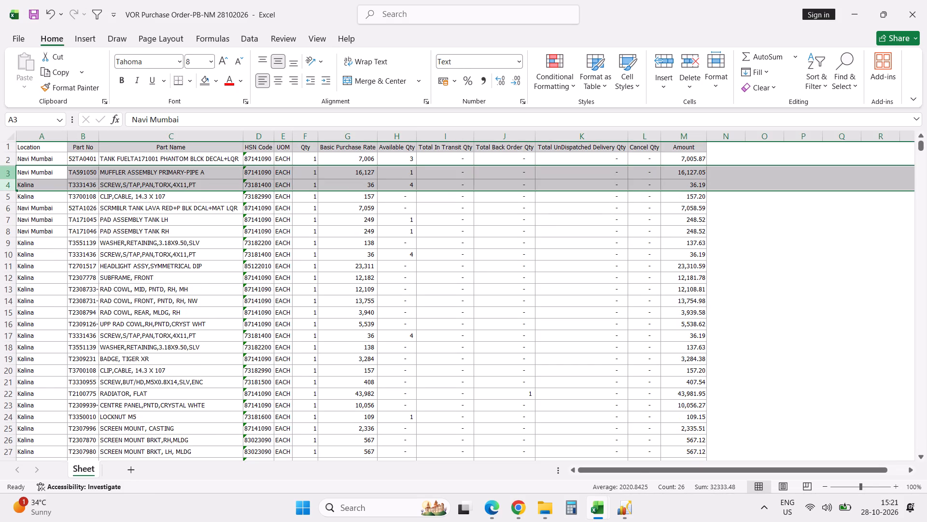
left_click(209, 269)
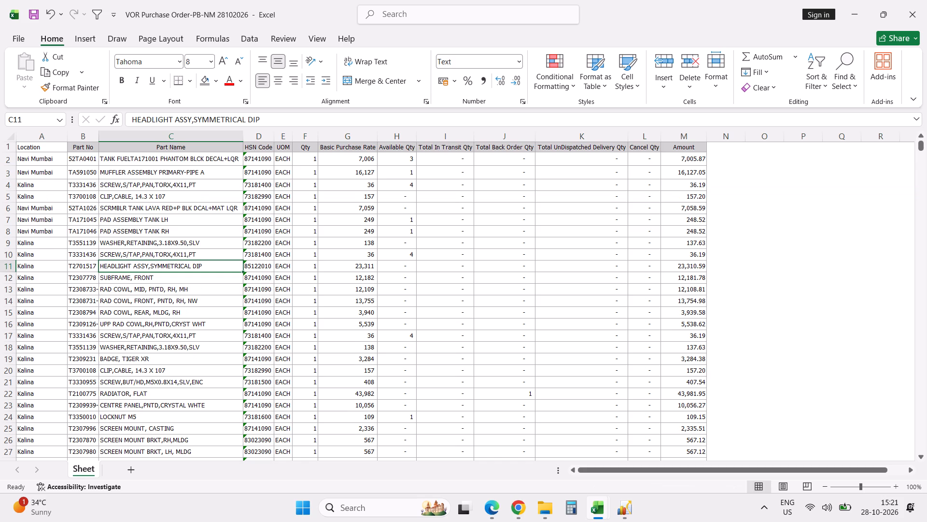
scroll(209, 269, "down", 5)
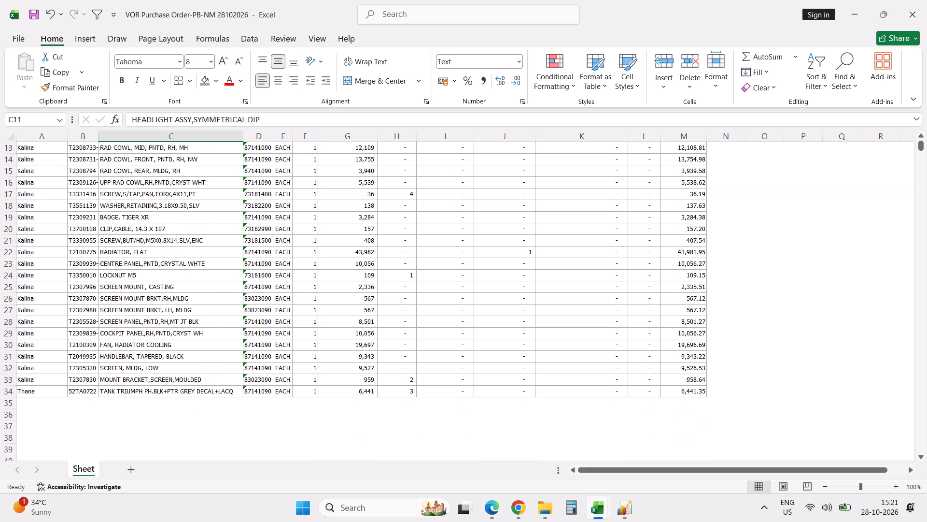
scroll(209, 269, "up", 19)
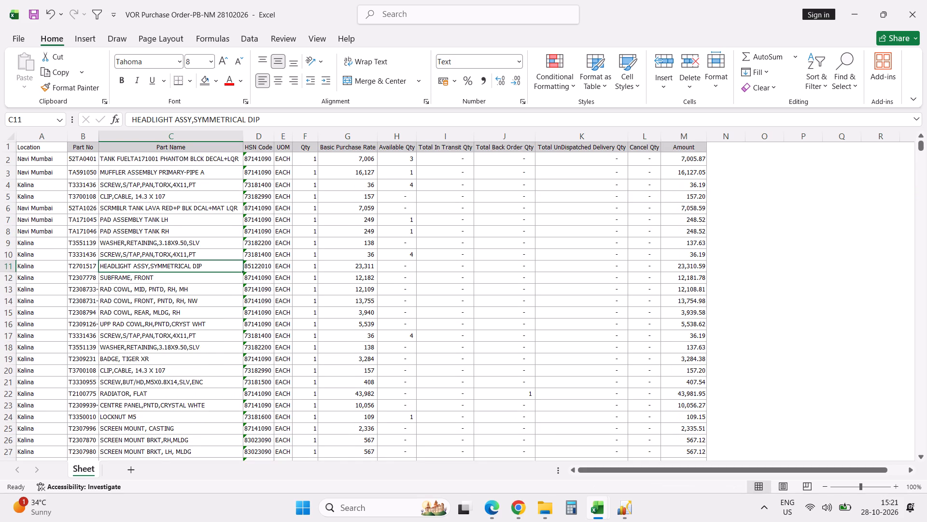
Enter in I2 a VLOOKUP of B2 against Spare In-Transit Statement Sheet1 range A4:B37, returning column 2 with exact match.
left_click(456, 163)
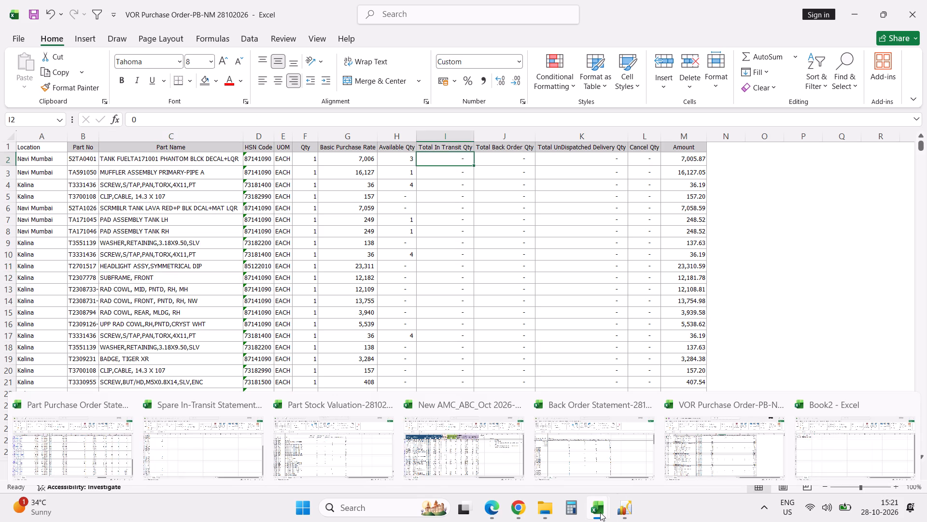
left_click(252, 456)
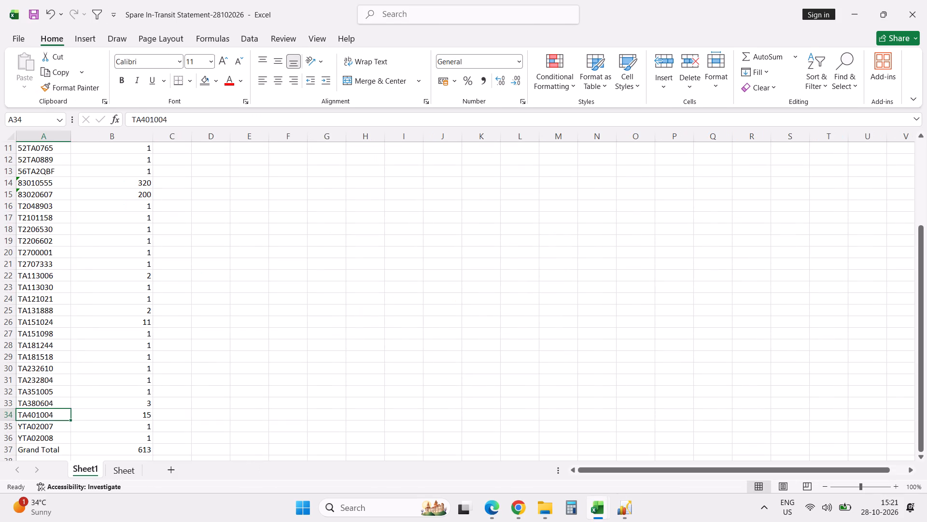
left_click(58, 262)
key("ctrl+Up")
key("Down")
key("alt+Tab")
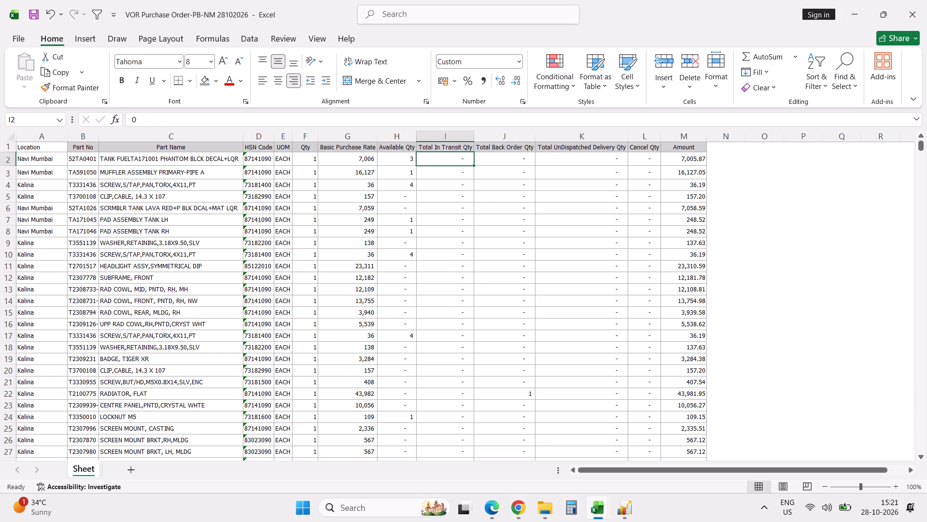
type("=vlo")
key("Tab")
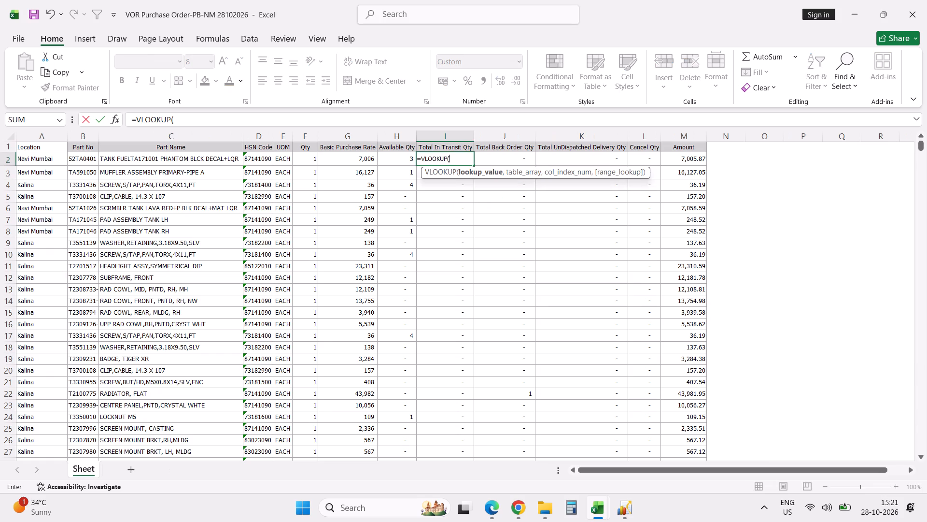
left_click(94, 161)
key("comma")
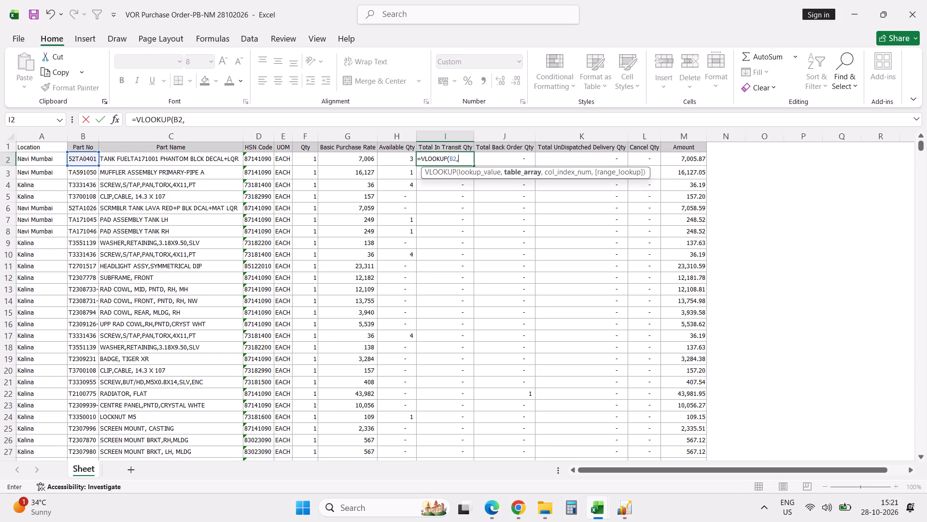
key("alt+Tab")
left_click(57, 161)
key("shift+Right")
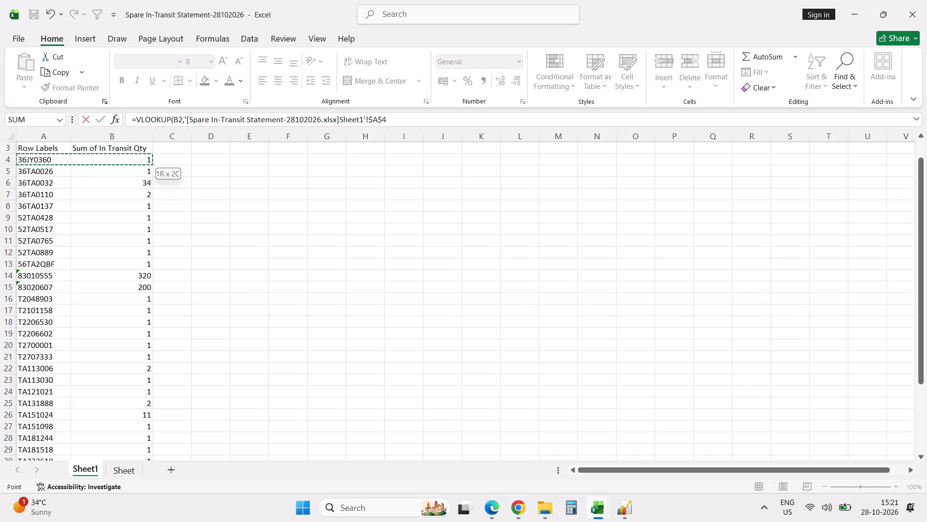
key("ctrl+shift+Down")
type(",2,0")
key("Return")
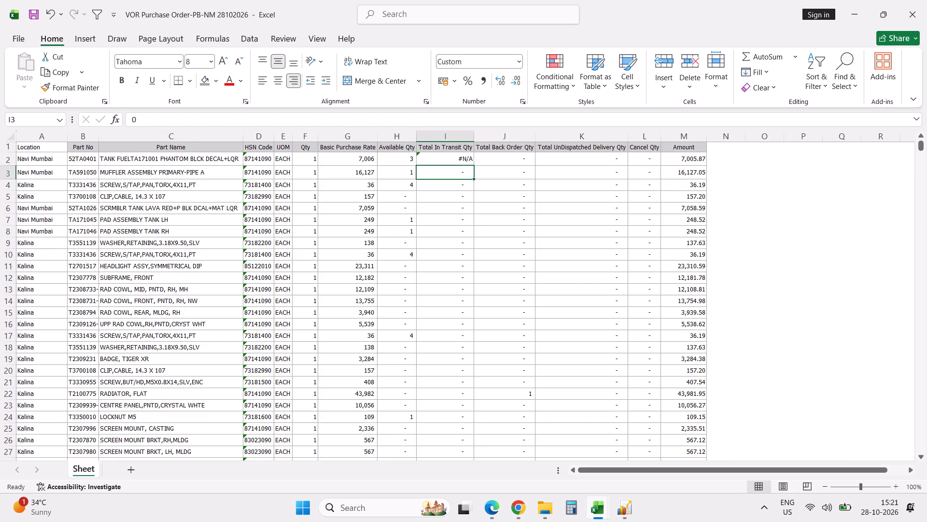
Fill the I2 lookup down the Total In Transit Qty column to the last part row and review the results.
left_click(464, 159)
double_click(474, 165)
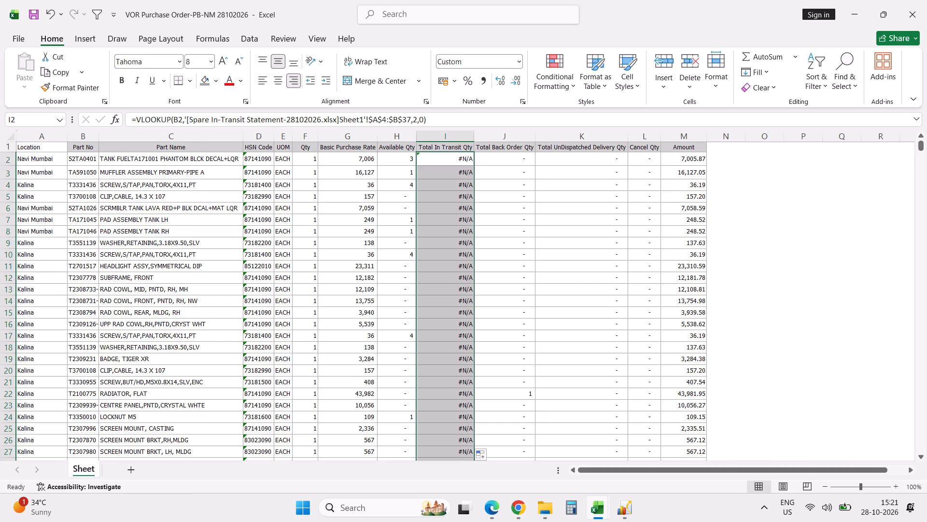
scroll(406, 274, "down", 8)
scroll(406, 274, "up", 12)
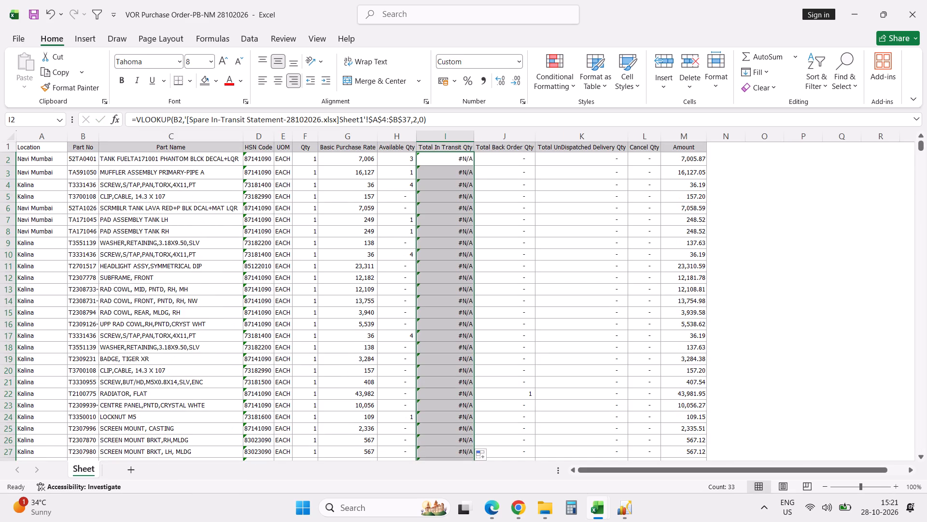
scroll(406, 274, "up", 14)
Replace the I2 formula with 0, save the workbook, and fill the 0 down the Total In Transit Qty column.
key("0")
key("Return")
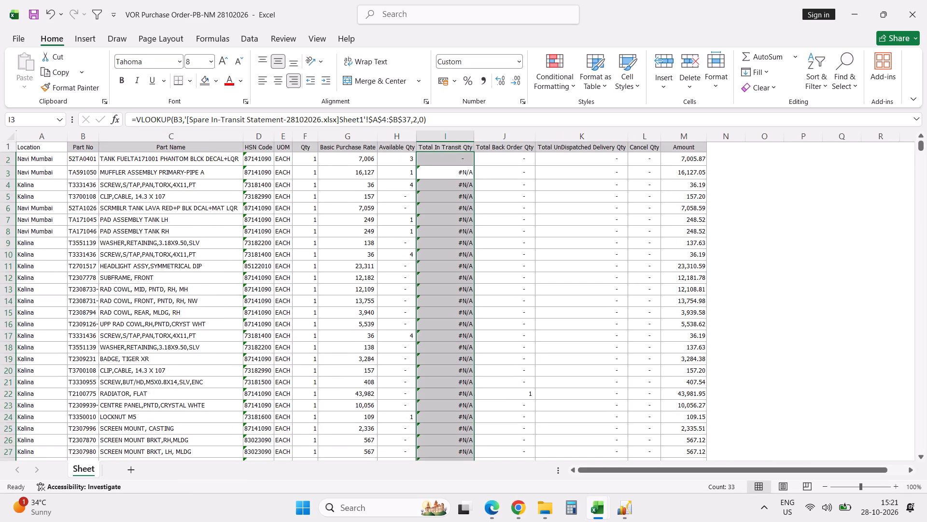
key("ctrl+s")
key("ctrl+d")
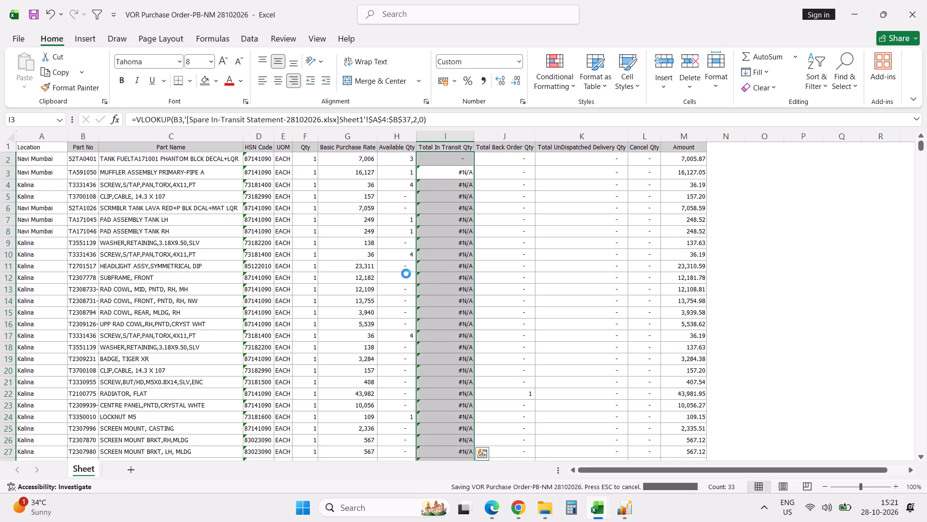
Enter in J2 a VLOOKUP of B2 against Back Order Statement Sheet2 range A5:F101, returning column 6 with exact match.
key("Escape")
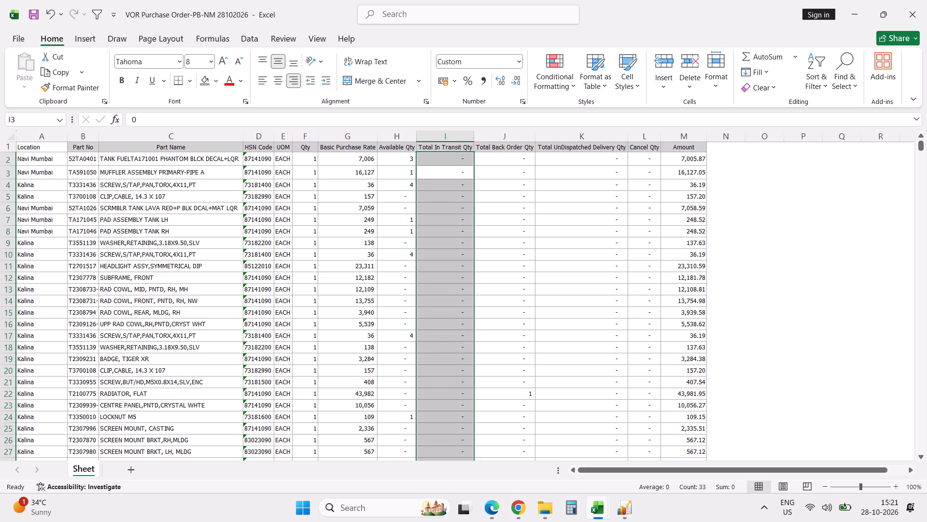
left_click(514, 158)
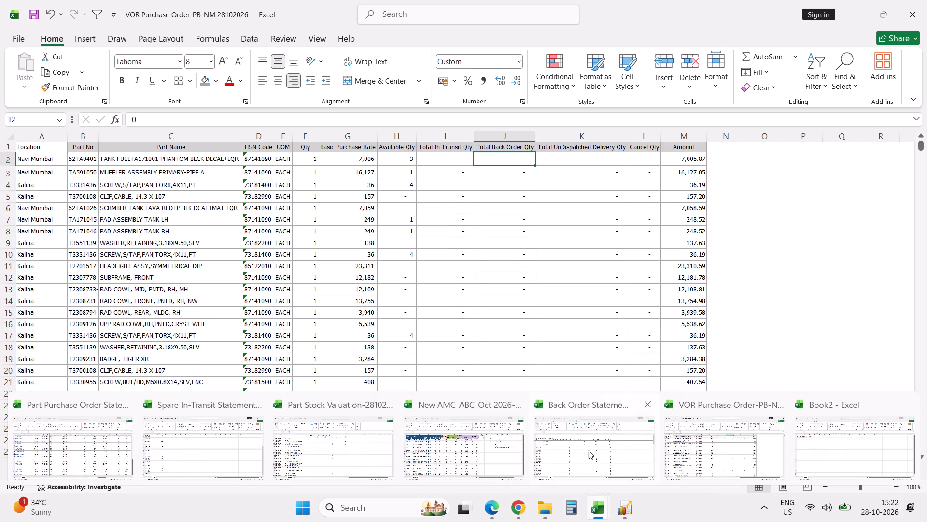
left_click(589, 442)
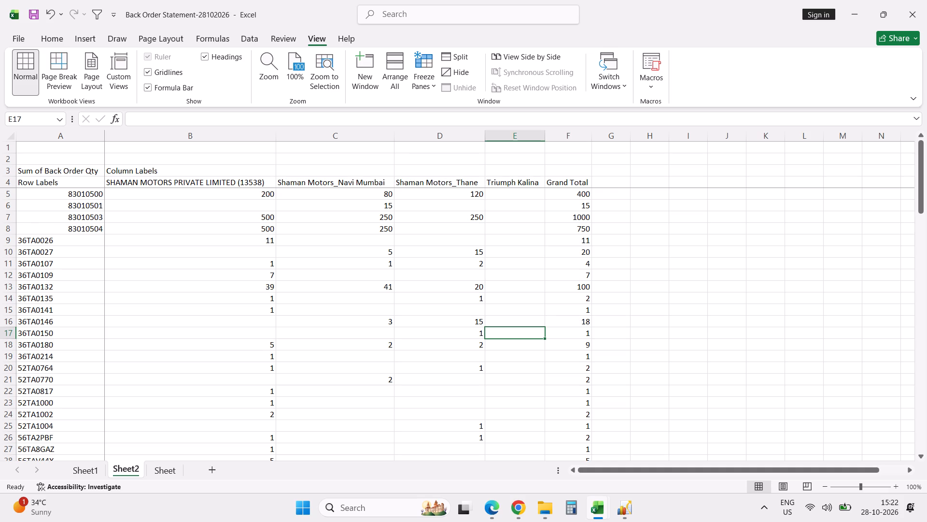
left_click(62, 187)
key("Down")
key("alt+Tab")
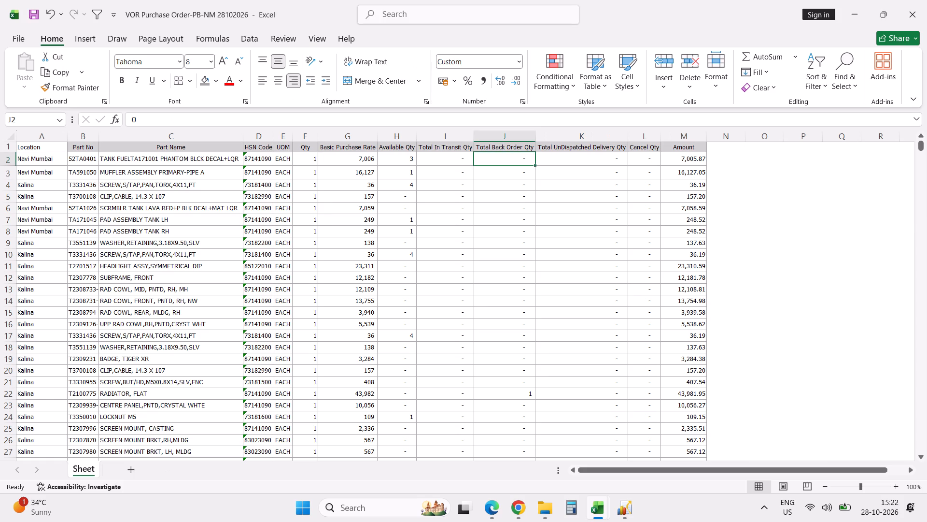
type("=vlo")
key("Tab")
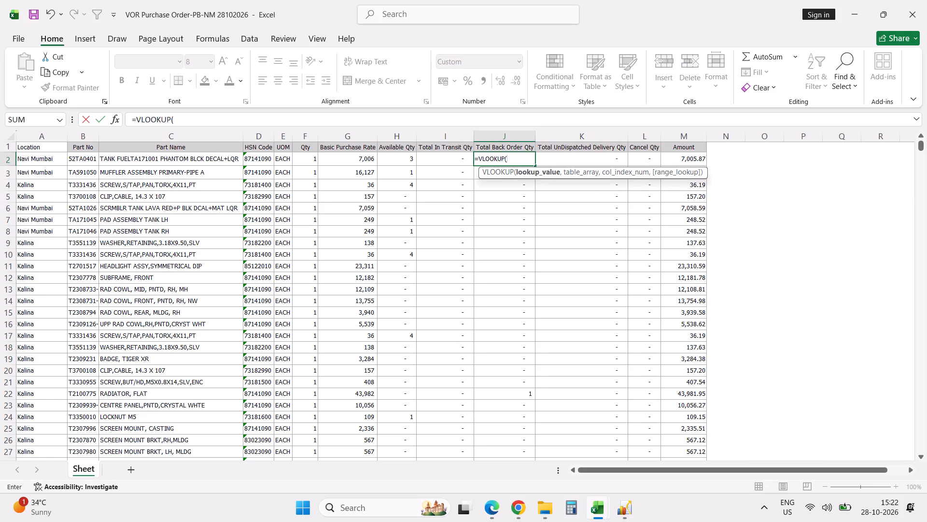
left_click(94, 161)
key("comma")
key("alt+Tab")
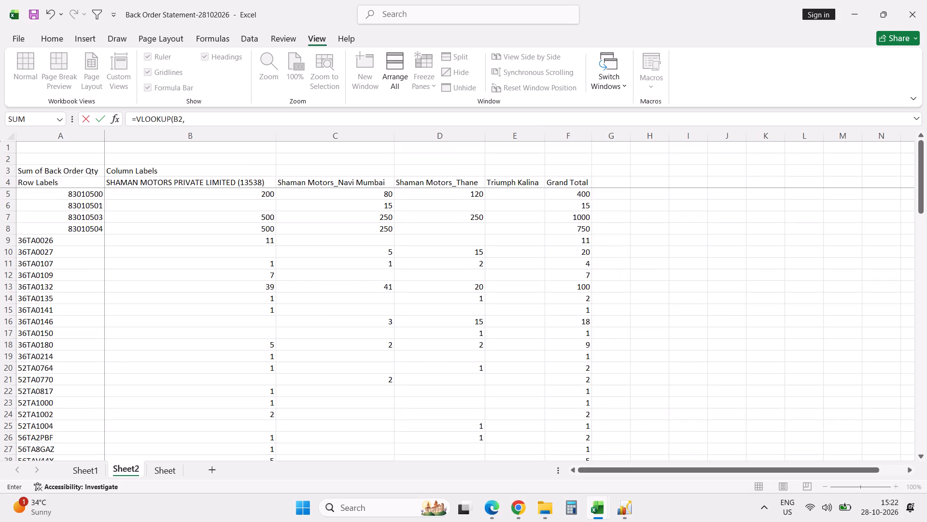
left_click(87, 195)
key("shift+Right")
key("shift+Right")
key("shift+Right")
key("shift+Right")
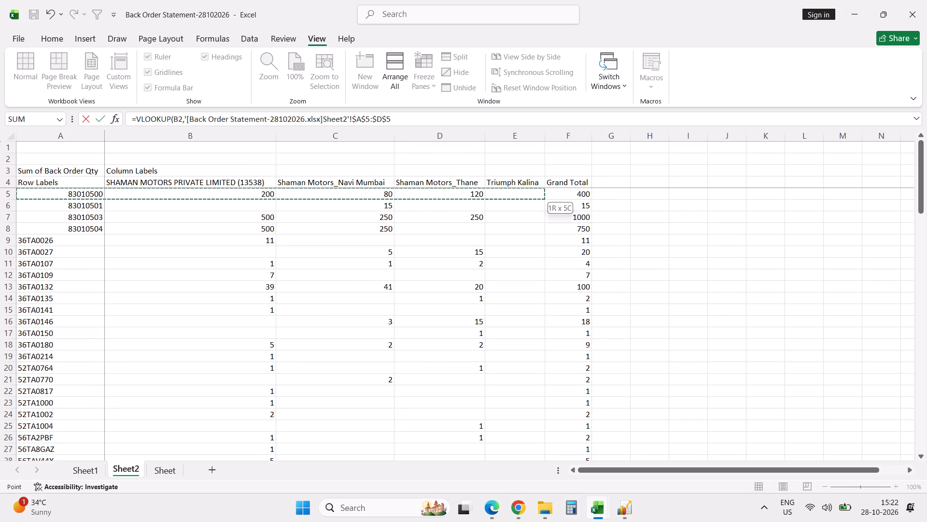
key("shift+Right")
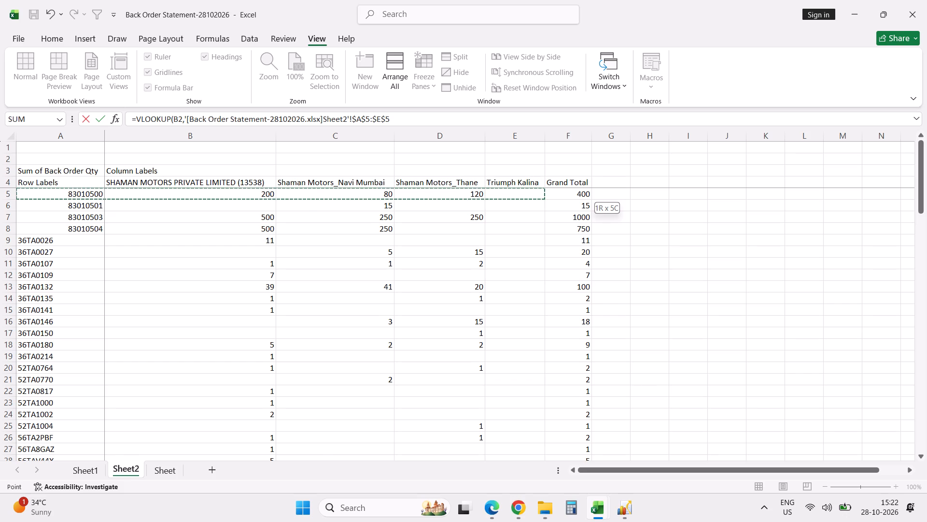
key("ctrl+shift+Down")
type(",6,0")
key("Return")
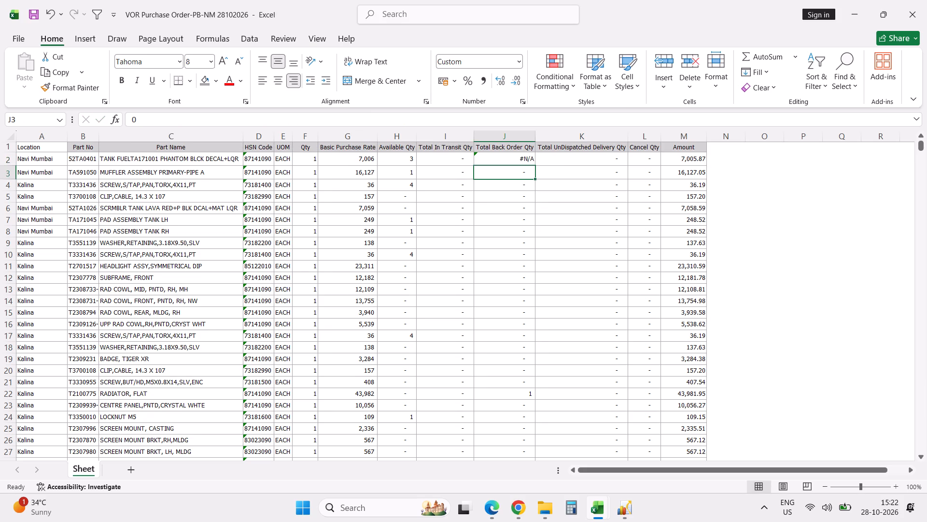
Fill the J2 lookup down the Total Back Order Qty column to the last part row, J34.
left_click(528, 160)
left_click(526, 380, "shift")
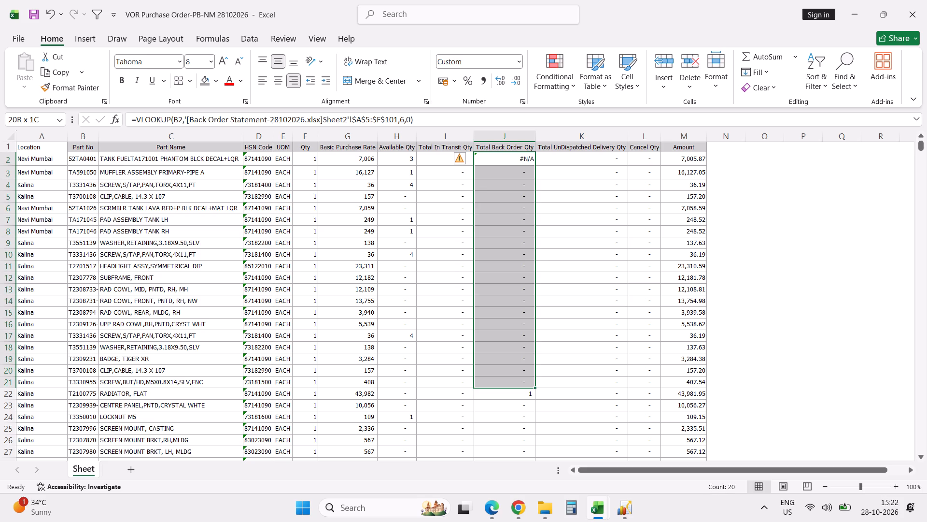
key("ctrl+d")
left_click(520, 398)
key("ctrl+d")
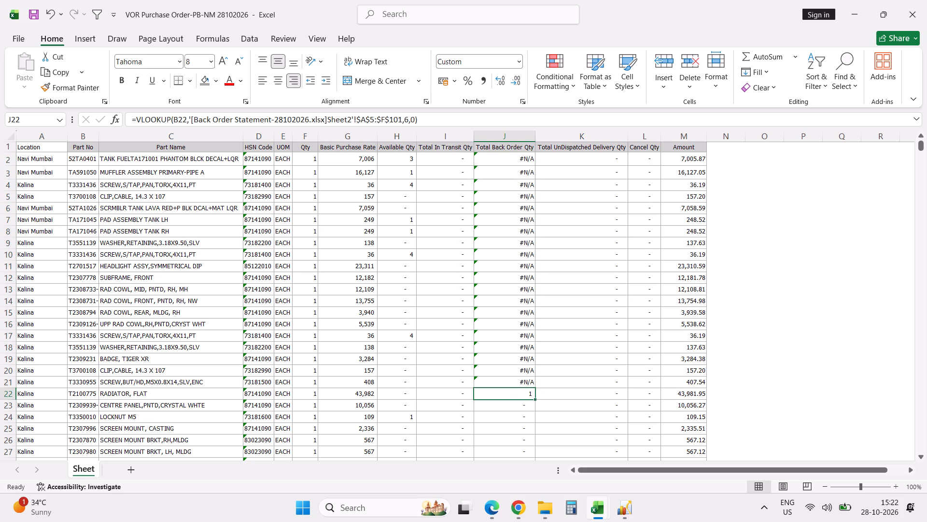
left_click(515, 409)
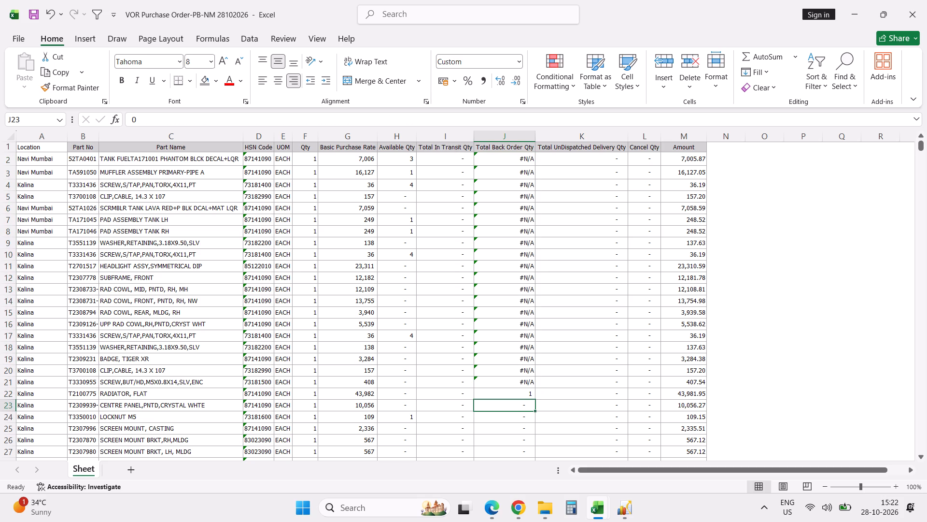
key("ctrl+d")
key("shift+Down")
key("shift+Down")
key("shift+Down")
key("shift+Down")
key("shift+Down")
key("shift+Down")
key("shift+Down")
key("shift+Down")
key("shift+Down")
key("shift+Down")
key("shift+Down")
key("shift+Down")
key("shift+Down")
key("shift+Down")
key("shift+Down")
key("shift+Down")
key("shift+Down")
key("shift+Down")
key("shift+Down")
key("shift+Down")
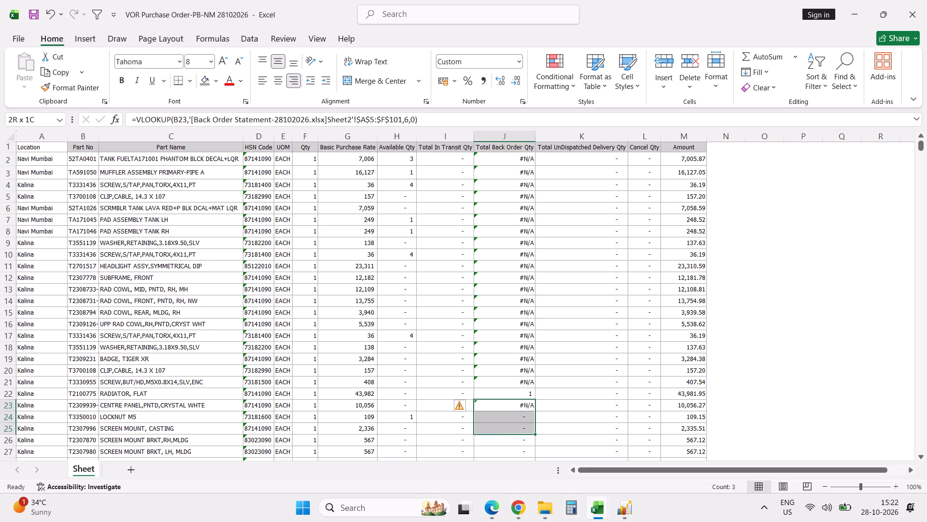
key("shift+Down")
key("shift+Down")
key("shift+Down")
key("shift+Up")
key("shift+Up")
key("shift+Up")
key("shift+Up")
key("shift+Up")
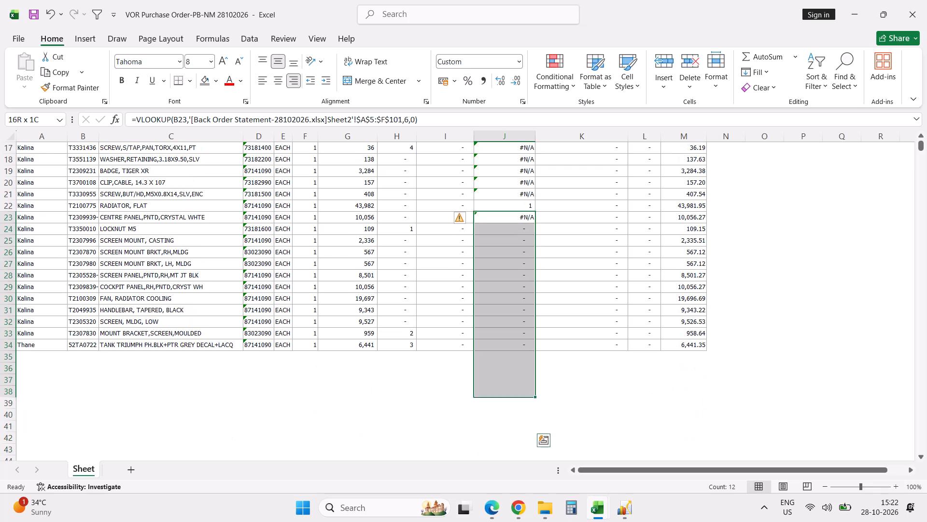
key("shift+Up")
key("shift+Up")
key("shift+Up")
key("shift+Up")
key("ctrl+d")
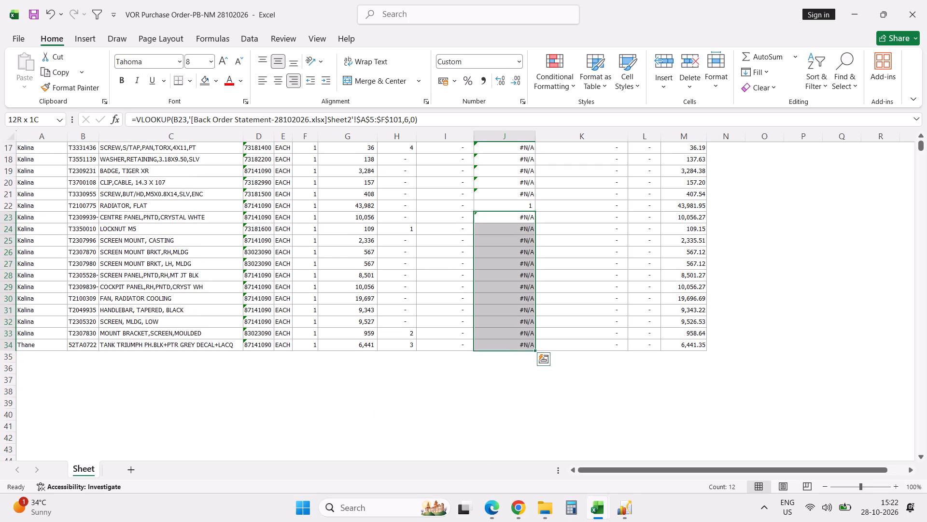
Replace the #N/A lookups in the Total Back Order Qty column with 0 in J23:J34 and J2:J21, keeping the RADIATOR, FLAT row.
key("0")
key("Return")
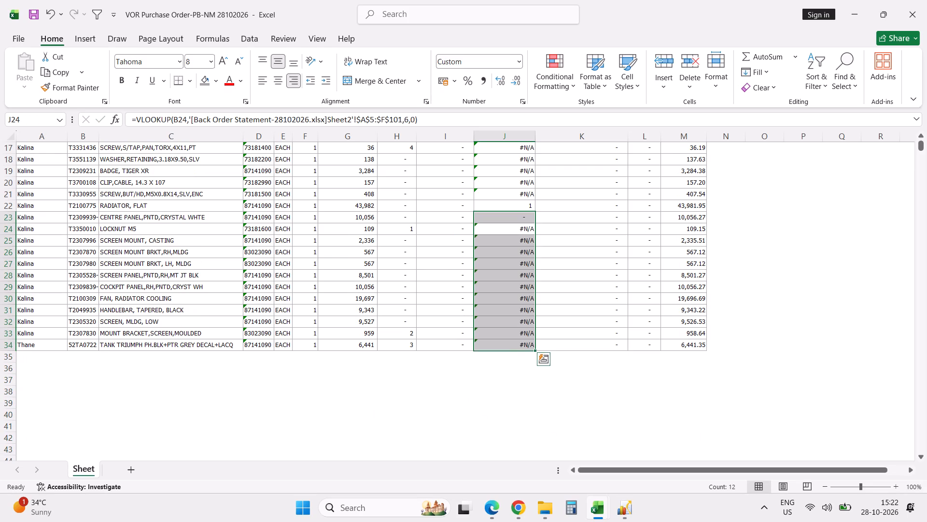
key("ctrl+d")
scroll(633, 370, "up", 13)
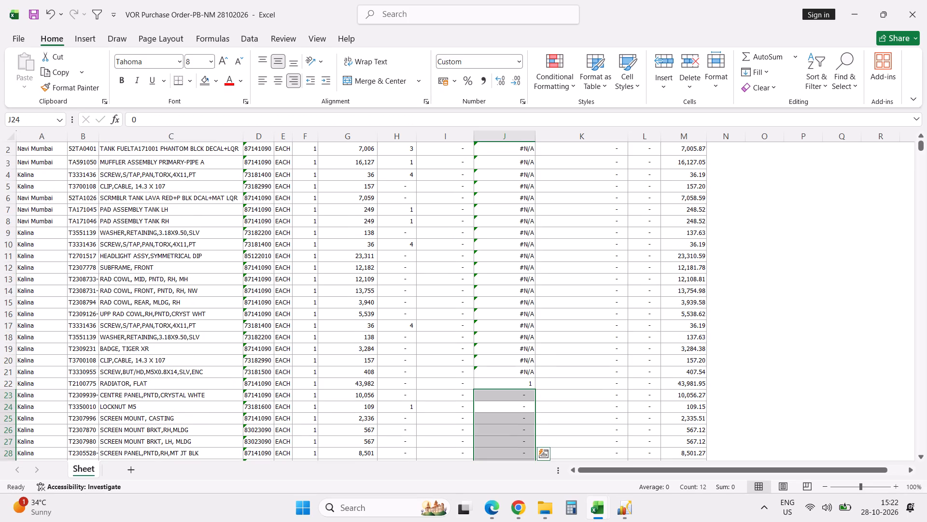
left_click(501, 155)
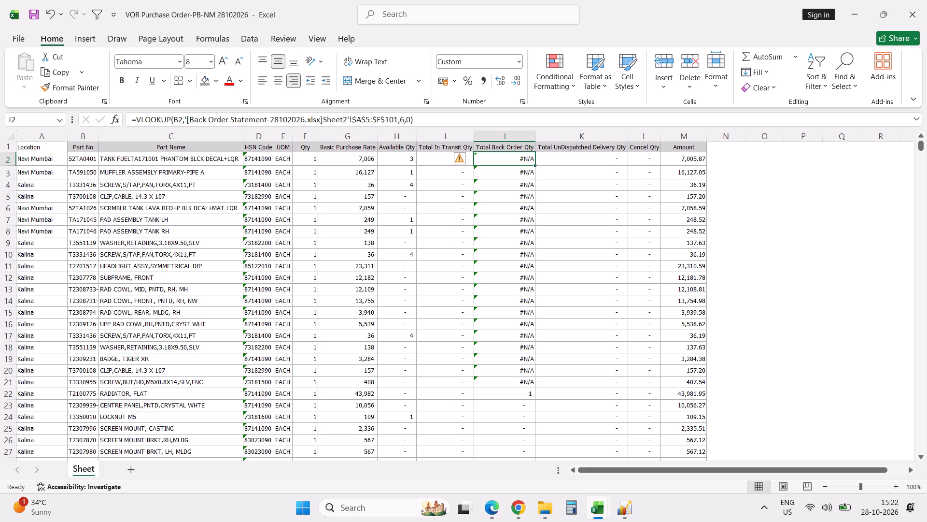
left_click(519, 381, "shift")
key("0")
key("Return")
key("ctrl+d")
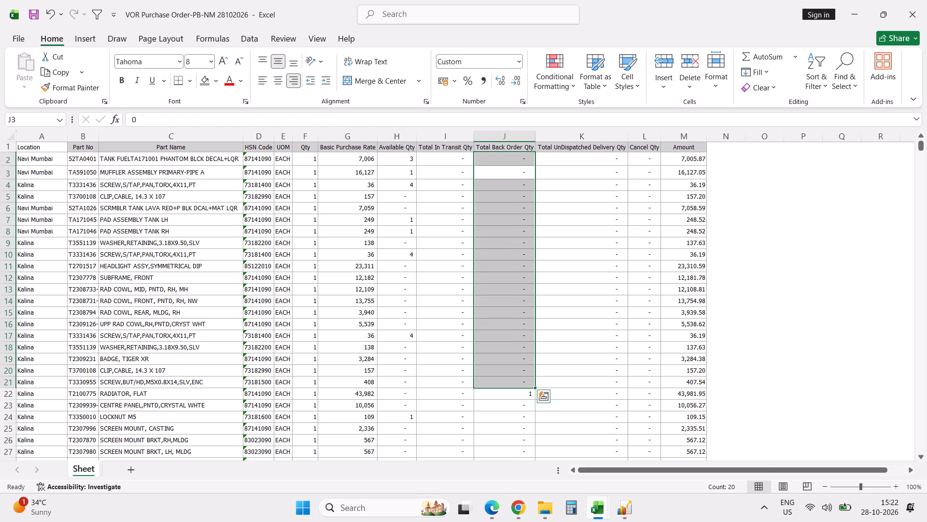
left_click(519, 381)
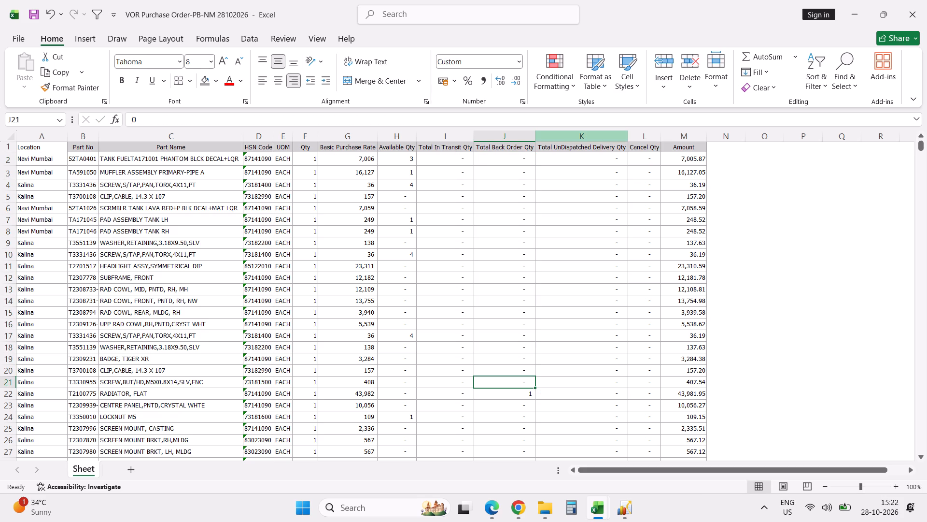
Delete the Total UnDispatched Delivery Qty and Cancel Qty columns from the VOR order sheet.
left_click(572, 133)
key("shift+Right")
key("ctrl+minus")
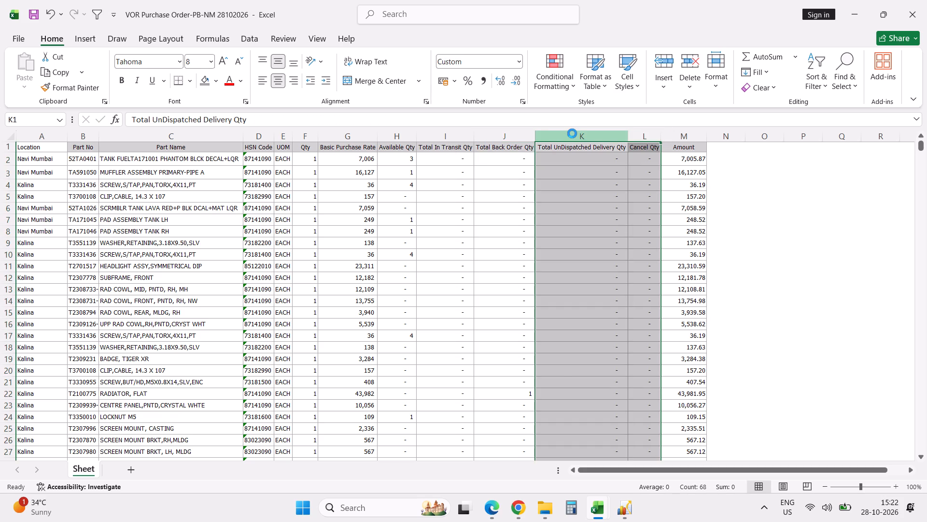
left_click(586, 241)
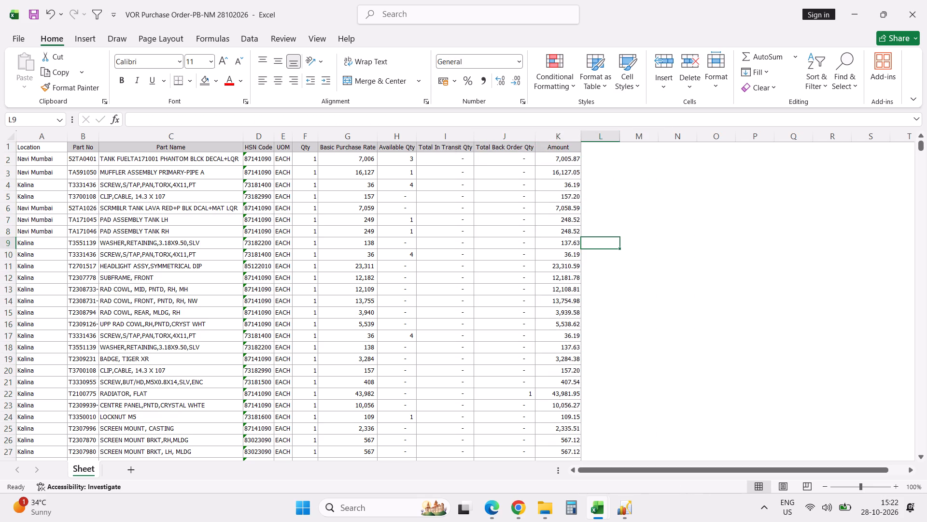
Format the Amount values in K2:K34 with comma style and no decimal places.
left_click(557, 159)
key("ctrl+shift+Down")
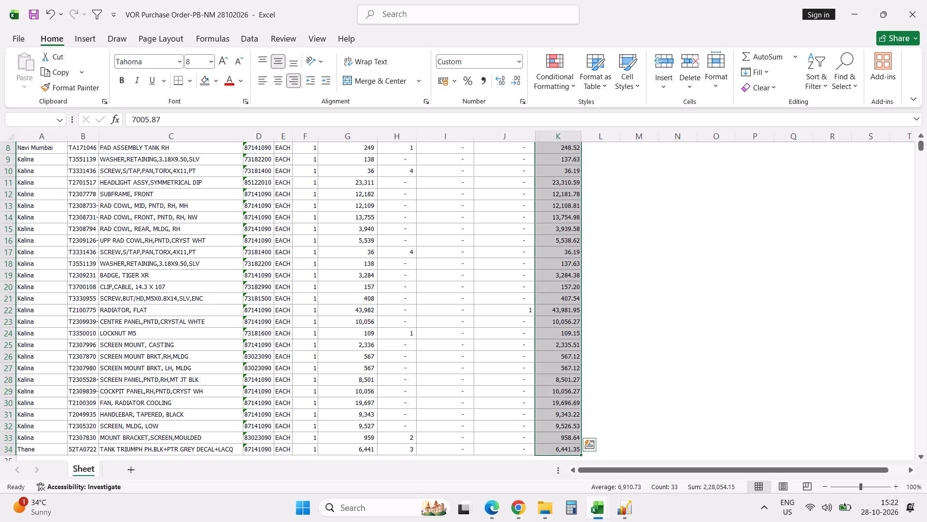
left_click(487, 87)
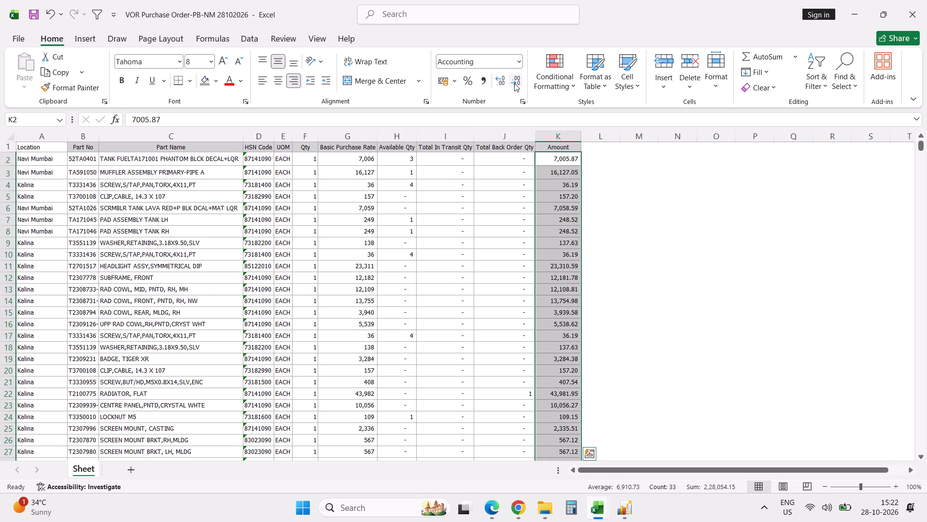
triple_click(514, 83)
left_click(440, 297)
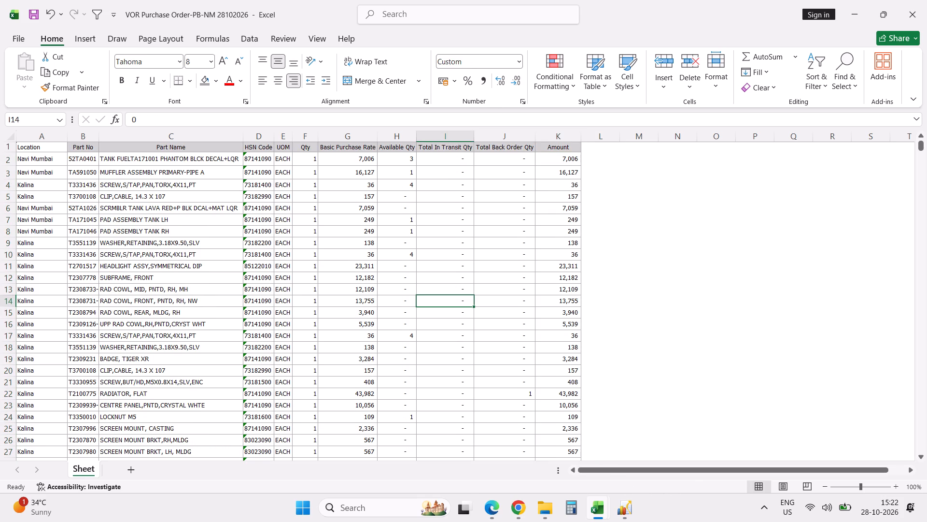
Delete the HSN Code and UOM columns from the VOR order sheet.
left_click(258, 136)
key("shift+Right")
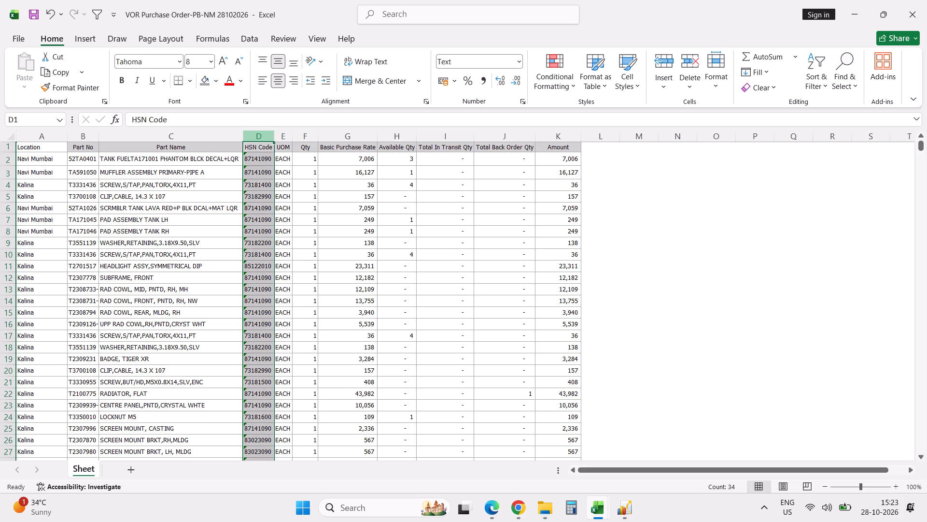
key("ctrl+minus")
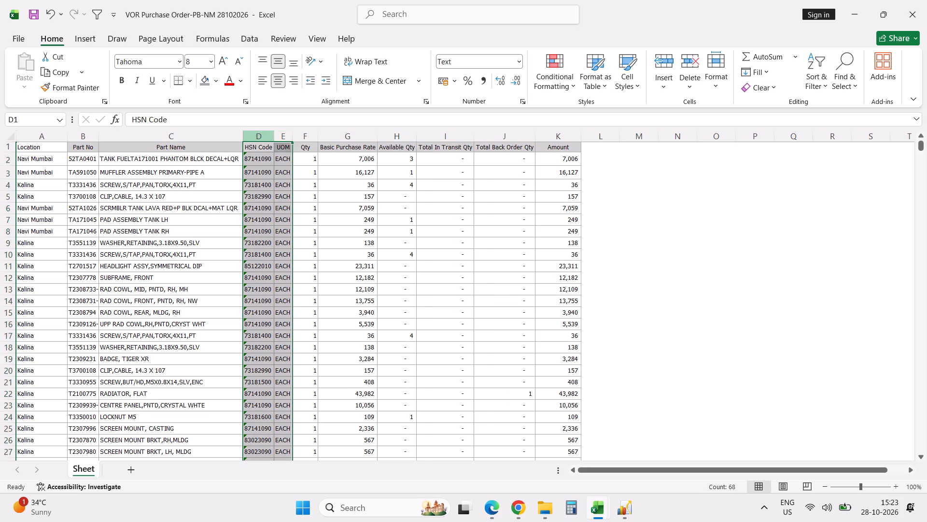
left_click(283, 191)
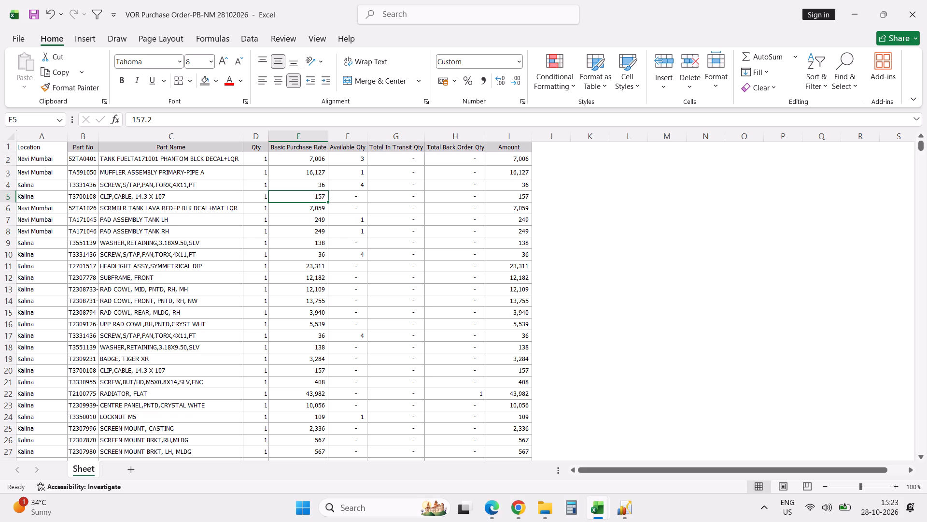
Copy part number 52TA0401 from B2 and find it in Sheet3 of the Part Stock Valuation workbook to check its branch stock.
left_click(90, 160)
key("ctrl+c")
key("alt+Tab")
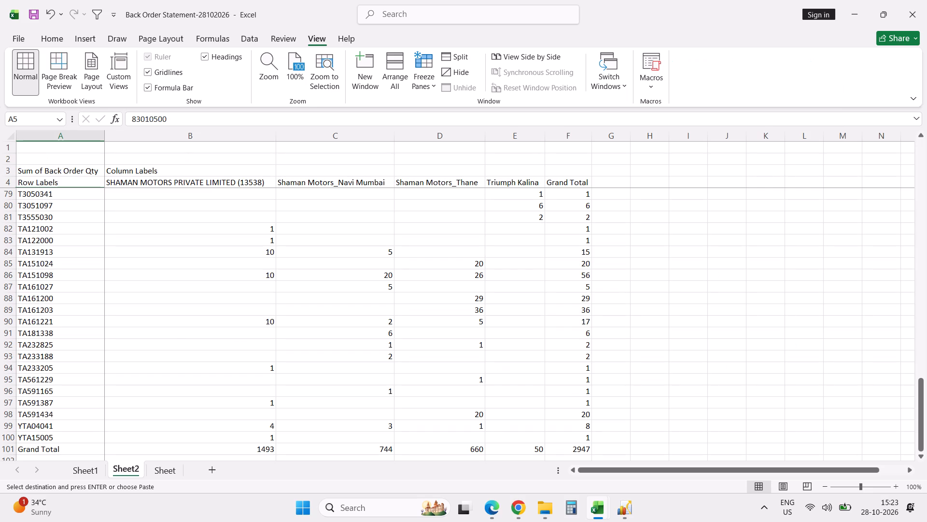
key("alt+Tab")
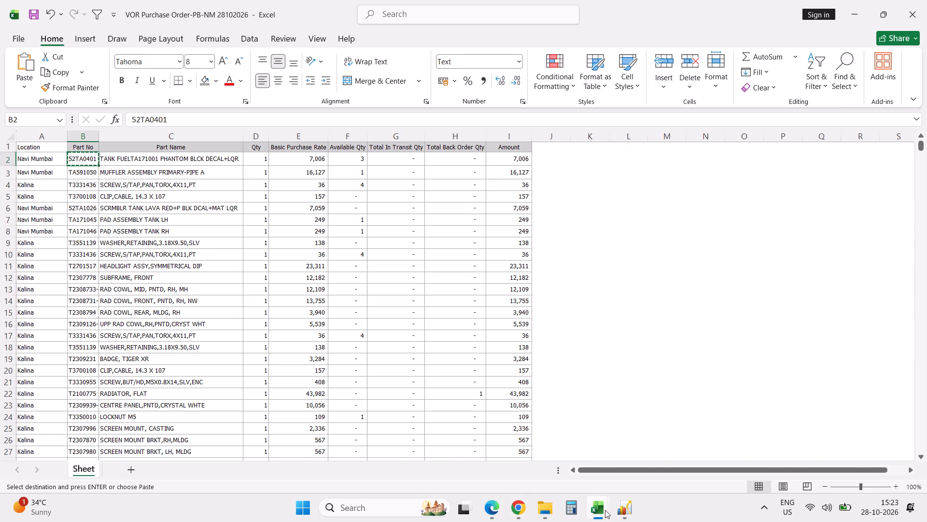
left_click(329, 445)
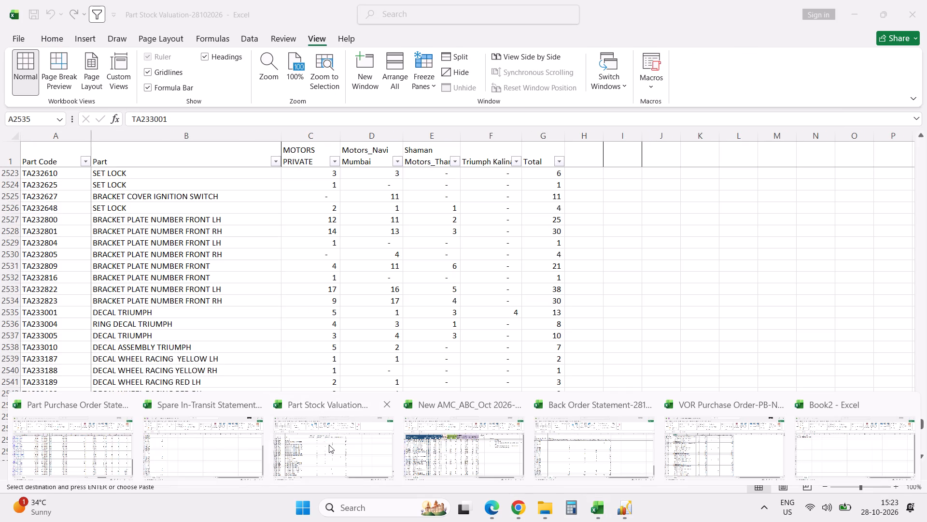
left_click(313, 323)
key("ctrl+f")
key("ctrl+v")
key("Return")
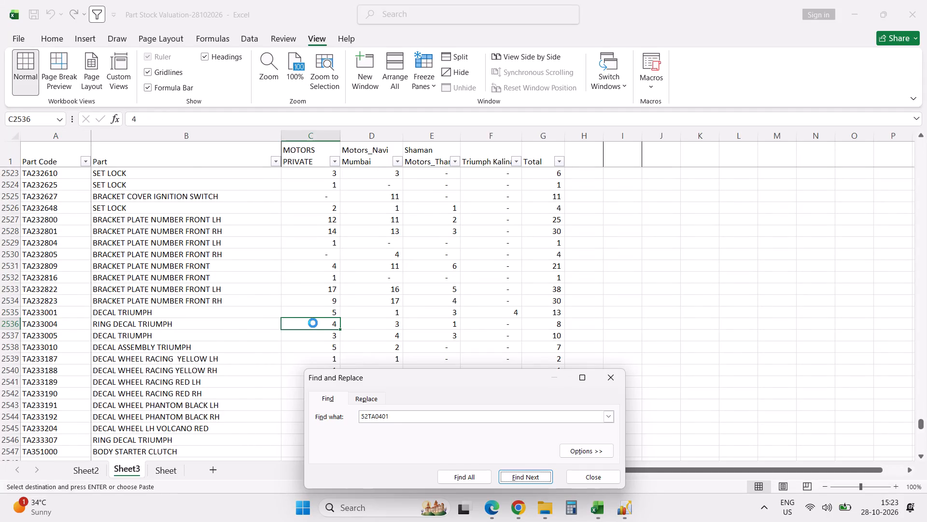
key("Escape")
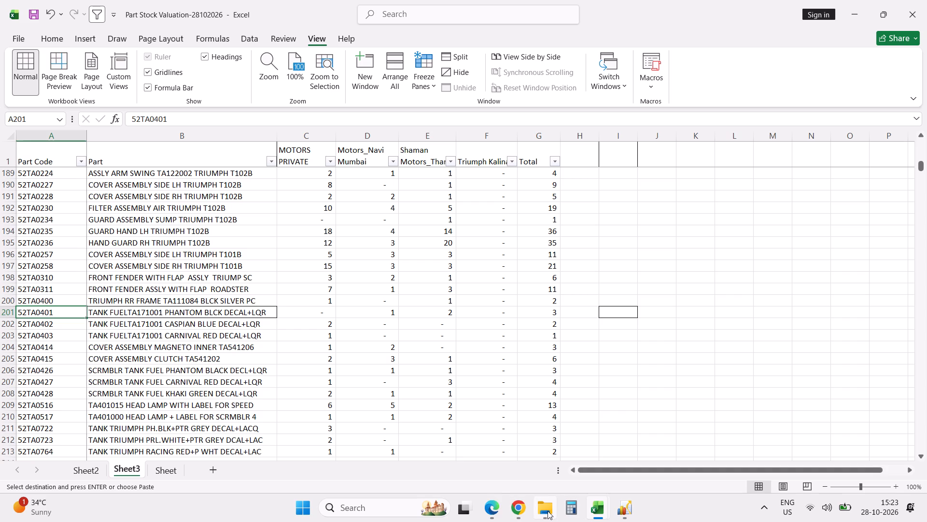
Open the NM_Stock_Count_Chetan workbook from the Navi Mumbai audit folder, search it for part number 52TA0401, and close it.
left_click(537, 440)
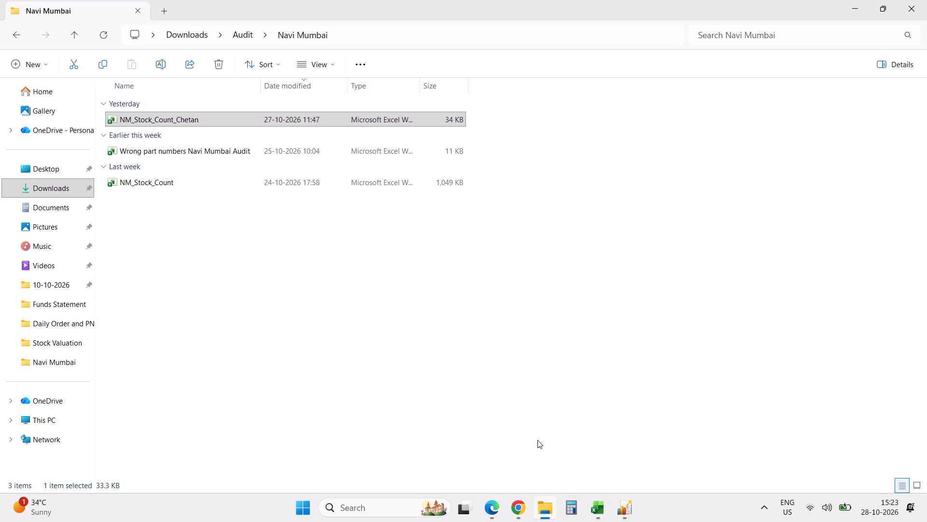
key("Return")
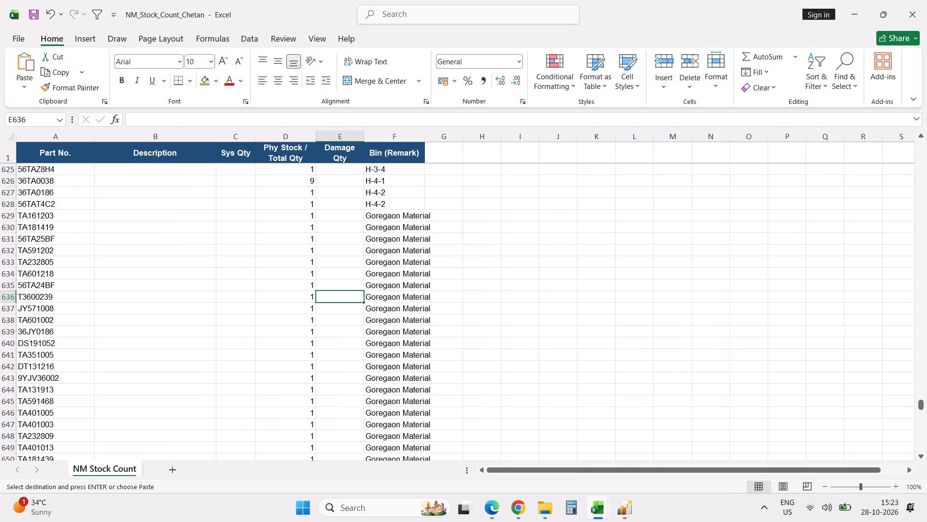
key("ctrl+f")
key("ctrl+v")
key("Return")
key("Escape")
key("Escape")
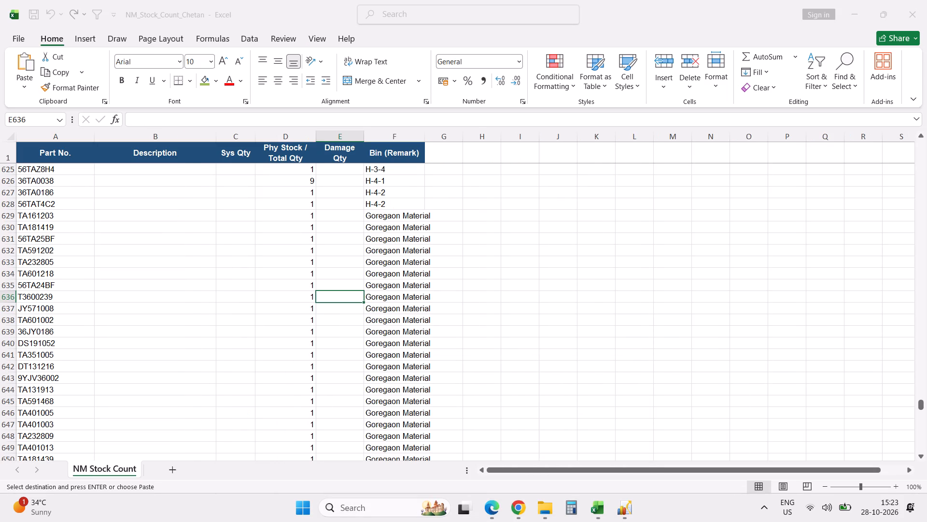
left_click(918, 8)
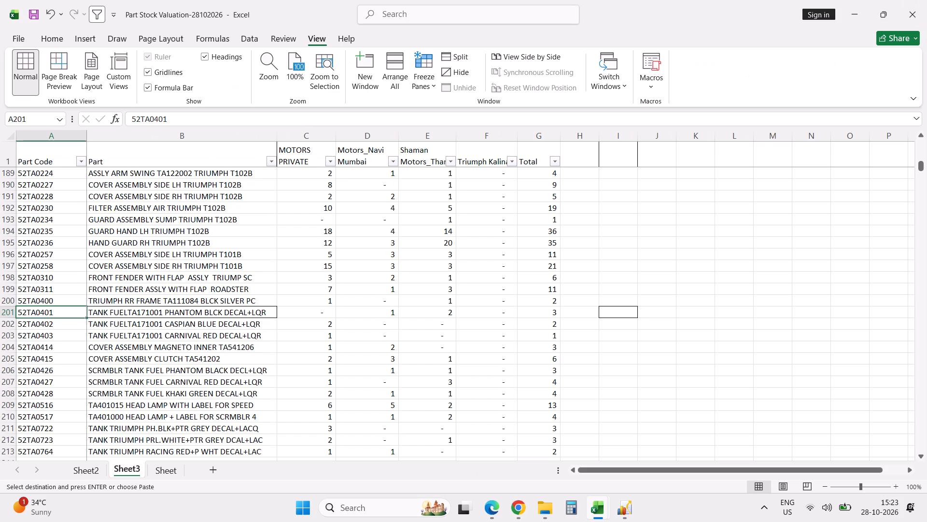
Return to the VOR Purchase Order workbook and add a "Remark" column header in J1.
key("alt+Tab")
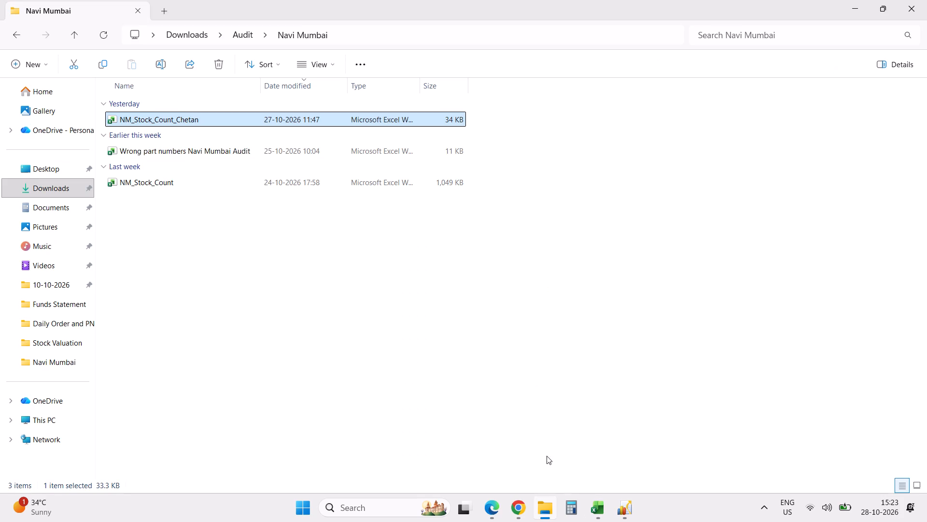
left_click(598, 508)
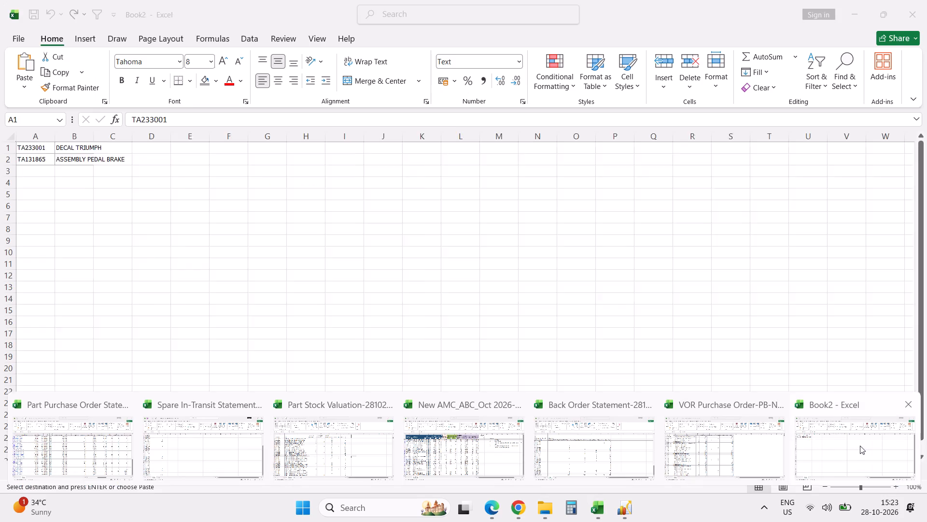
left_click(682, 447)
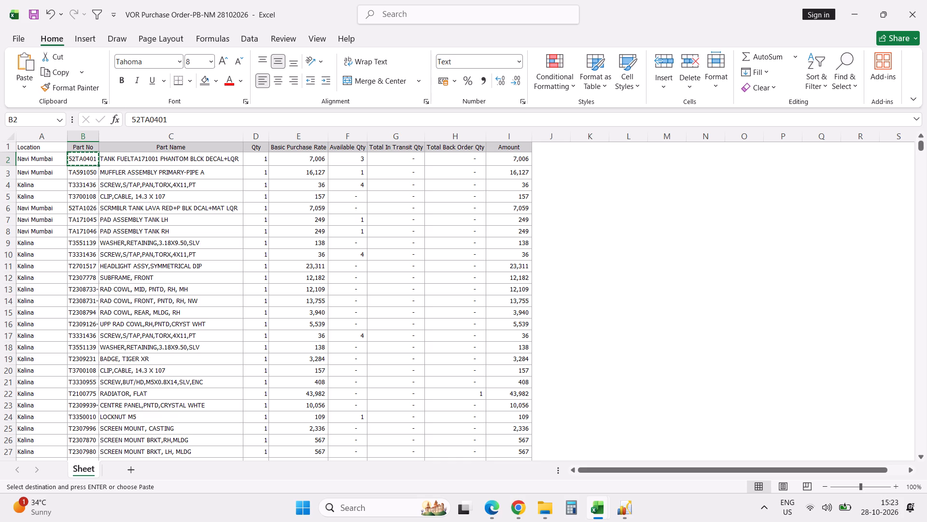
left_click(551, 148)
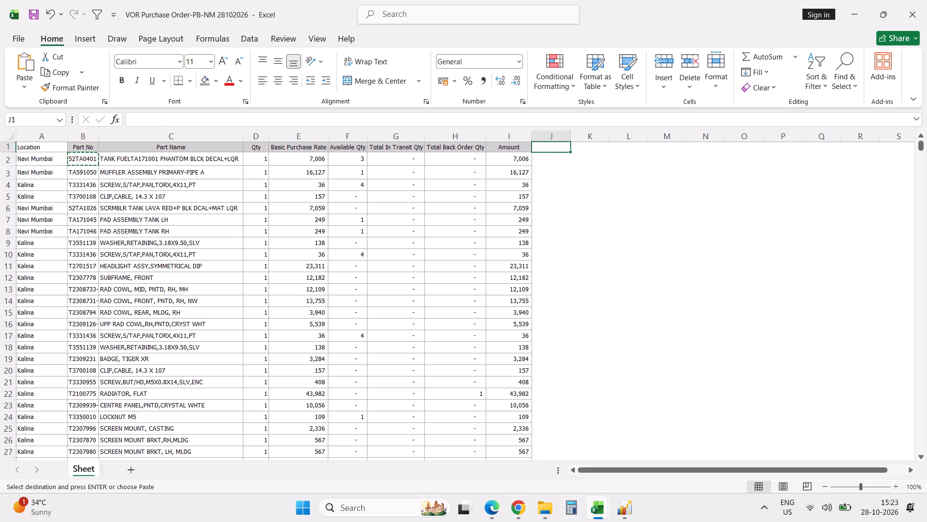
type("Remark")
key("Return")
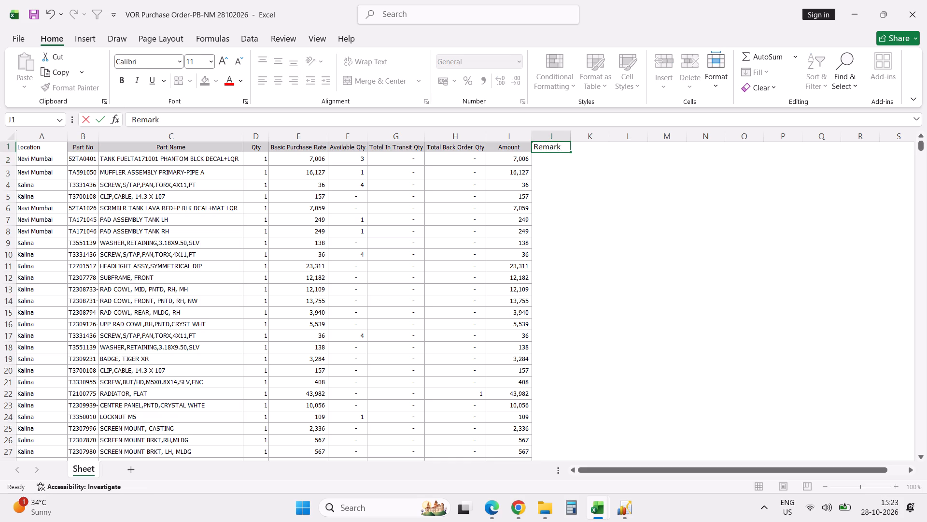
Enter the remark "Part is physicall not available" in J2 and fill it down to J3.
type("Part is")
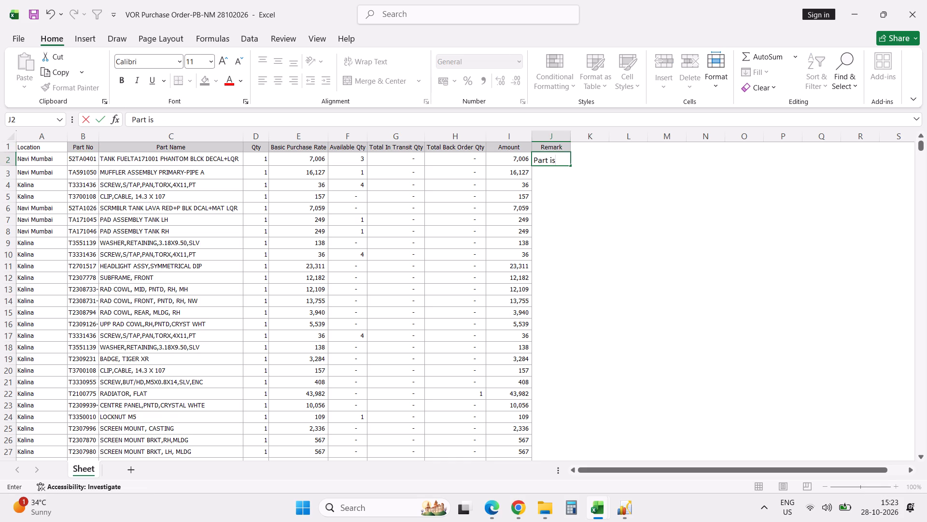
key("space")
type("phy")
type("sicall not availab")
type("le")
key("Return")
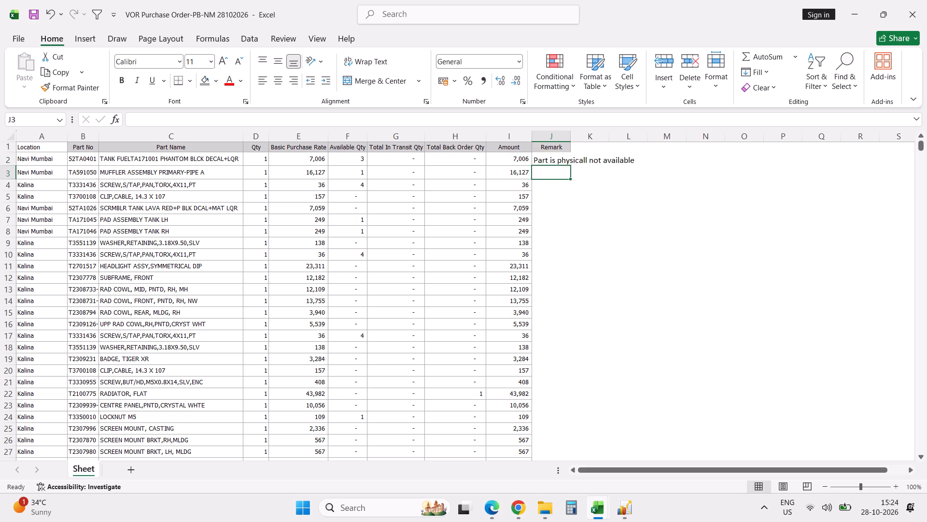
key("ctrl+d")
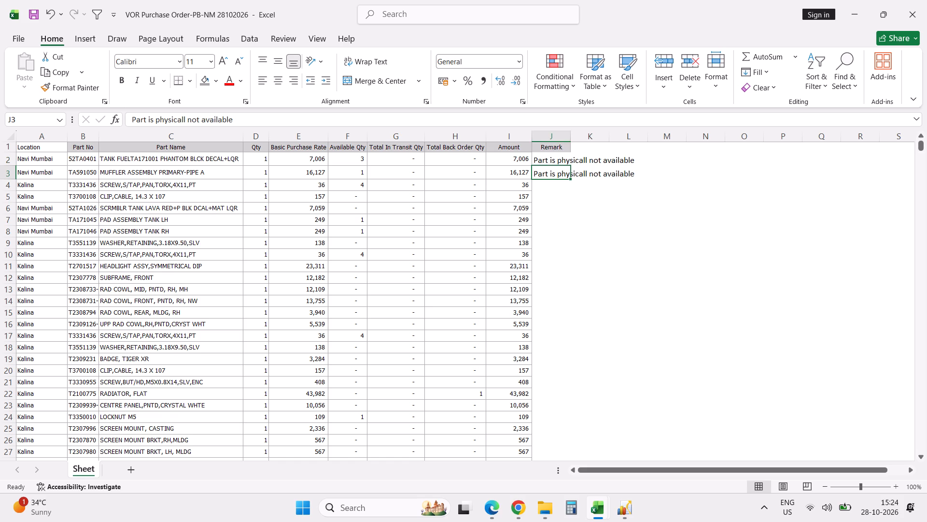
Fit the Remark column width to its text and copy the cell formatting of C2 onto J2:J3.
double_click(571, 135)
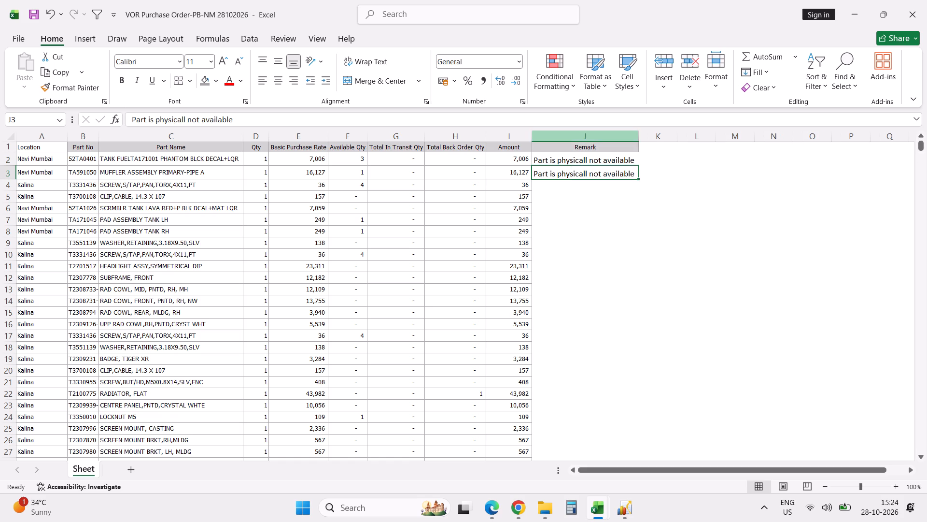
left_click(142, 159)
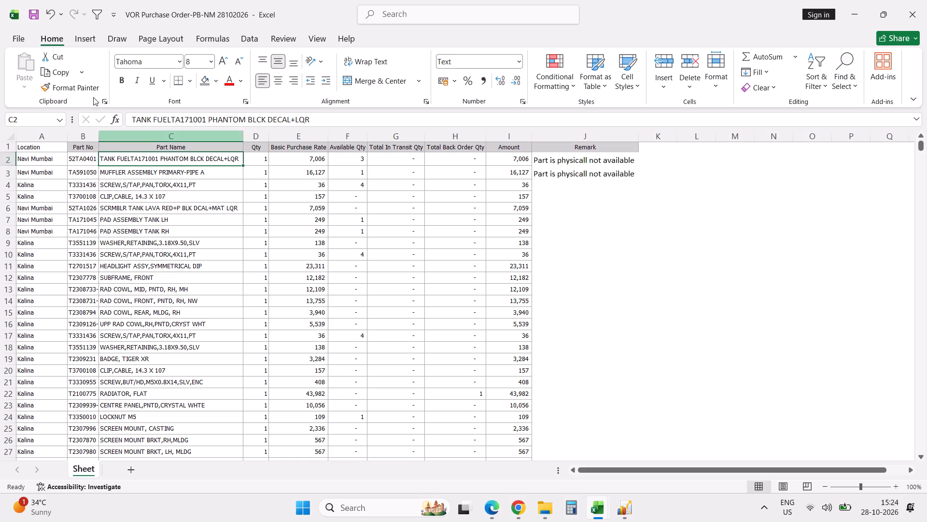
left_click(87, 91)
left_click_drag(572, 161, 572, 168)
Correct the remark in J2 to "Part is physically not available" and fill it down to J3.
double_click(576, 157)
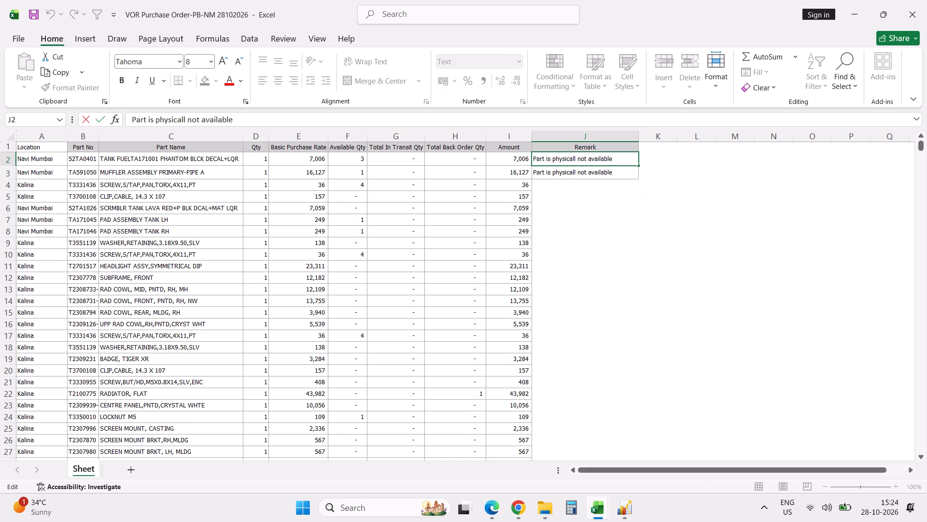
key("y")
key("Return")
key("d")
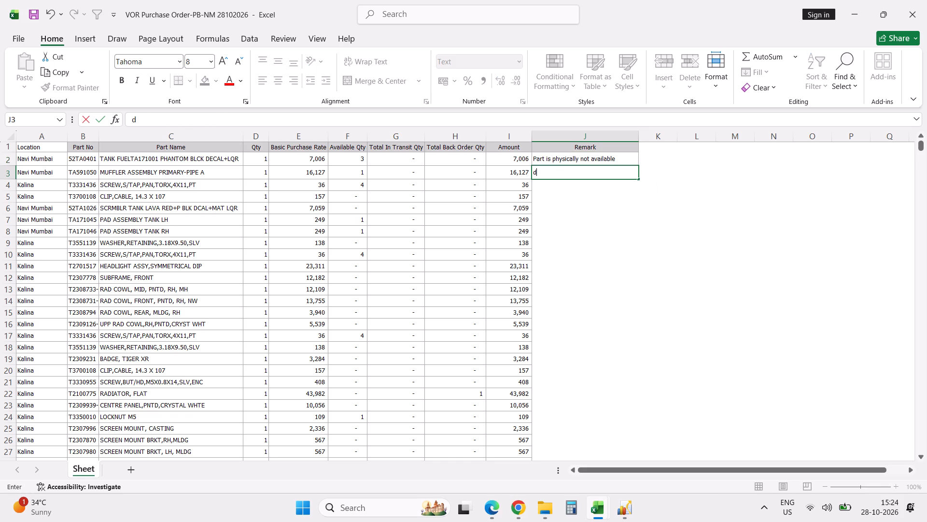
key("Escape")
key("ctrl+d")
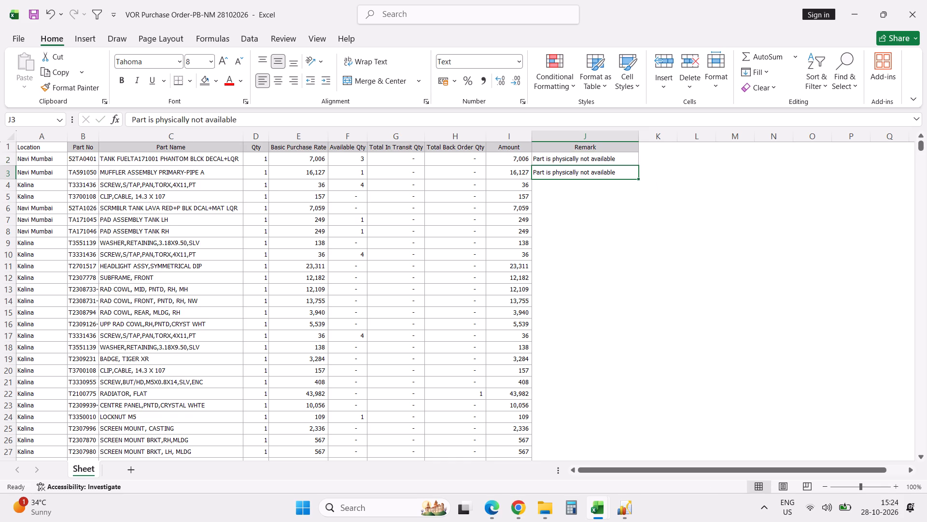
Enter the remark "Reserved for other vehicles" in J34 for the Thane part 52TA0722, correcting any misspelling.
scroll(599, 349, "down", 4)
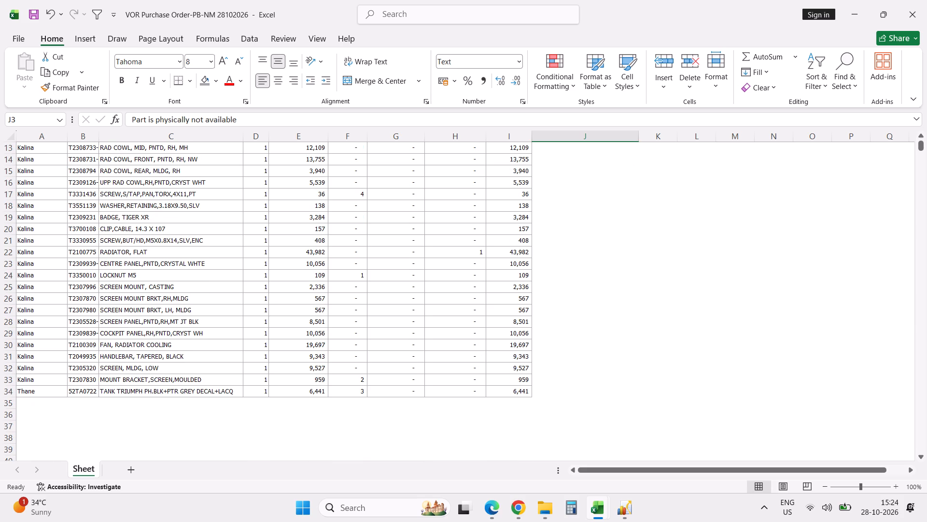
left_click(547, 392)
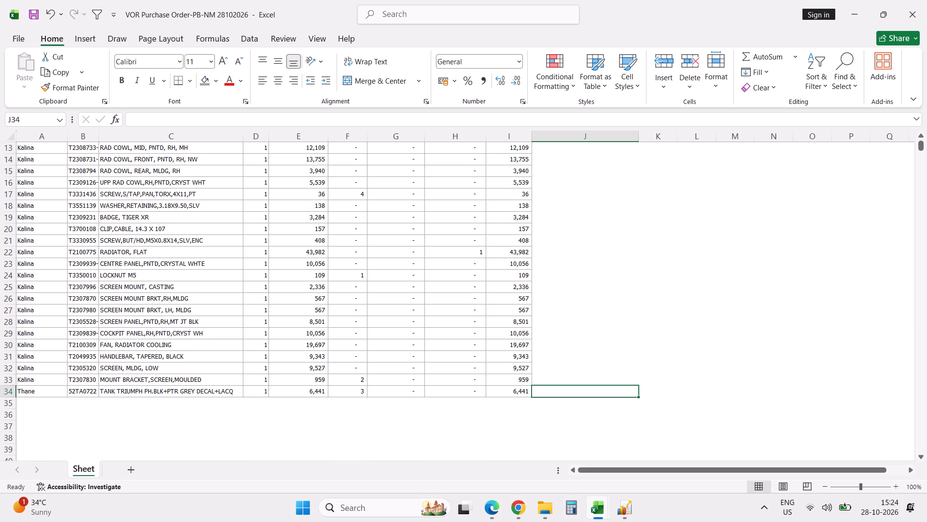
type("Res")
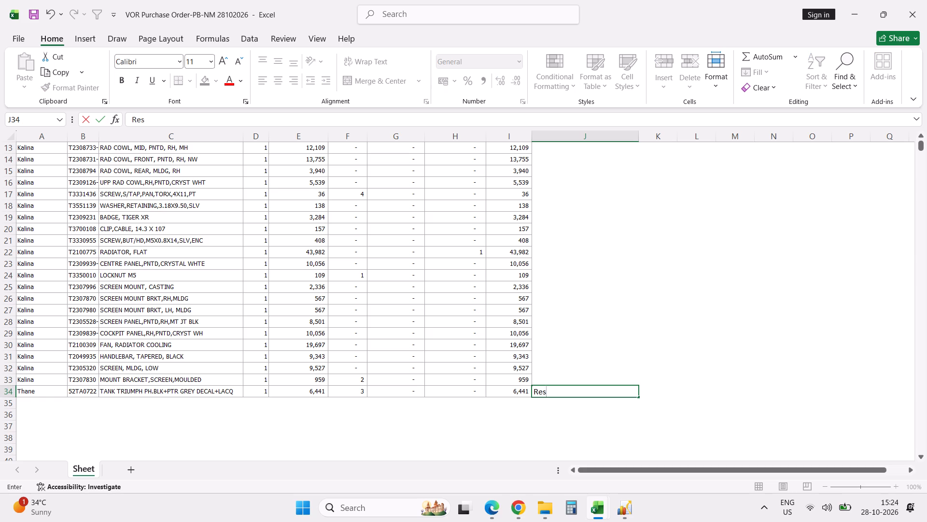
type("erved for othert")
key("BackSpace")
type("r vehicle")
key("s")
key("Return")
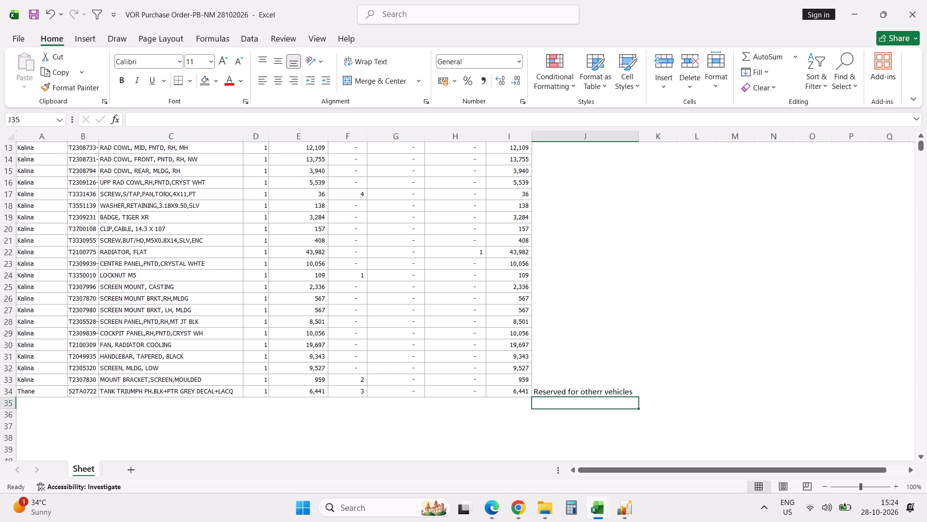
left_click(564, 391)
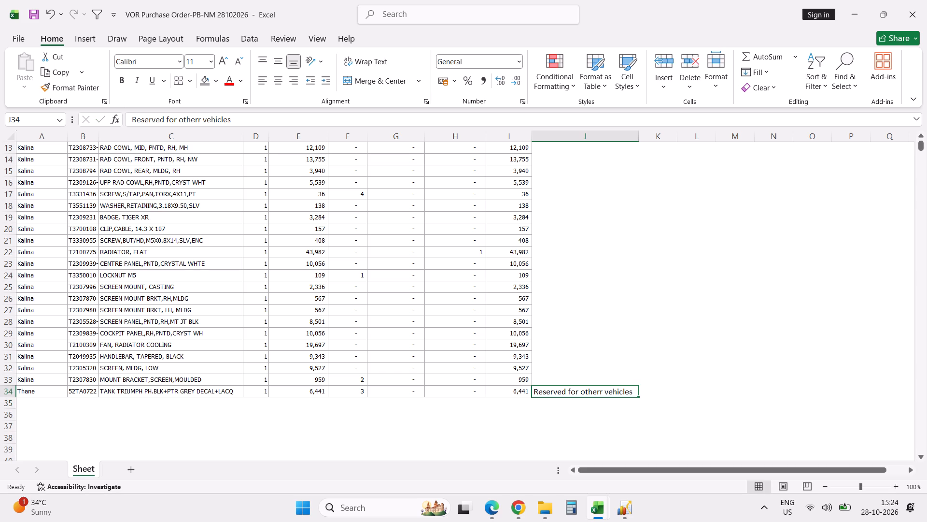
double_click(601, 392)
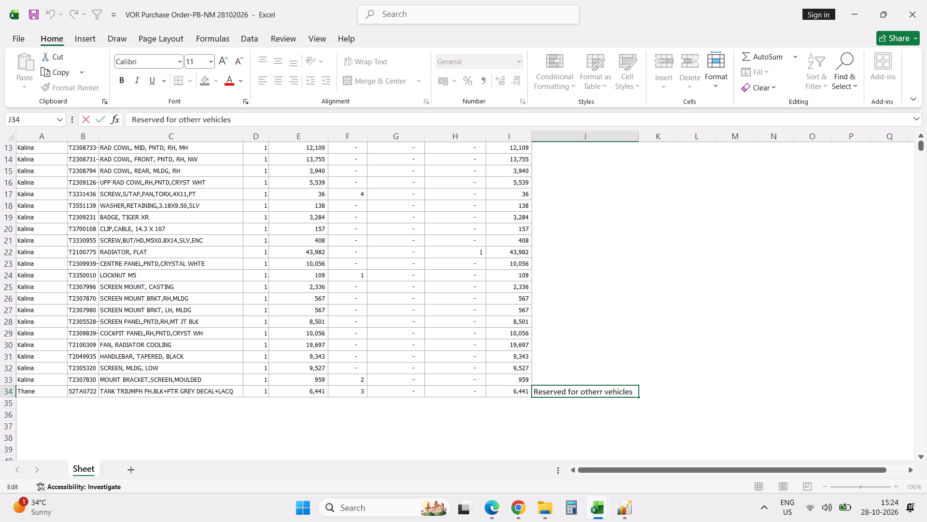
key("shift+Right")
key("Delete")
key("Return")
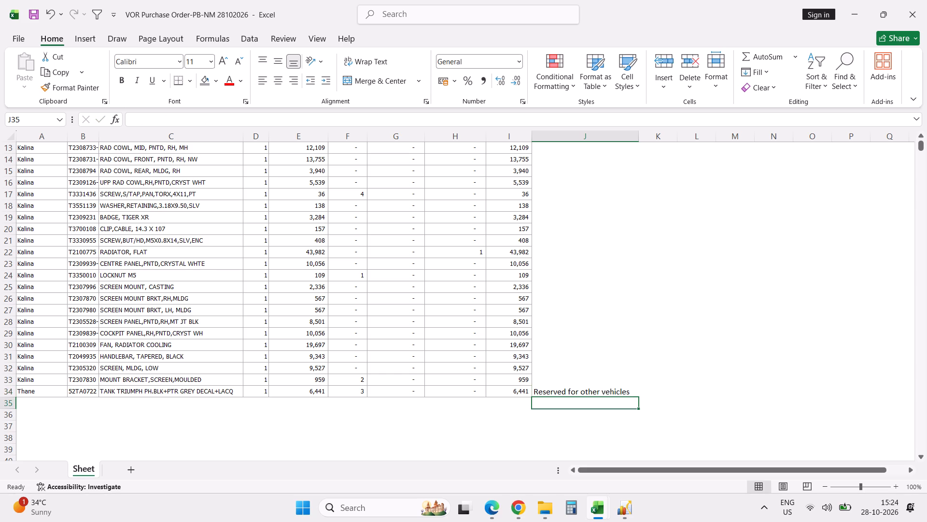
Copy the cell formatting of C34 onto the remark in J34.
left_click(157, 394)
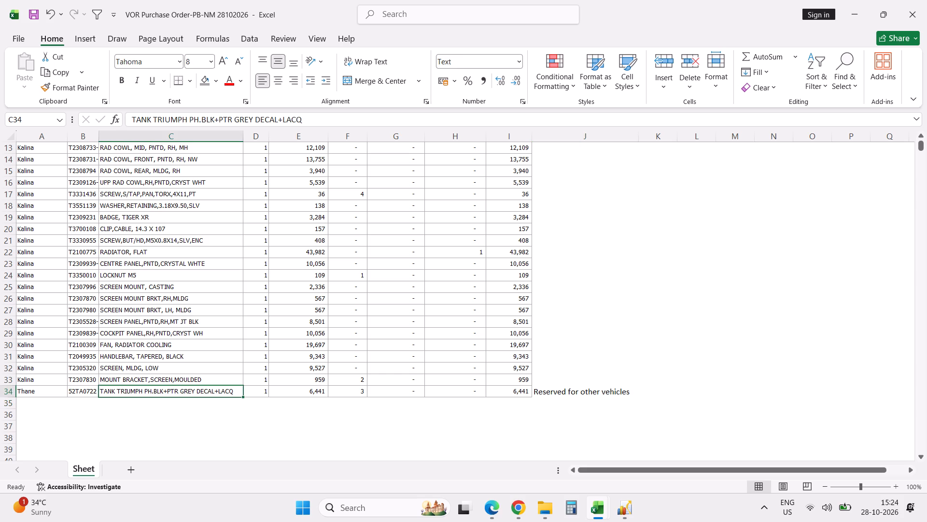
left_click(78, 93)
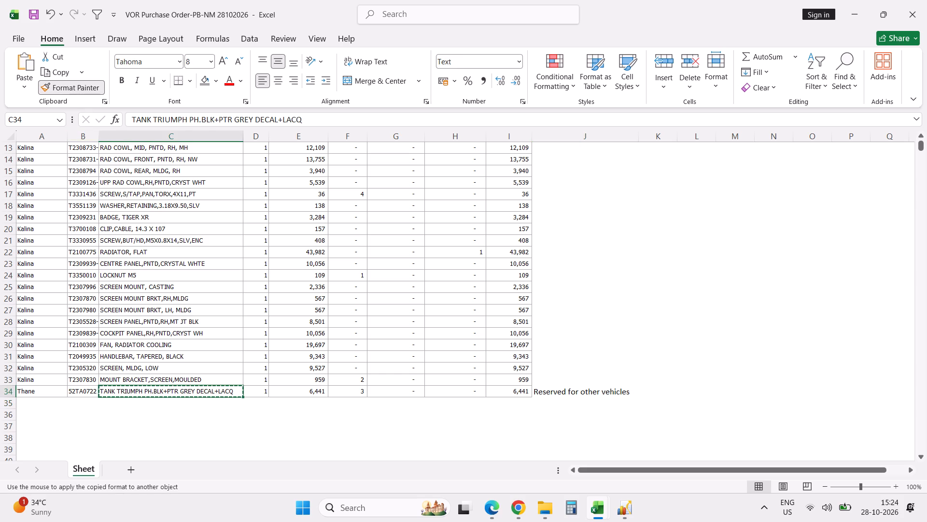
left_click(573, 392)
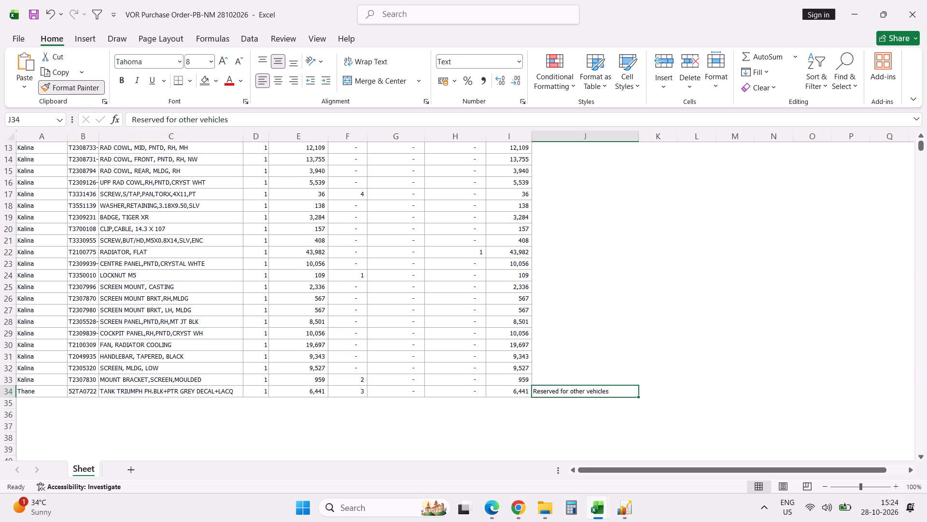
Sort the VOR order table by Location from A to Z, treating the first row as headers.
scroll(575, 321, "up", 6)
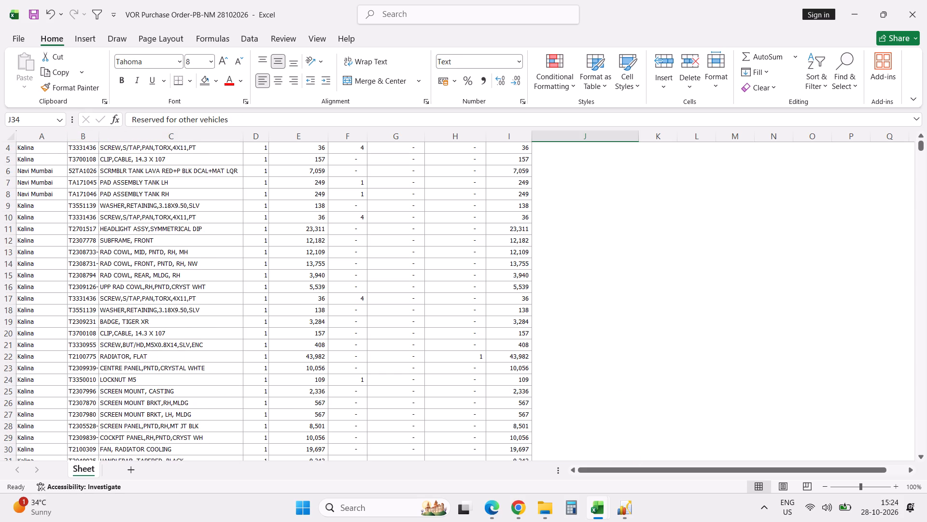
left_click(55, 148)
key("alt+d")
key("s")
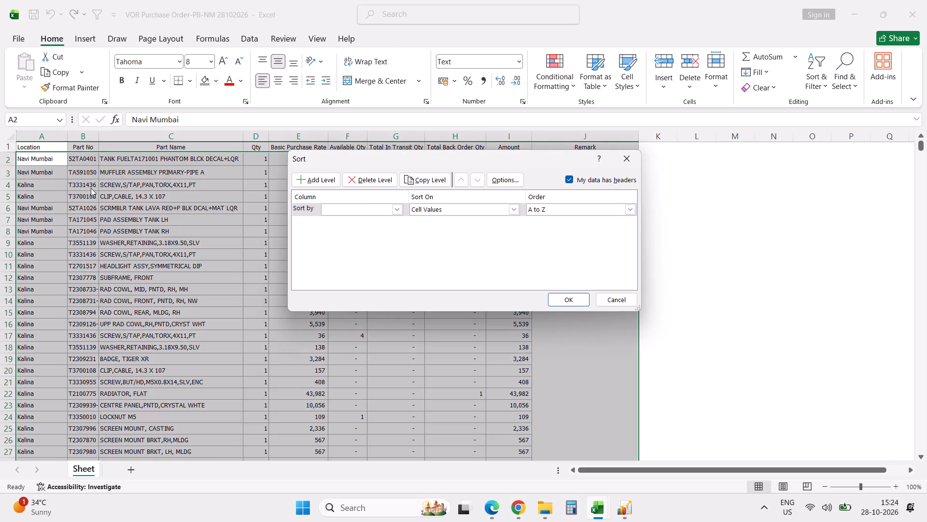
left_click(394, 211)
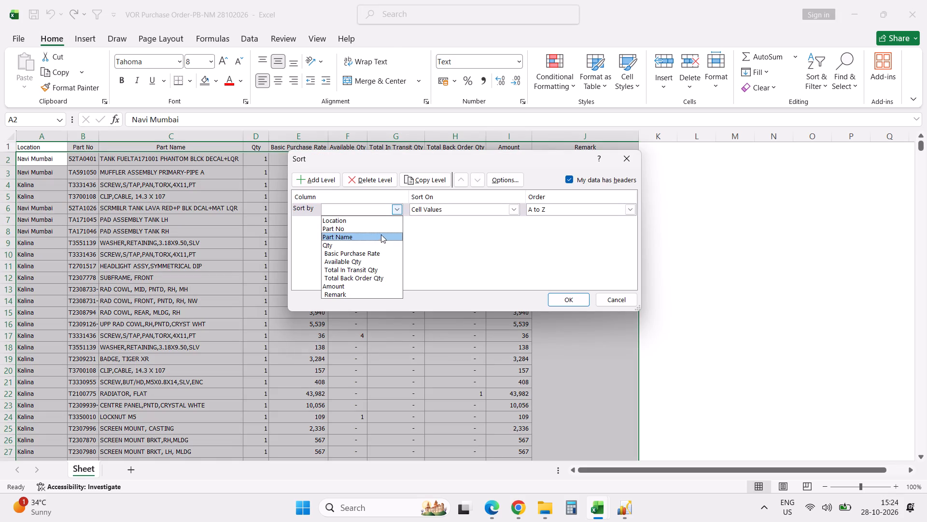
left_click(380, 221)
left_click(568, 305)
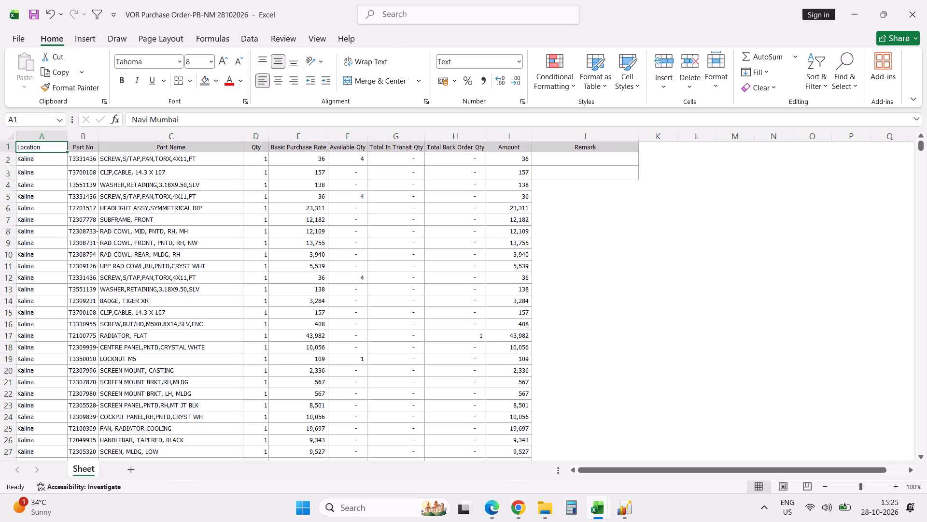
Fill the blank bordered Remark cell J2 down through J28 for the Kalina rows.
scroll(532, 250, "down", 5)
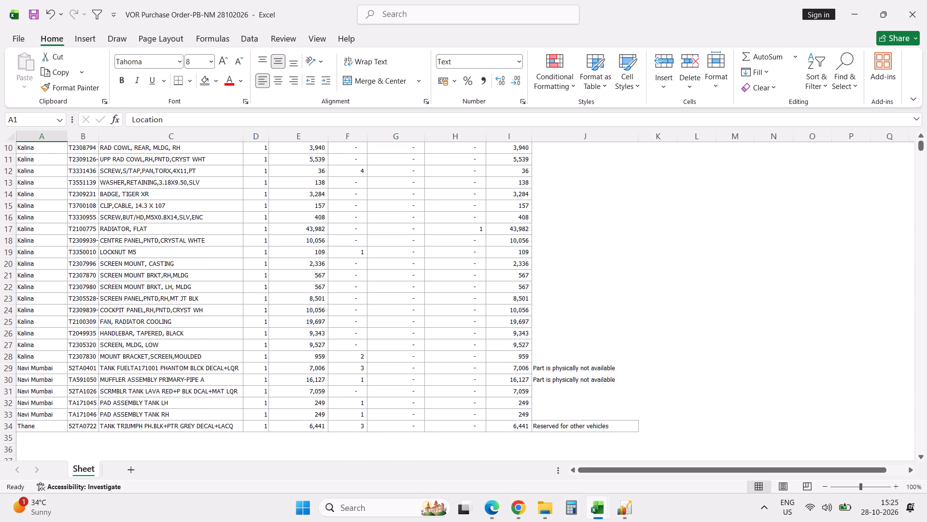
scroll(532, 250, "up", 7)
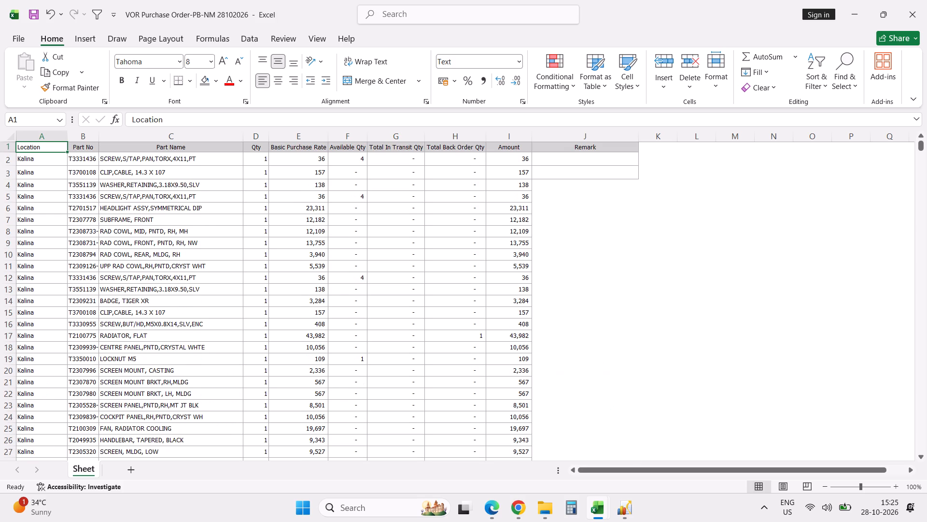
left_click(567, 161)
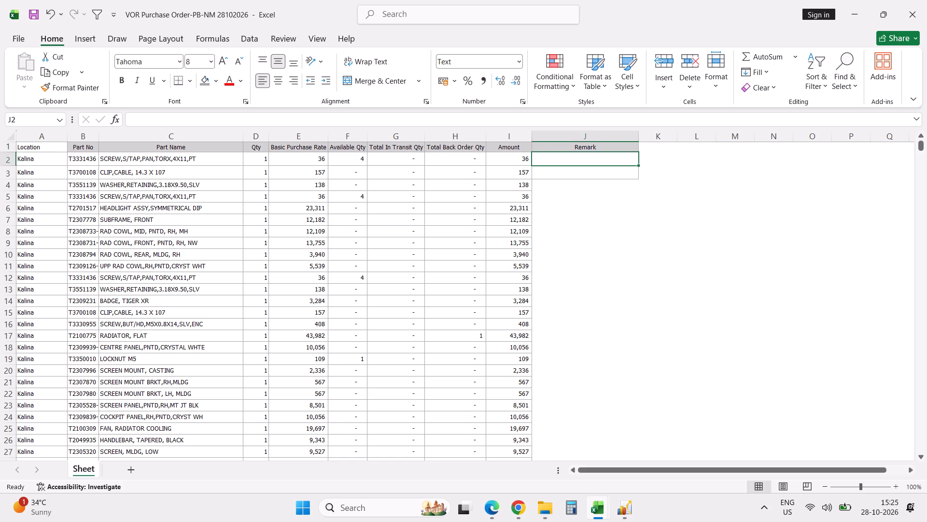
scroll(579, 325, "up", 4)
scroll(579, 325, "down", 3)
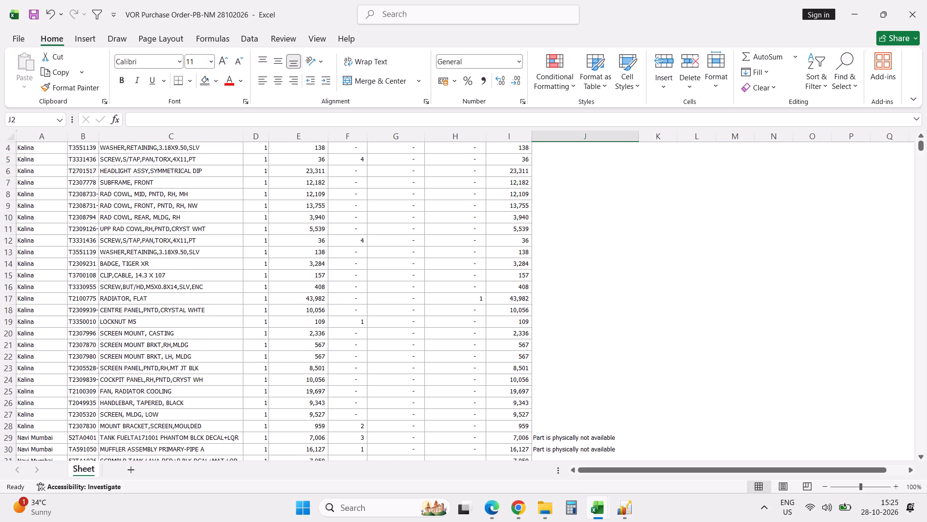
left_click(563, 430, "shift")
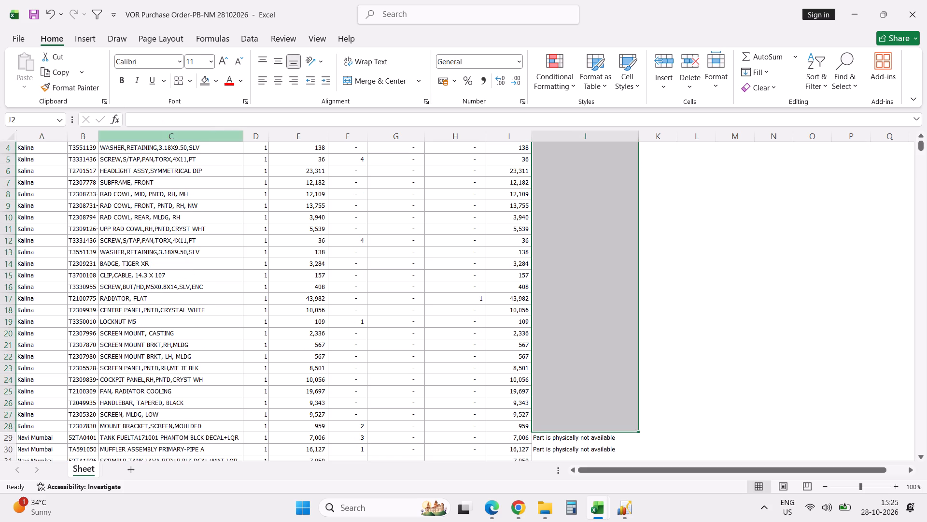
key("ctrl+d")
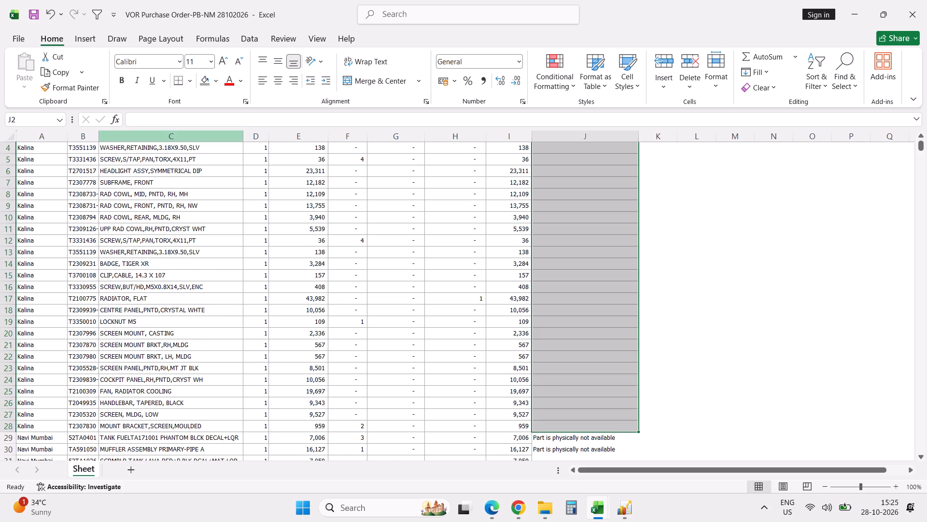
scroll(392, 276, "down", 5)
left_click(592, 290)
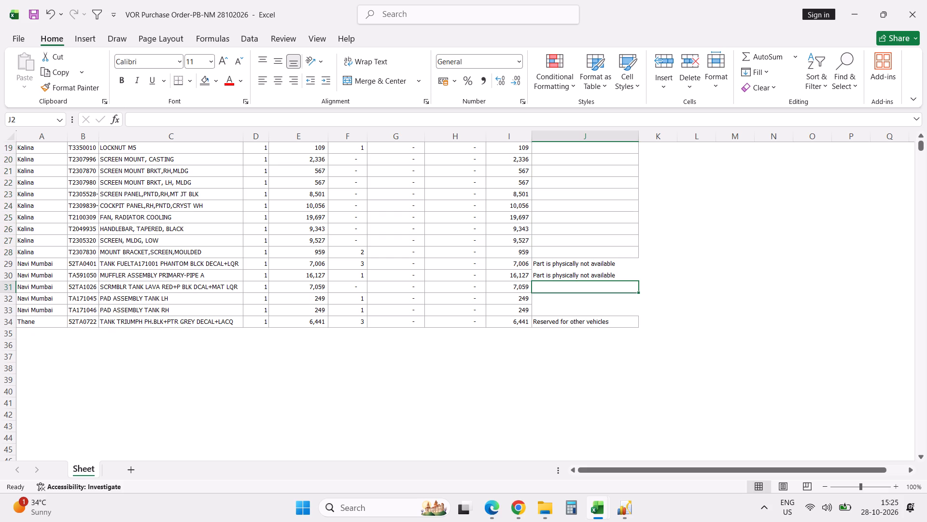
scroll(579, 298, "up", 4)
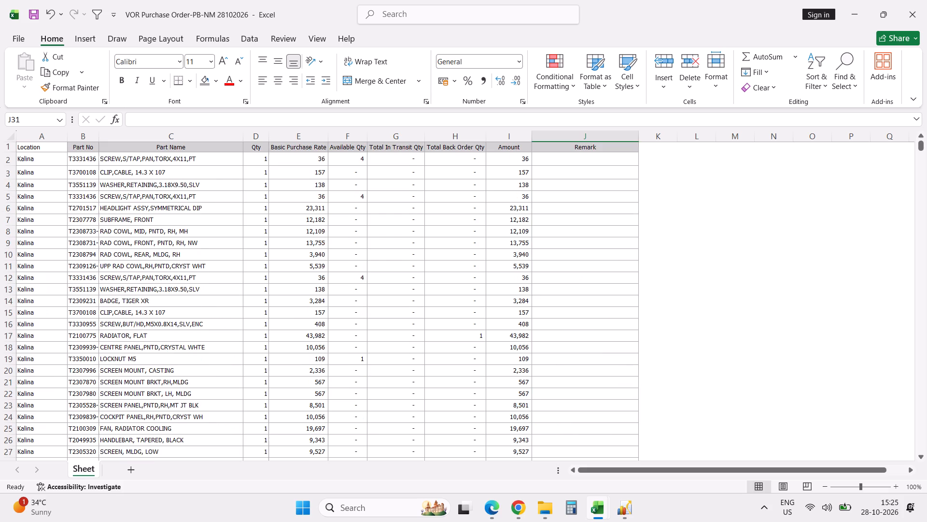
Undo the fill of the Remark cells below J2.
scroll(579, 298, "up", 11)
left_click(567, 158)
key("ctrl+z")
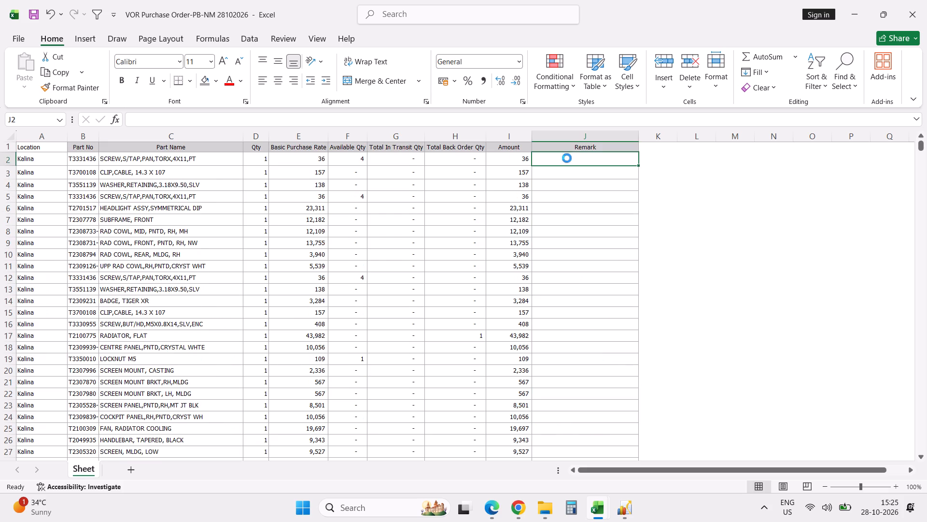
Copy the blank unbordered cells J14:J15 over J2:J3 to clear their leftover borders.
left_click(571, 305)
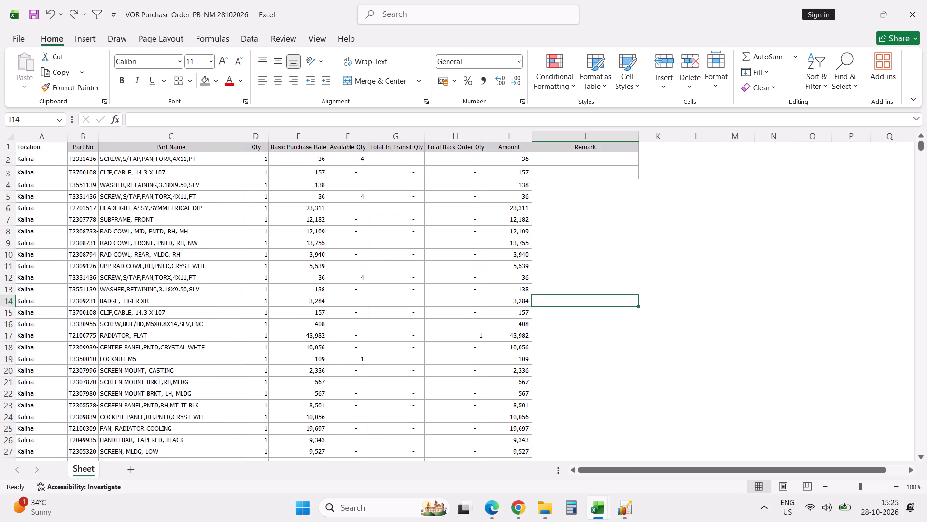
key("shift+Down")
key("ctrl+c")
key("Up")
key("Up")
key("Up")
key("Up")
key("Up")
key("Up")
key("Up")
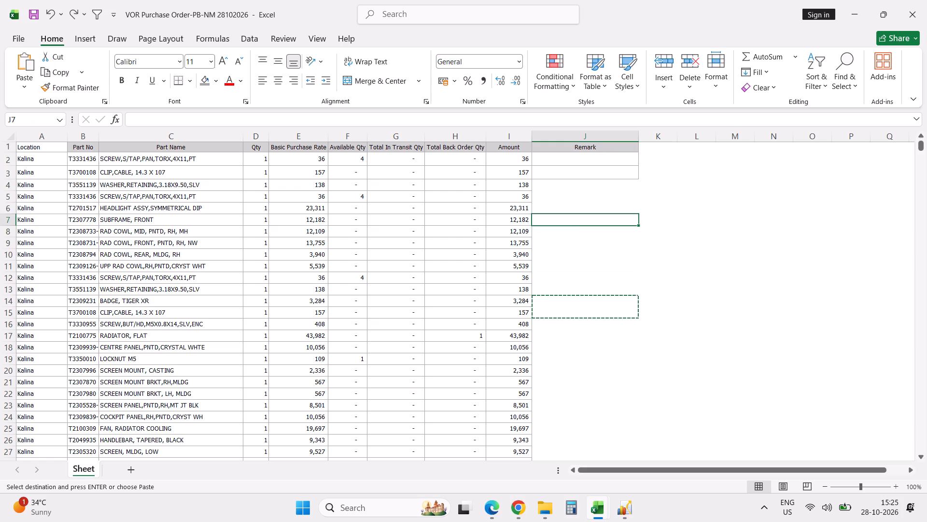
key("Up")
key("Up")
key("Up")
key("Up")
key("Up")
key("Return")
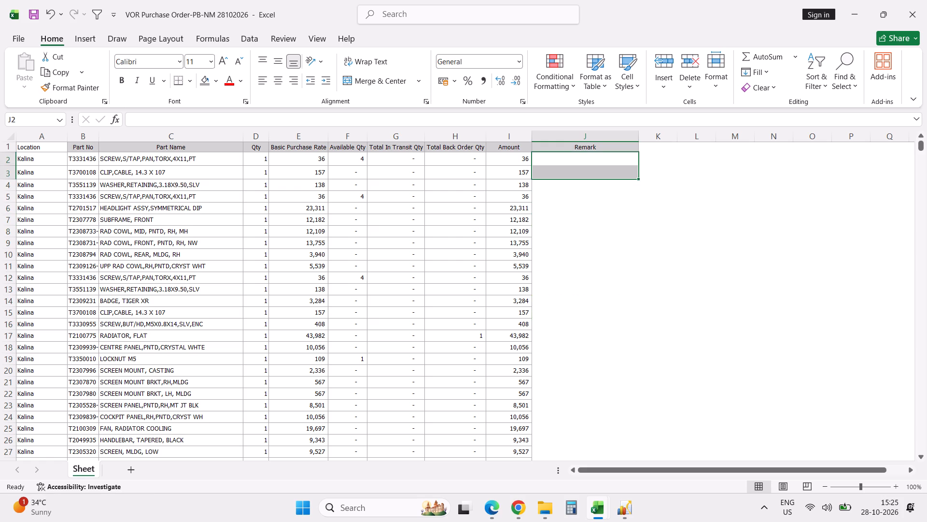
Select the Amount values from I2 down through the order rows.
key("Down")
key("Left")
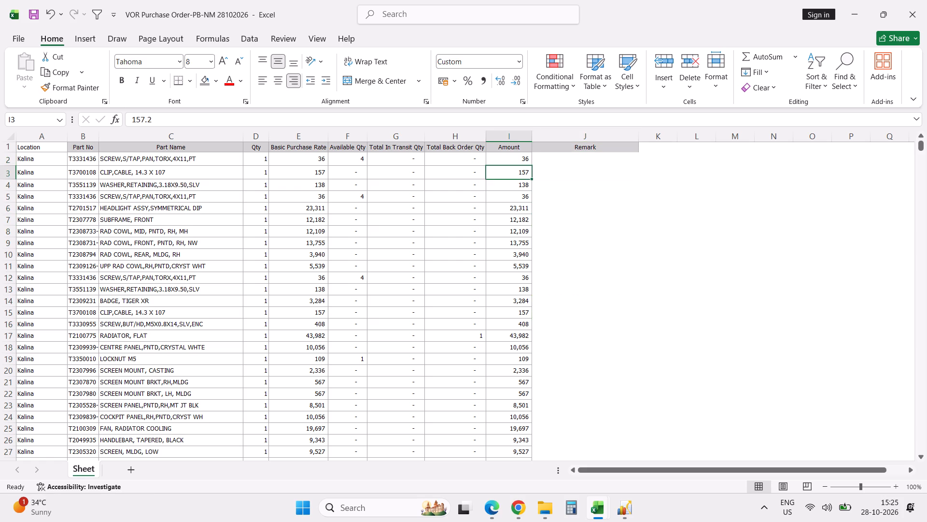
key("Up")
key("shift+Down")
key("shift+Down")
key("shift+Down")
key("shift+Down")
key("shift+Down")
key("shift+Down")
key("shift+Down")
key("shift+Down")
key("shift+Down")
key("shift+Down")
key("shift+Down")
key("shift+Down")
key("shift+Down")
key("shift+Down")
key("shift+Down")
key("shift+Down")
key("shift+Down")
key("shift+Down")
key("shift+Down")
key("shift+Down")
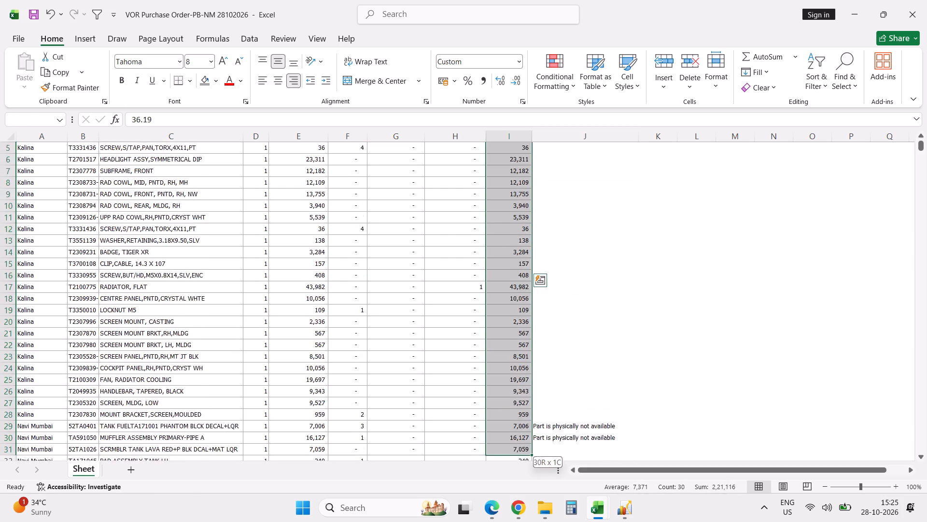
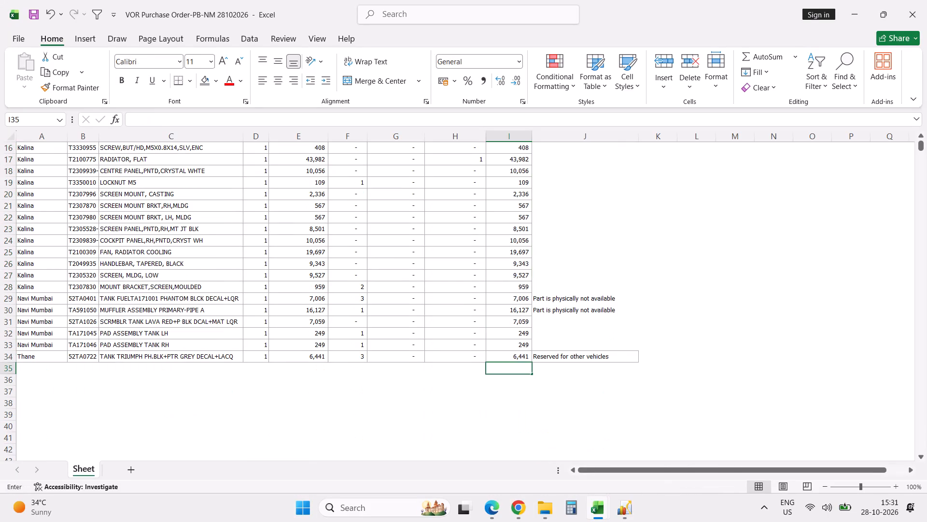
Total the Amount values I2:I34 with a SUM formula in I35 and make the total bold.
key("Return")
left_click(508, 372)
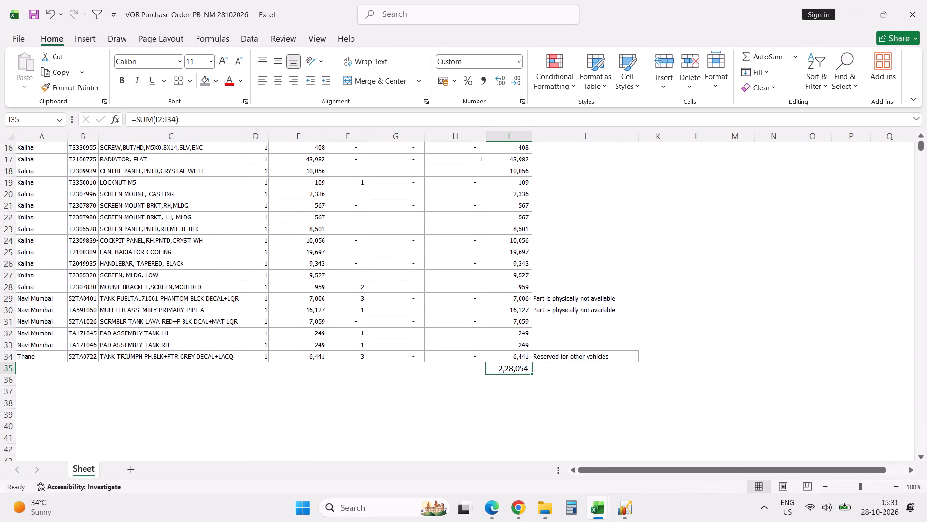
key("ctrl+b")
Copy the unbordered formatting of Remark cell J30 onto the Thane row's Remark cell J34.
left_click(597, 312)
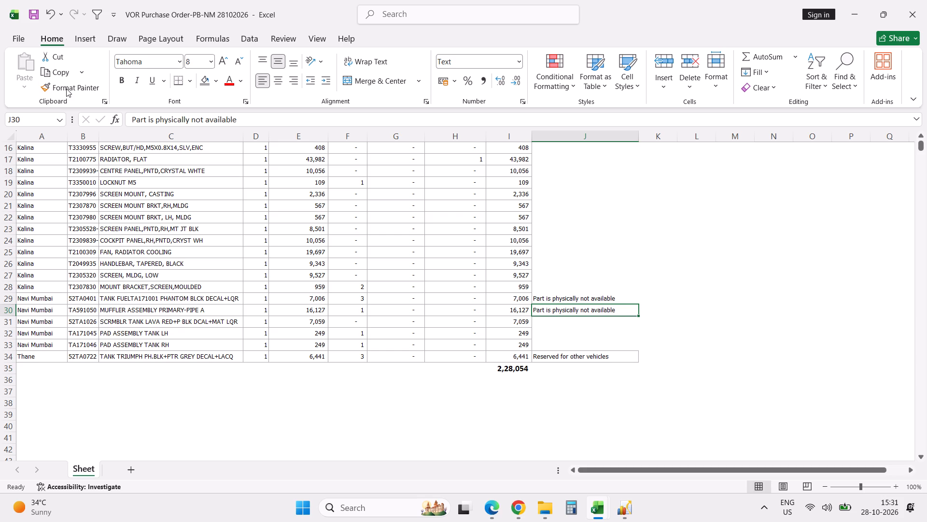
left_click(66, 88)
left_click(555, 360)
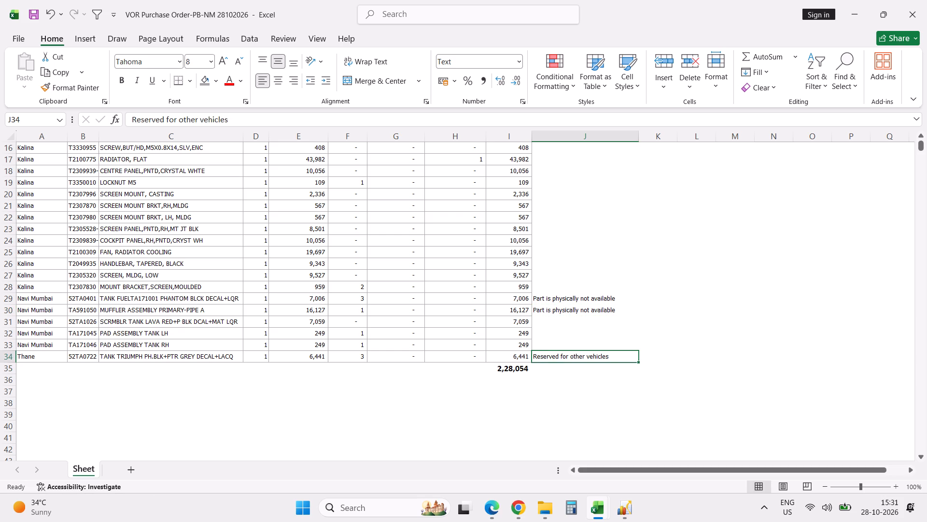
left_click(696, 408)
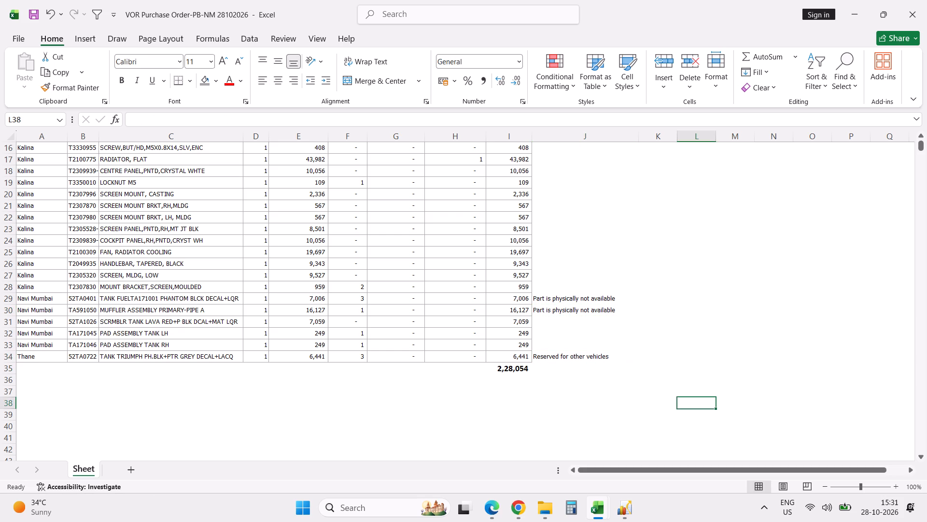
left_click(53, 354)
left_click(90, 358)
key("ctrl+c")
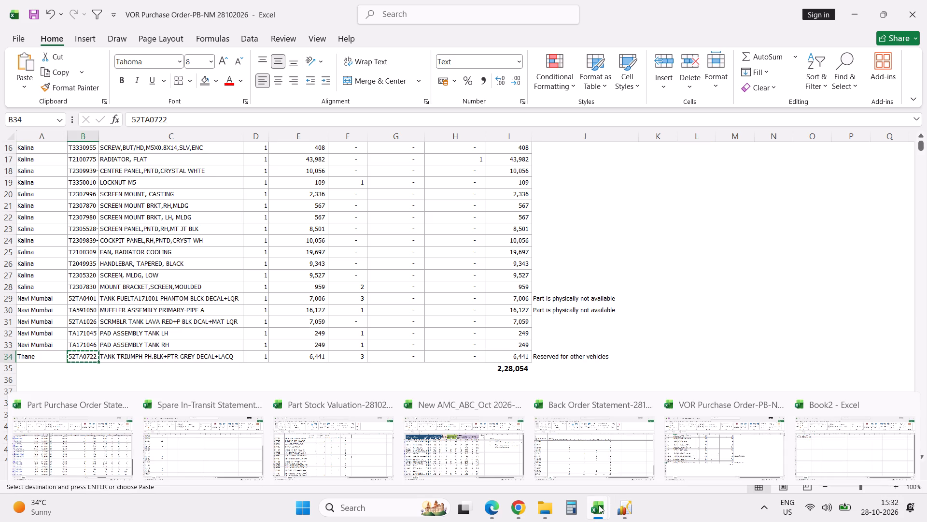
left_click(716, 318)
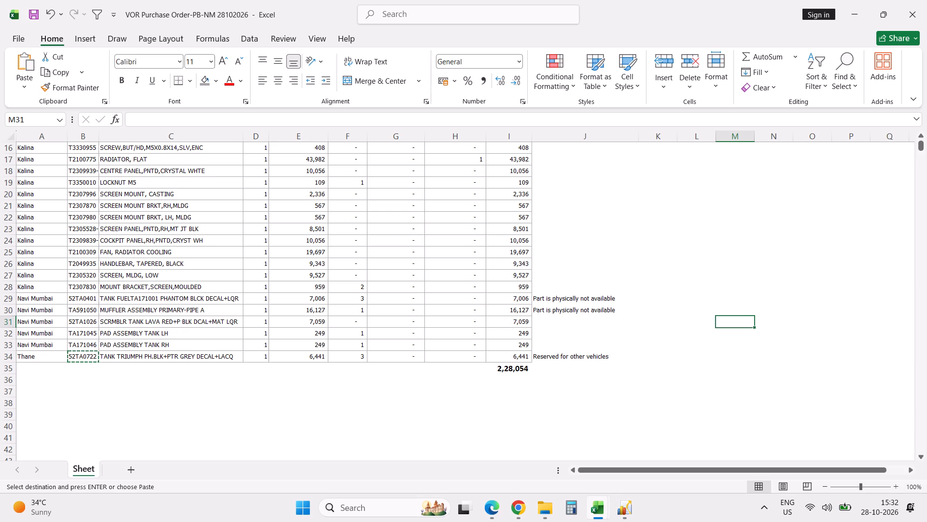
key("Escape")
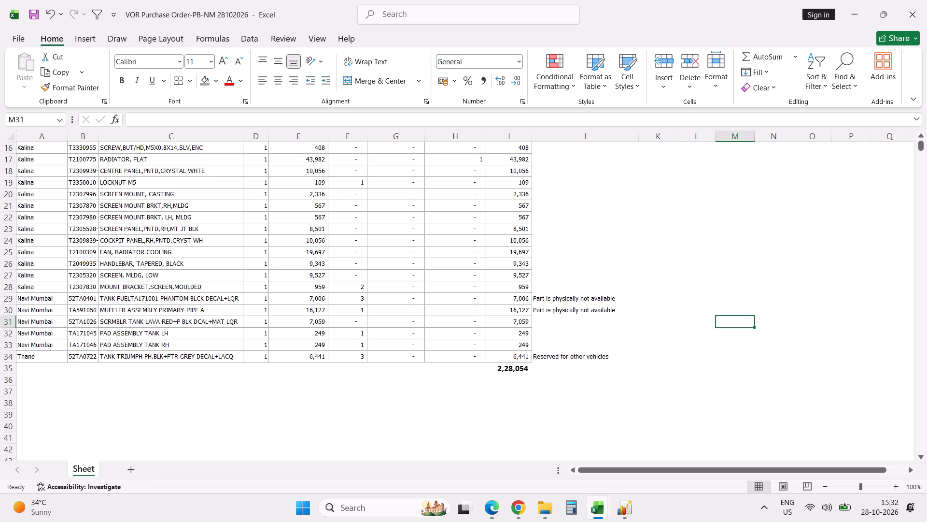
Save the VOR purchase order workbook and close it.
scroll(716, 318, "up", 9)
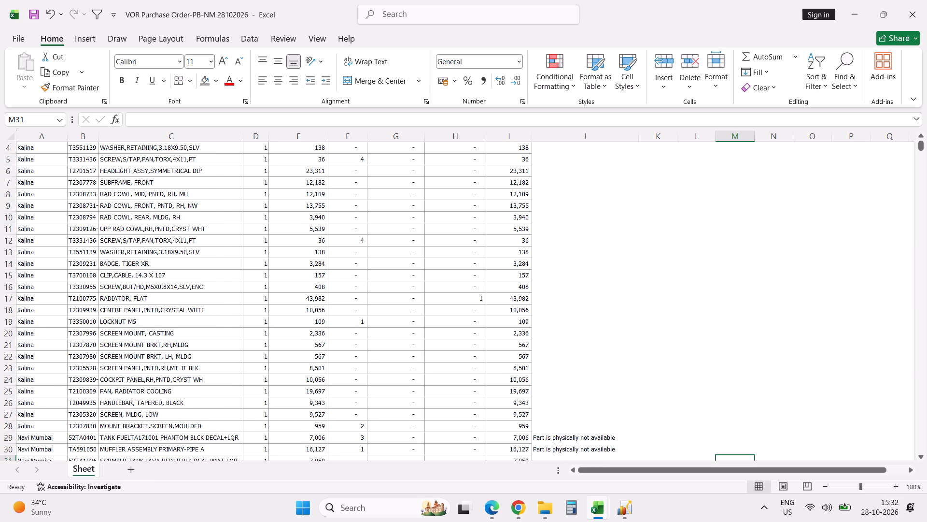
scroll(716, 318, "up", 3)
scroll(716, 318, "down", 4)
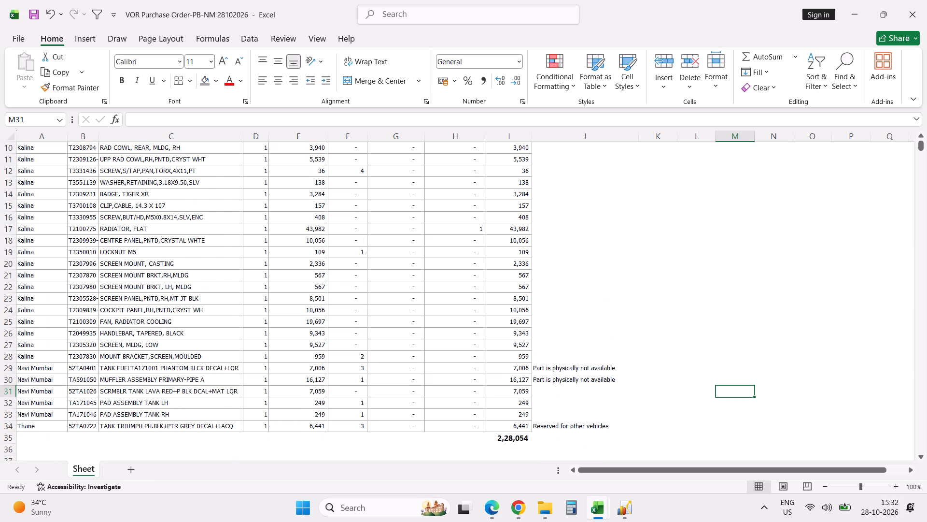
key("ctrl+s")
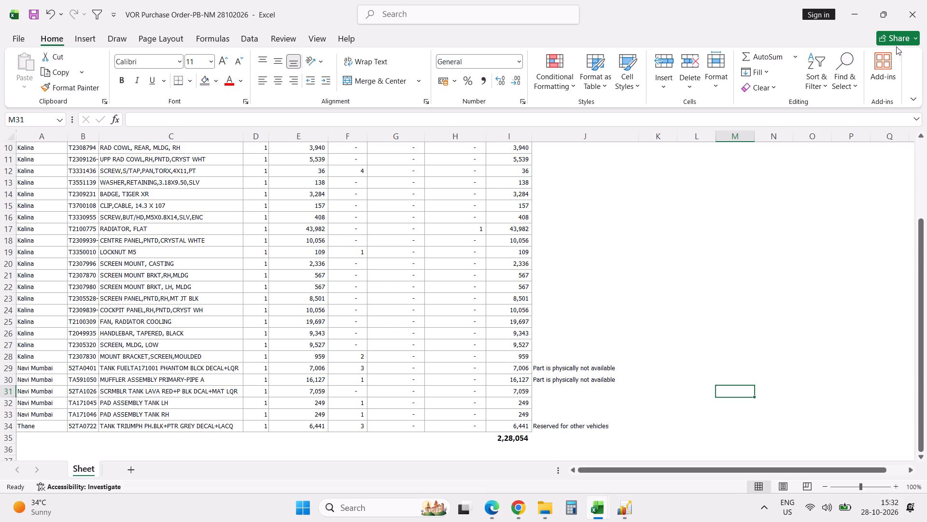
left_click(914, 23)
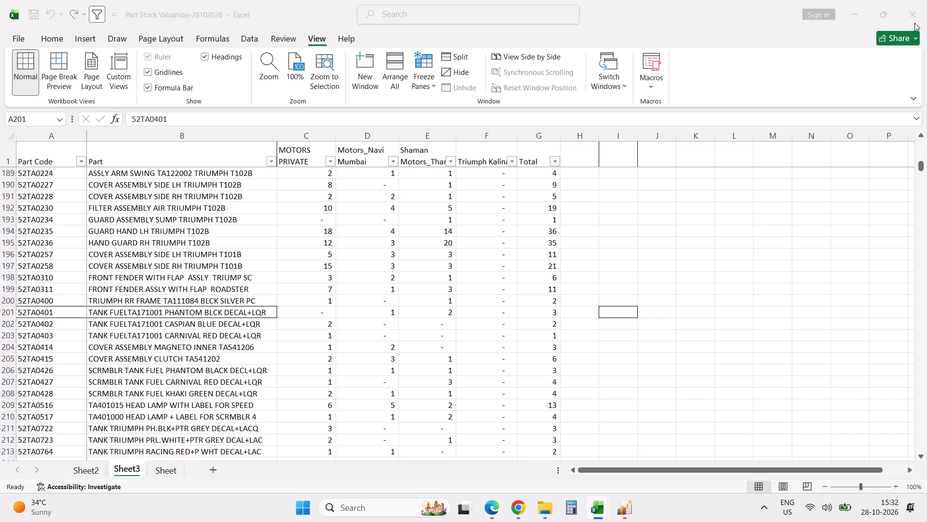
Switch to File Explorer and look for the saved VOR purchase order workbook in Downloads and its Daily Order and PNA folder.
left_click(552, 508)
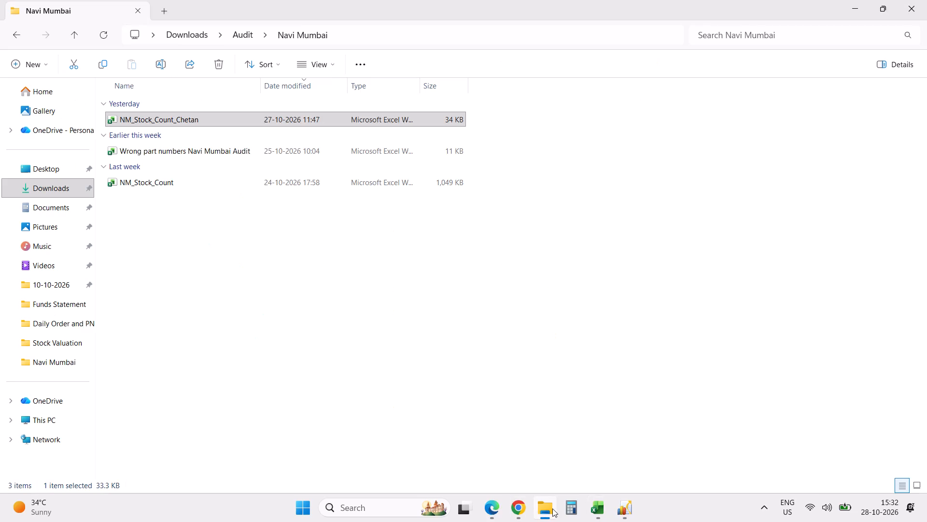
left_click(183, 35)
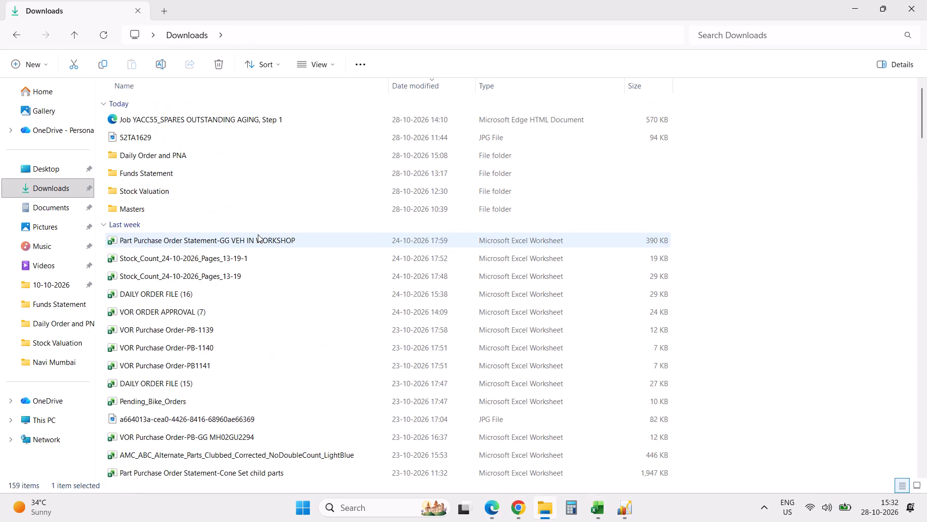
double_click(189, 158)
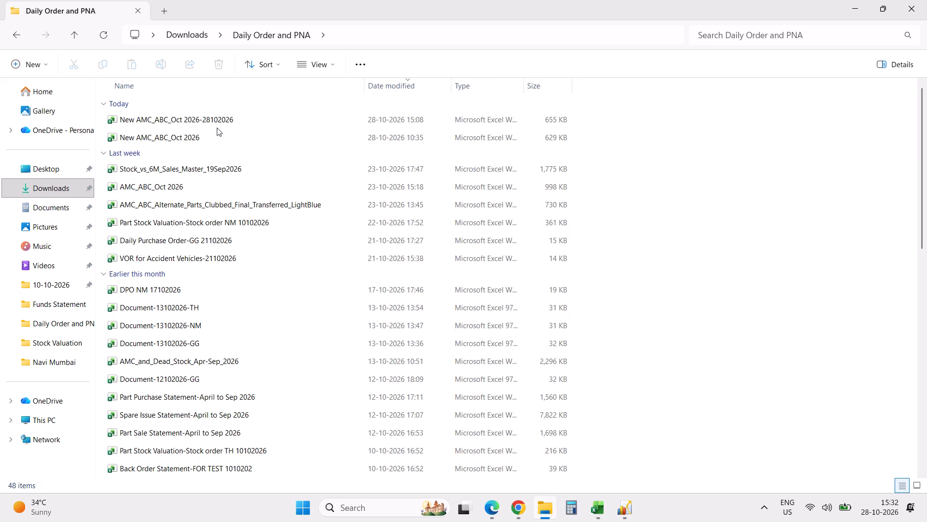
left_click(225, 120)
key("F2")
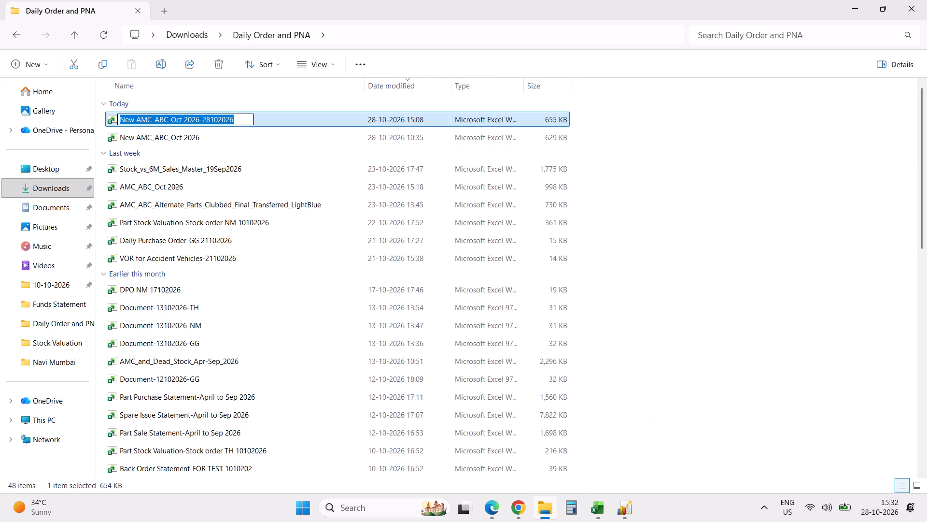
key("Escape")
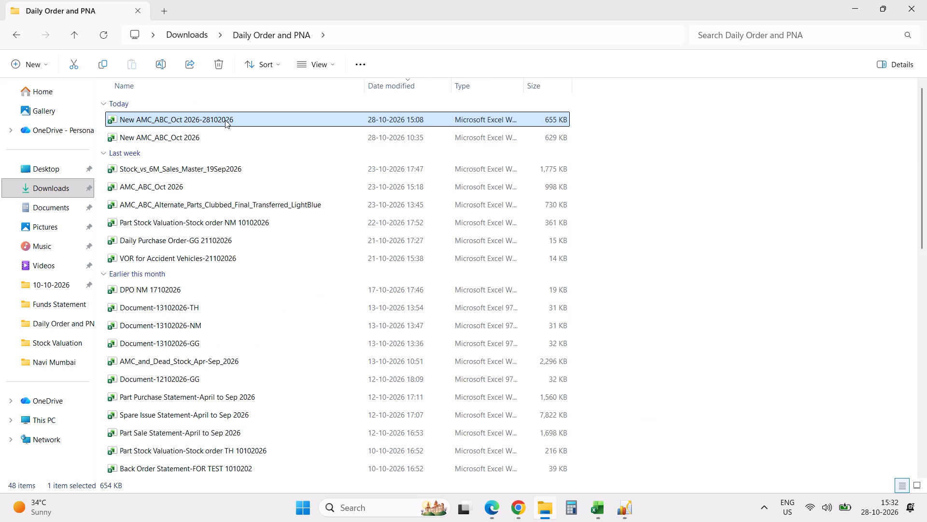
key("BackSpace")
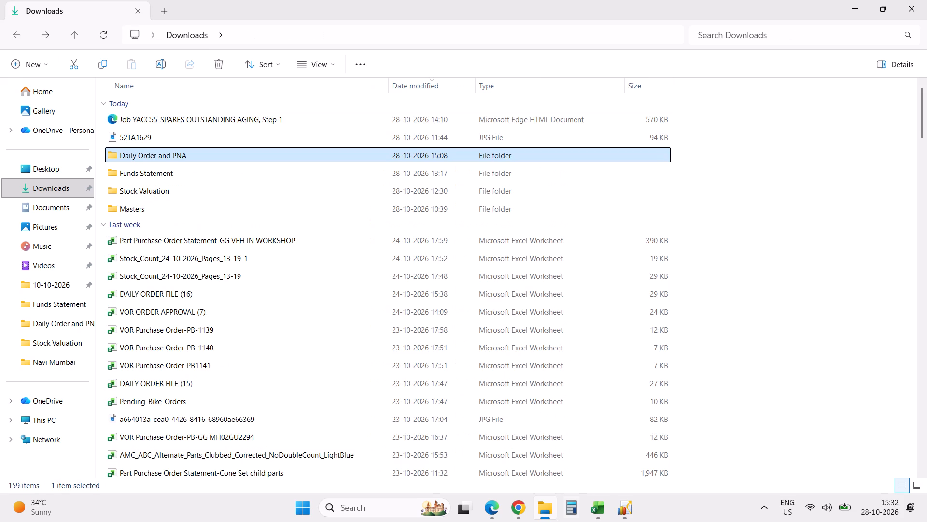
left_click(591, 513)
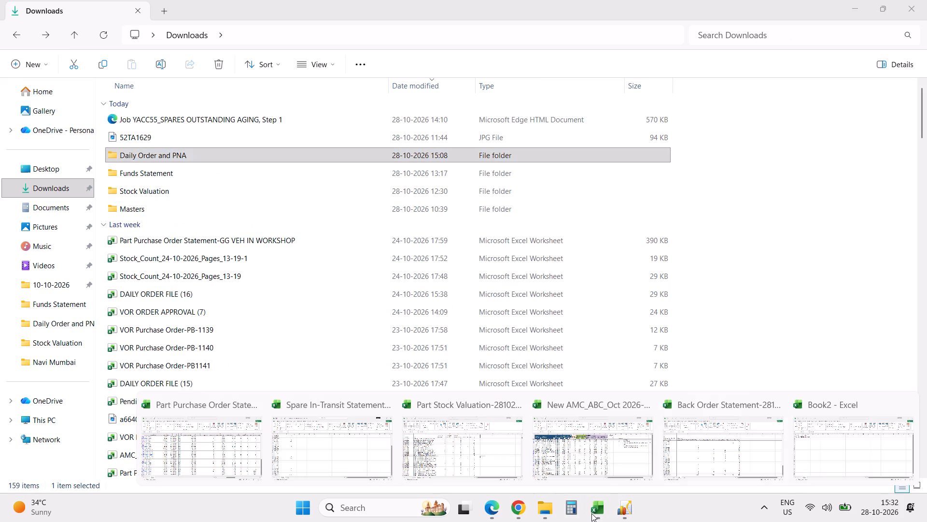
left_click(878, 437)
left_click(552, 511)
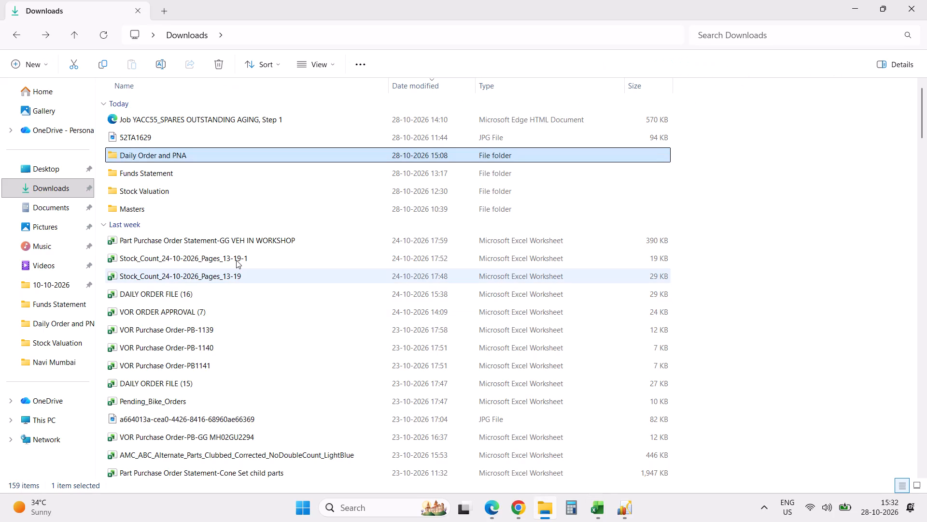
left_click(415, 84)
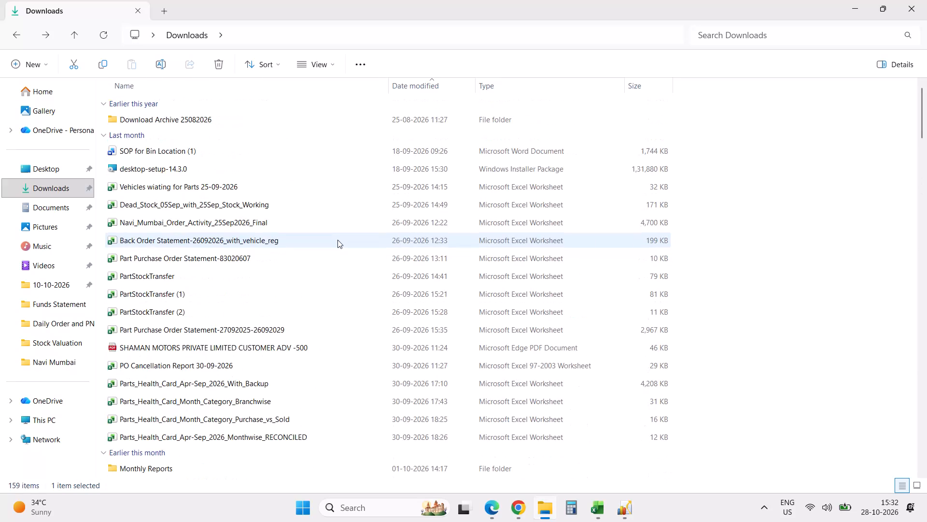
left_click(408, 81)
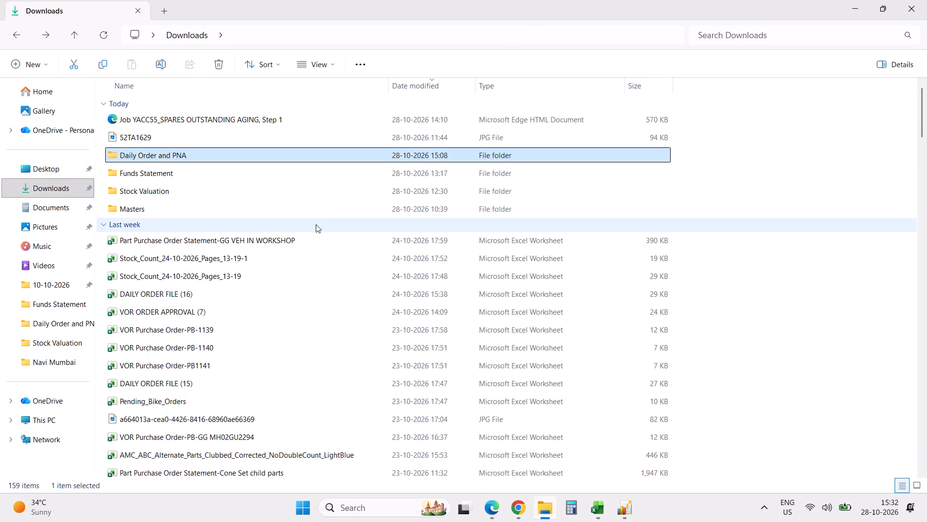
Delete the "Job YACC55_SPARES OUTSTANDING AGING, Step 1" file from Downloads.
left_click(250, 117)
key("Delete")
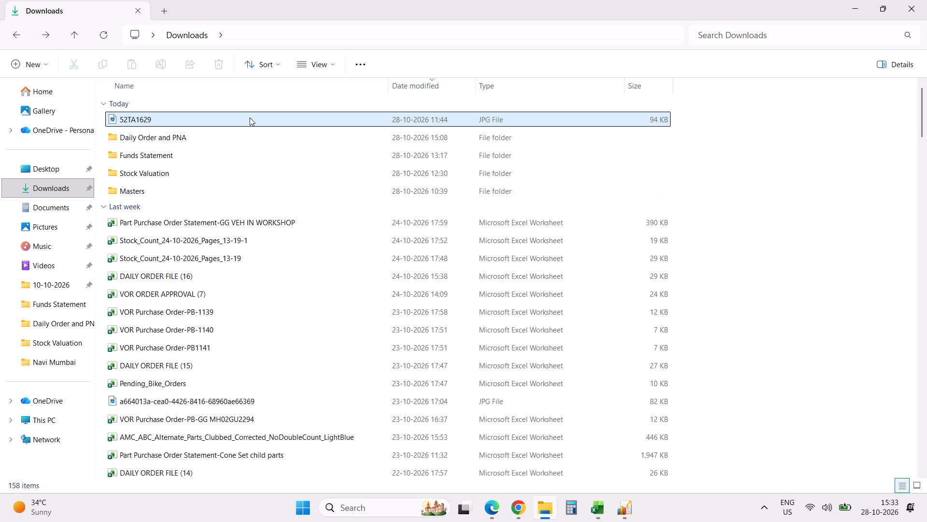
Check the Daily Order and PNA, Funds Statement, Stock Valuation and Masters folders for the saved VOR purchase order workbook.
double_click(227, 136)
key("BackSpace")
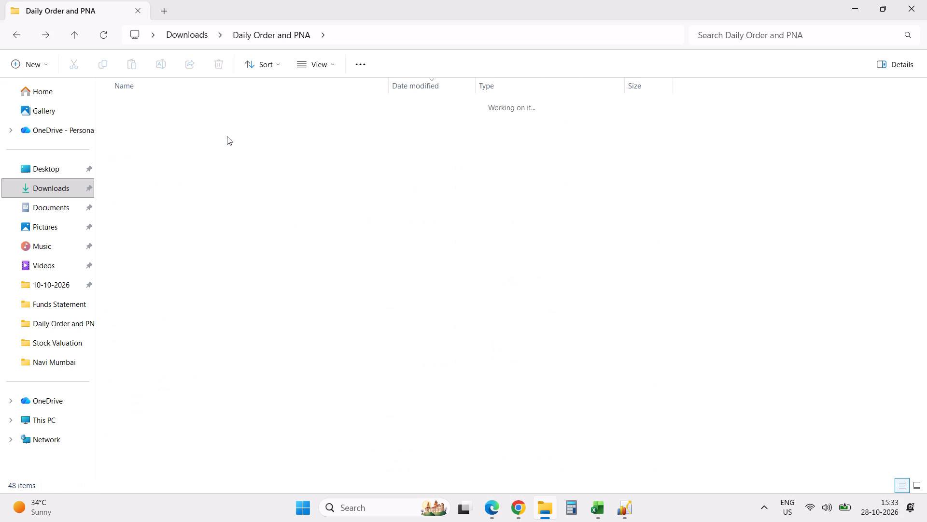
double_click(223, 151)
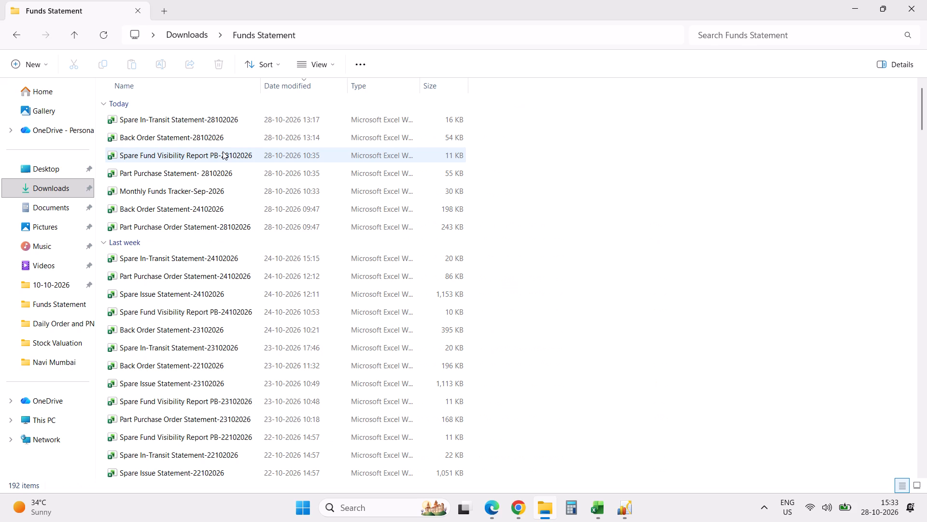
key("BackSpace")
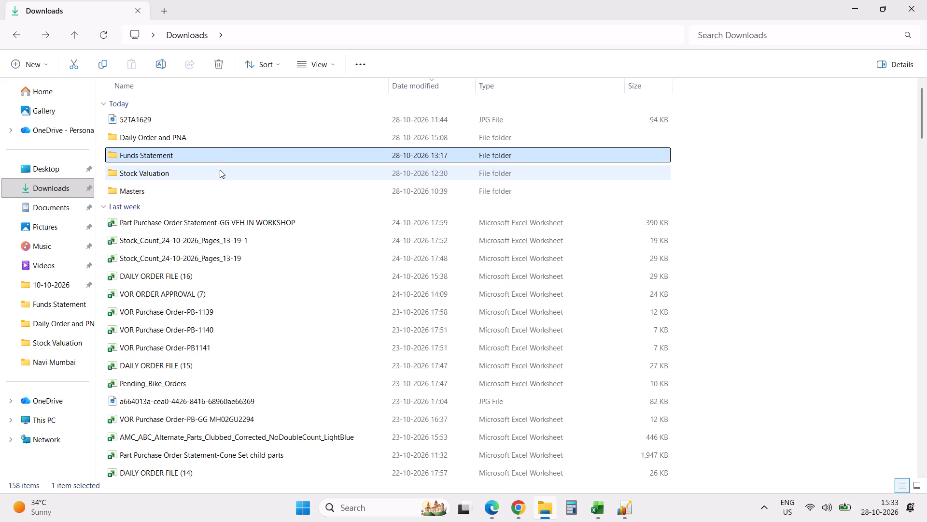
double_click(220, 170)
key("BackSpace")
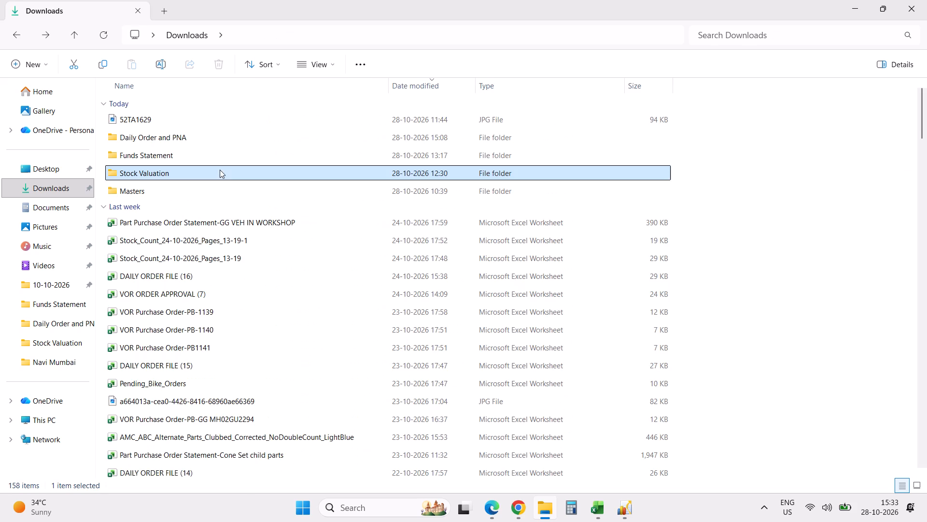
double_click(214, 191)
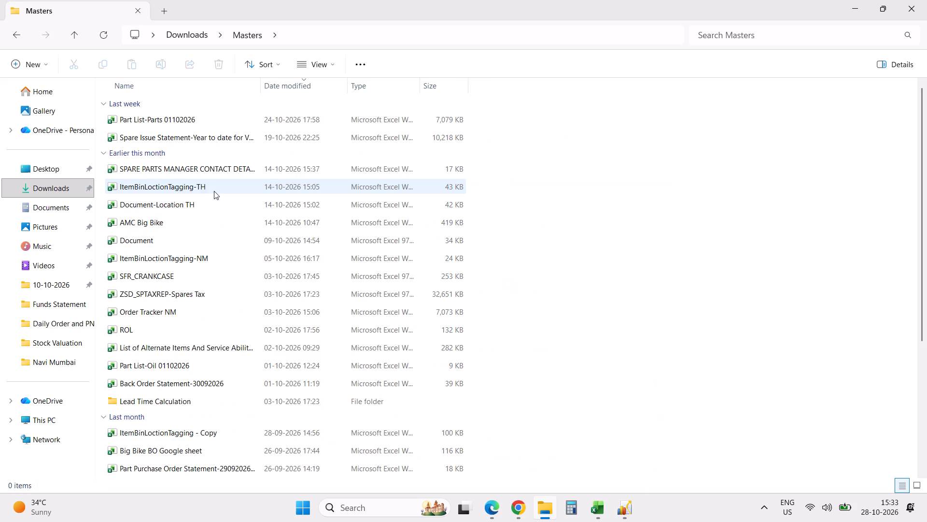
key("BackSpace")
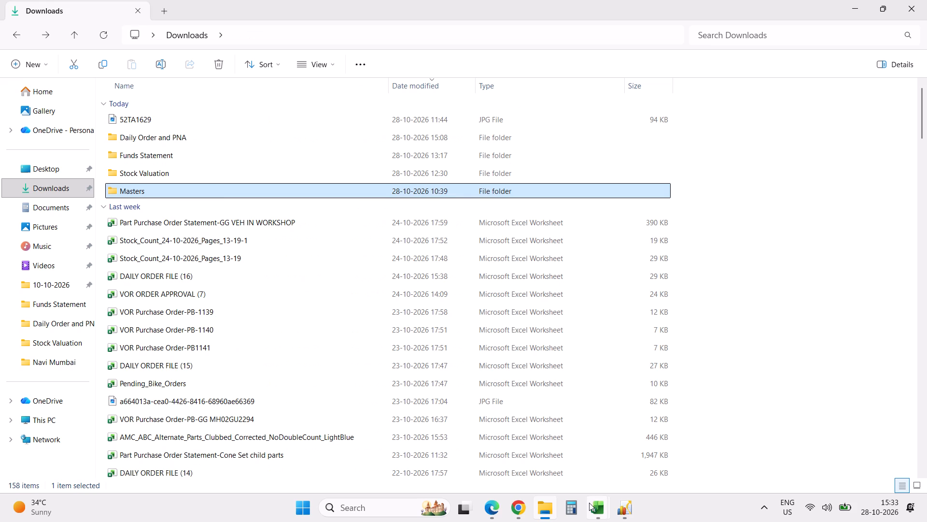
Switch to the Book2 workbook in Excel and check the recent workbooks list for the VOR purchase order files' folder.
left_click(593, 509)
left_click(826, 450)
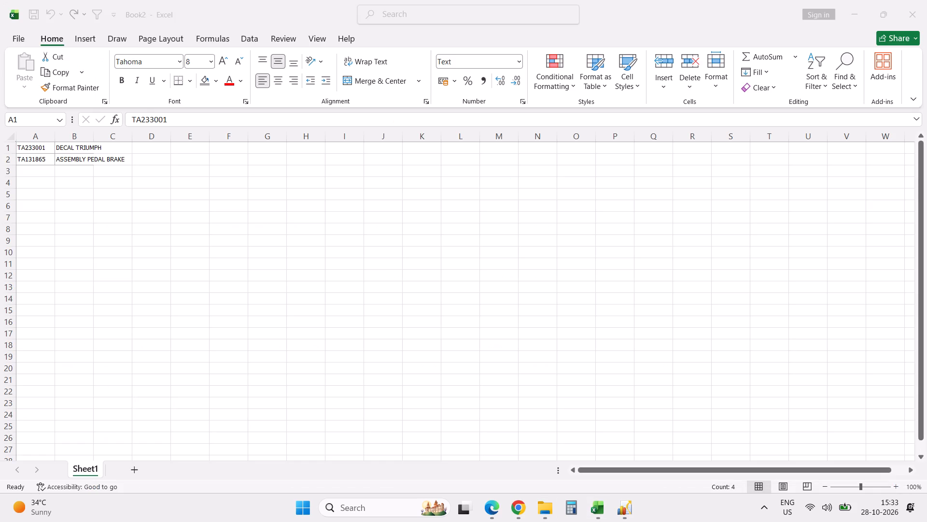
key("alt+f")
key("o")
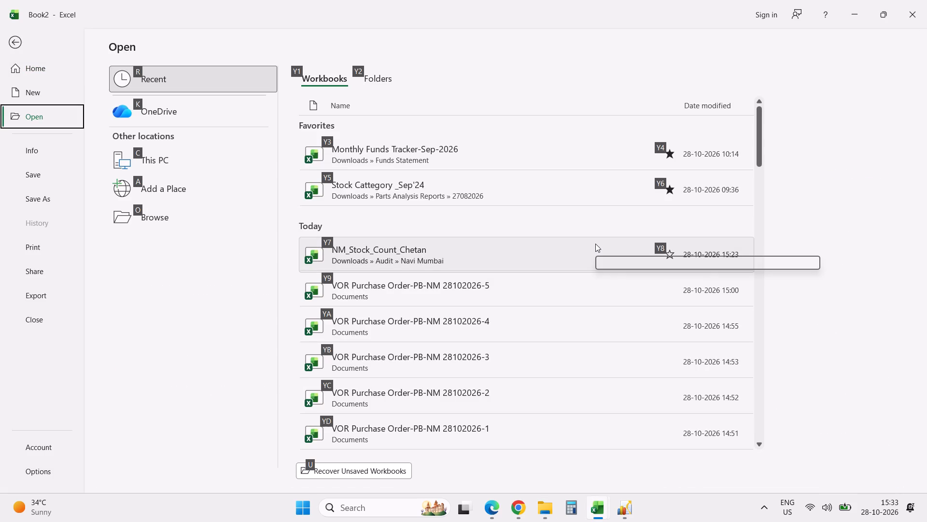
key("Escape")
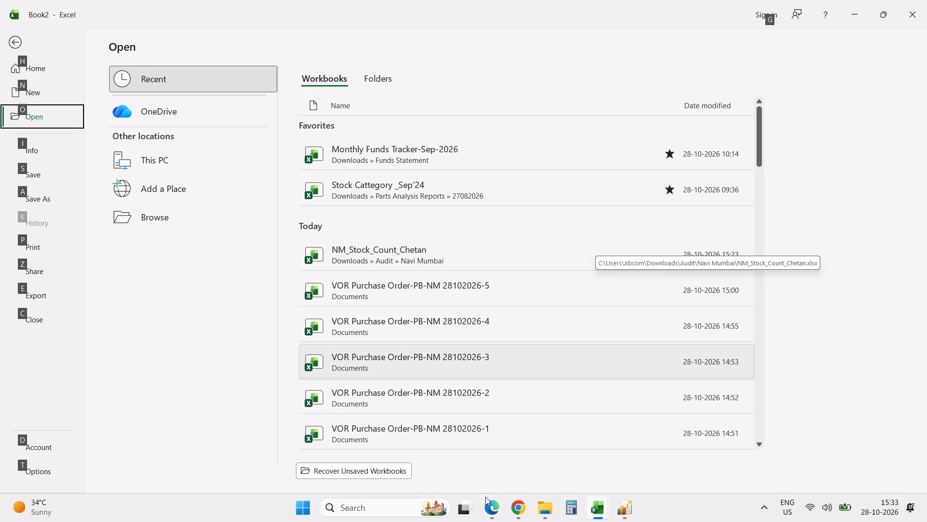
In File Explorer's Documents folder, rename the "VOR Purchase Order-PB-NM 28102026" workbook as "VOR Purchase Order- 28102026".
left_click(550, 511)
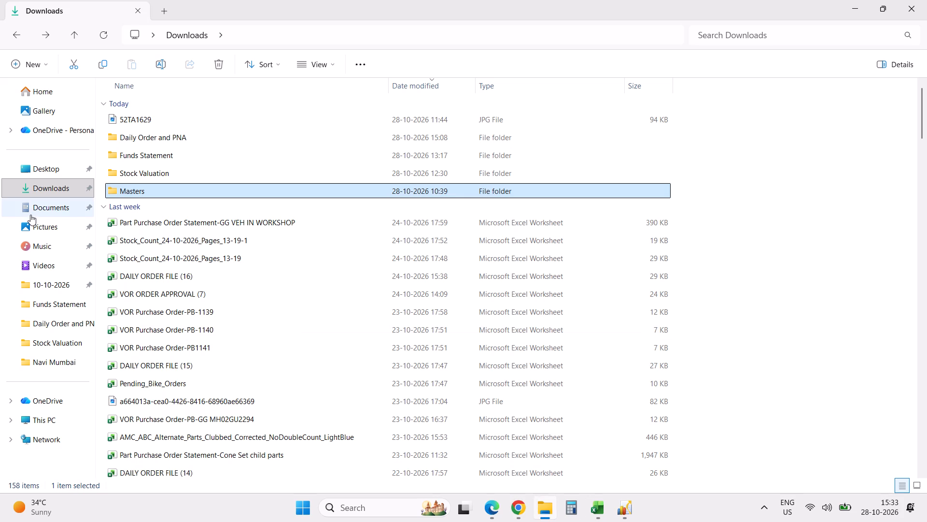
left_click(39, 209)
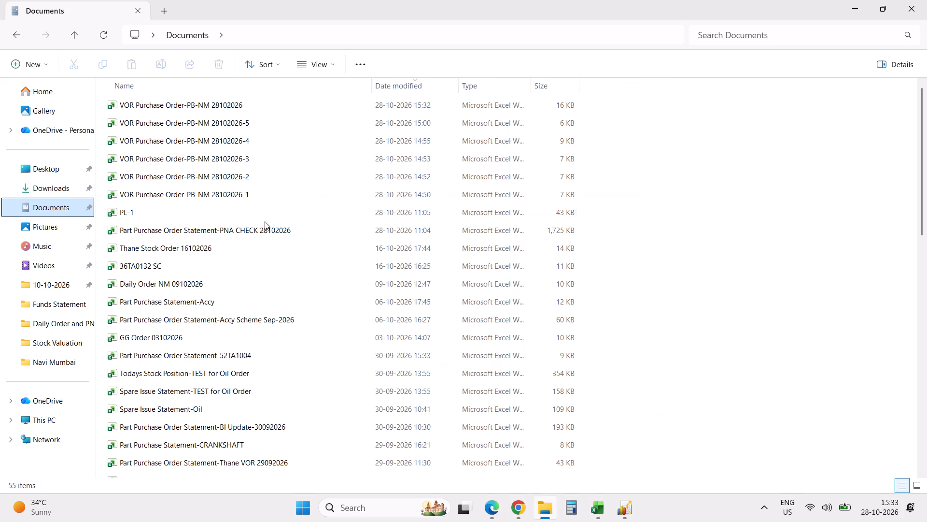
left_click(232, 106)
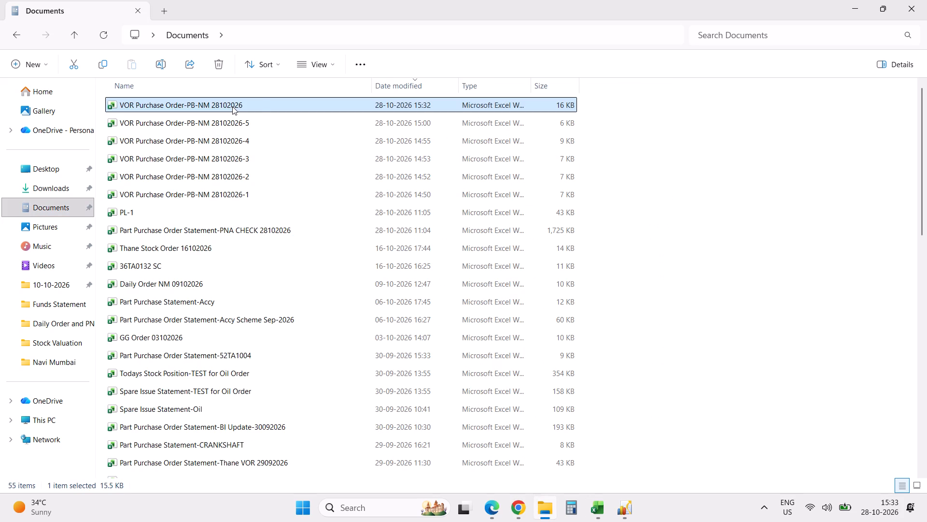
key("F2")
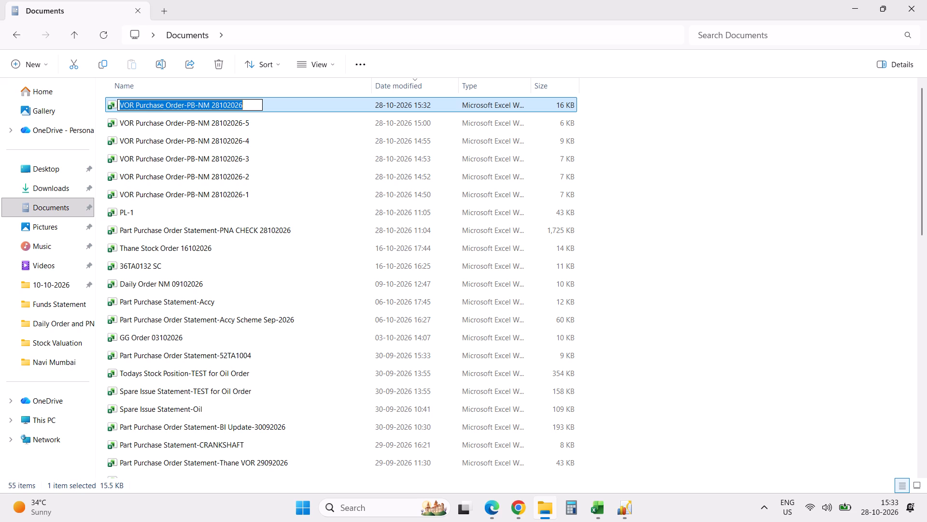
left_click(209, 104)
key("BackSpace")
key("BackSpace")
key("BackSpace")
key("BackSpace")
key("BackSpace")
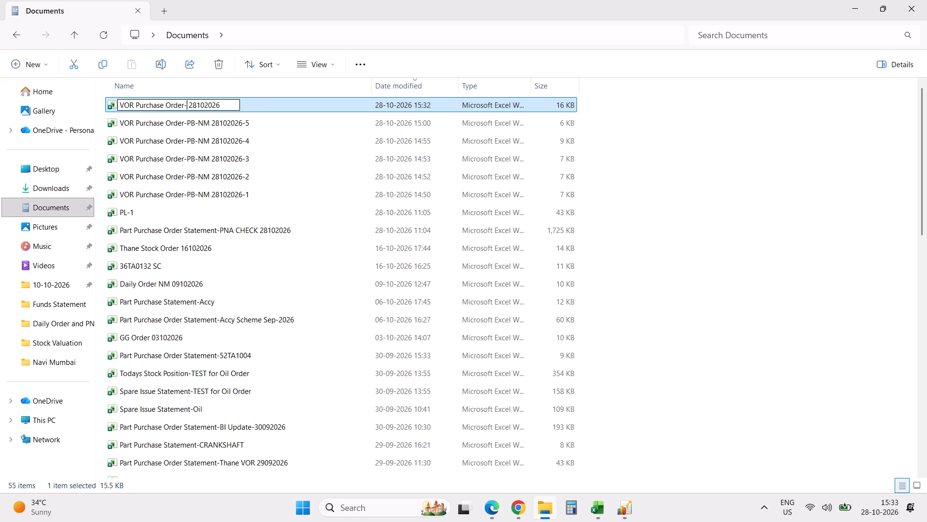
key("BackSpace")
key("minus")
left_click(676, 245)
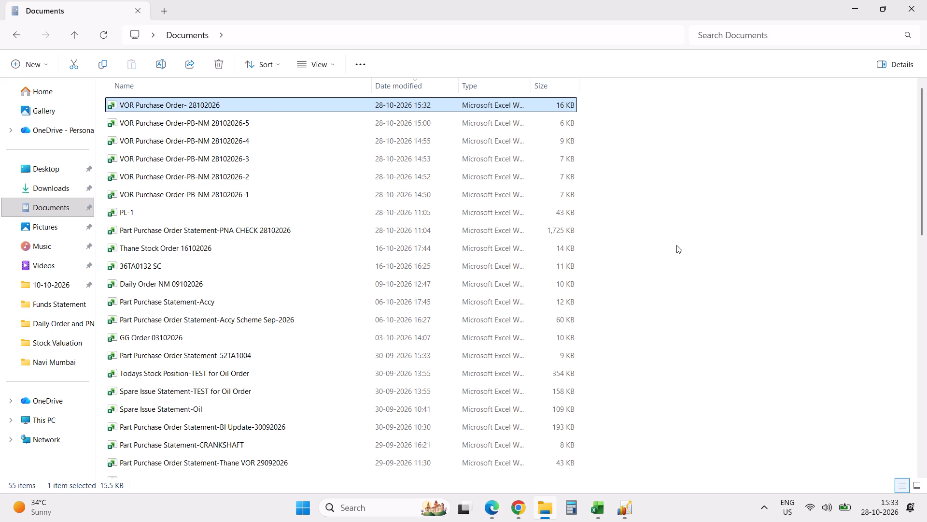
Open the renamed VOR purchase order workbook in Excel and check the Amount values of the Navi Mumbai and Thane rows.
double_click(251, 105)
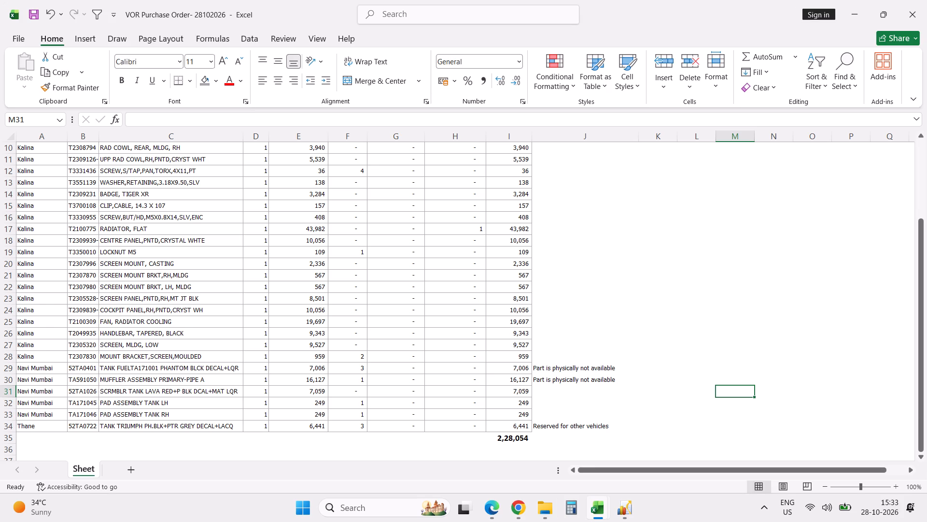
left_click(524, 371)
left_click(520, 425, "shift")
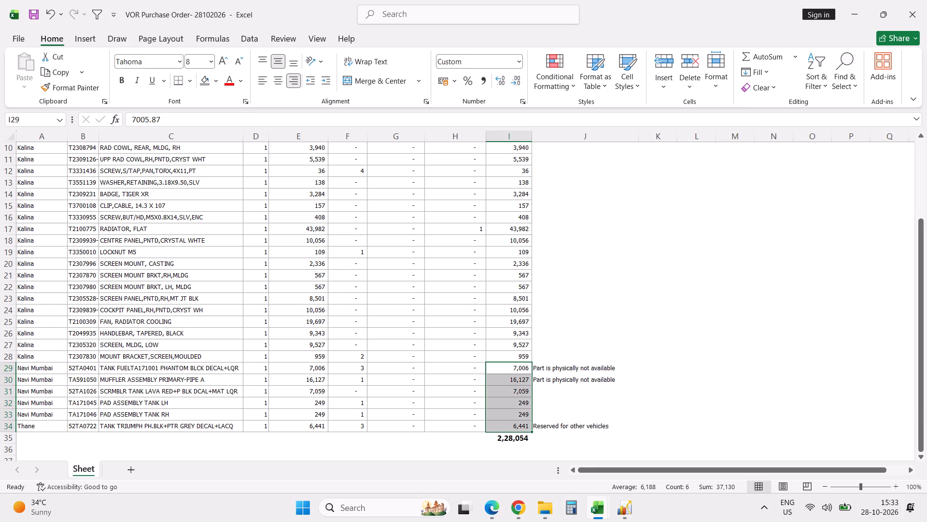
left_click(758, 295)
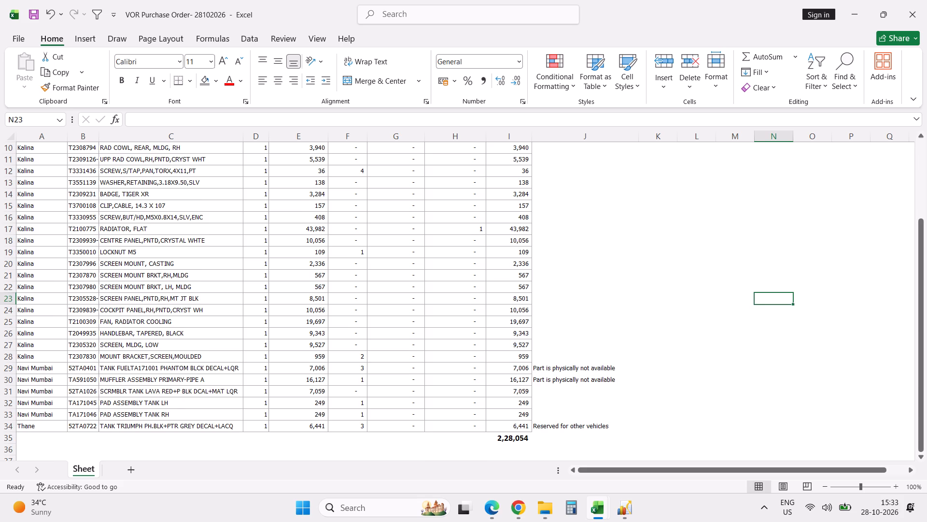
scroll(758, 295, "up", 15)
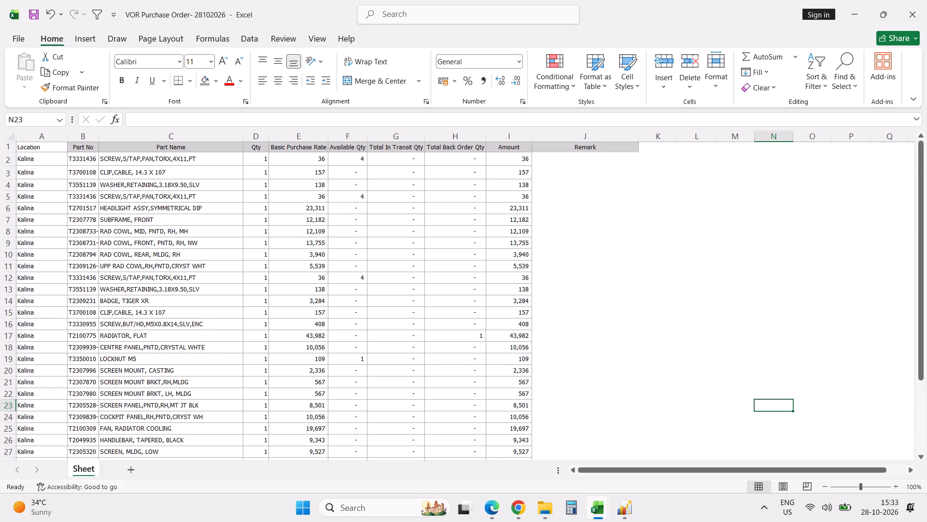
Freeze the header row together with the Location, Part No and Part Name columns of the VOR purchase order sheet.
left_click(256, 161)
key("alt+w")
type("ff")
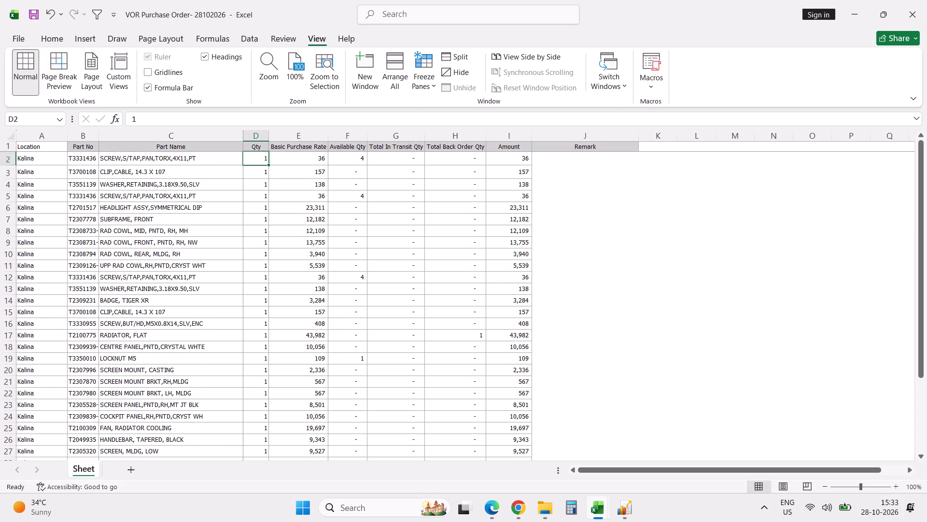
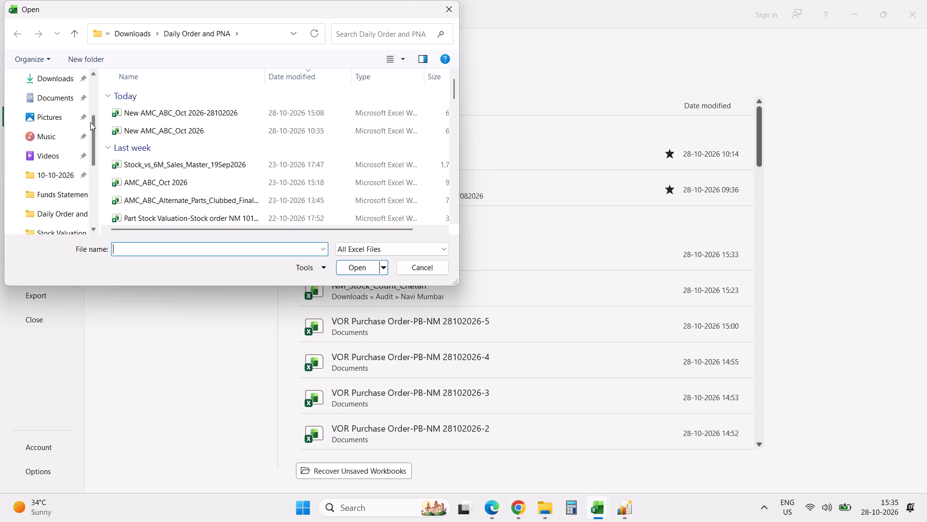
Browse to the Documents folder in the Open dialog to find the VOR purchase order workbooks.
left_click(62, 100)
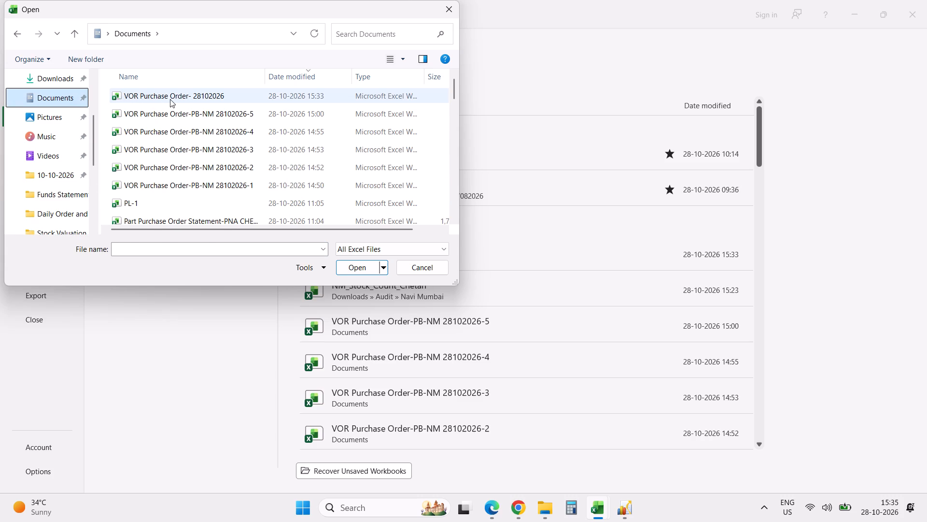
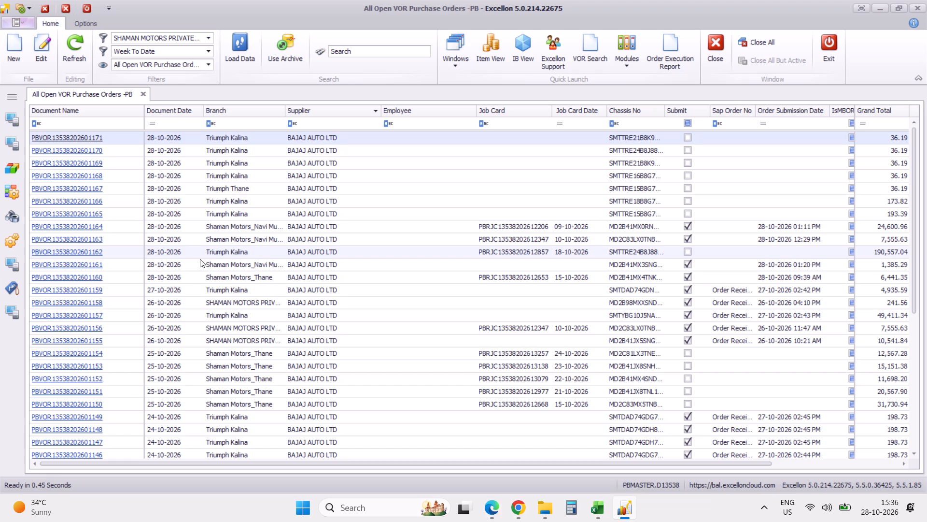
Switch to Google News in Chrome, open the 'Never seen such dismay' Financial Express article and read its opening section, dismissing the newsletter sign-up.
left_click(523, 505)
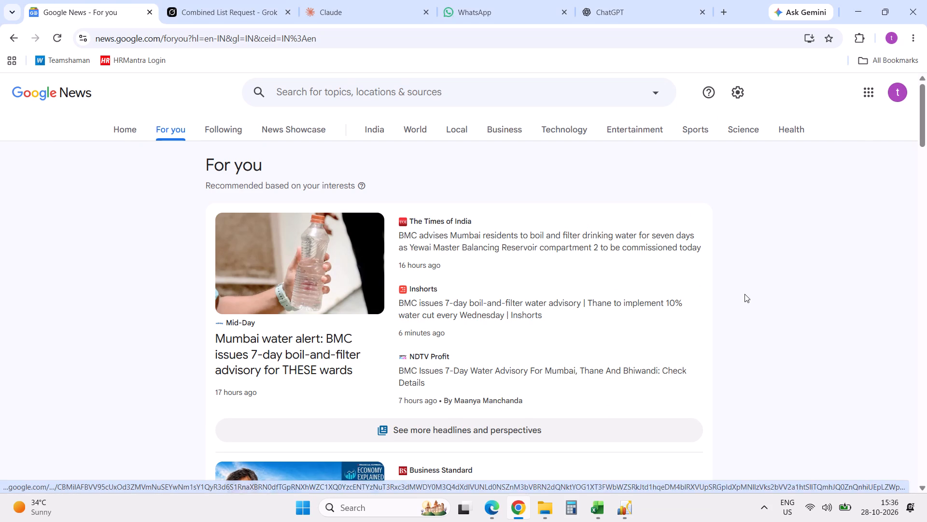
scroll(753, 301, "down", 3)
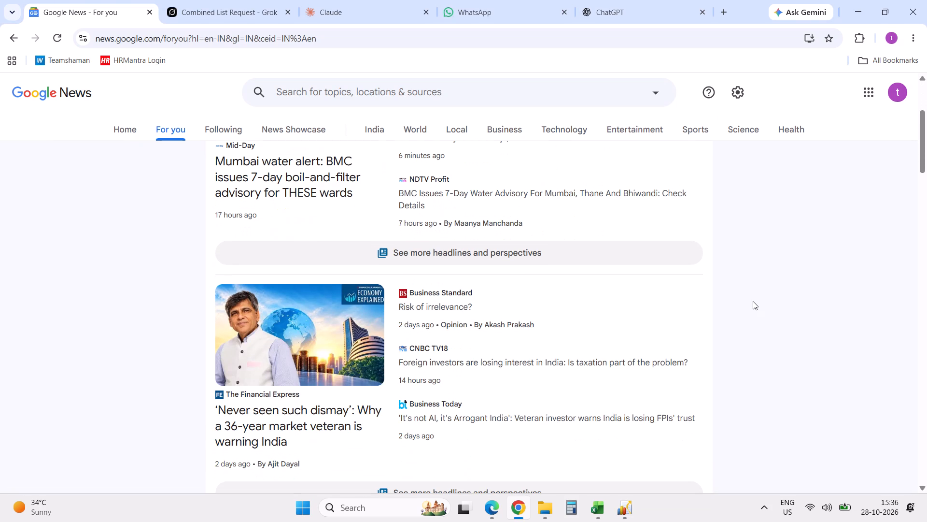
left_click(280, 315)
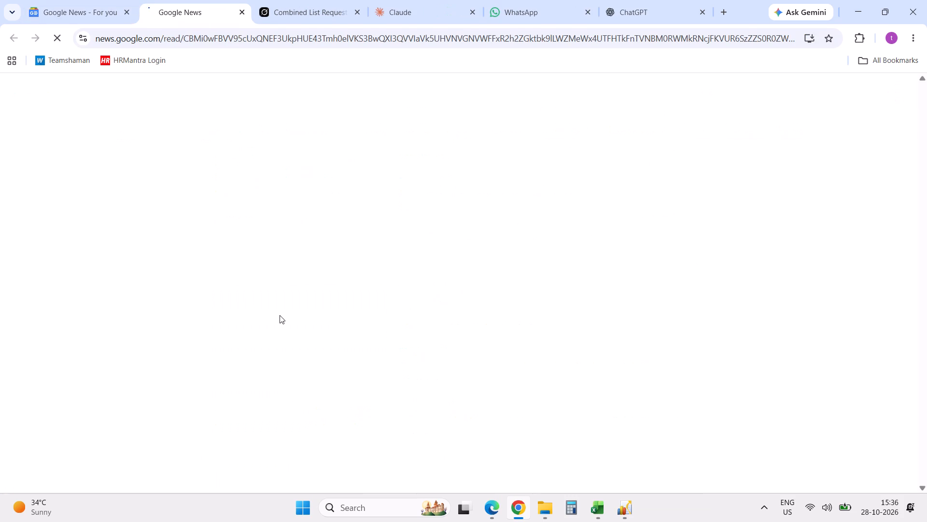
scroll(146, 365, "down", 3)
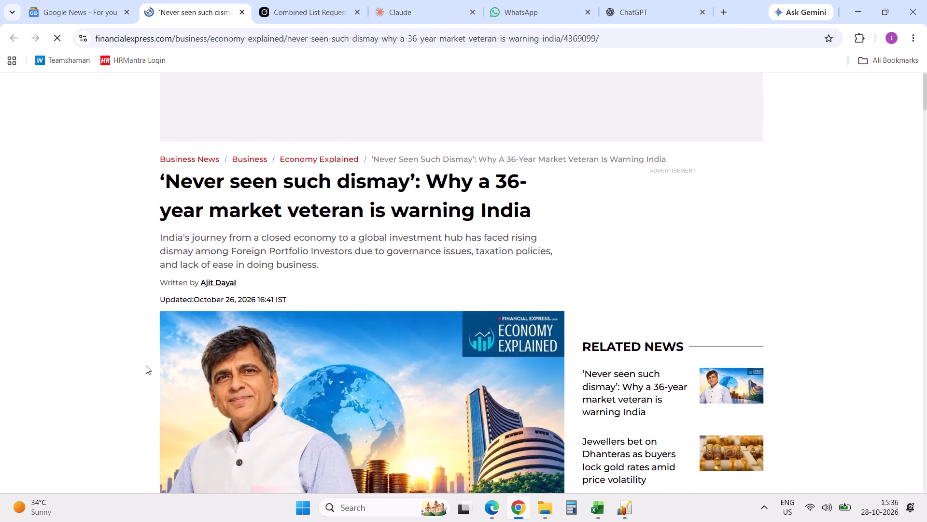
scroll(146, 365, "down", 1)
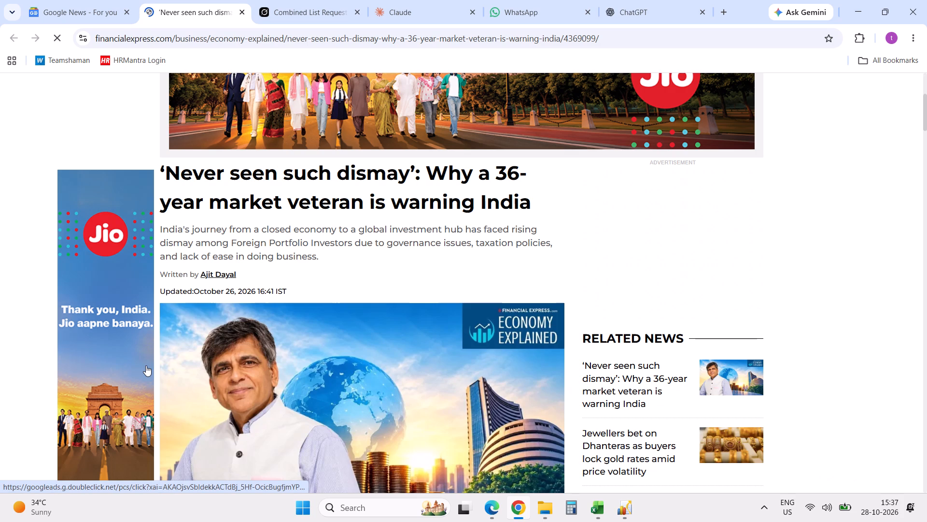
scroll(146, 365, "down", 1)
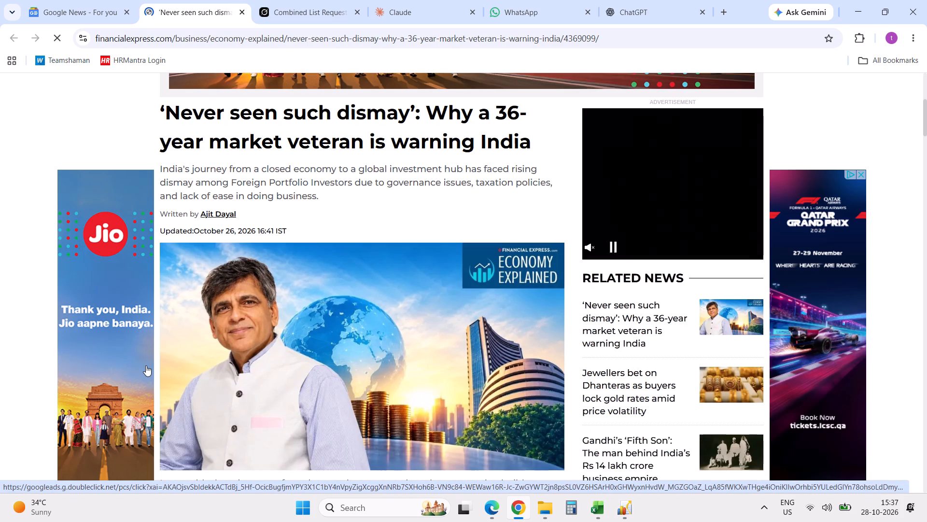
scroll(567, 339, "down", 3)
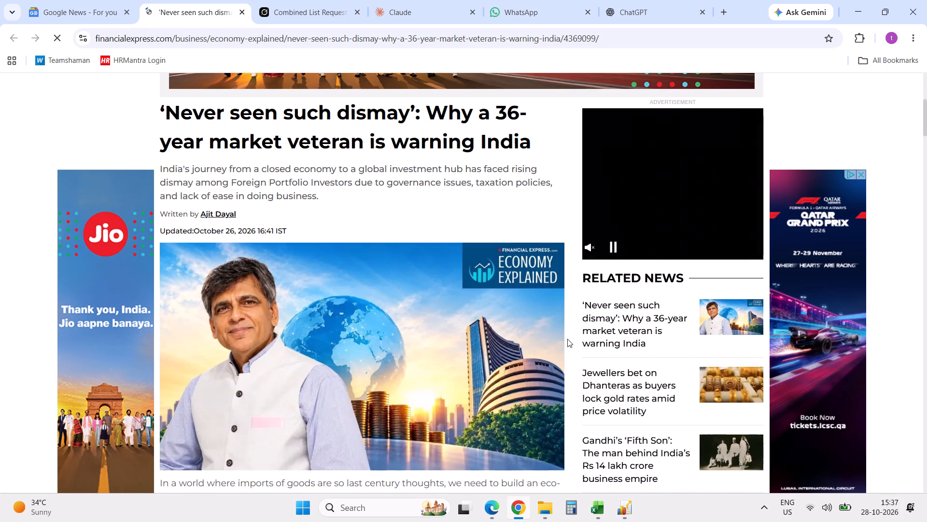
scroll(567, 339, "down", 2)
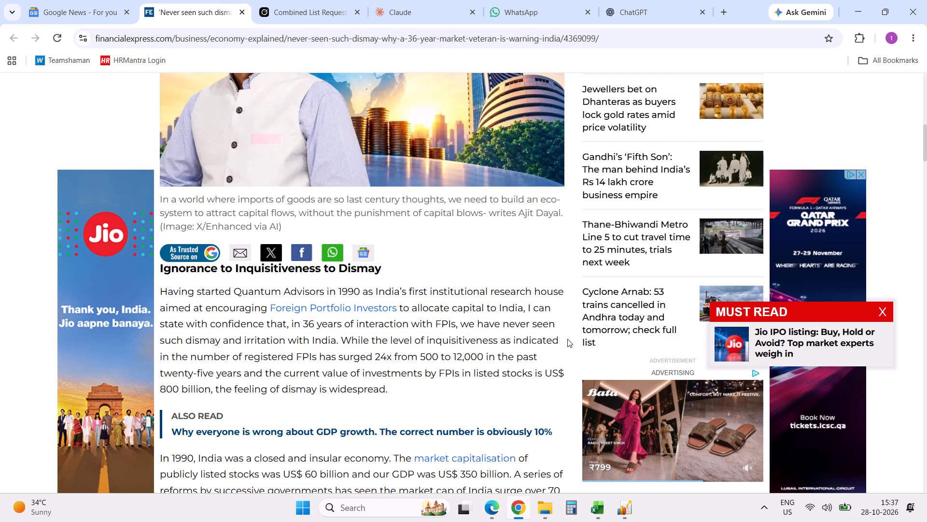
scroll(514, 369, "left", 1)
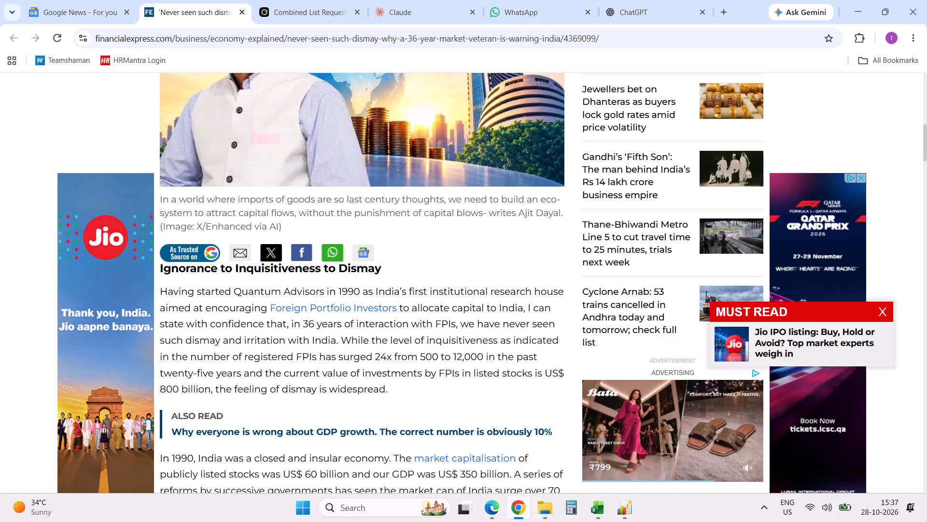
scroll(514, 369, "down", 2)
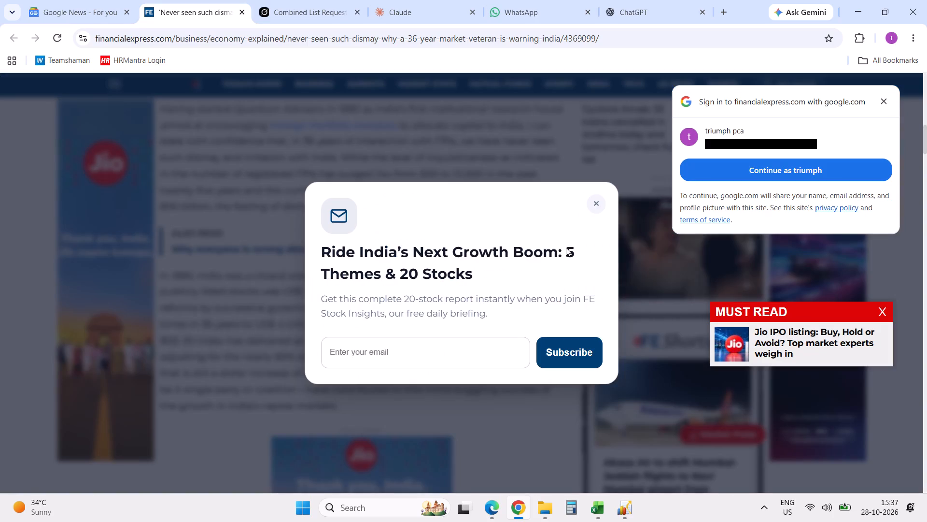
left_click(598, 201)
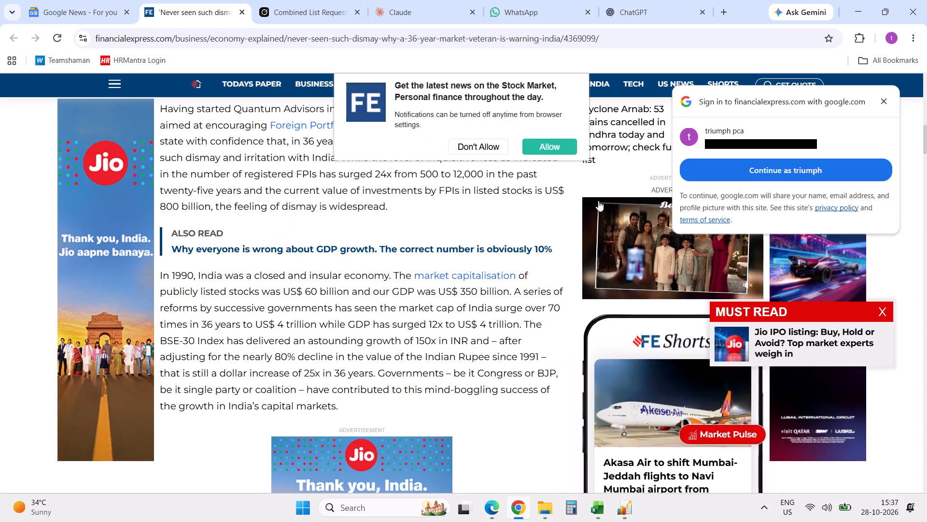
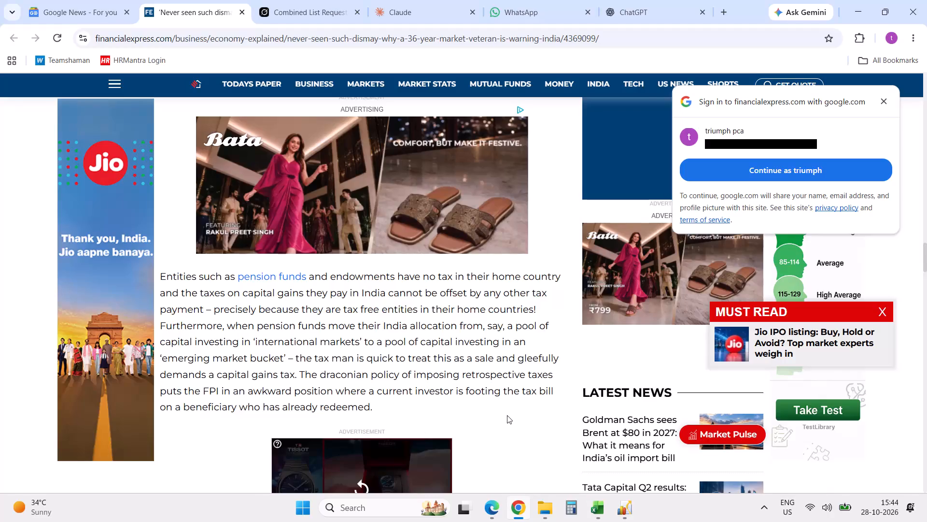
Switch to the New AMC_ABC_Oct 2026 workbook in Excel and review the order list on the Small Bike sheet.
left_click(595, 504)
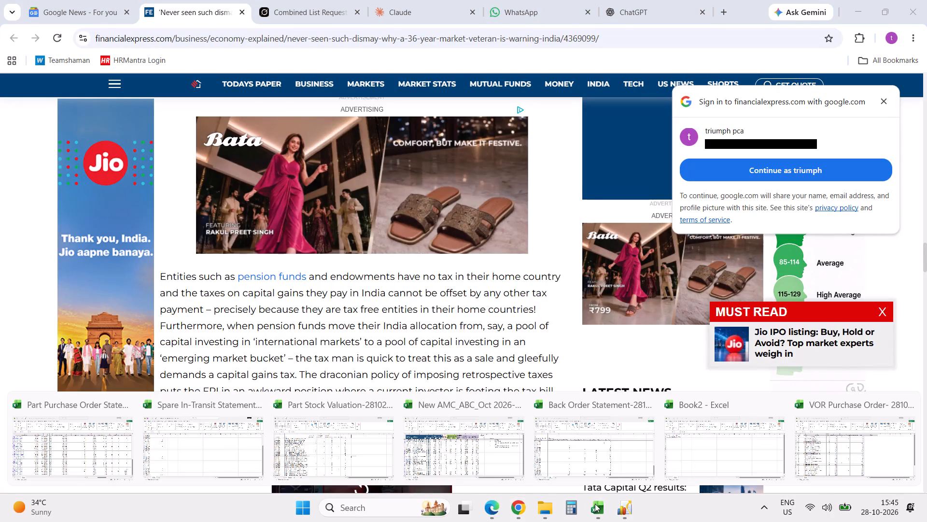
left_click(468, 465)
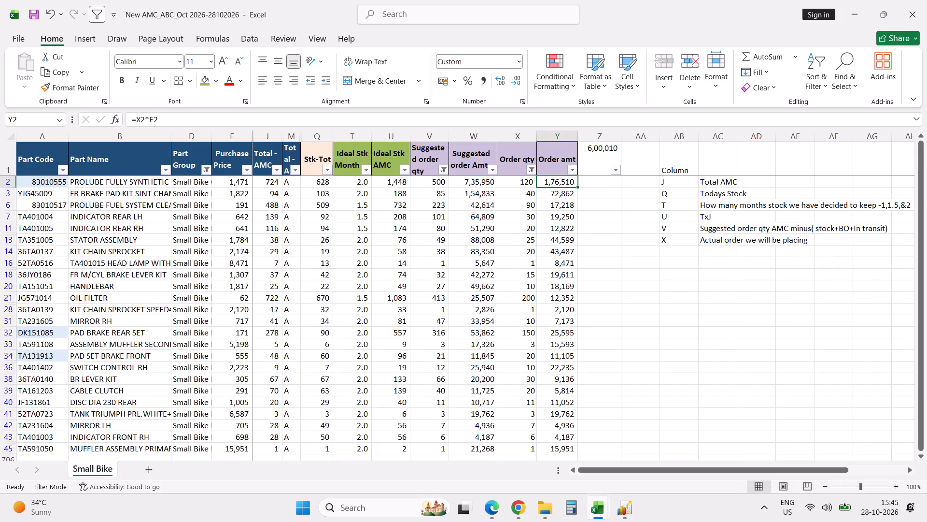
left_click(597, 344)
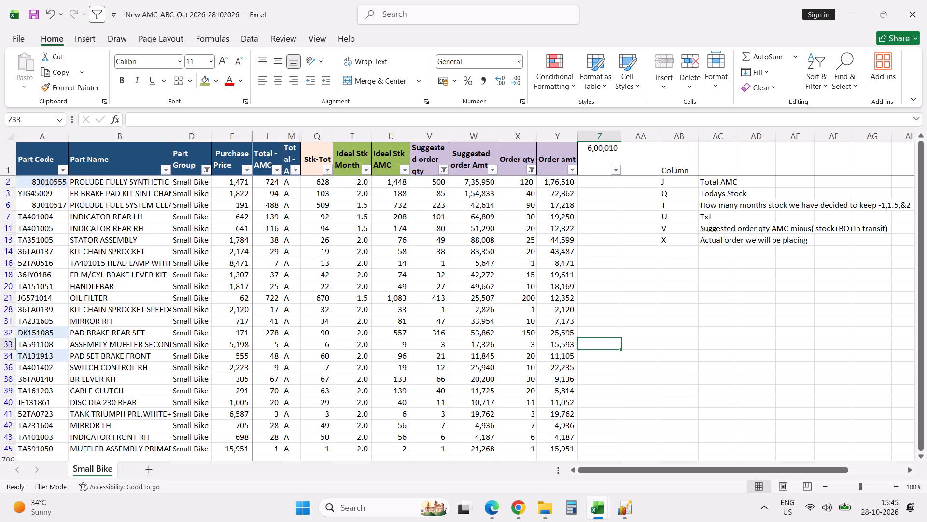
scroll(597, 344, "down", 2)
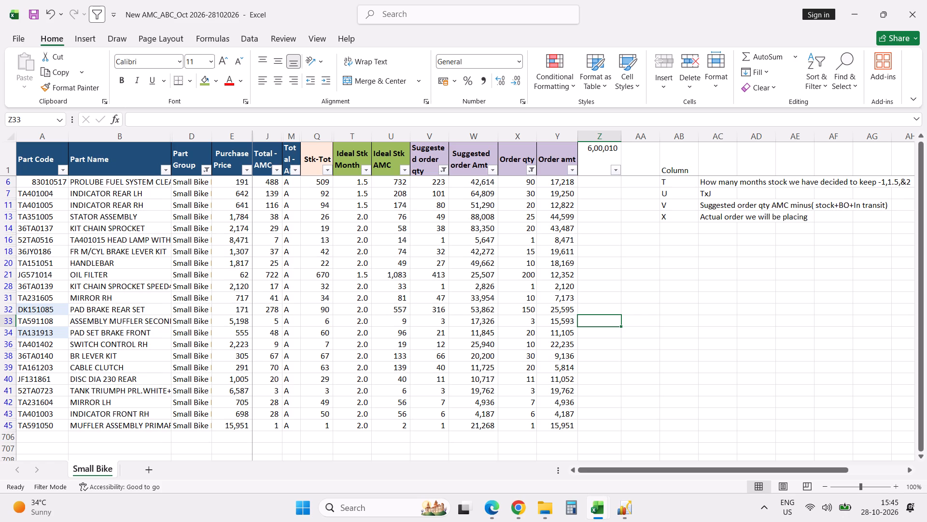
Switch to the VOR Purchase Order workbook and select the Navi Mumbai and Thane part rows, 29 to 34, for review.
left_click(599, 507)
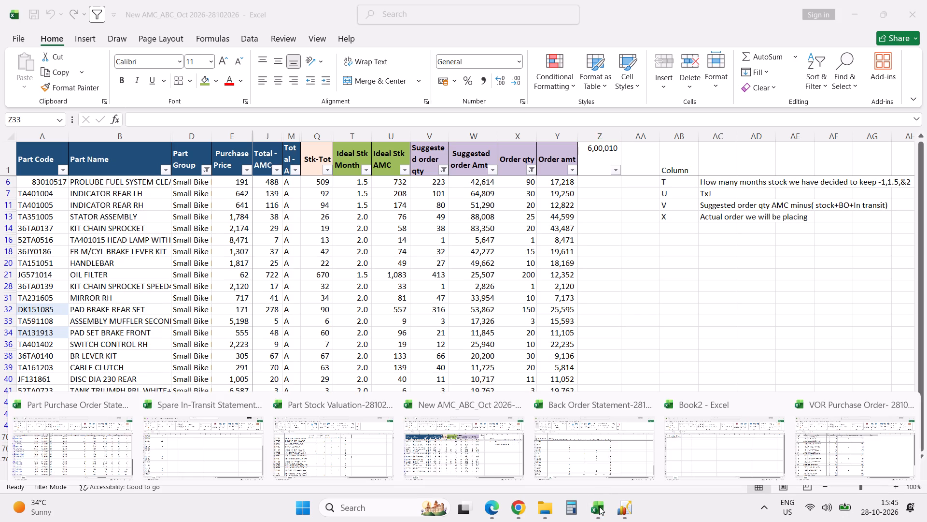
left_click(839, 452)
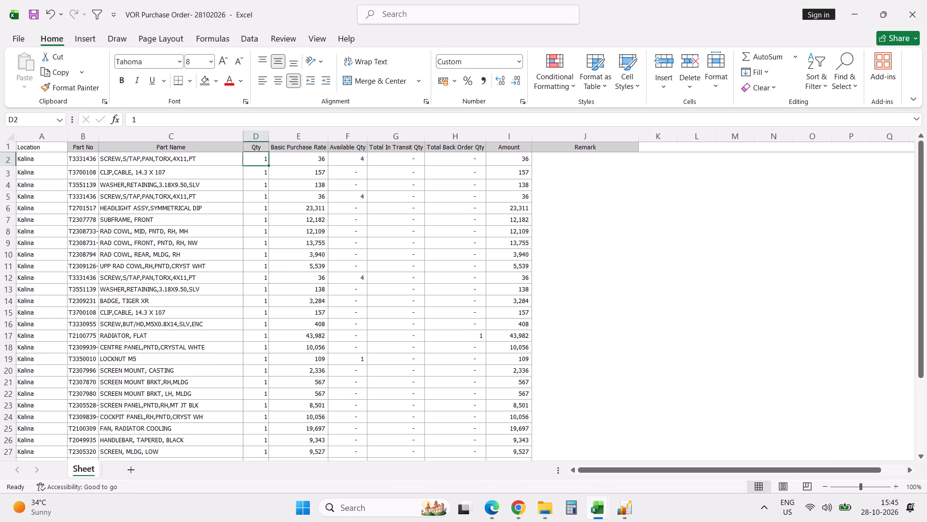
scroll(396, 350, "down", 6)
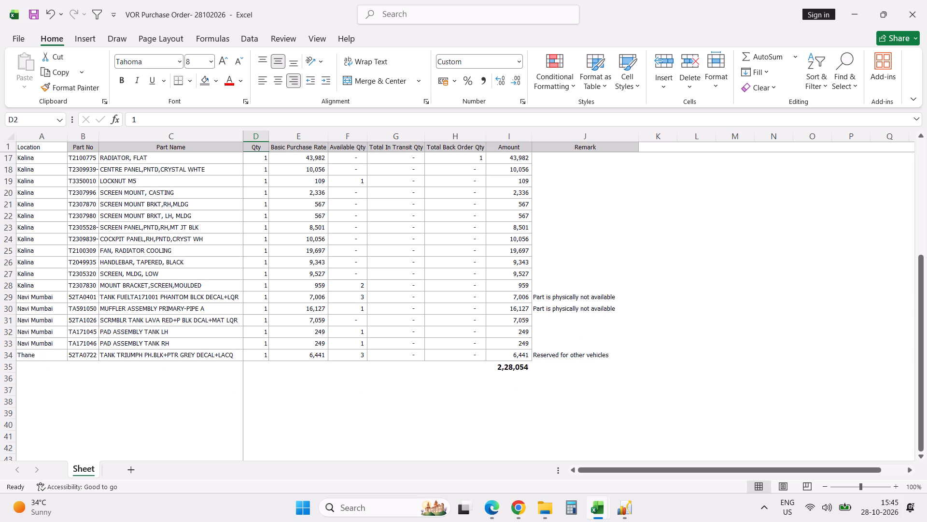
left_click(10, 296)
key("shift+Down")
key("shift+Down")
key("shift+Down")
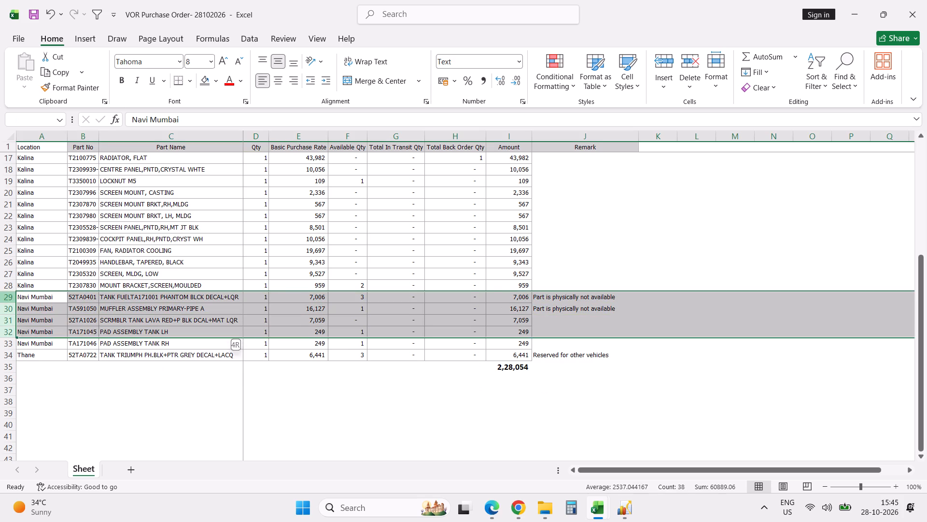
key("shift+Down")
key("shift+Down")
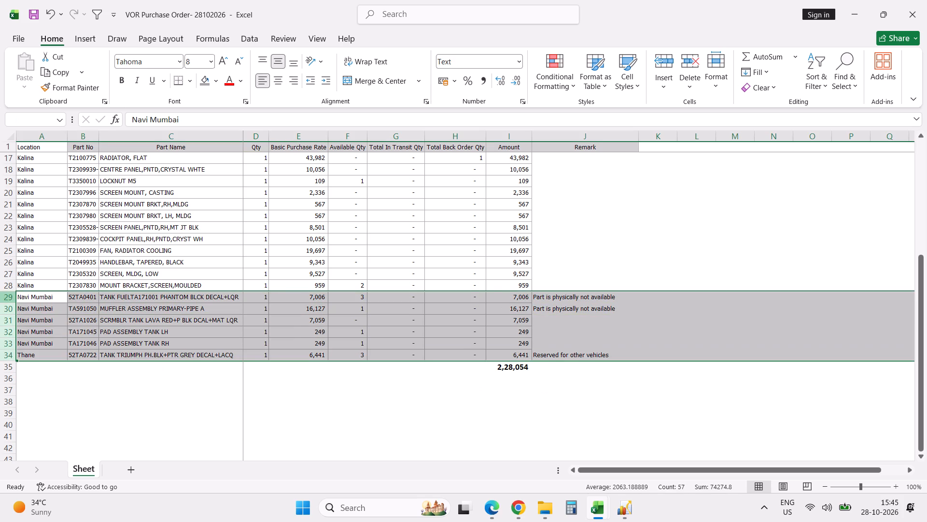
Select the Amount cells I29 to I34 of the Navi Mumbai and Thane parts to check their combined value.
left_click(501, 299)
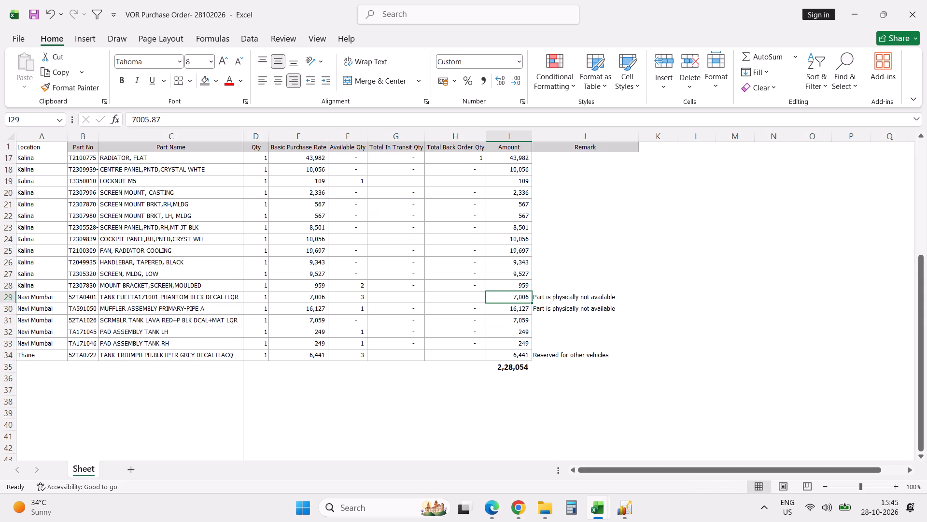
key("shift+Down")
key("shift+Down")
key("shift+Down")
key("shift+Down")
key("shift+Down")
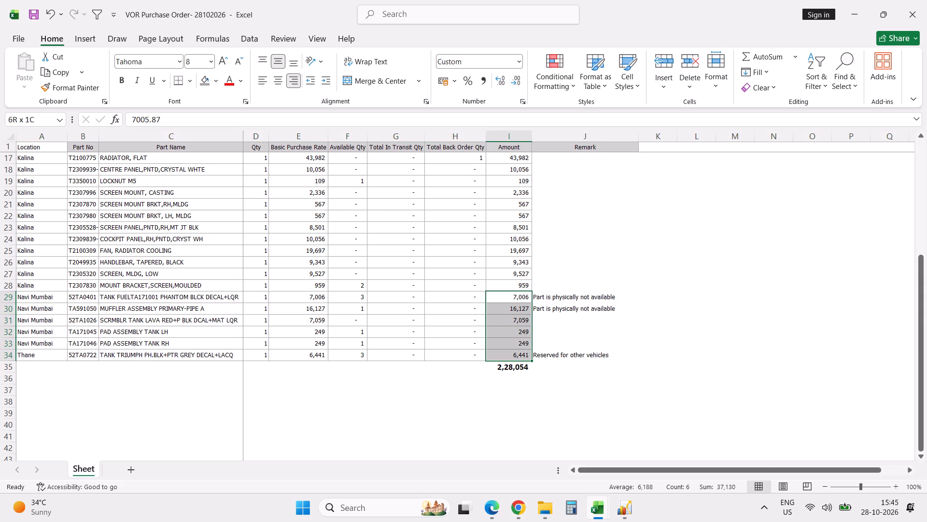
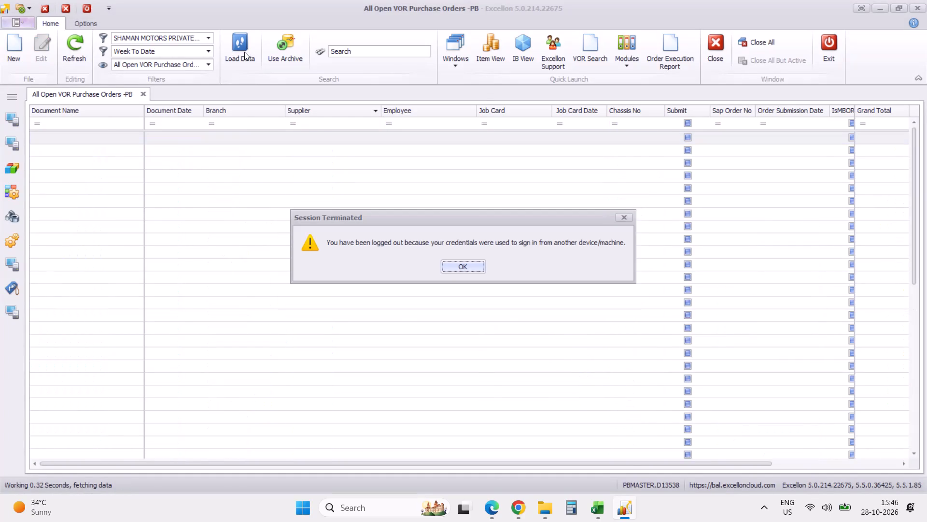
Dismiss the session-terminated notice and try to reload the week-to-date open VOR purchase orders list.
left_click(467, 271)
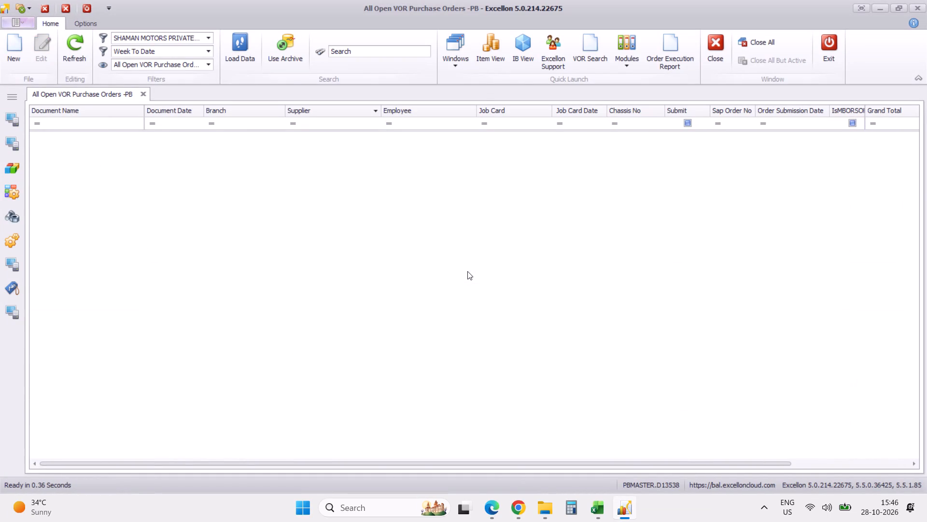
left_click(239, 51)
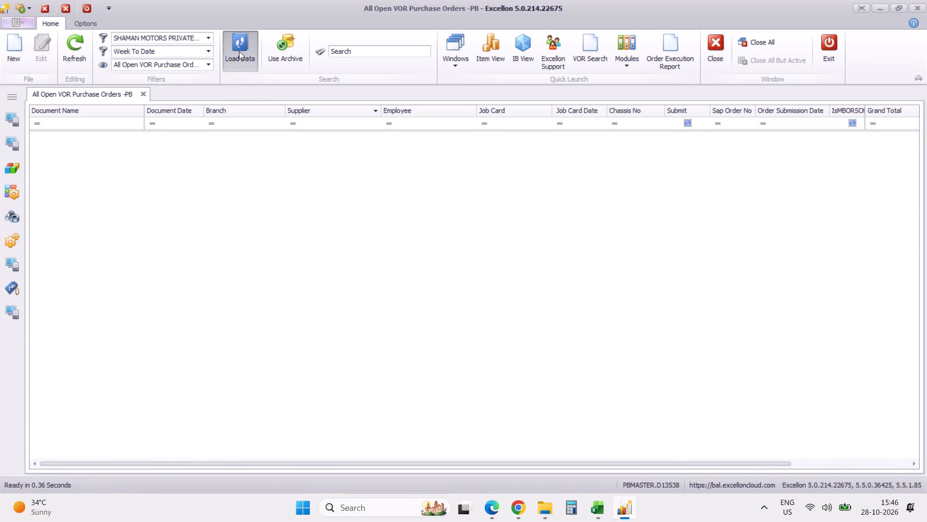
left_click(461, 274)
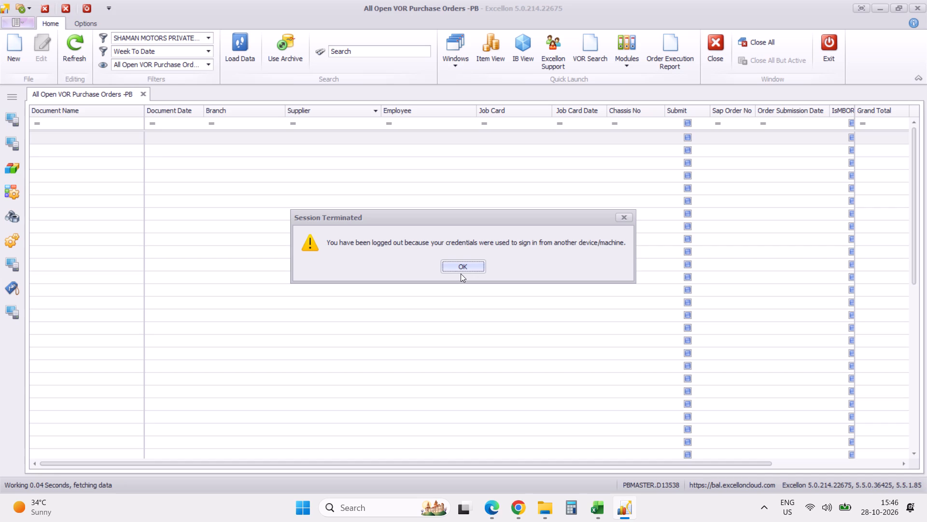
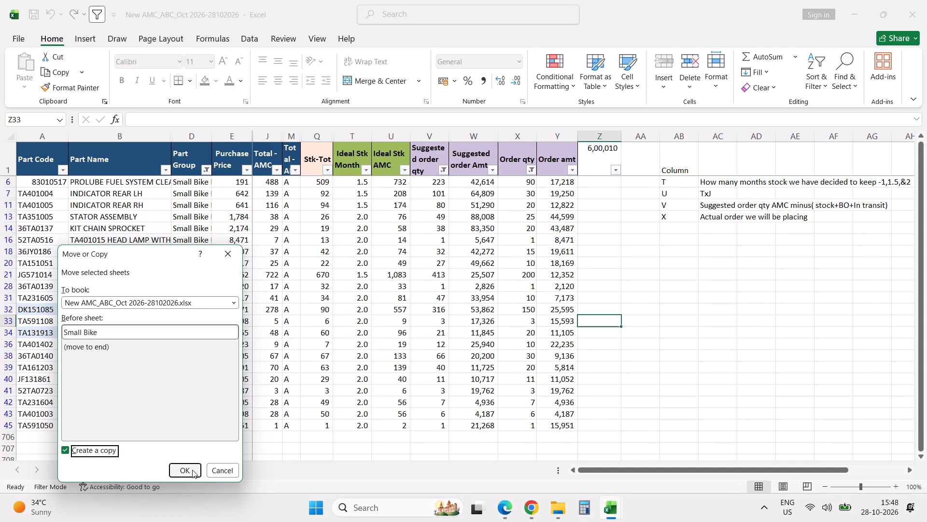
Create a copy of the Small Bike sheet, placed before the original.
left_click(192, 470)
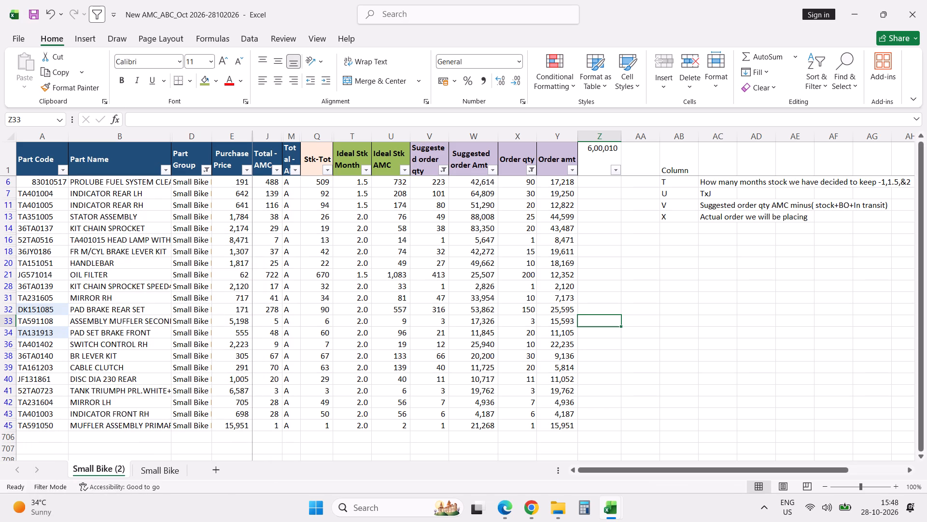
Unhide the Stk-GG, Stk-NM and Stk-Th columns between the Total-ABC and Stk-Tot columns on the copied sheet.
left_click(365, 319)
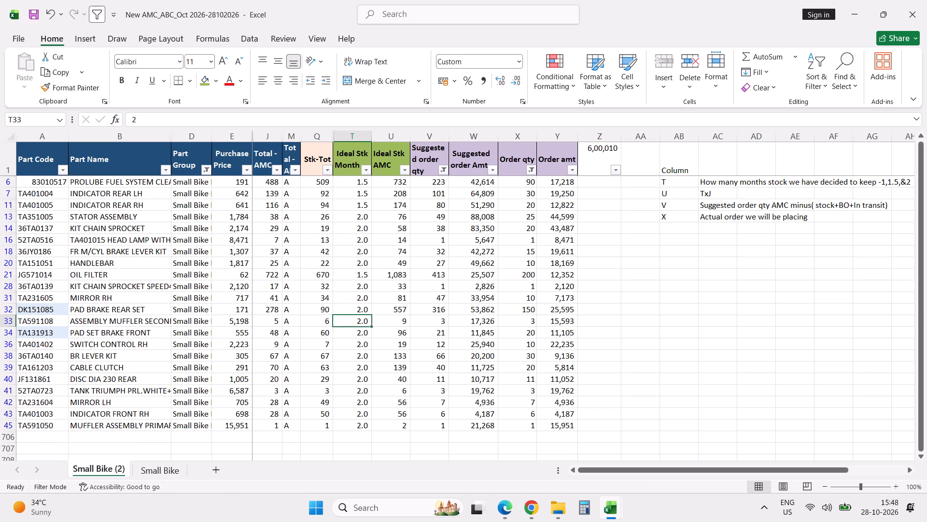
left_click(316, 140)
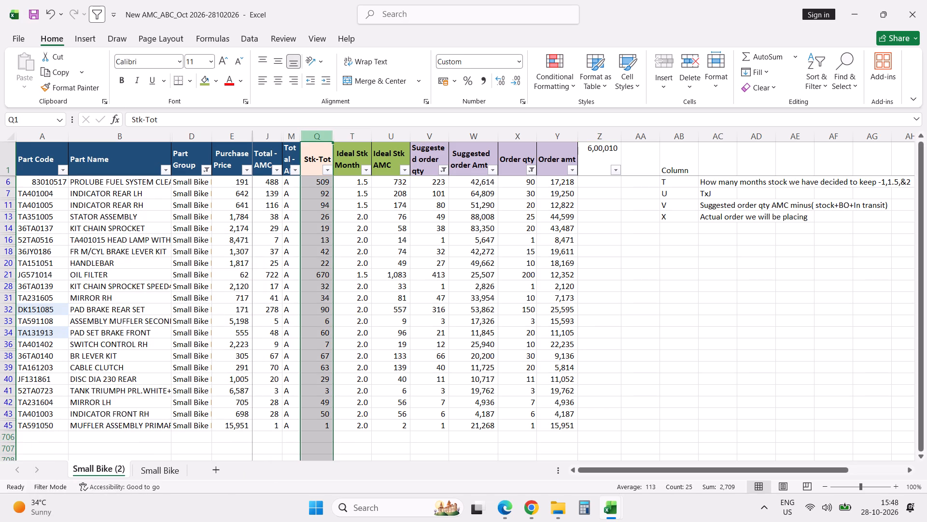
key("Left")
key("Left")
key("Left")
left_click(289, 139)
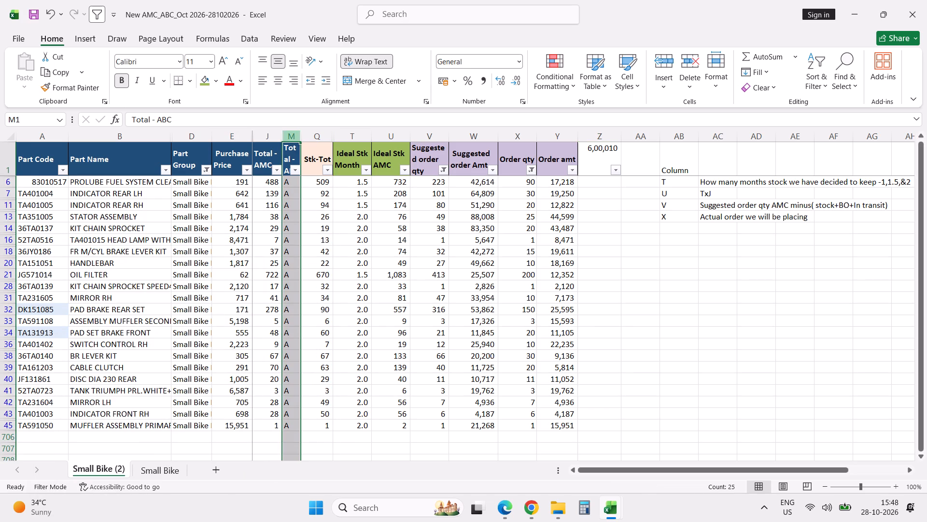
left_click(310, 137, "shift")
right_click(310, 137, "shift")
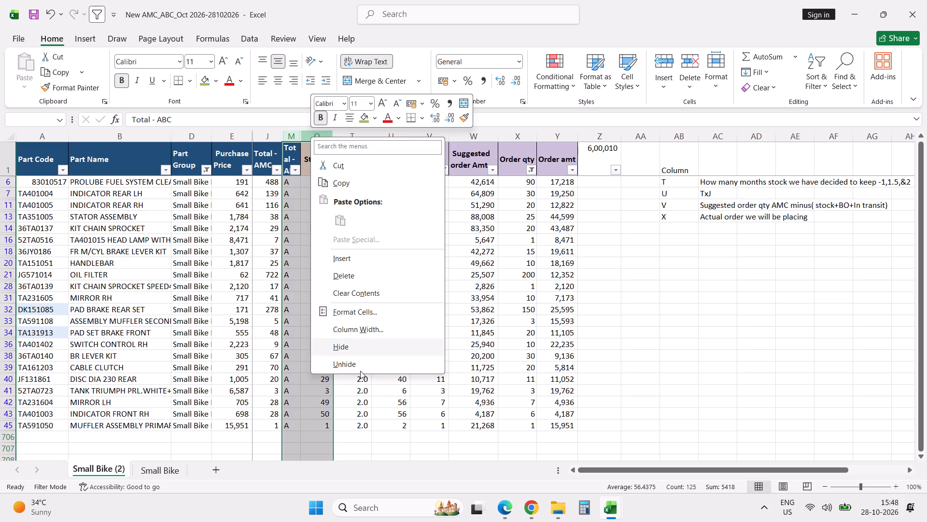
left_click(359, 373)
left_click(360, 370)
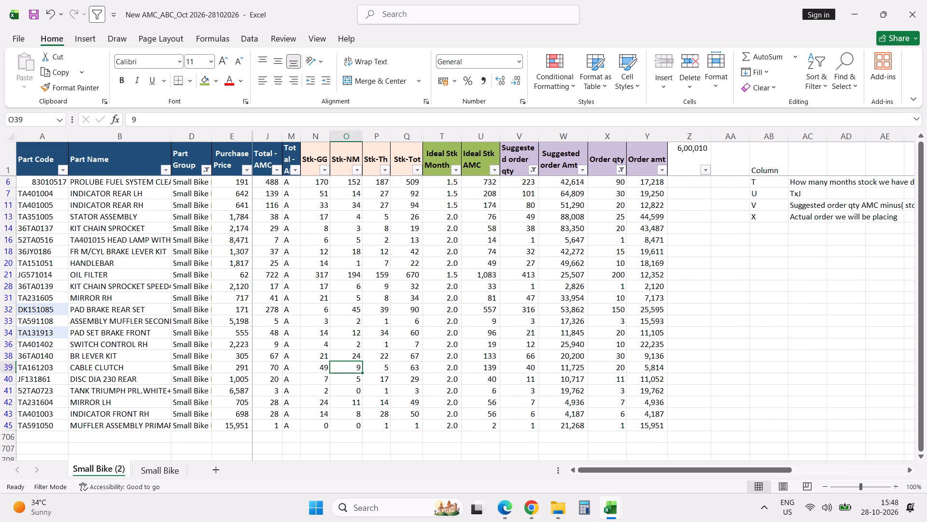
Clear the column explanation notes beside the order table, in columns AA to AF of the copied sheet.
left_click(737, 140)
key("shift+Right")
key("shift+Right")
key("shift+Right")
key("shift+Right")
key("shift+Right")
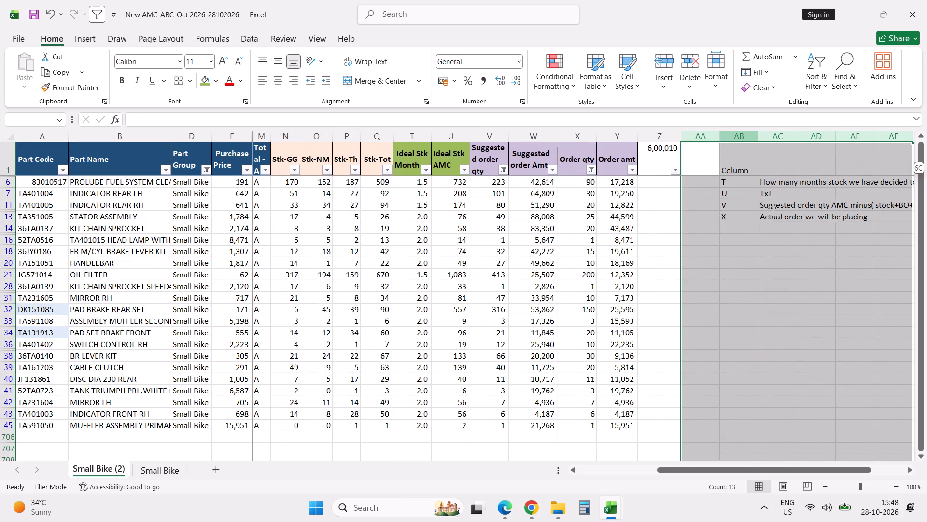
key("Delete")
Review the header row of the copied sheet from the order columns back to Part Code.
key("Left")
key("Left")
key("Left")
key("Left")
key("Left")
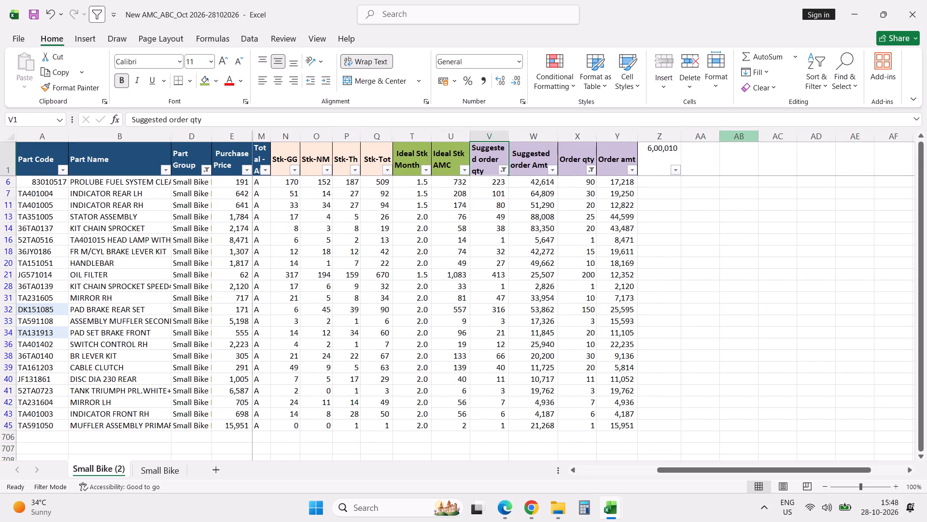
key("Left")
key("Left")
key("Left")
key("Left")
key("Left")
key("Left")
key("Left")
key("Left")
key("Left")
key("Left")
key("Left")
key("Left")
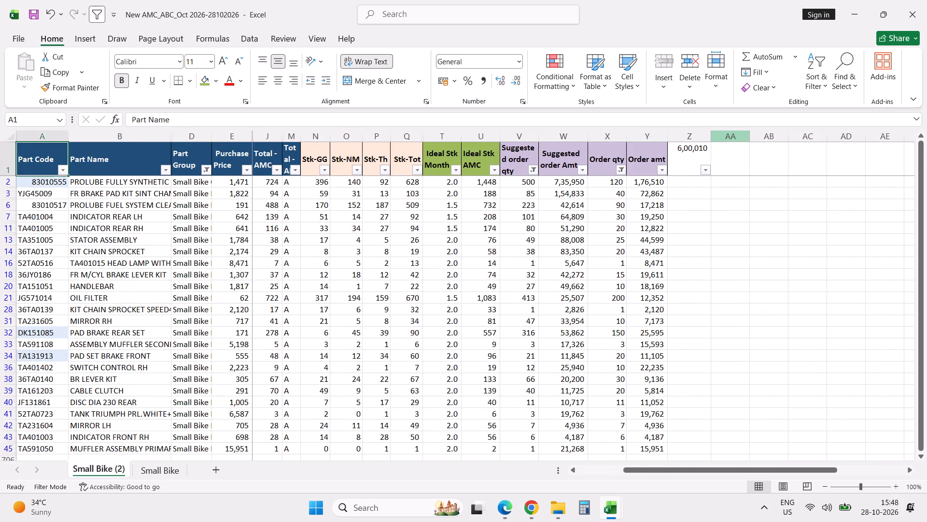
Enter the branch headers GG, NM and TH in cells AA1, AB1 and AC1.
key("Right")
key("Right")
key("Right")
key("Right")
key("Right")
key("Right")
key("Right")
key("Right")
key("Right")
key("Right")
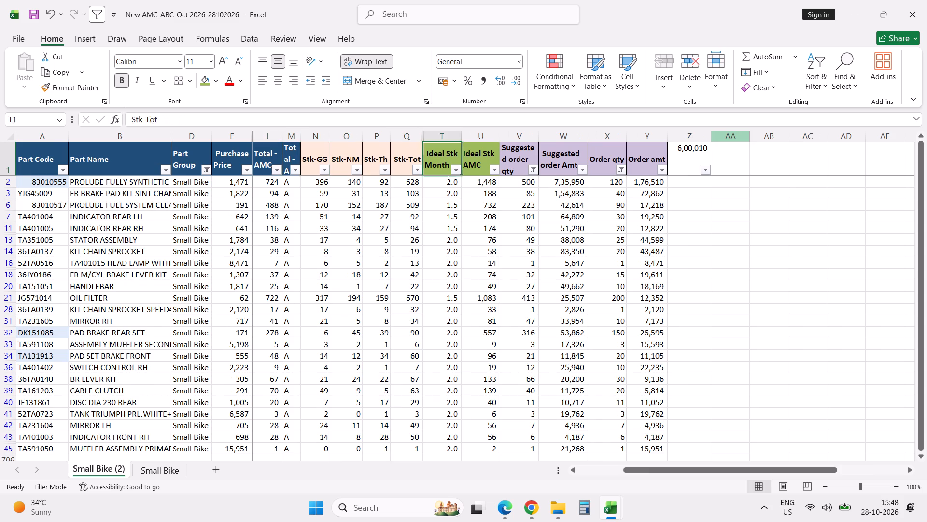
key("Right")
key("Right")
key("Right")
key("Right")
key("Right")
key("Right")
key("Right")
key("Down")
key("Up")
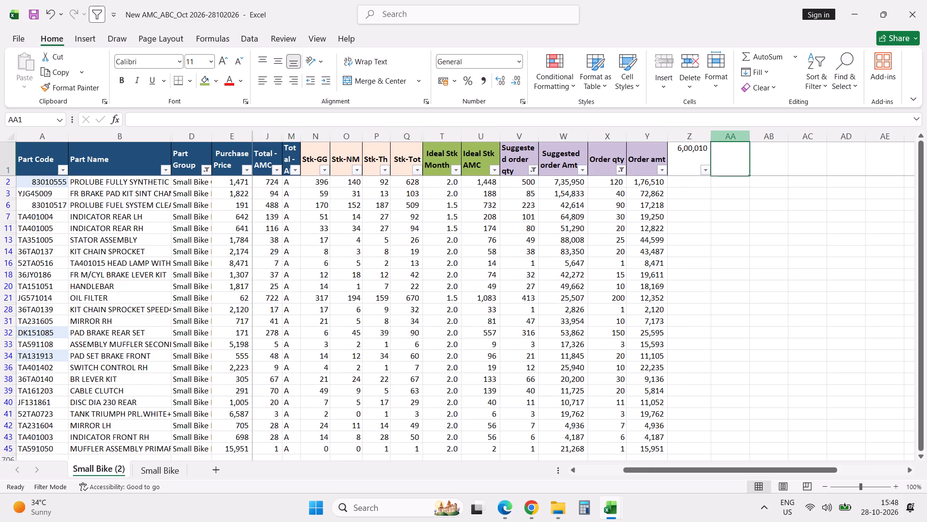
type("GG")
key("Tab")
type("NO")
key("BackSpace")
key("m")
key("Tab")
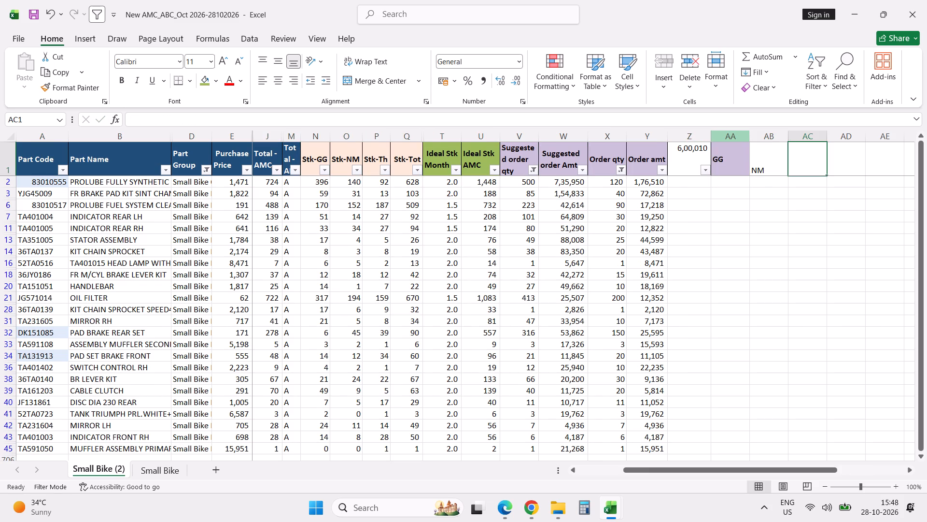
type("TH")
key("Tab")
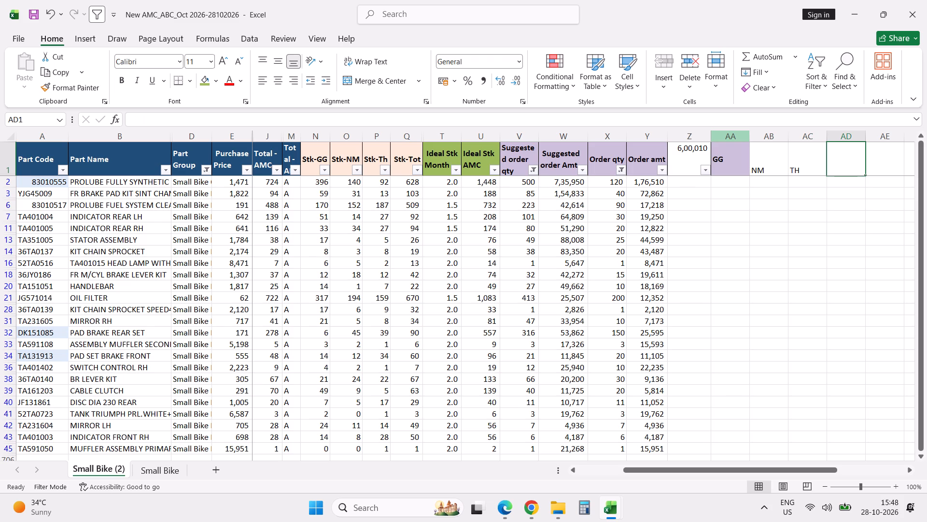
Copy the plain formatting of the NM header onto the GG header with Format Painter.
left_click(763, 169)
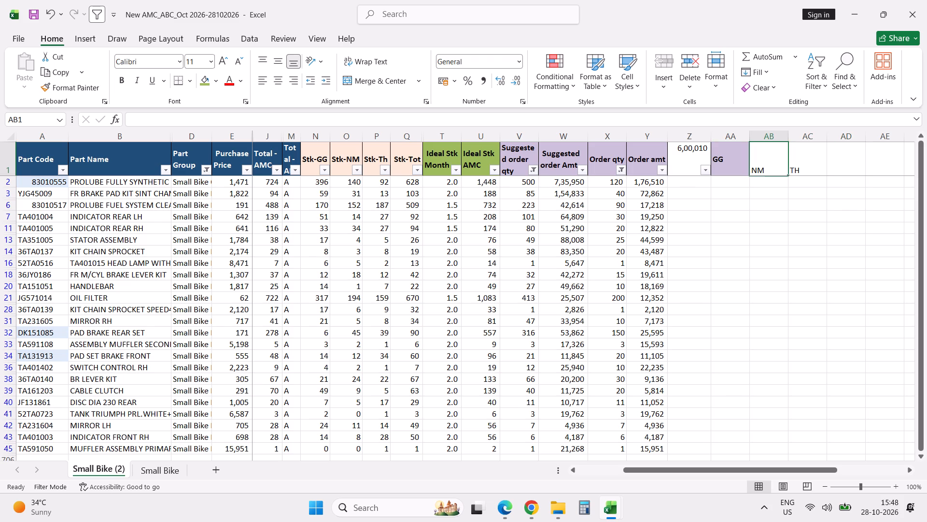
left_click(82, 91)
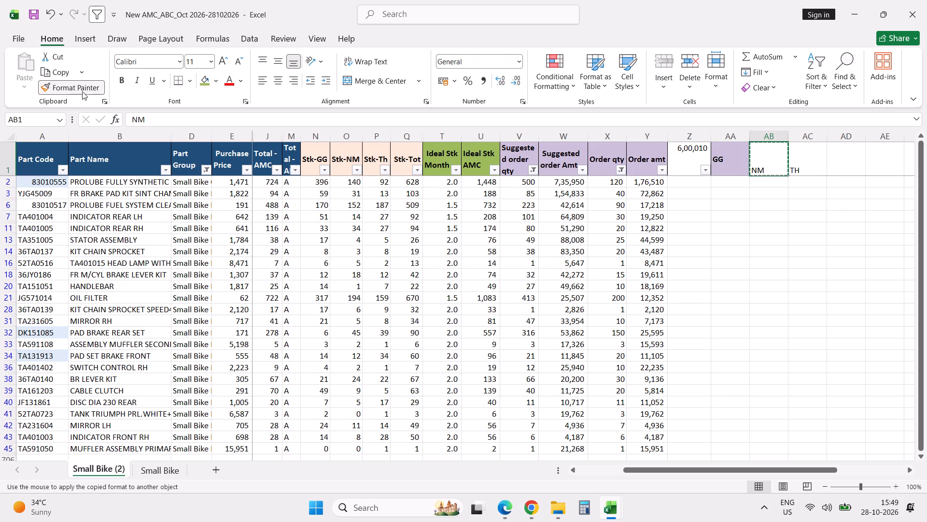
left_click(726, 155)
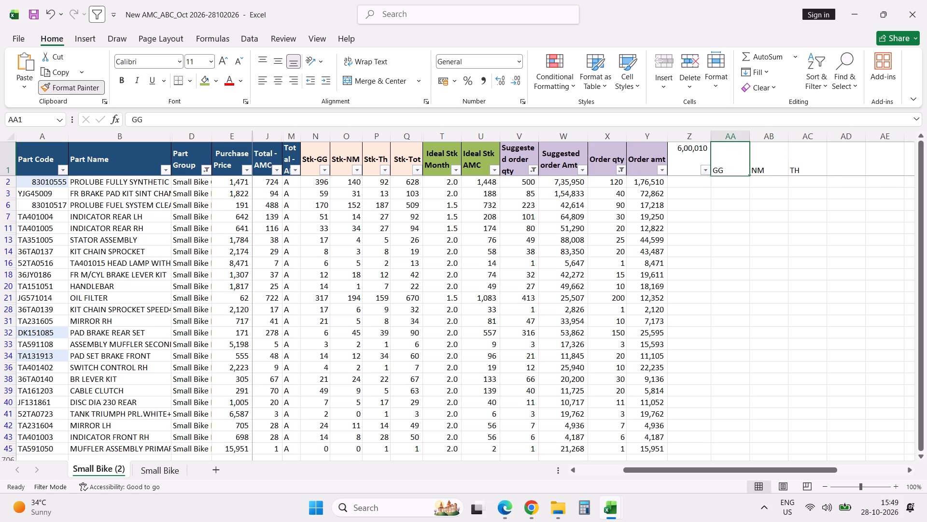
Enter 40 under each of GG, NM and TH for the PROLUBE FULLY SYNTHETIC part in row 2.
left_click(725, 183)
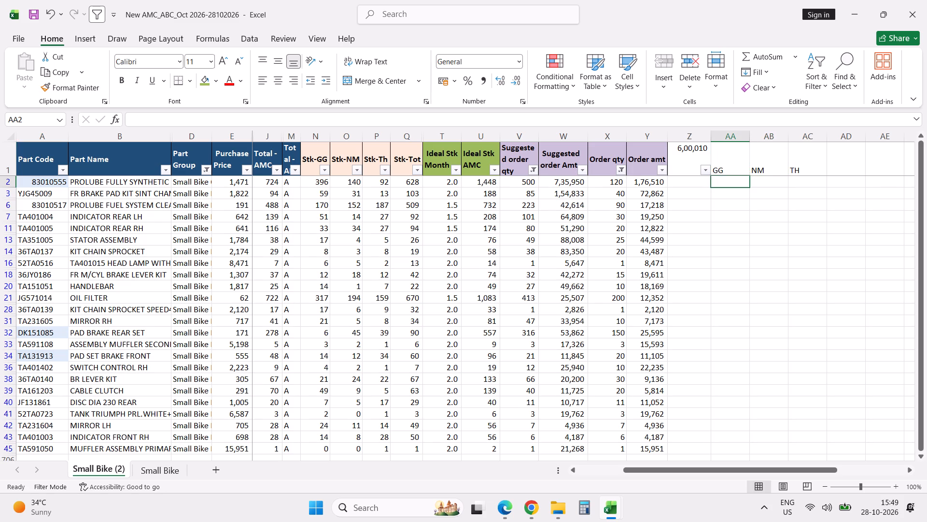
type("40")
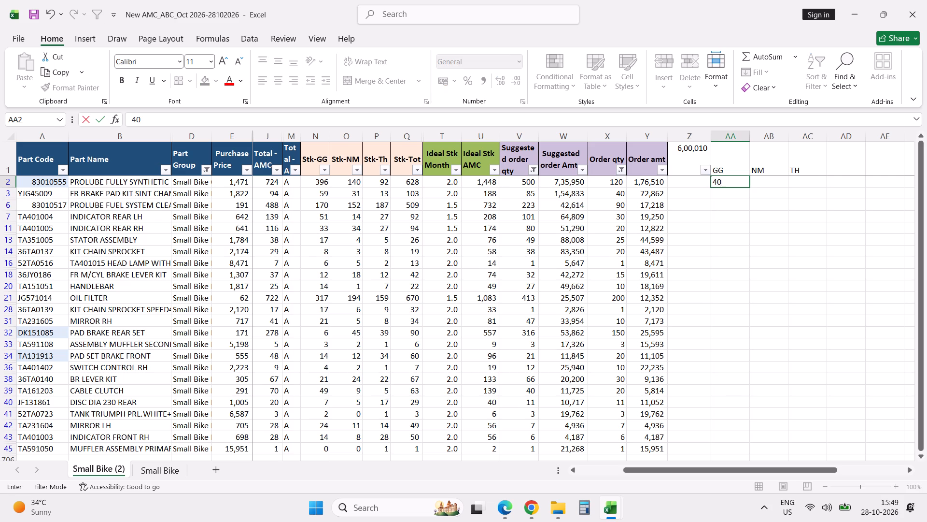
key("Right")
key("Left")
key("shift+Right")
key("shift+Right")
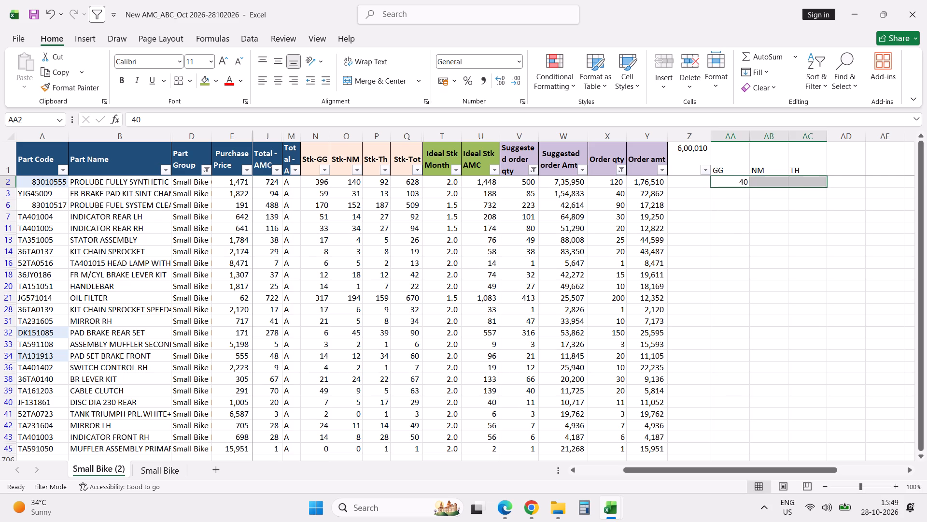
key("ctrl+r")
Allocate the FR BRAKE PAD KIT order in row 3 as GG 10, NM 10 and TH 20.
key("Down")
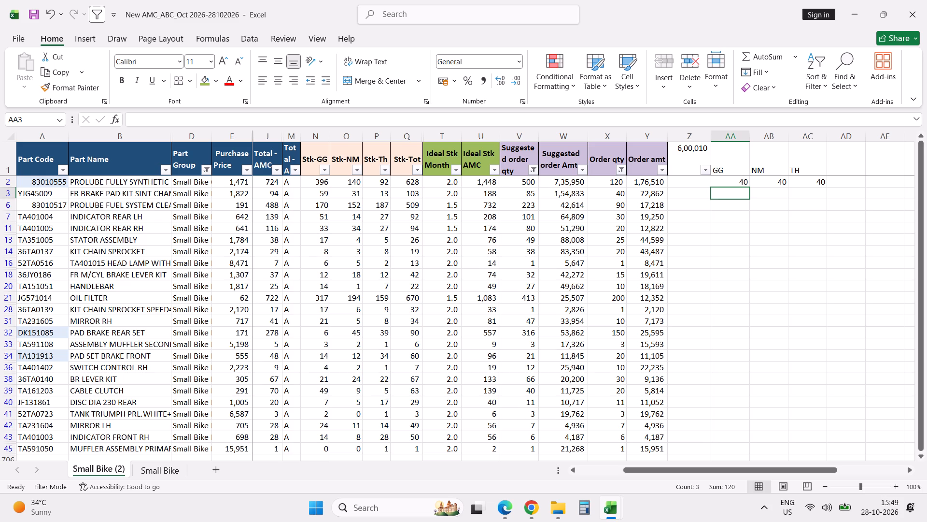
type("10")
key("Tab")
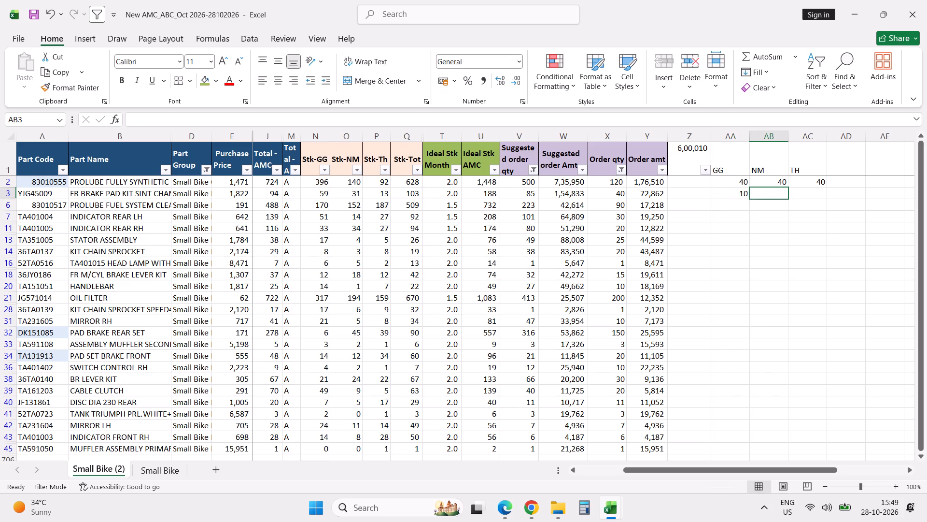
type("10")
key("Tab")
type("20")
key("Return")
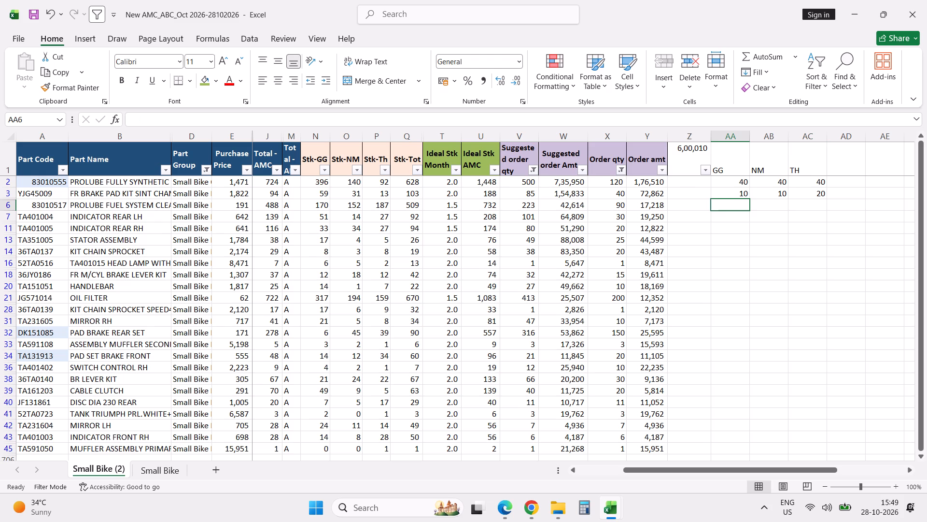
Allocate 30 each to GG, NM and TH for the PROLUBE FUEL SYSTEM part in row 6.
type("30")
key("Tab")
type("30")
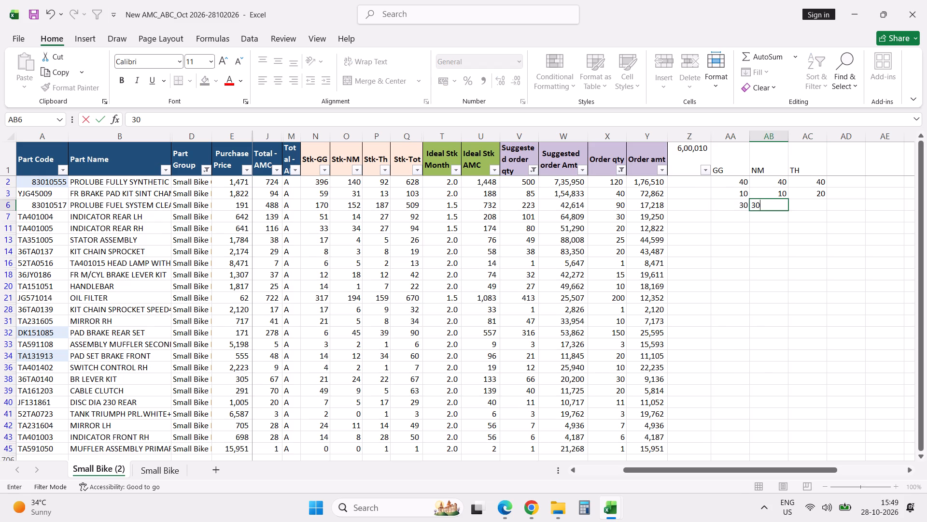
key("Tab")
type("30")
key("Tab")
key("Left")
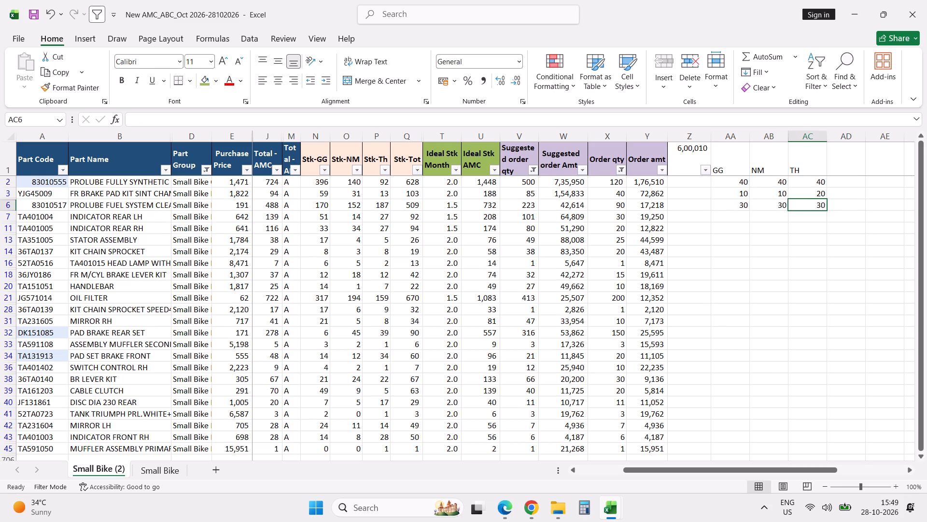
key("Left")
key("Left")
Enter 10 under each of GG, NM and TH for INDICATOR REAR LH in row 7.
key("Down")
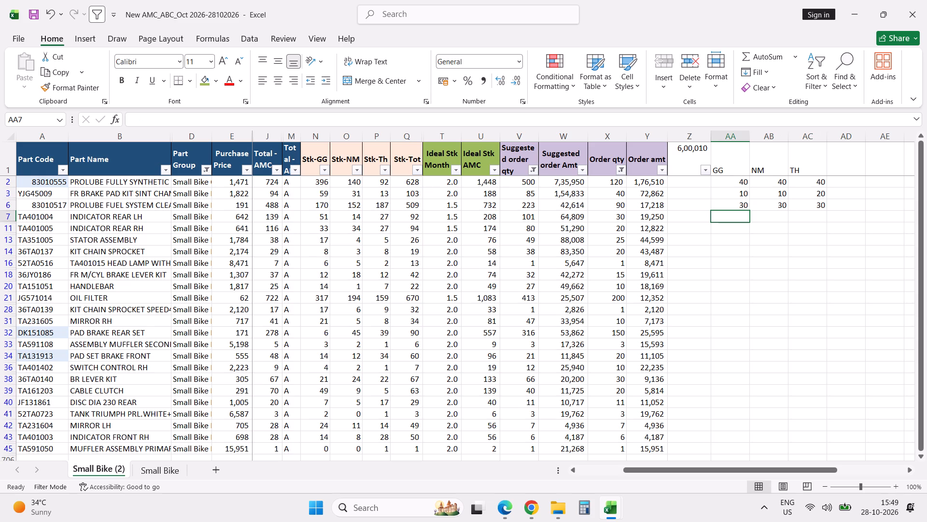
type("10")
key("Tab")
type("10")
key("Tab")
type("10")
key("Tab")
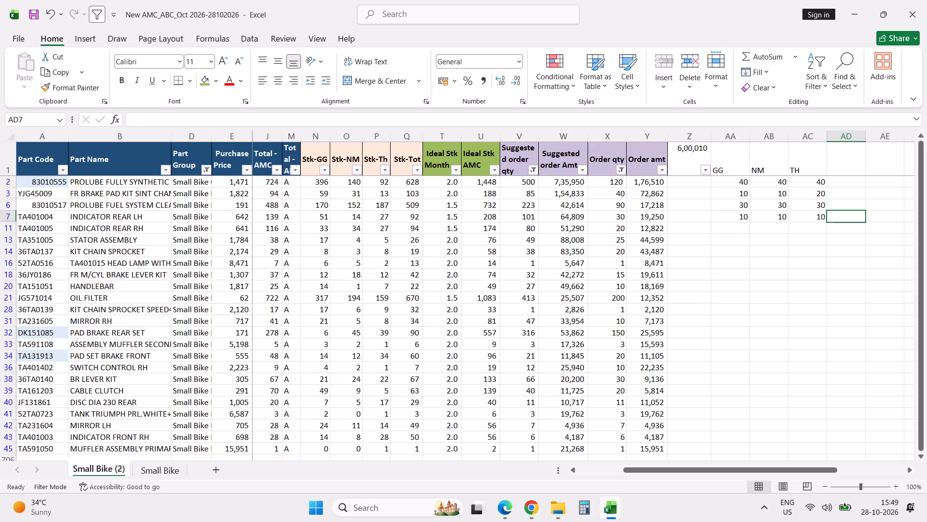
Revise the INDICATOR REAR LH allocation in row 7 to GG 0 and NM 20.
left_click(760, 215)
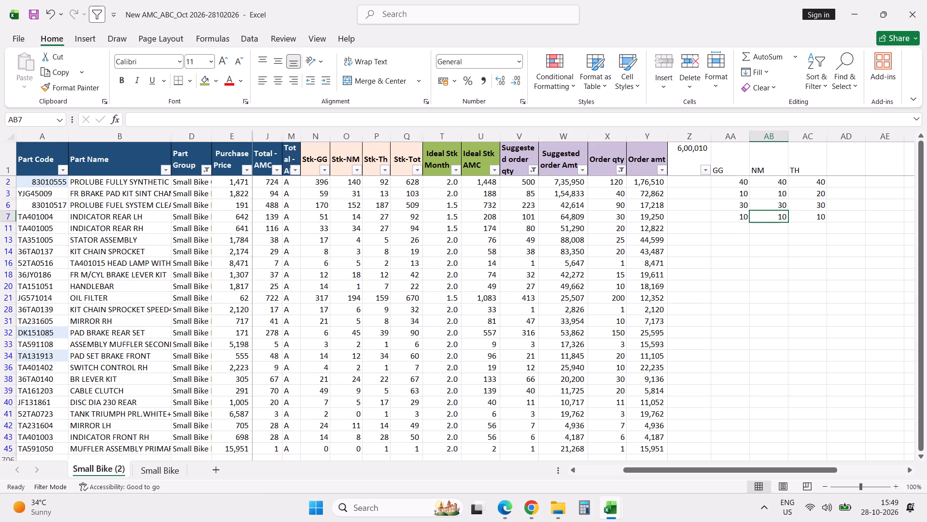
key("Left")
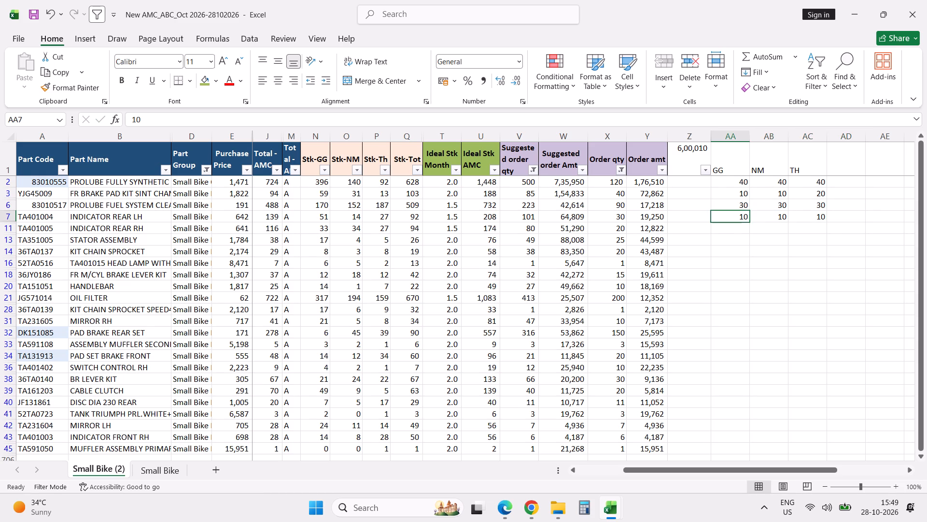
key("0")
key("Tab")
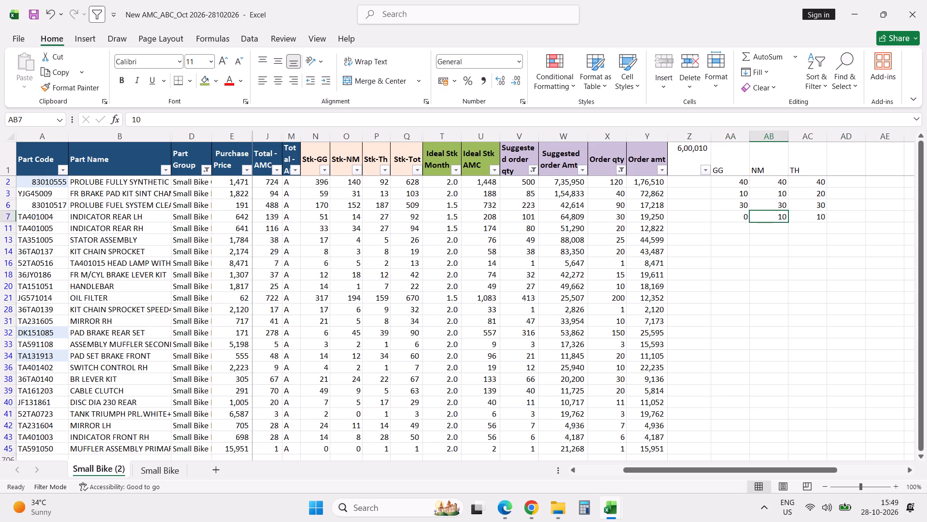
key("shift+space")
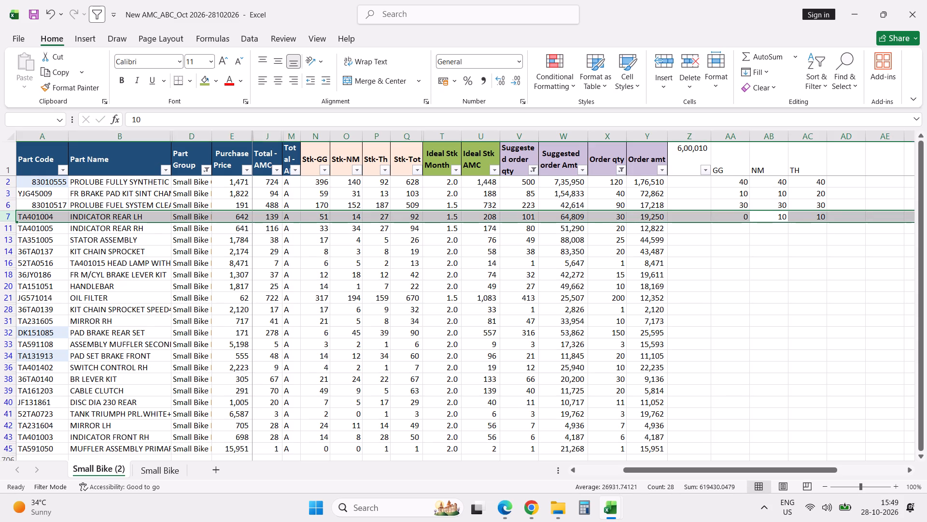
left_click(775, 217)
type("20")
key("Return")
Allocate the INDICATOR REAR RH order in row 11 as GG 10, NM 5 and TH 5.
key("Left")
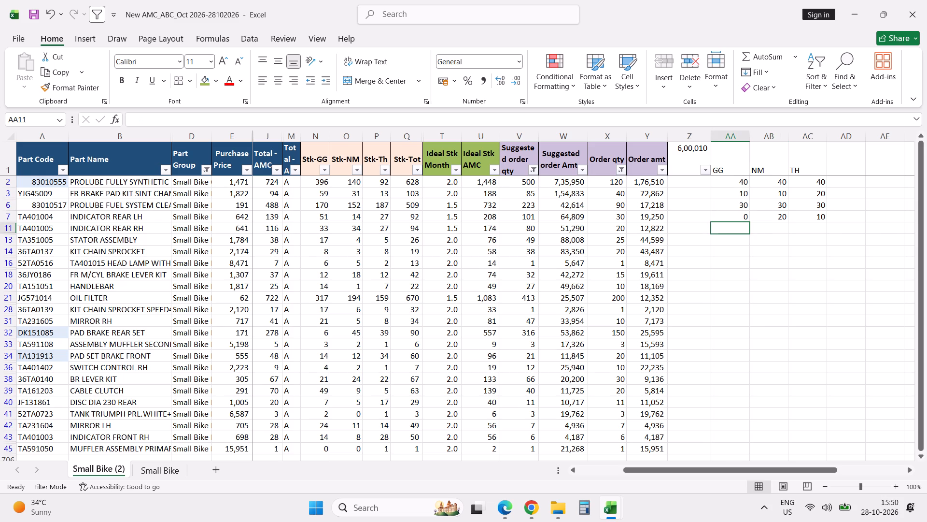
key("shift+space")
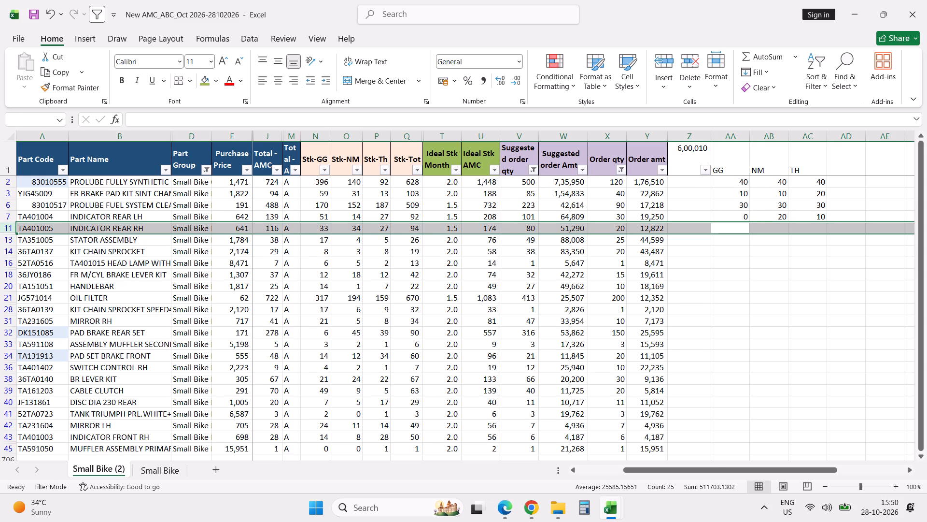
left_click(743, 231)
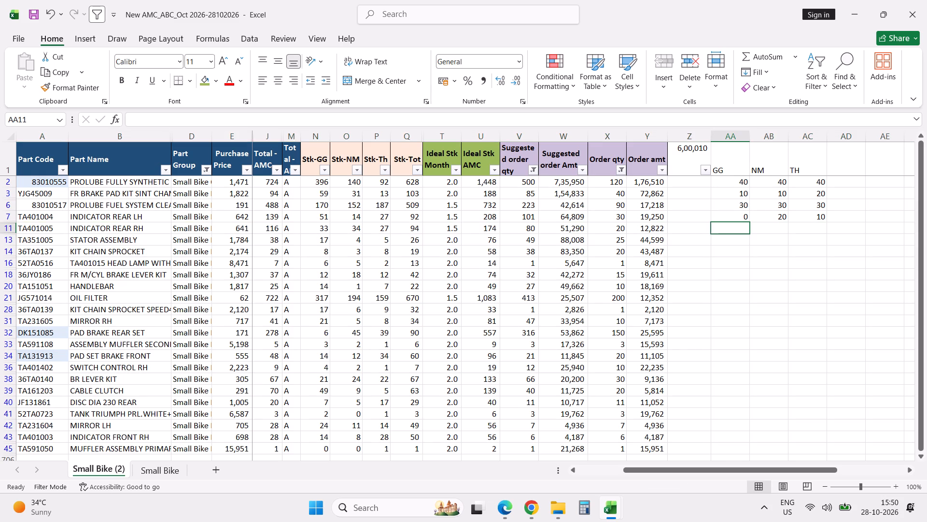
type("10")
key("Tab")
key("5")
key("Tab")
key("5")
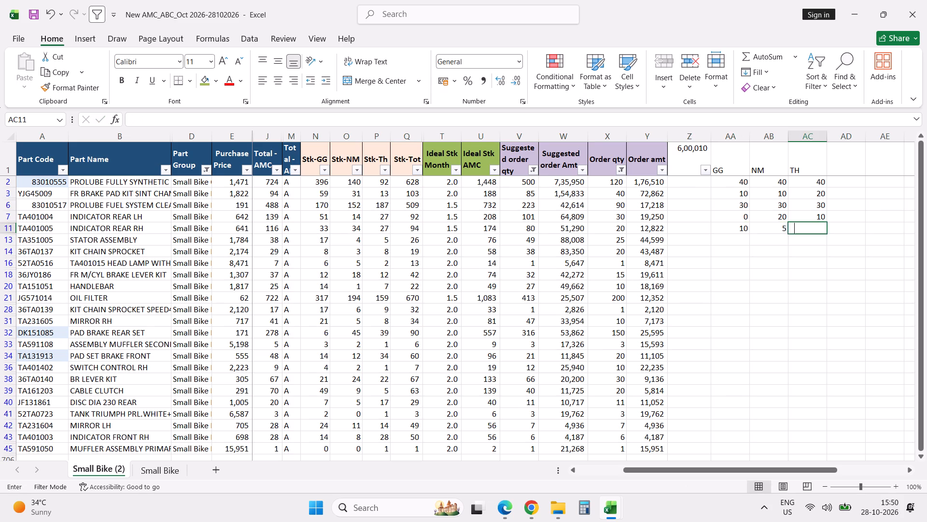
key("Tab")
key("Left")
key("Left")
key("Left")
key("Down")
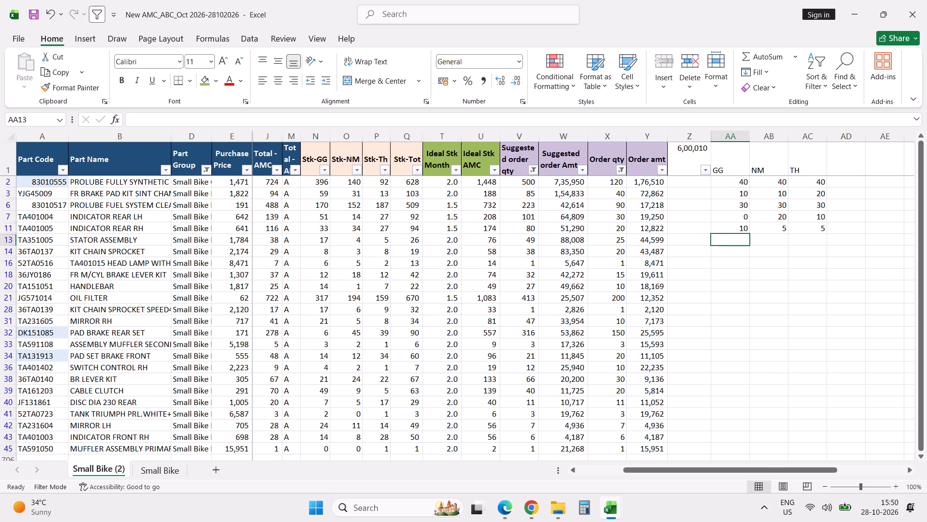
Allocate the STATOR ASSEMBLY order in row 13 as GG 5, NM 10 and TH 10.
key("shift+space")
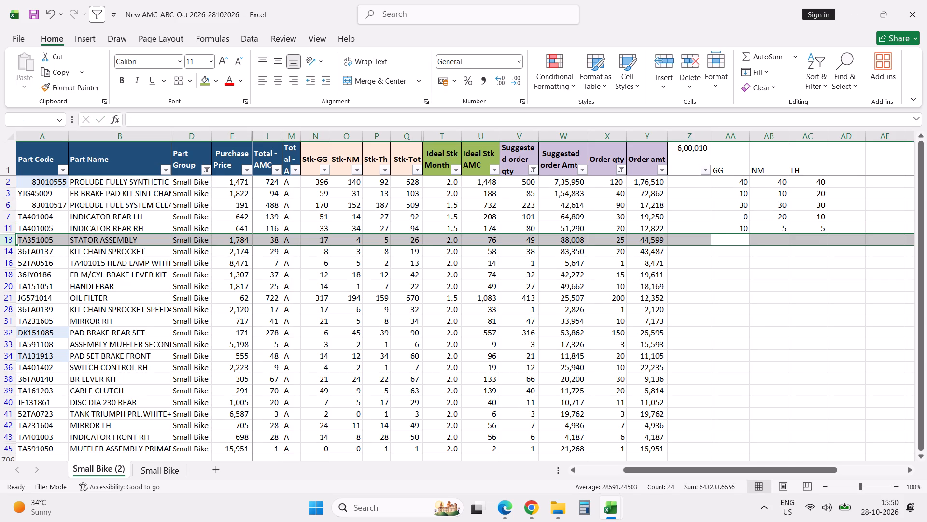
left_click(740, 238)
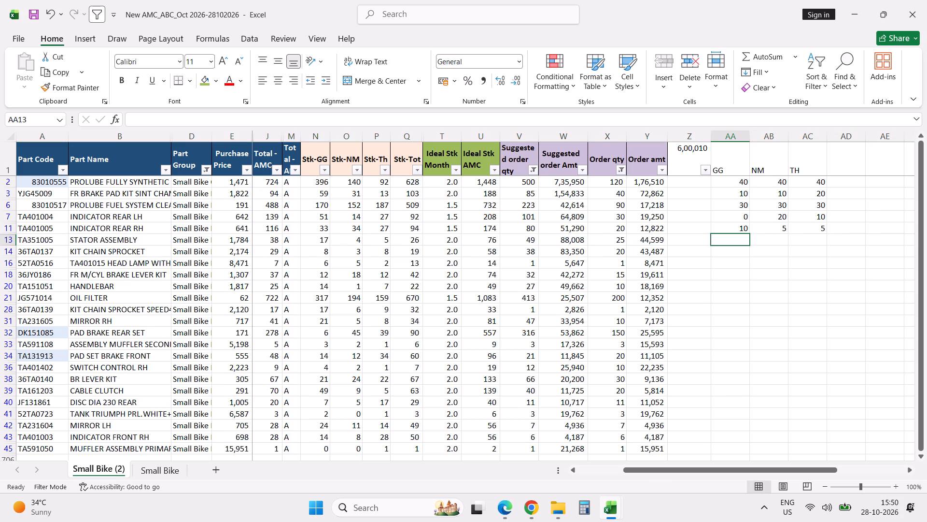
key("5")
key("Tab")
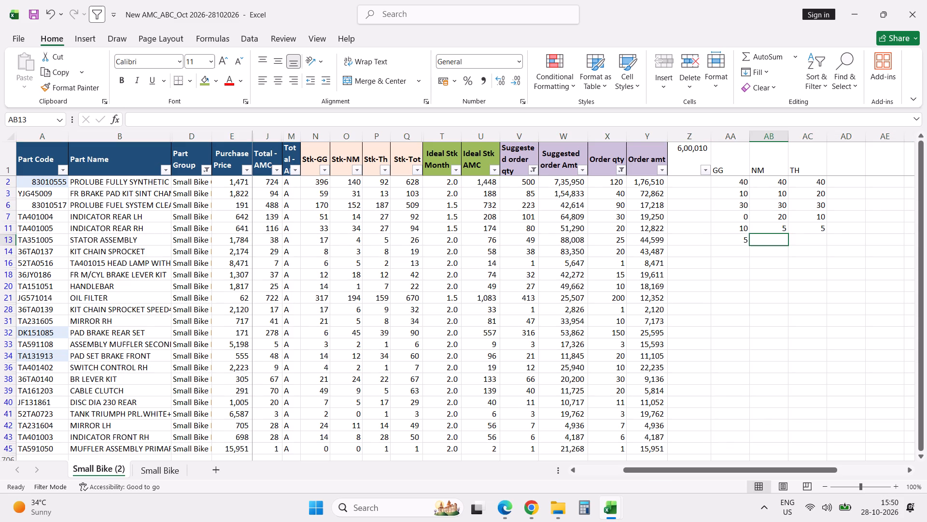
type("10")
key("Tab")
type("10")
key("Tab")
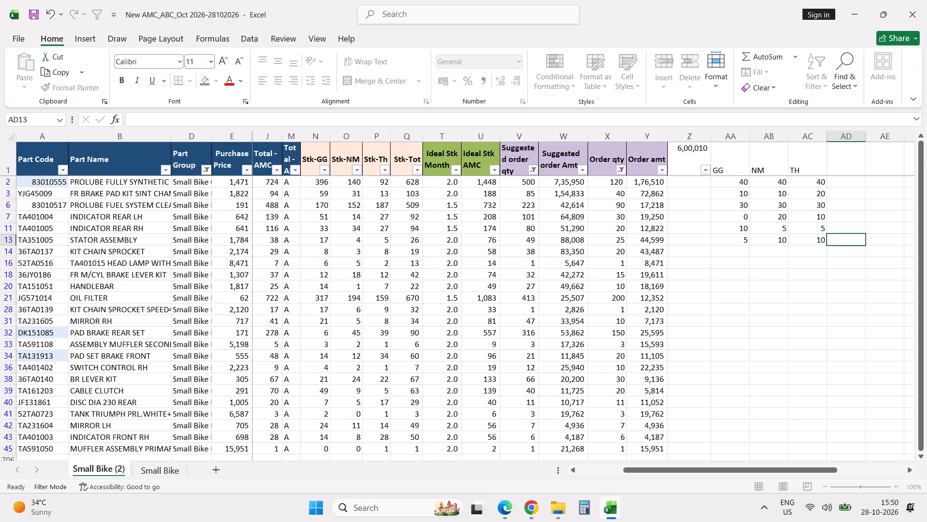
Allocate the KIT CHAIN SPROCKET order in row 14 as GG 10, NM 5 and TH 5.
left_click(730, 250)
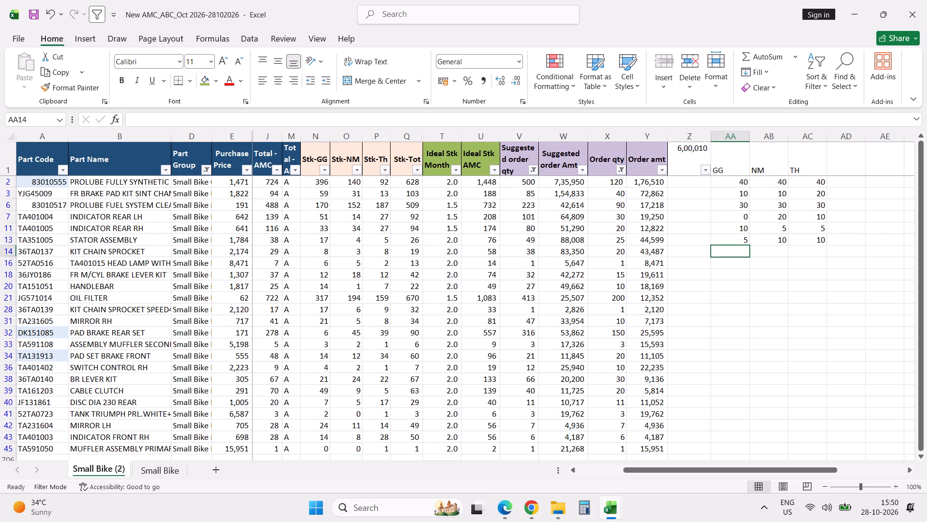
type("10")
key("Tab")
key("5")
key("Tab")
key("5")
key("Tab")
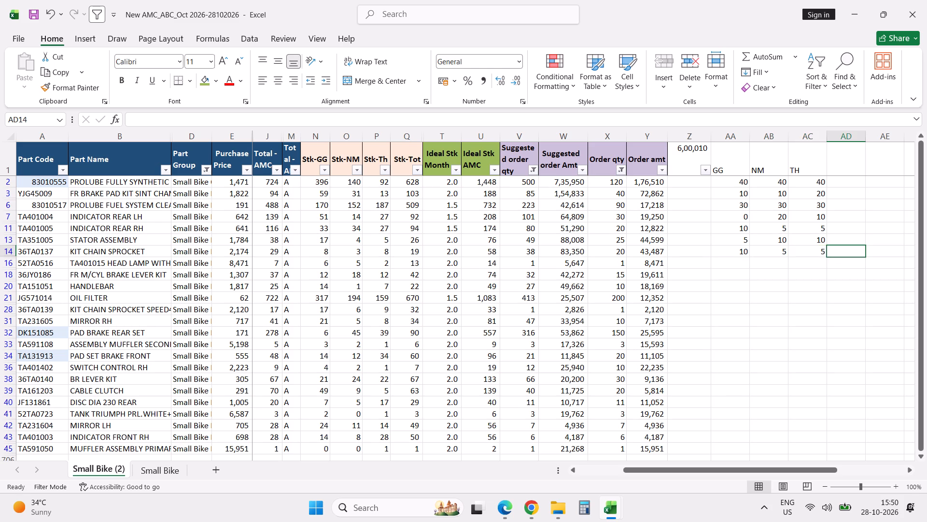
Allocate 1 to TH only for the HEAD LAMP part in row 16, leaving GG and NM blank.
left_click(738, 265)
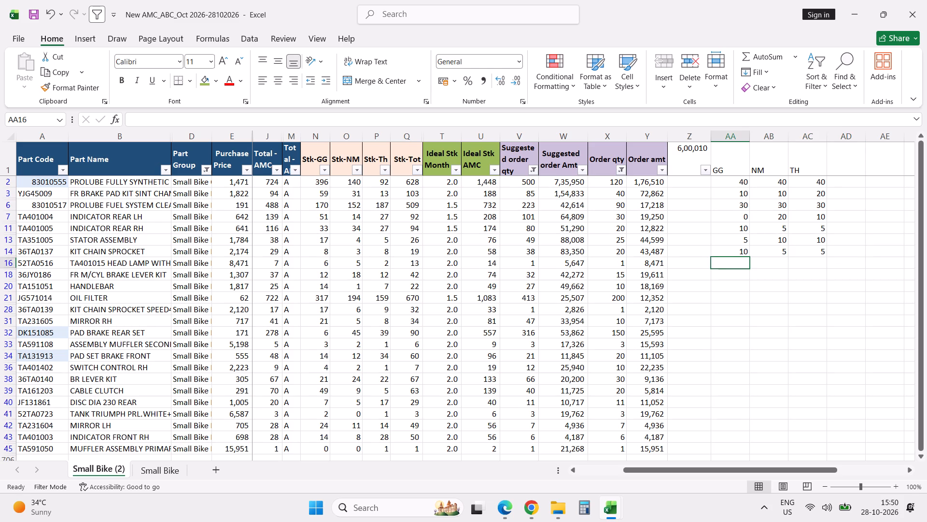
key("Tab")
key("Tab")
key("1")
key("Return")
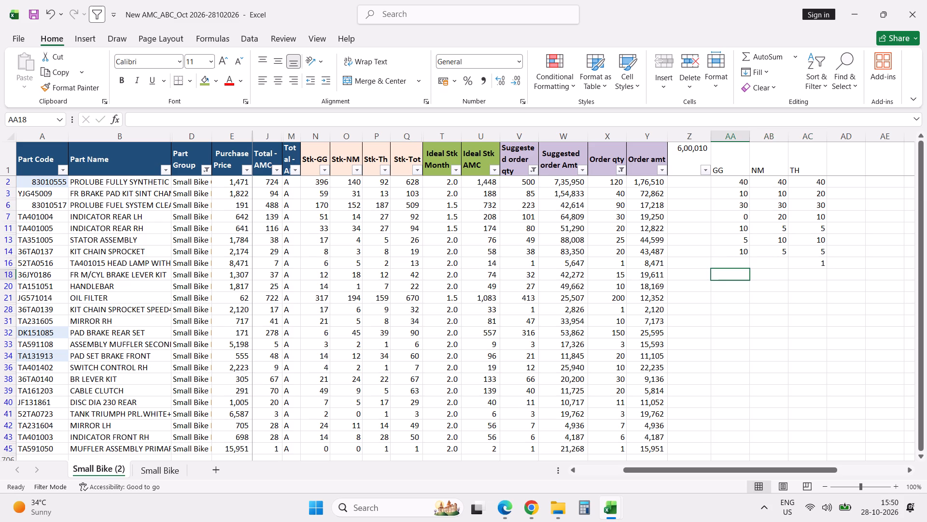
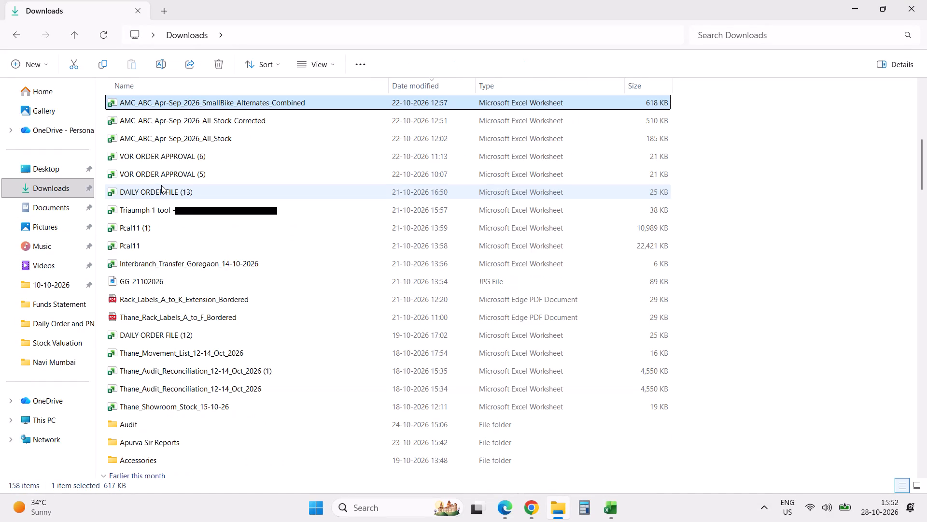
In File Explorer, open the Incentives subfolder of the Apurva Sir Reports folder in Downloads.
double_click(159, 442)
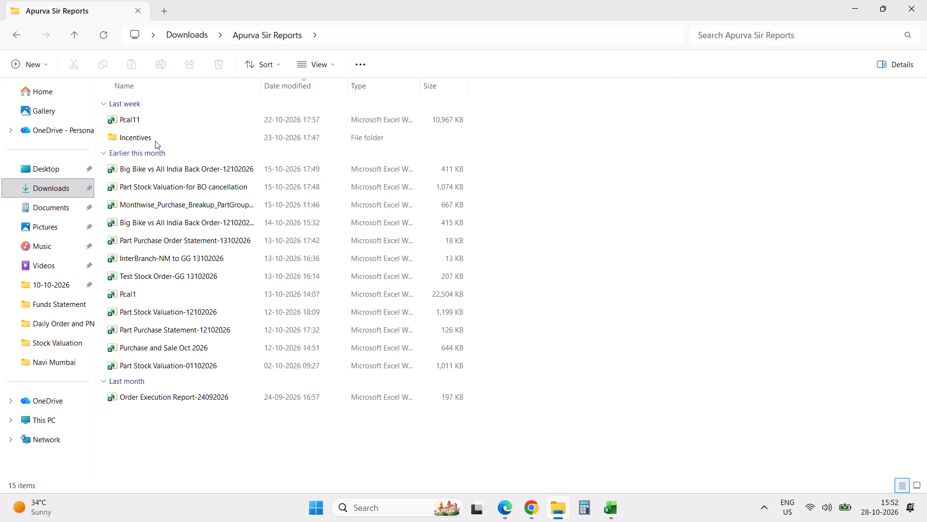
double_click(154, 138)
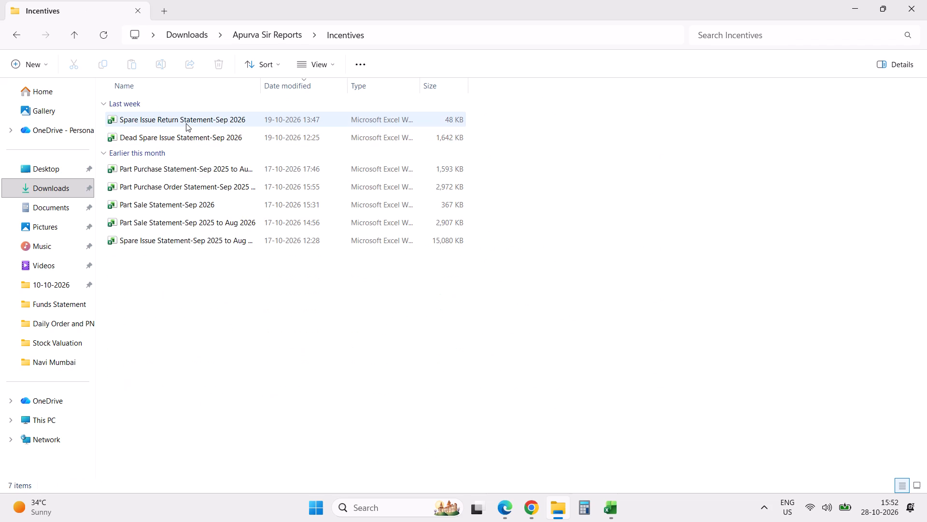
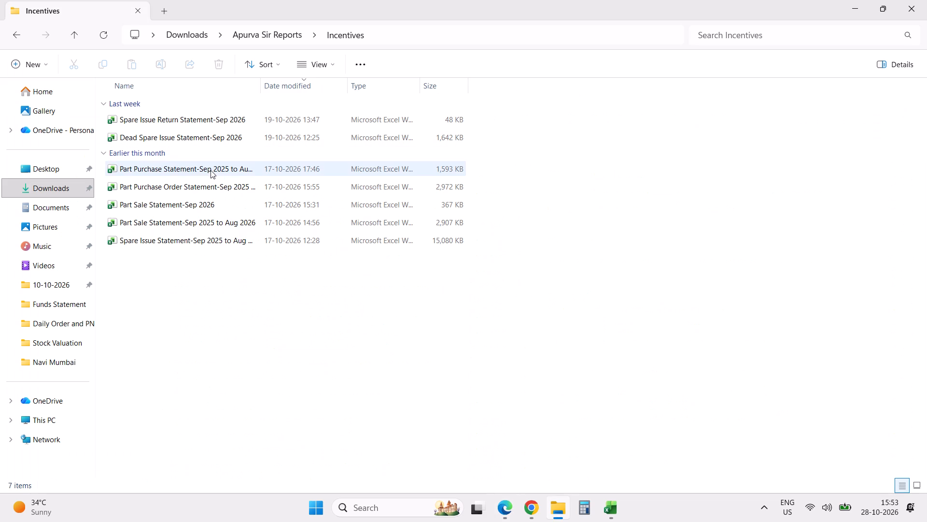
Open the Dead Spare Issue Statement-Sep 2026 workbook and enable its blocked content.
double_click(213, 138)
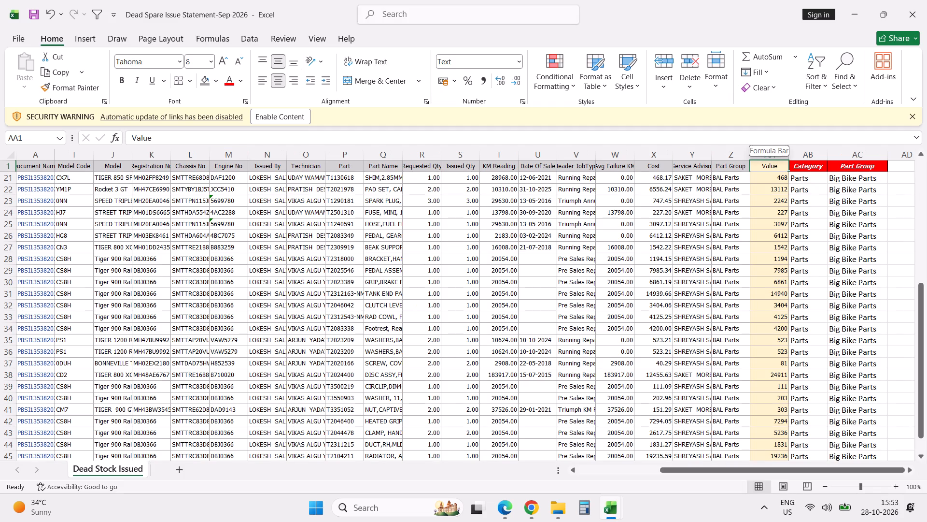
left_click(296, 115)
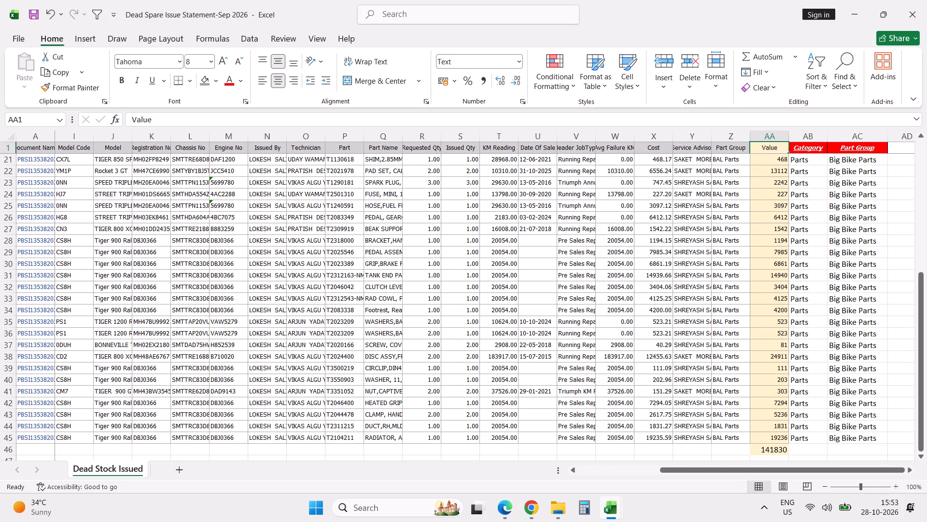
Select the Value cells of all Big Bike Parts rows, AA15 to AA45, excluding the grand total, to check their sum.
scroll(782, 289, "down", 2)
scroll(782, 289, "up", 10)
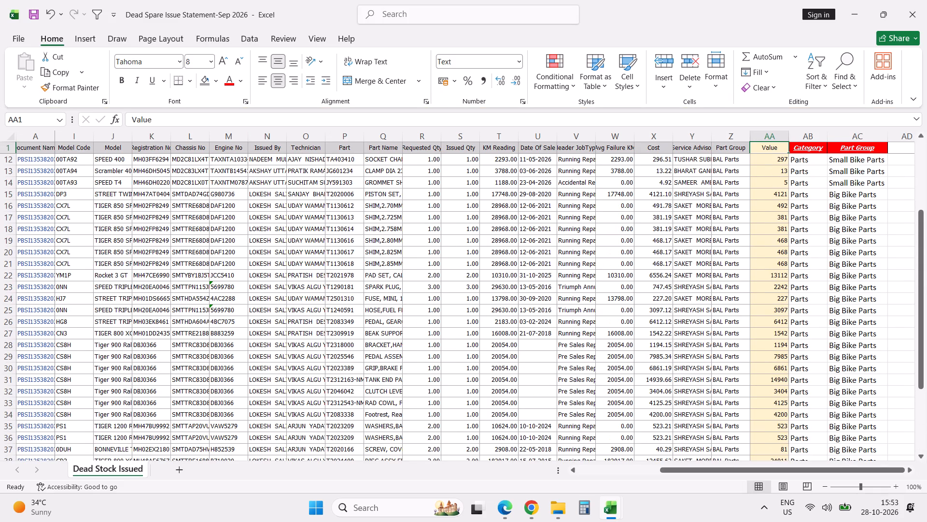
scroll(782, 289, "up", 10)
left_click(782, 310)
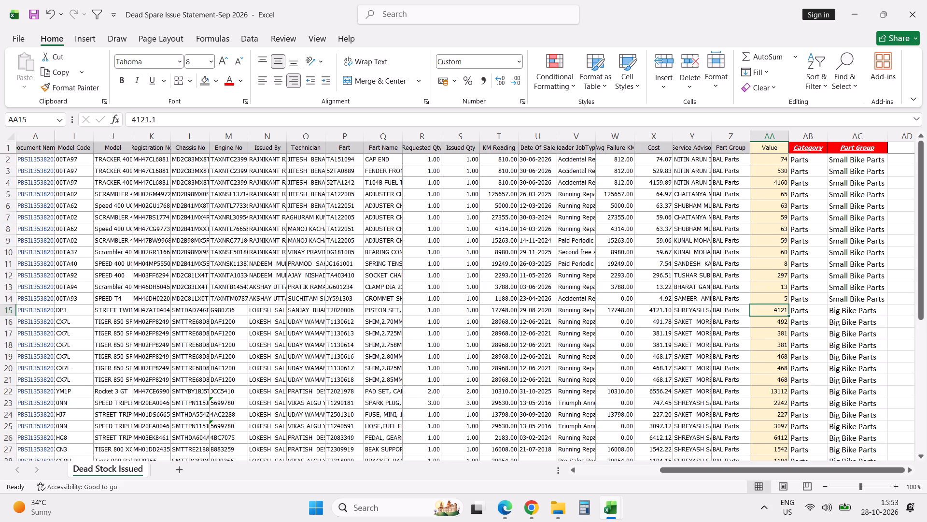
key("ctrl+shift+Down")
key("shift+Up")
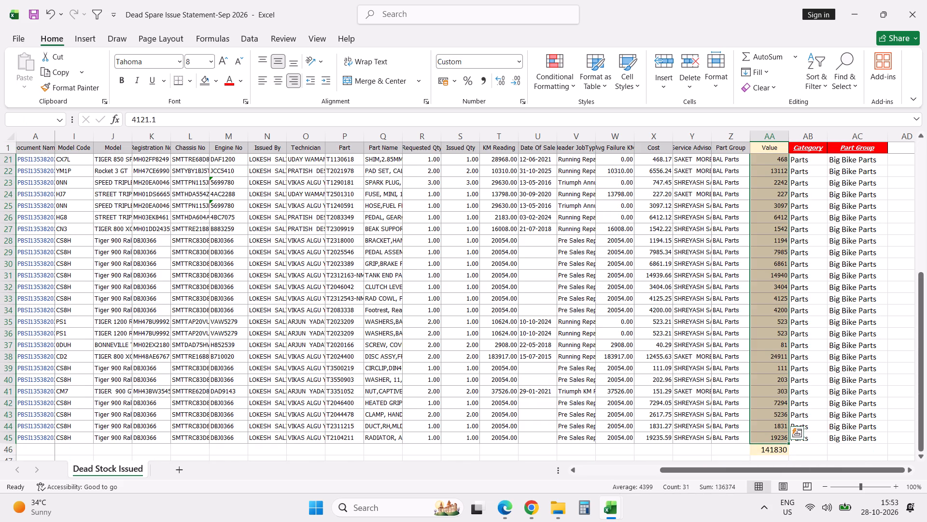
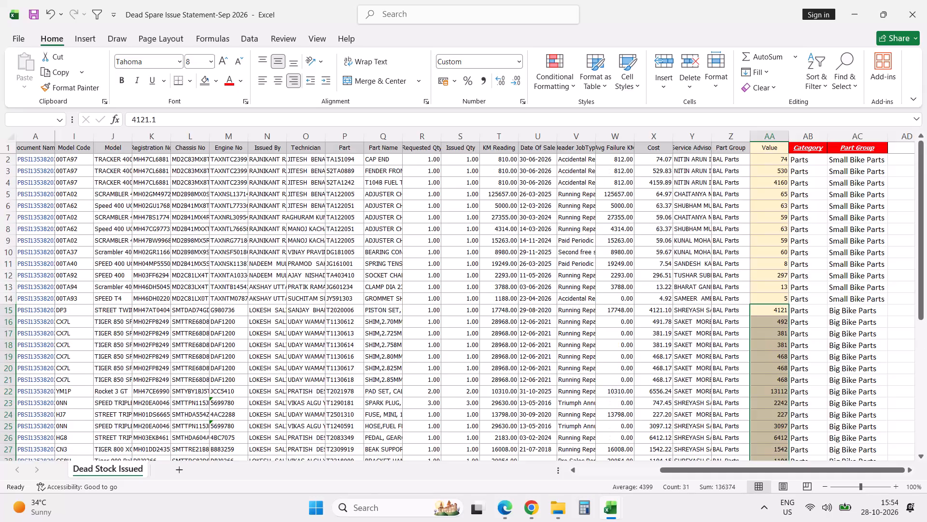
Close the Dead Spare Issue Statement-Sep 2026 workbook.
left_click(919, 22)
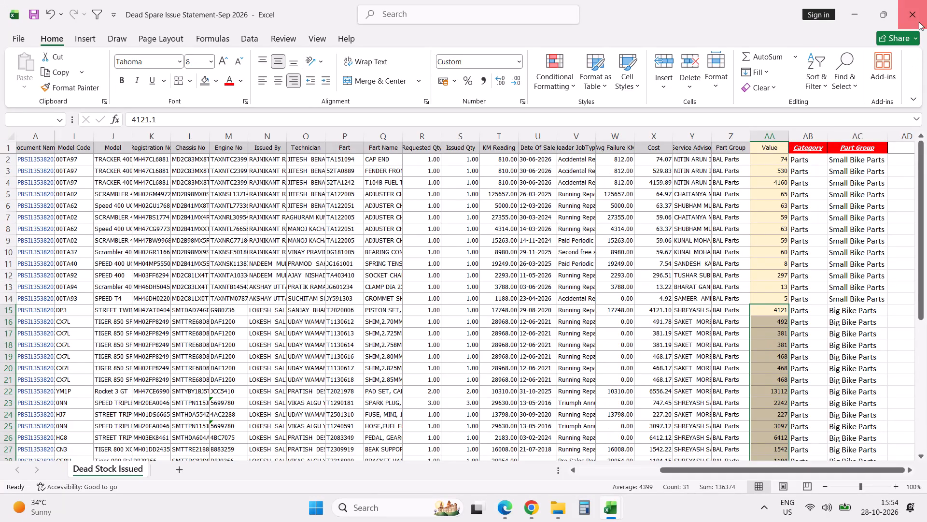
left_click(486, 272)
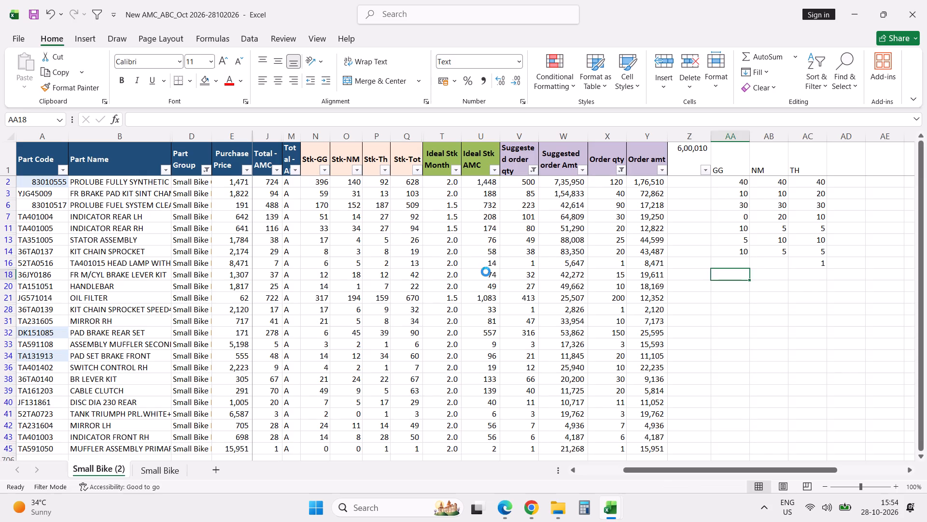
In the webmail Sent folder, mark the 13:41 forwarded September 2026 dead stock email as unread and open the 13:38 reply below it.
key("alt+Tab")
left_click(511, 511)
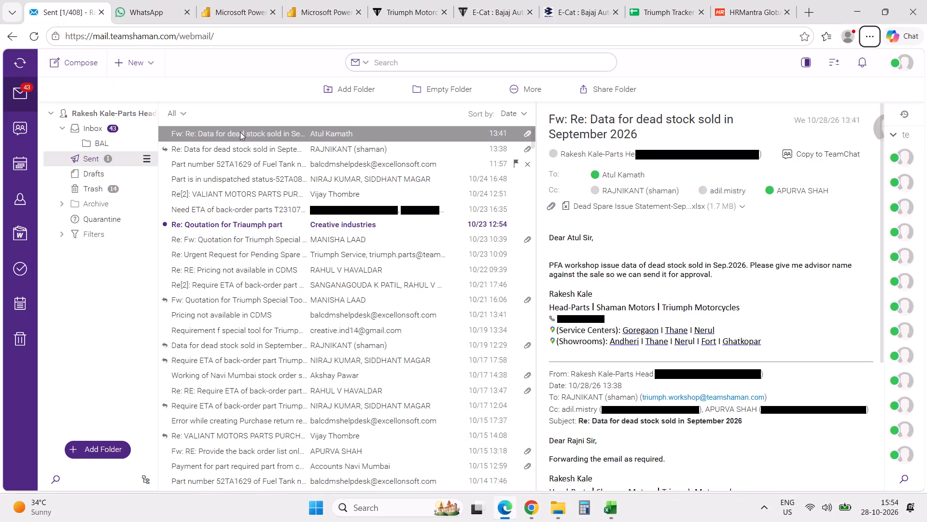
right_click(240, 132)
left_click(332, 242)
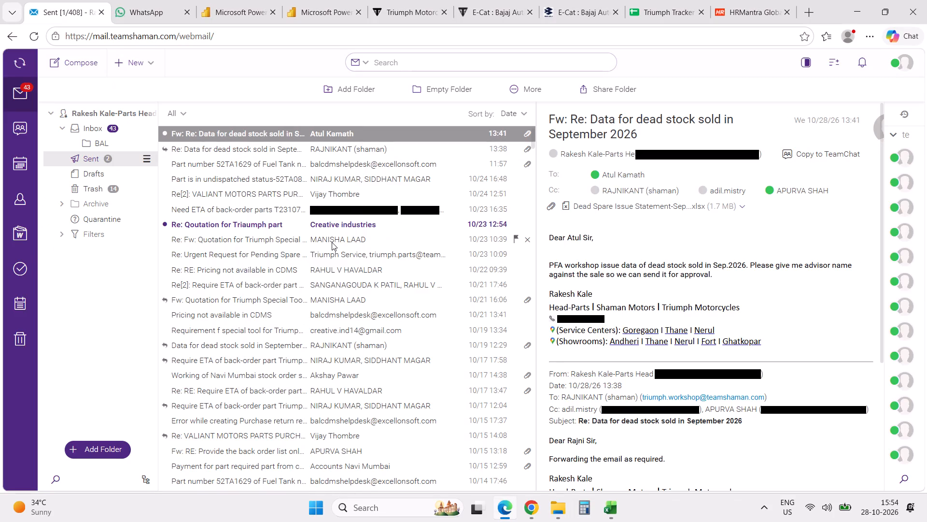
left_click(282, 152)
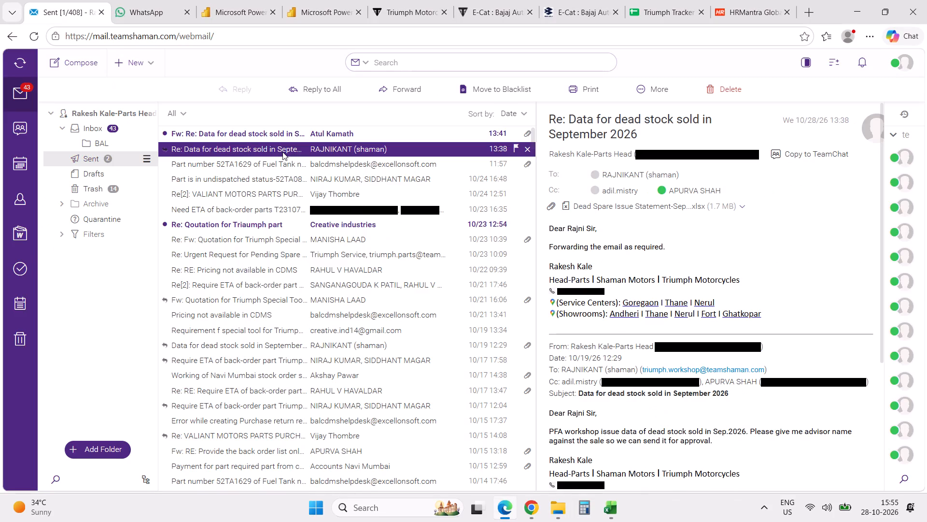
left_click(606, 511)
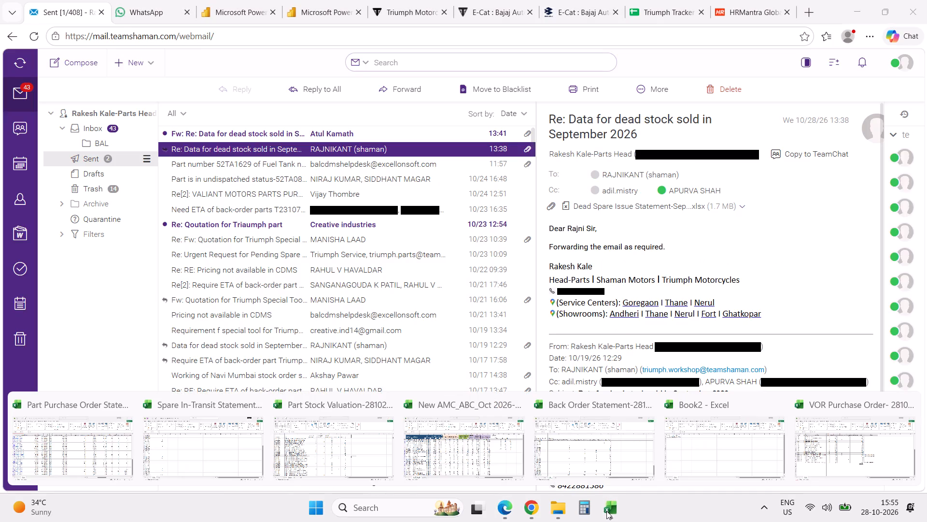
left_click(431, 425)
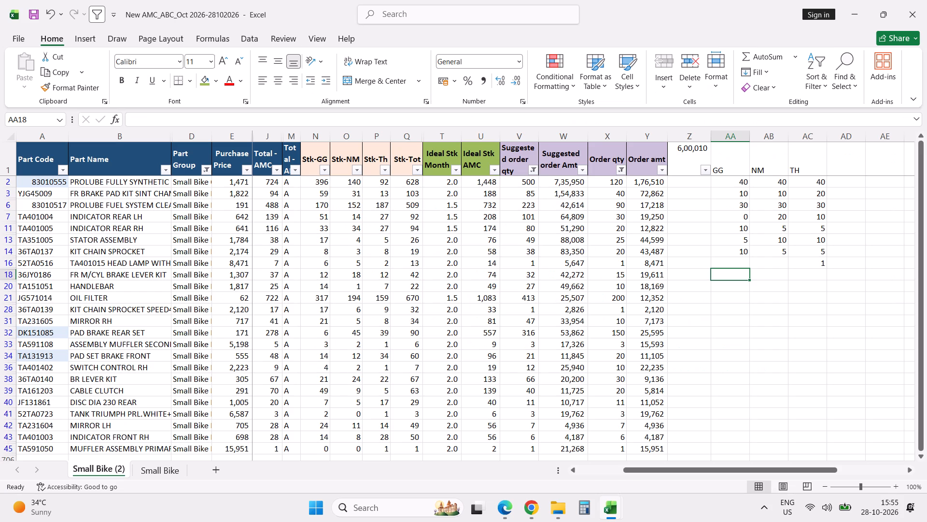
key("shift+space")
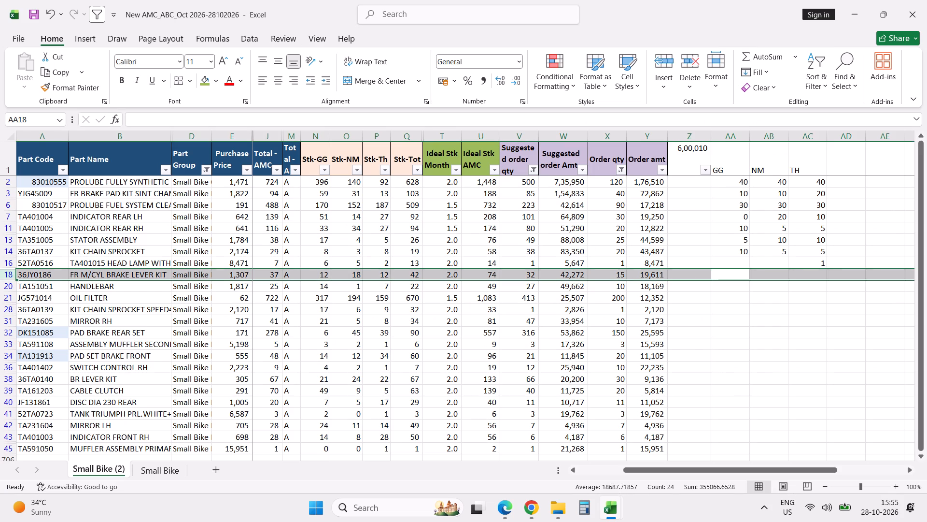
left_click(738, 278)
key("5")
key("Tab")
key("5")
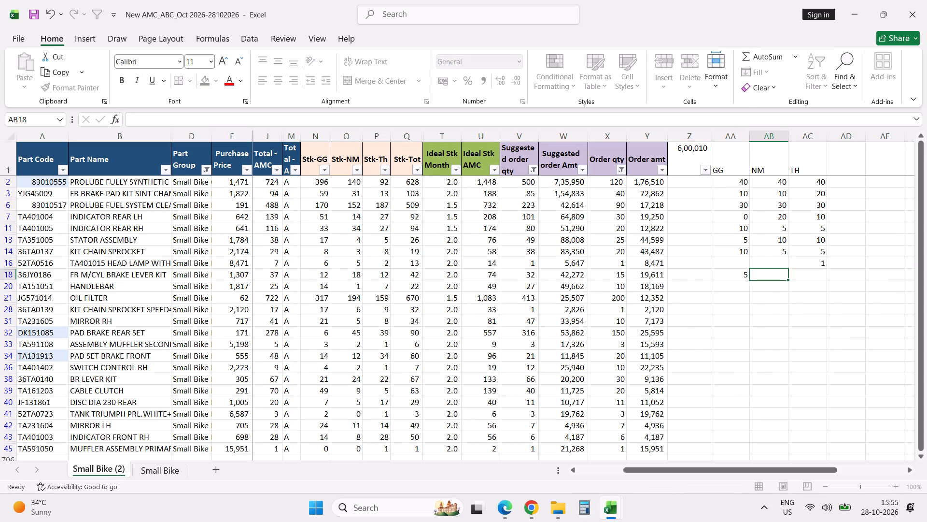
key("Tab")
key("5")
key("Tab")
key("Left")
key("Left")
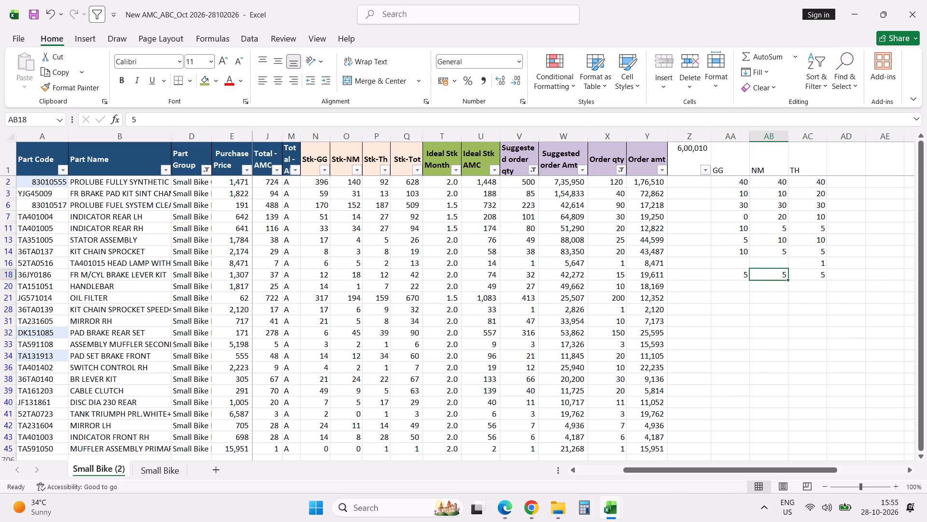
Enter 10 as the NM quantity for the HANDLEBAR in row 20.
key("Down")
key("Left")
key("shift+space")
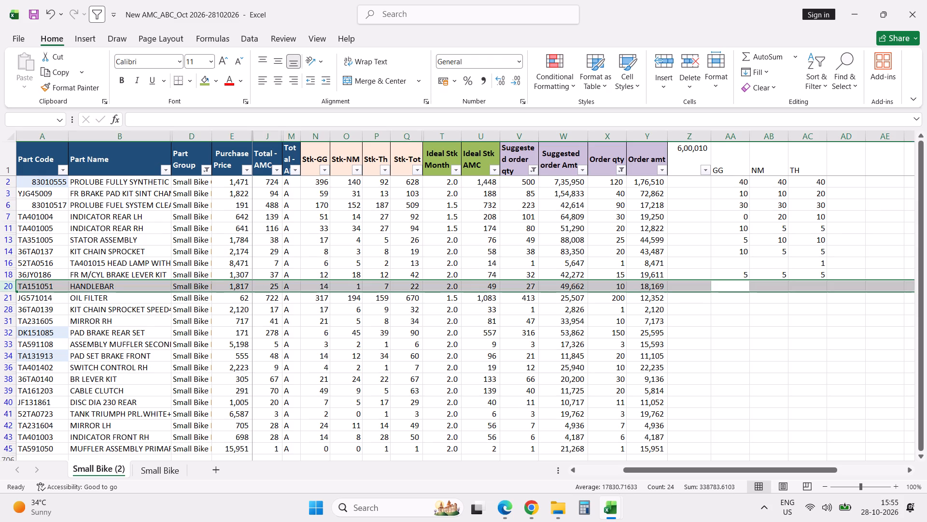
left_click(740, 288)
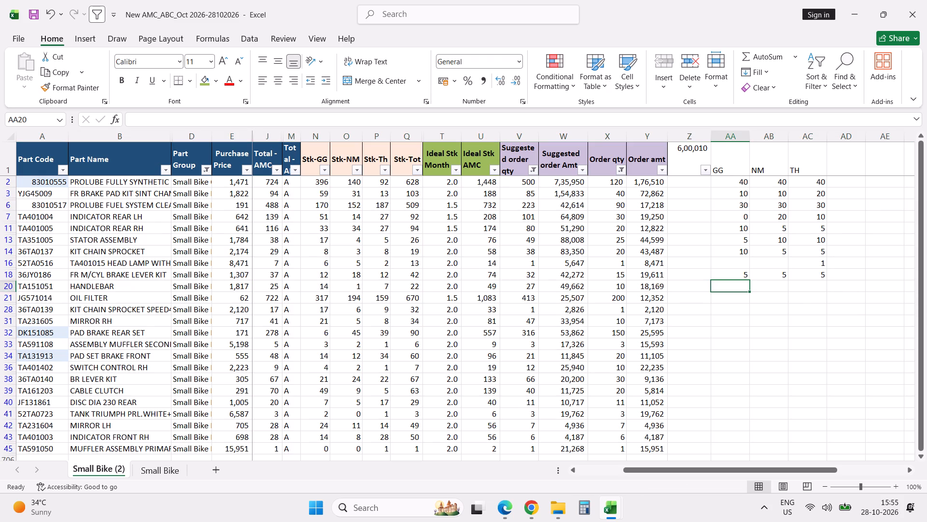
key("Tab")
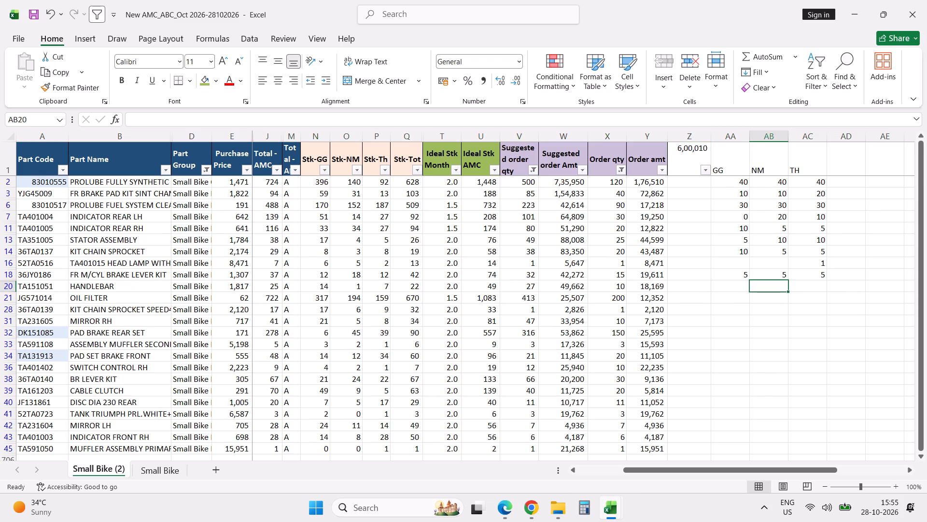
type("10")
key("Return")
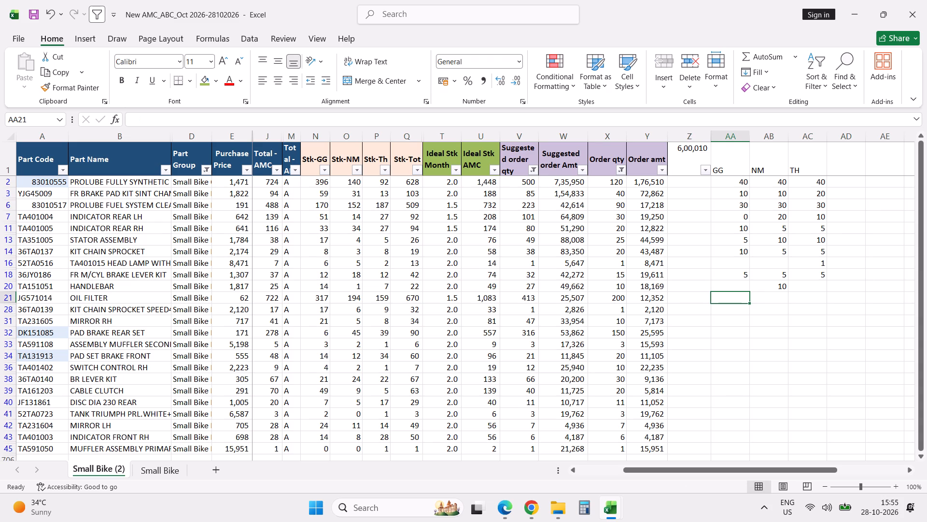
Split the HANDLEBAR quantity in row 20 into NM 5 and TH 5.
key("shift+space")
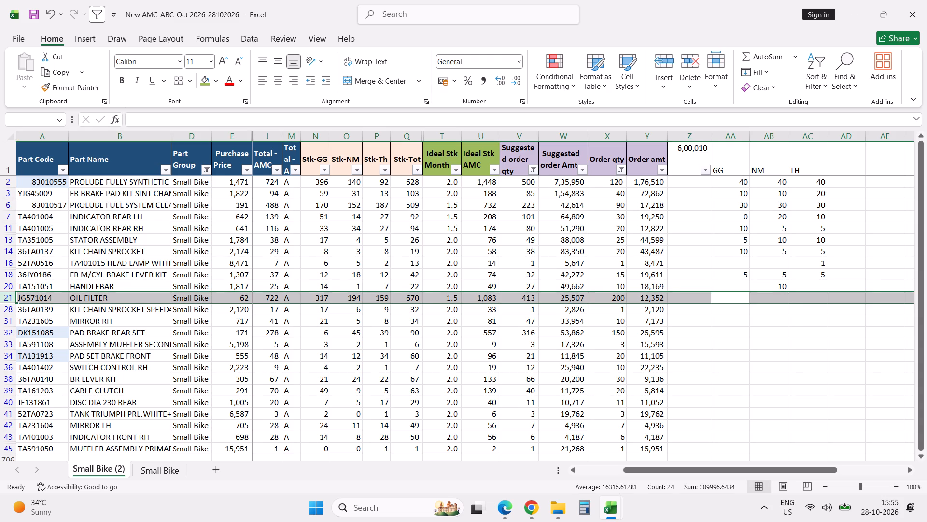
left_click(765, 287)
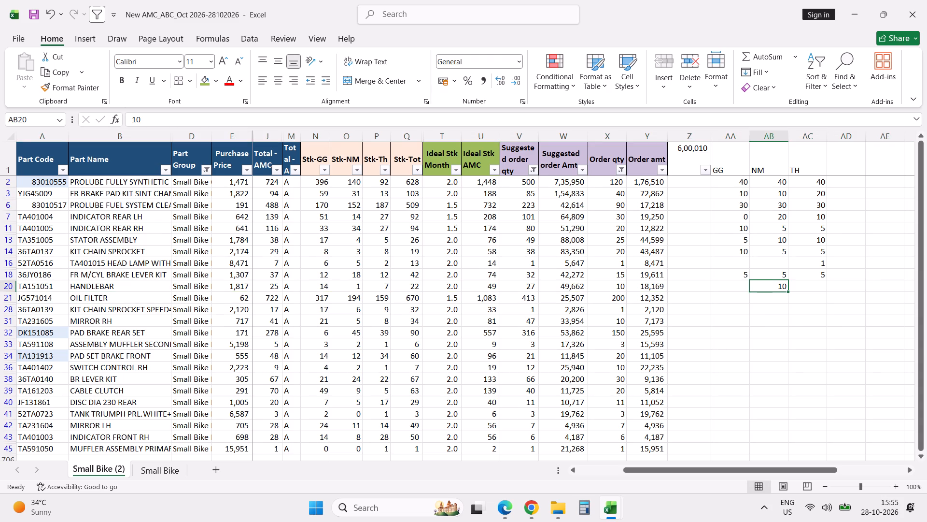
key("5")
key("Tab")
key("5")
key("Tab")
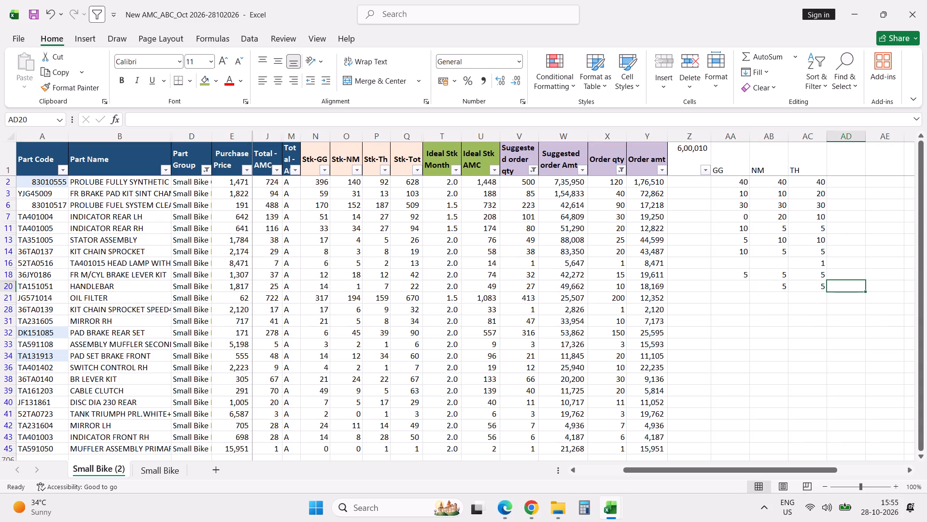
Split the OIL FILTER quantity in row 21 into GG 50, NM 75 and TH 75.
key("Left")
key("Left")
key("Down")
key("shift+space")
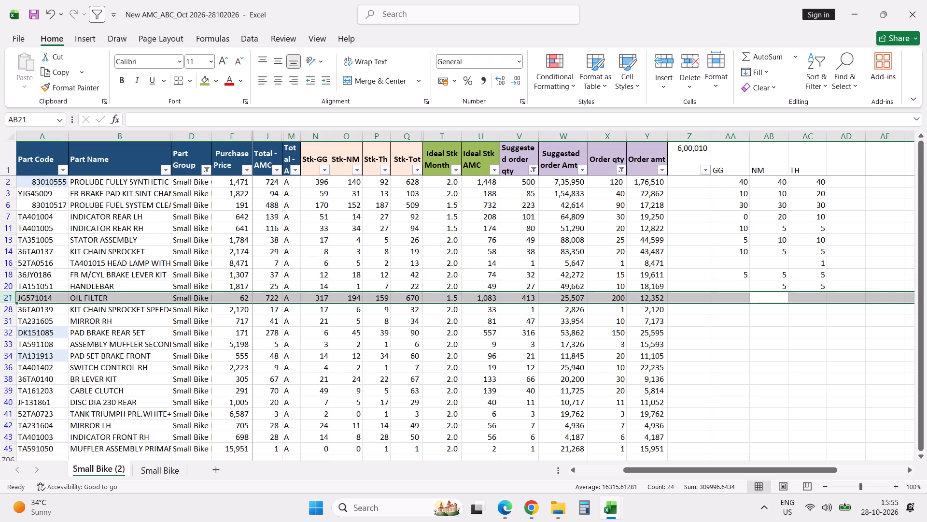
left_click(741, 297)
type("50")
key("Tab")
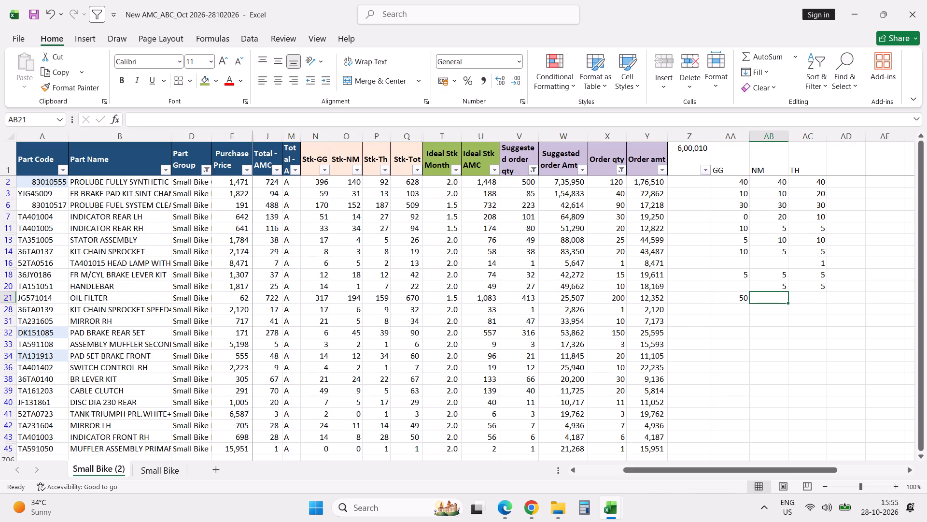
type("75")
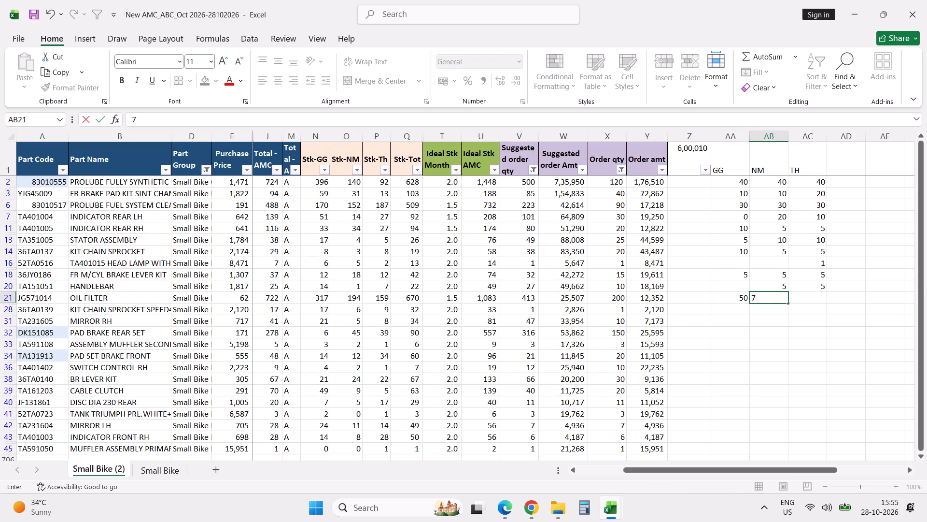
key("Tab")
type("75")
key("Tab")
Assign the KIT CHAIN SPROCKET quantity in row 28 to NM as 1.
left_click(730, 311)
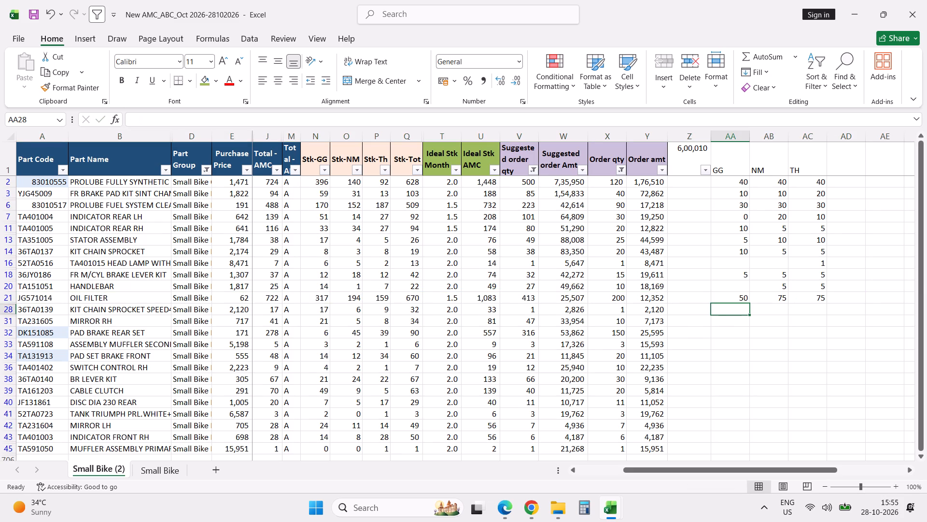
key("shift+space")
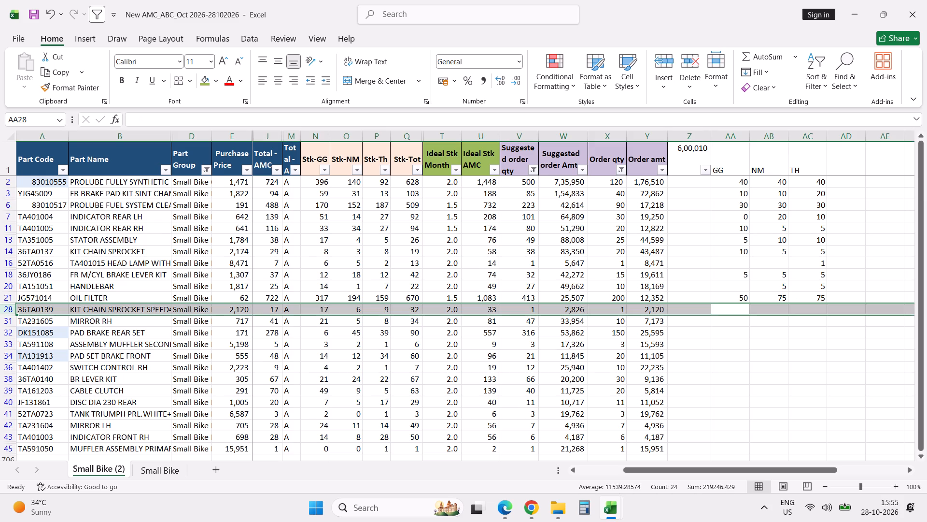
left_click(771, 309)
key("1")
key("Return")
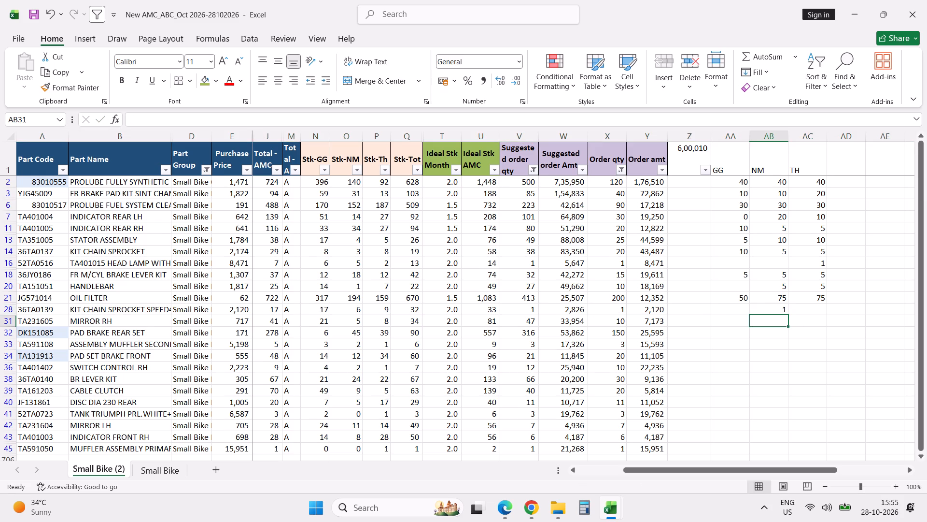
Split the MIRROR RH quantity in row 31 into NM 5 and TH 5.
key("shift+space")
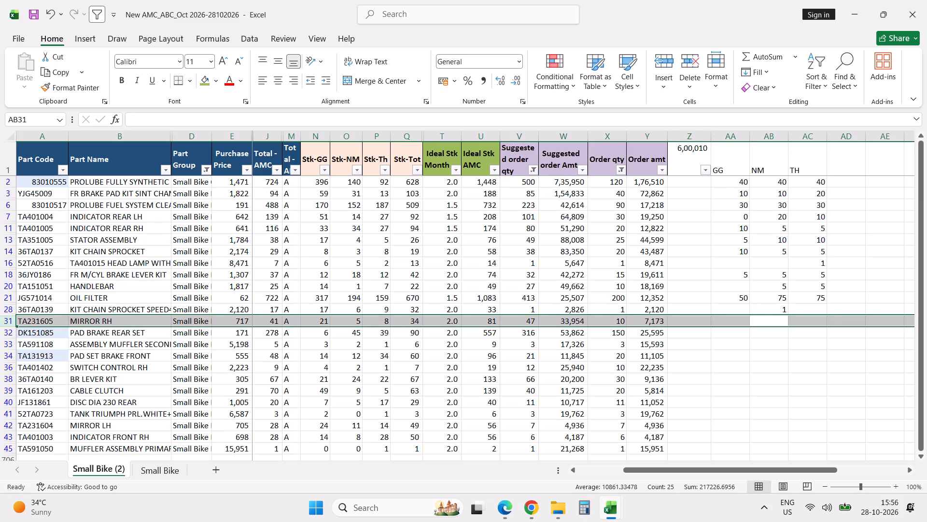
left_click(777, 321)
key("5")
key("Tab")
key("5")
key("Tab")
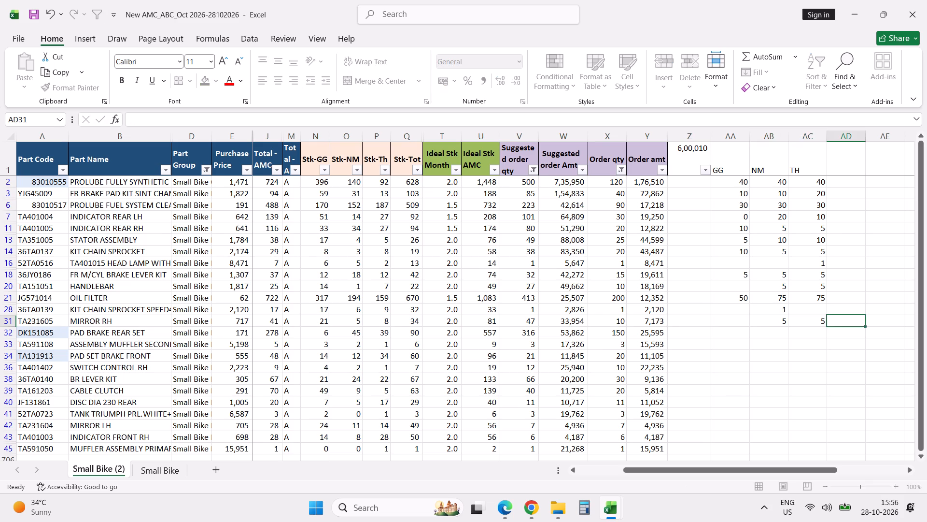
Unhide the BO and InTransit columns after Stk-Tot to check the PAD BRAKE REAR SET in row 32.
key("Left")
key("Left")
key("Down")
key("Up")
key("Down")
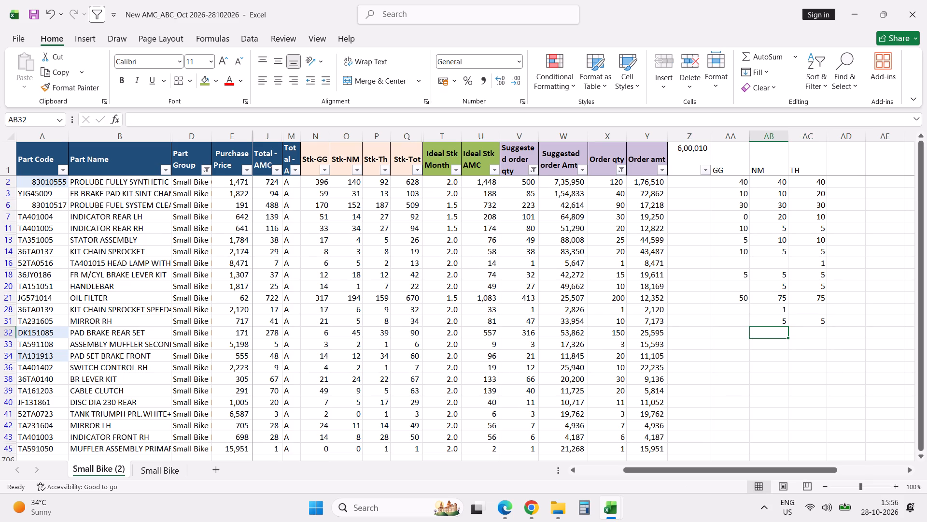
key("shift+space")
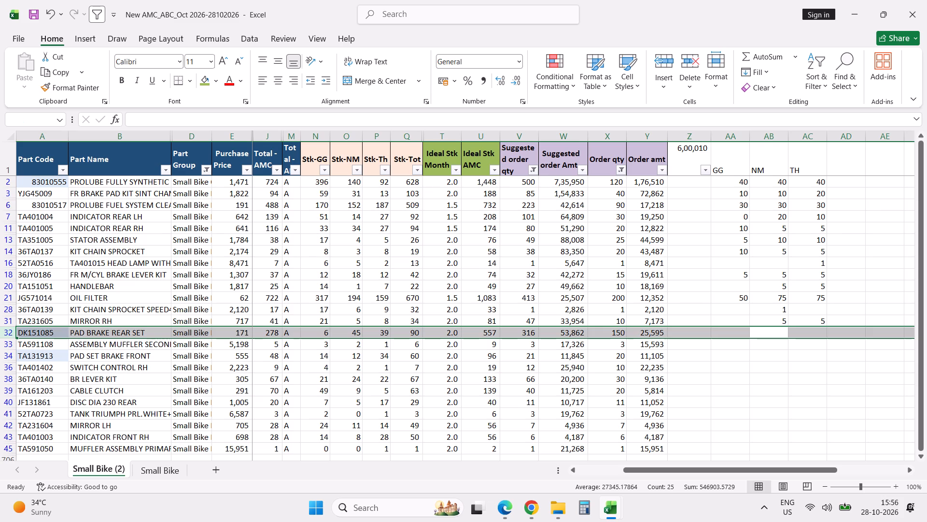
double_click(424, 138)
double_click(424, 138)
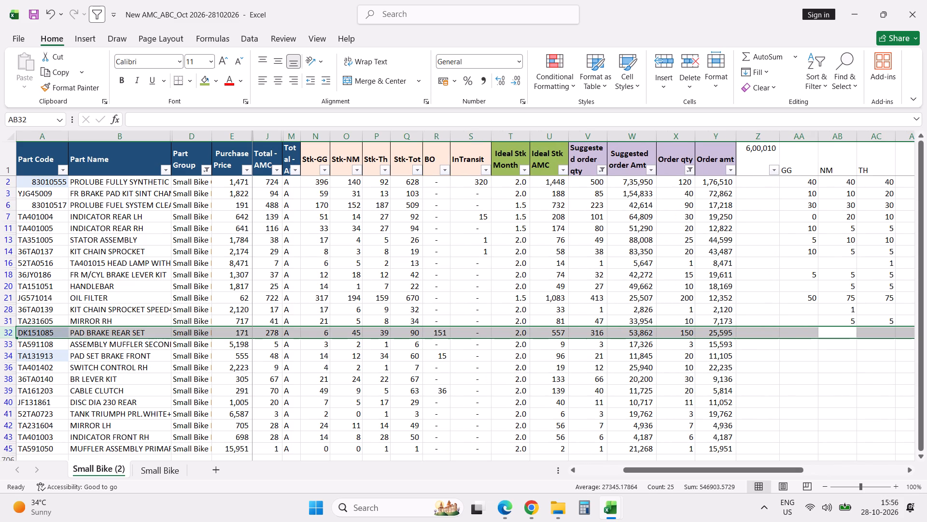
Copy part code DK151085 and search for it in Sheet2 of the Back Order Statement-28102026 workbook to check its back orders by location.
left_click(48, 332)
key("ctrl+c")
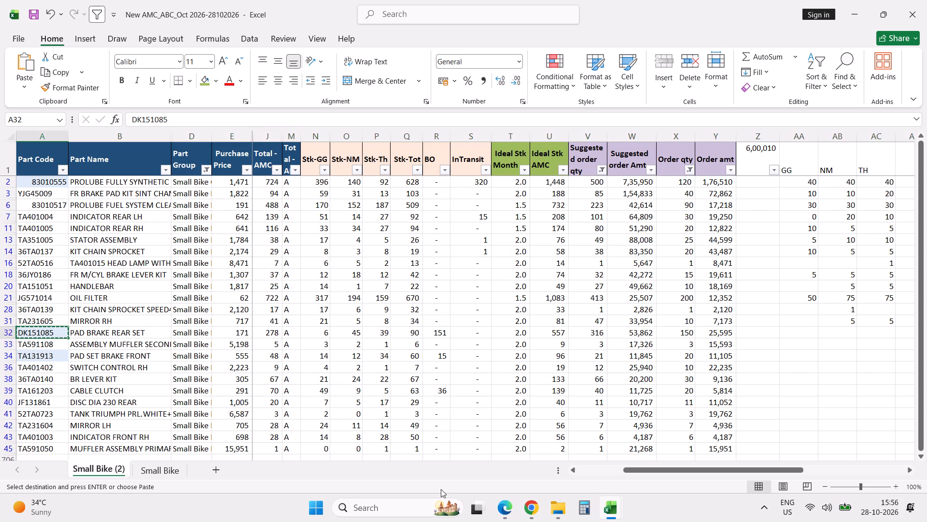
left_click(611, 501)
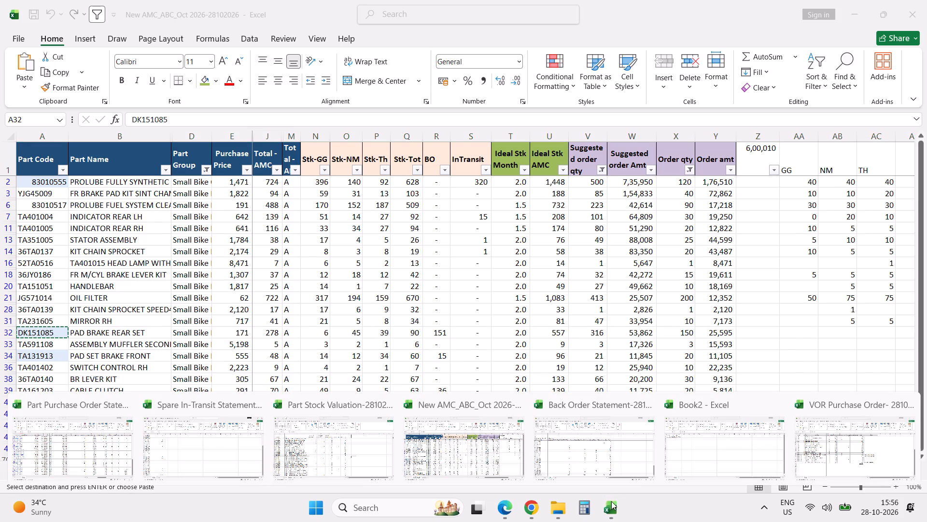
left_click(598, 429)
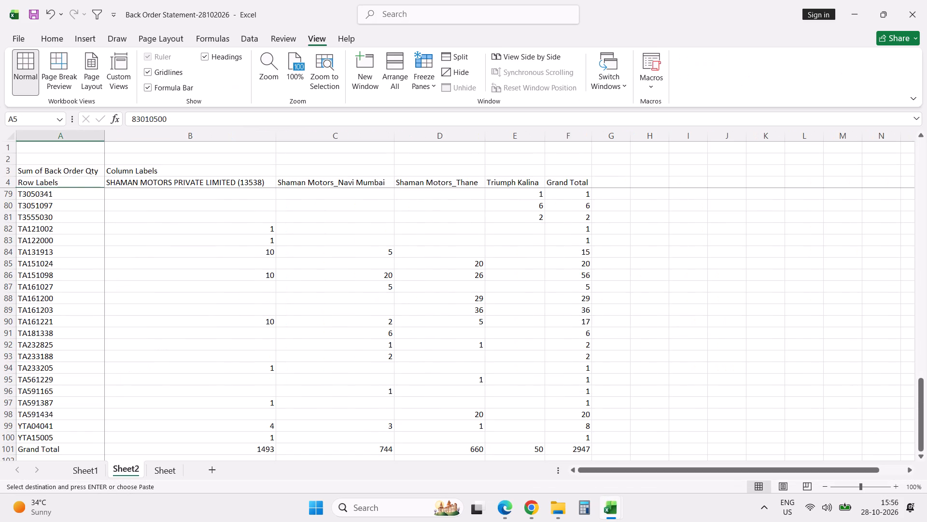
key("ctrl+f")
key("ctrl+v")
key("Return")
key("Return")
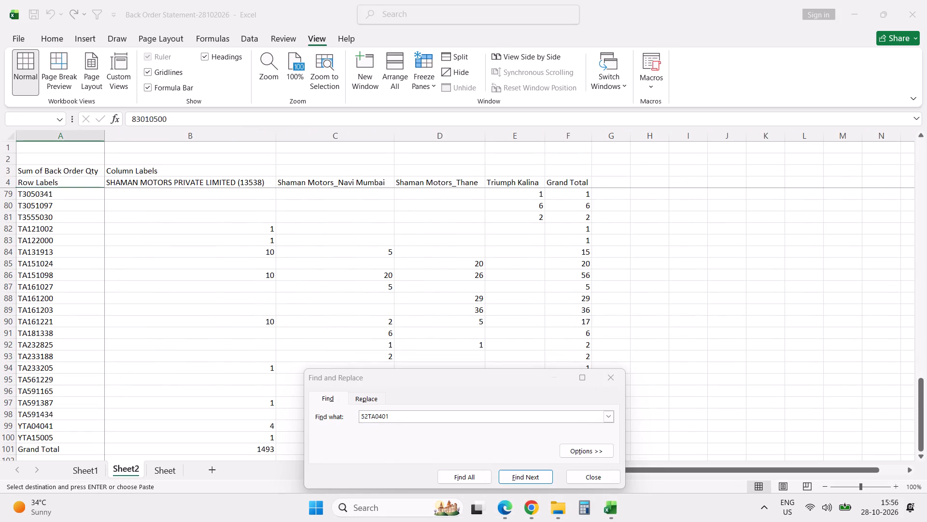
key("ctrl+v")
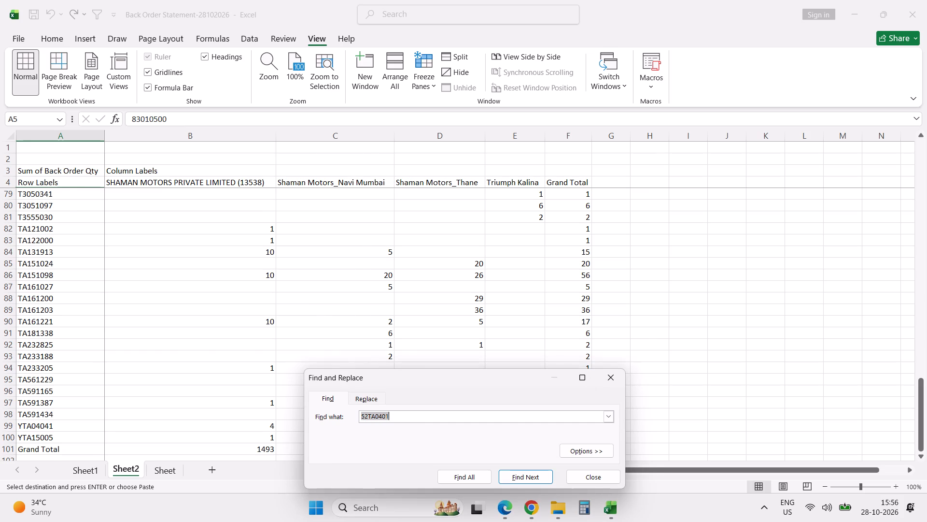
key("Escape")
key("grave")
key("alt+Tab")
key("ctrl+c")
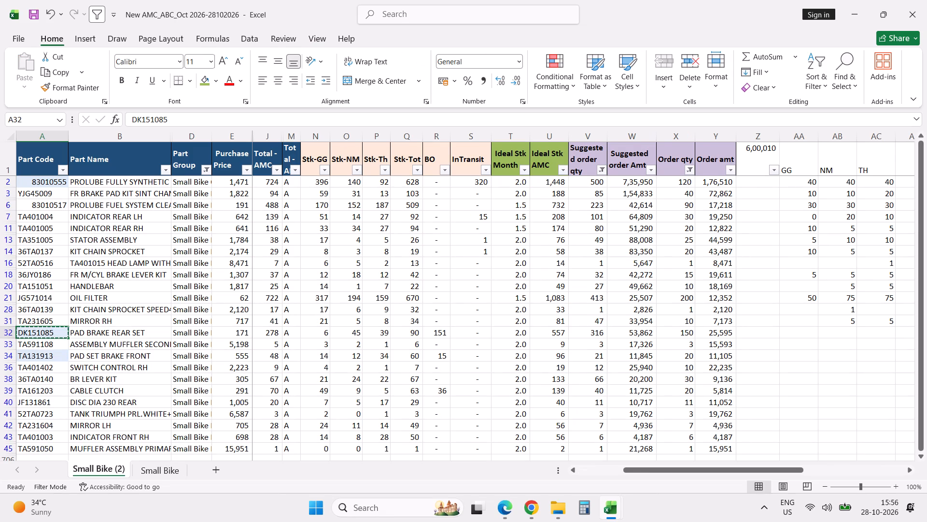
key("alt+Tab")
key("ctrl+f")
key("ctrl+v")
key("Return")
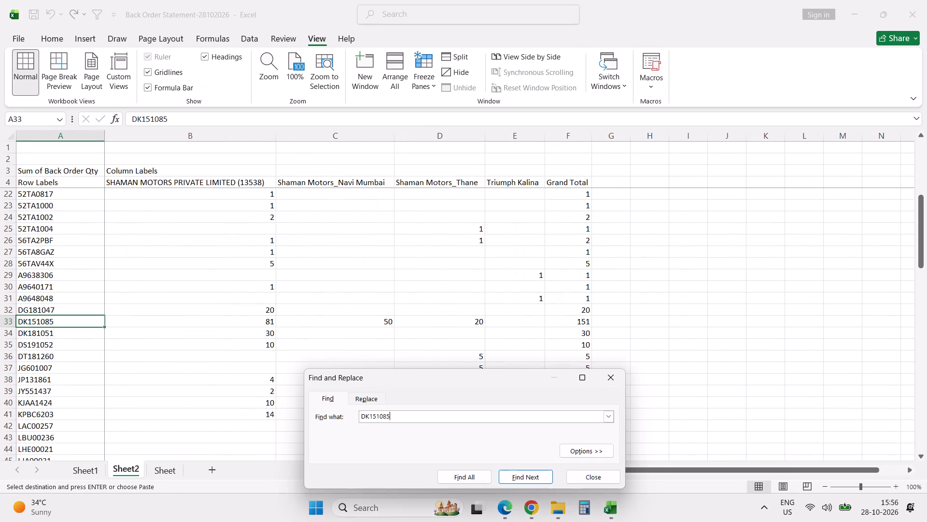
Filter the Part Code column of the worksheet named Sheet to DK151085 to list its individual back orders by branch.
key("Escape")
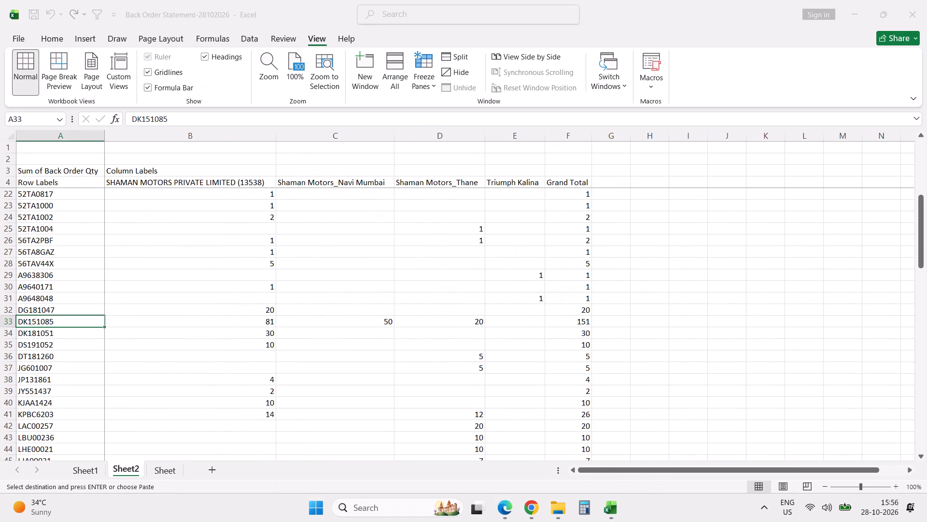
left_click(96, 475)
left_click(166, 474)
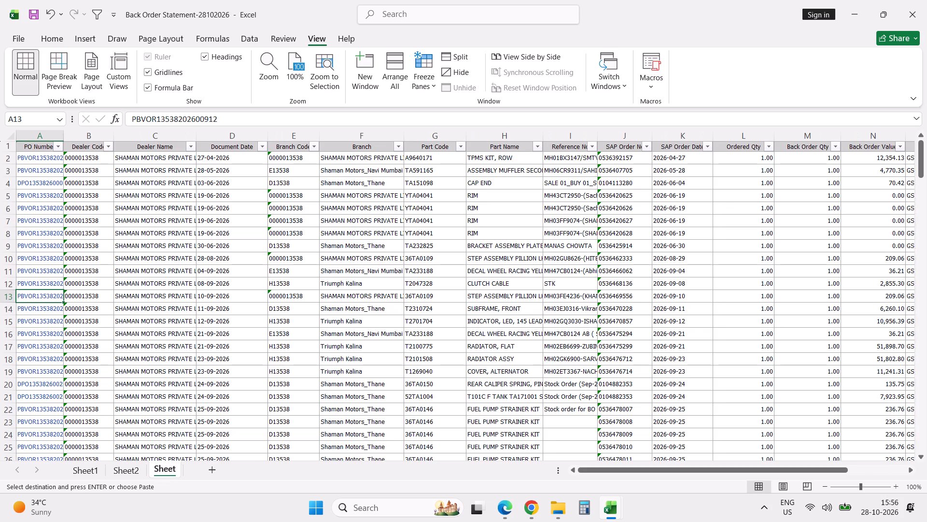
left_click(462, 148)
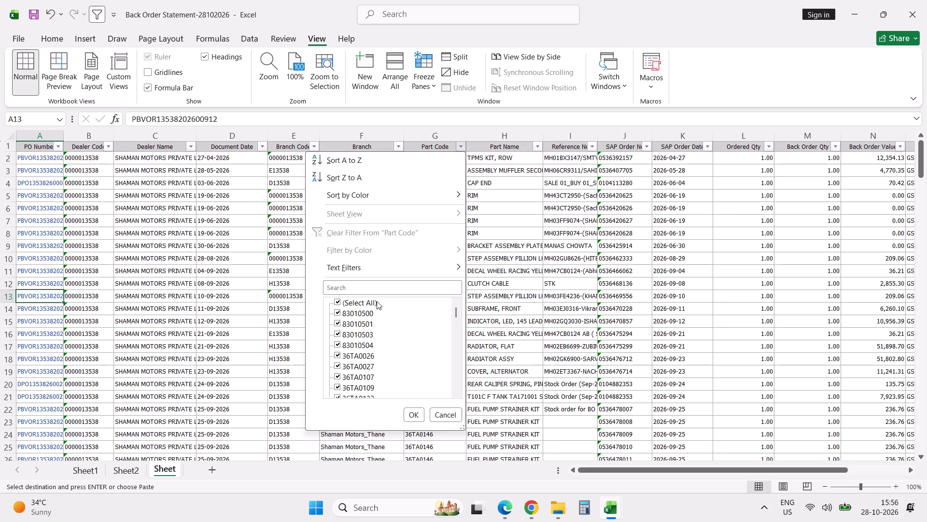
left_click(390, 289)
key("ctrl+v")
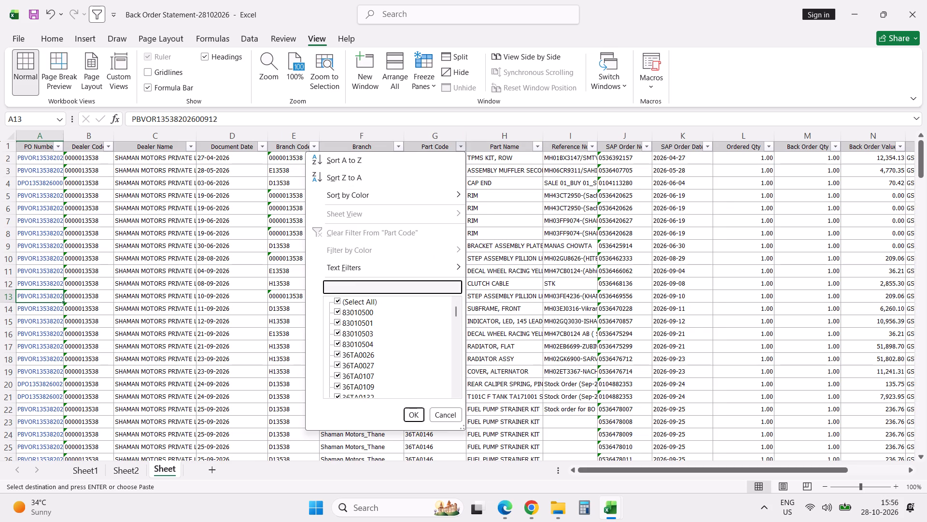
key("Return")
scroll(390, 289, "up", 6)
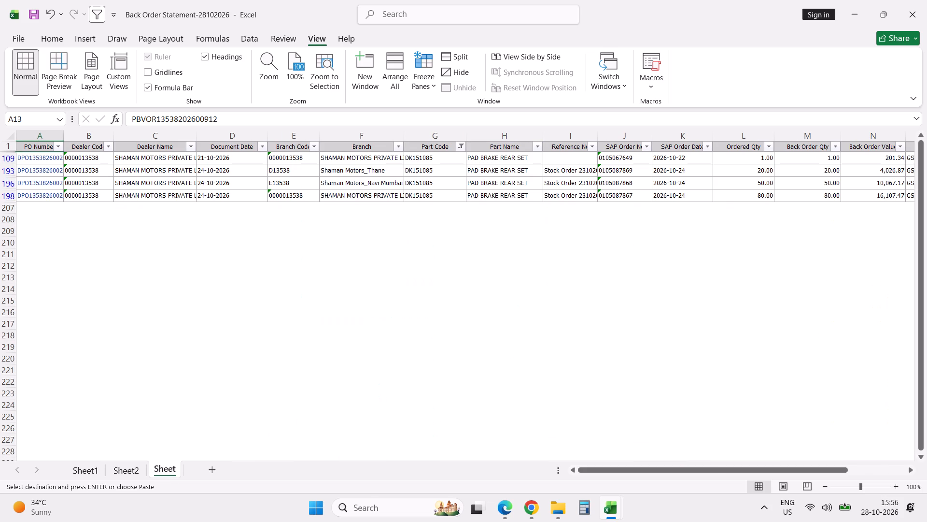
scroll(390, 289, "up", 7)
Widen the PO Number column enough to fit the full order numbers.
left_click_drag(63, 131, 141, 150)
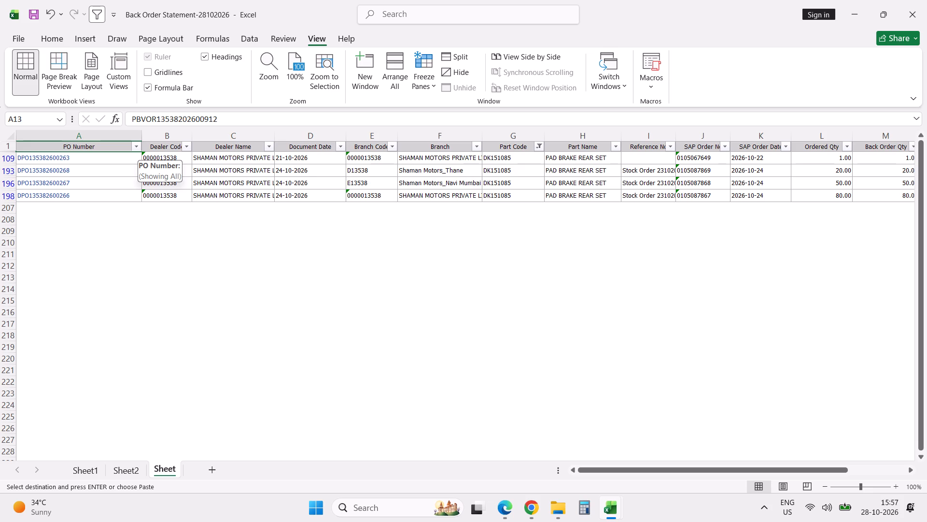
left_click(239, 366)
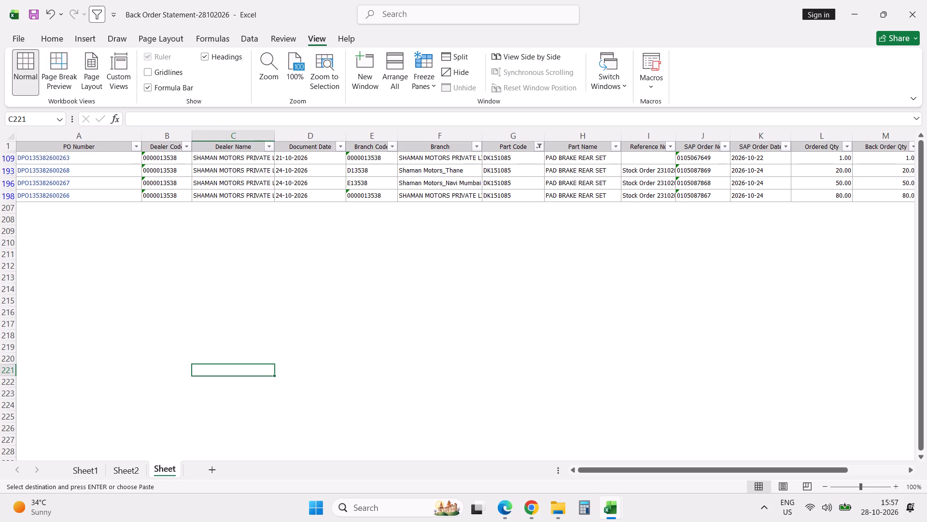
left_click(92, 171)
key("ctrl+c")
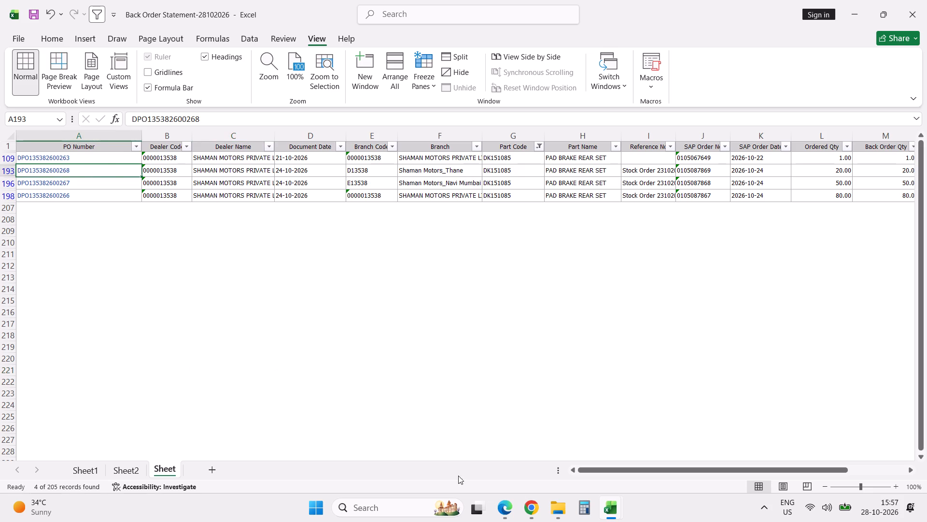
left_click(509, 506)
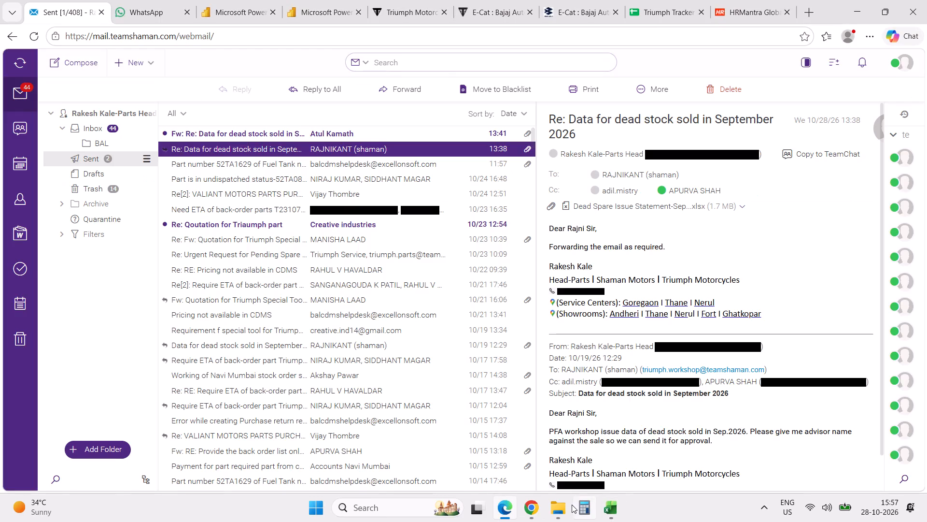
left_click(378, 513)
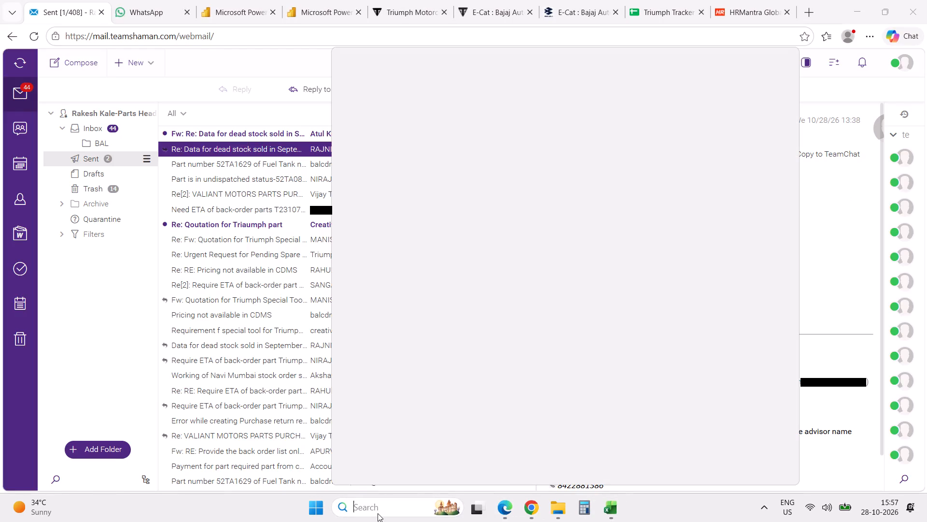
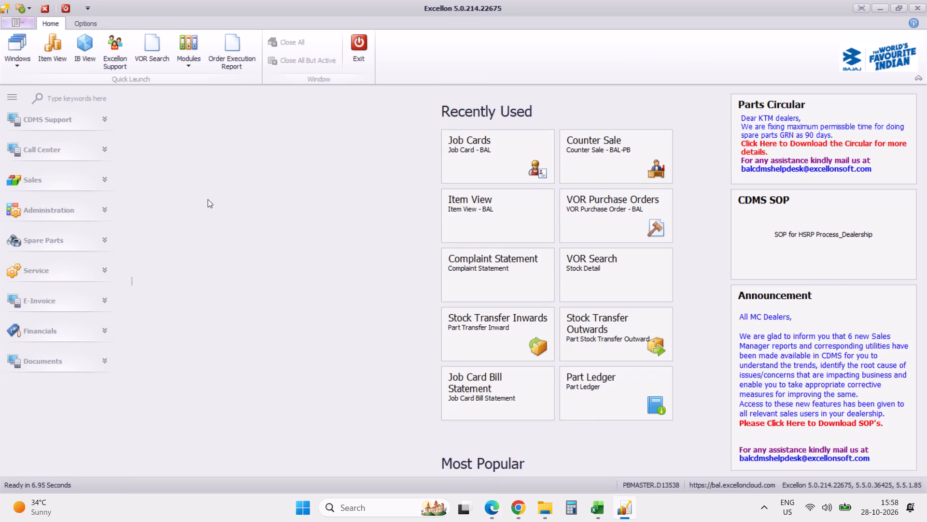
Search the Excellon modules for DAILY, open Daily Purchase Orders and load the week-to-date orders.
left_click(71, 98)
type("DAILY")
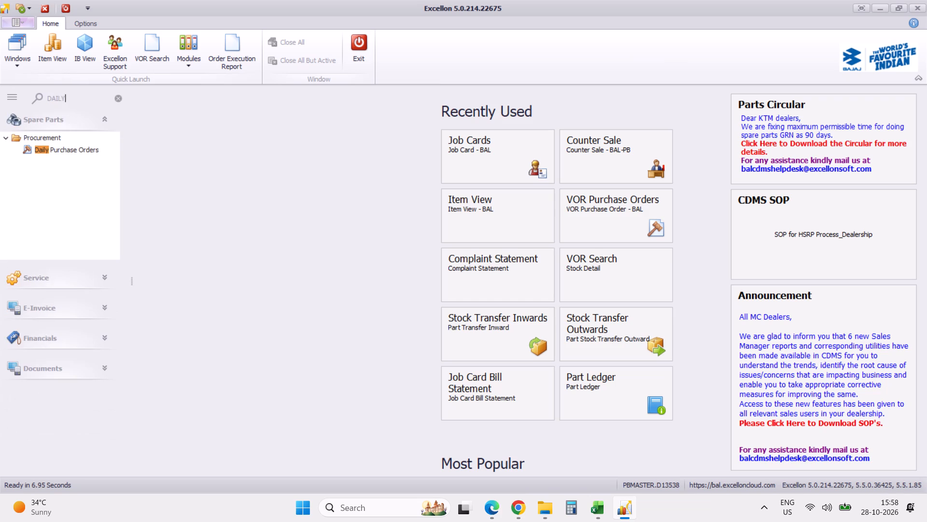
left_click(68, 147)
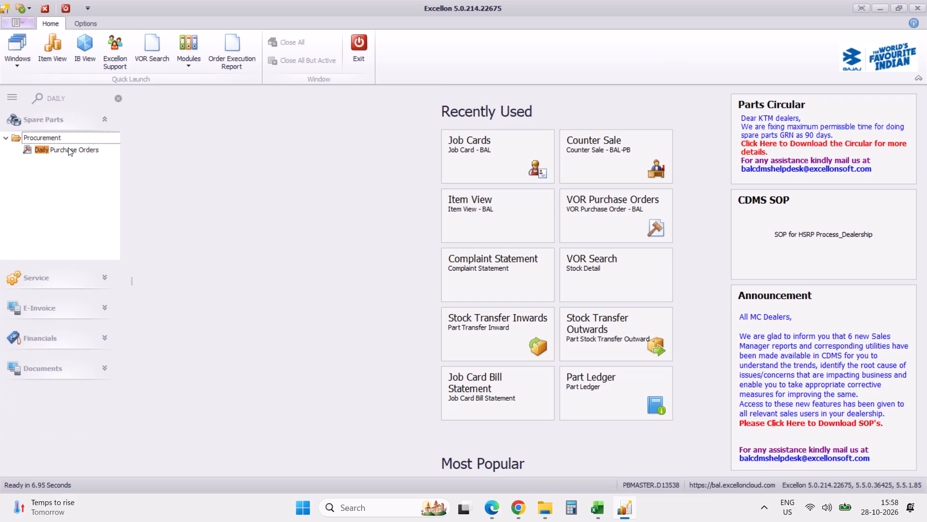
left_click(68, 147)
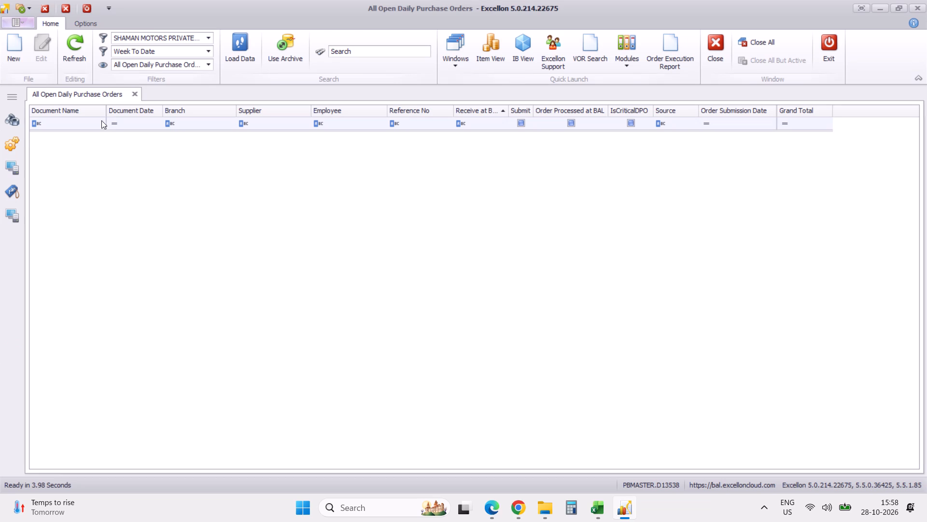
left_click(228, 56)
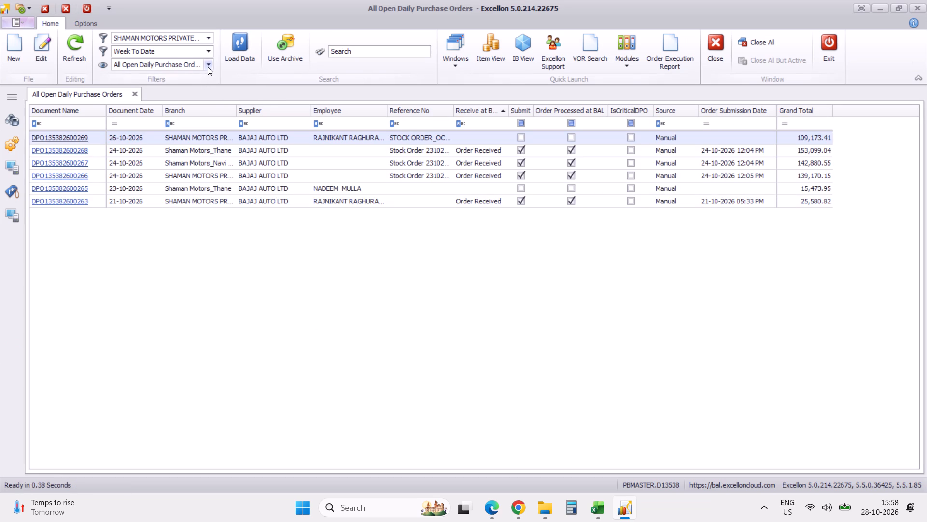
Switch the order list to the Archived Daily Purchase Orders view.
left_click(208, 64)
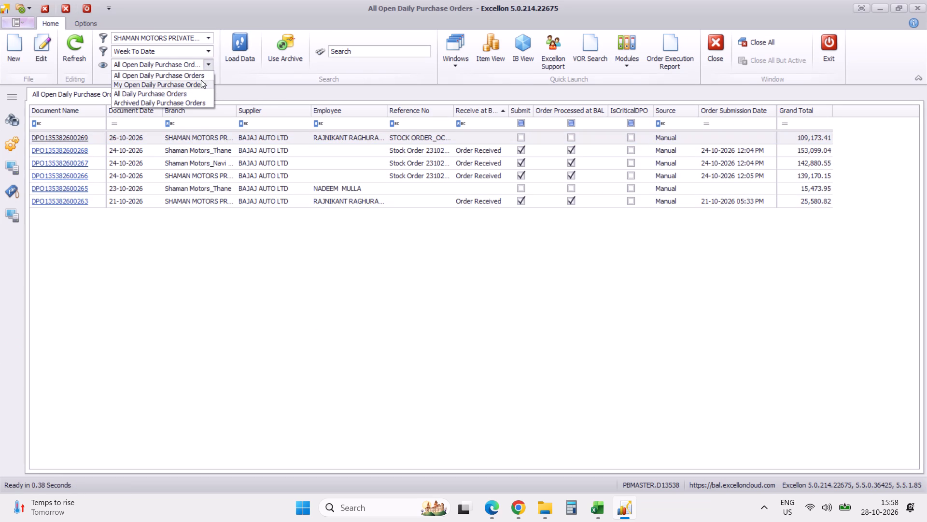
left_click(197, 101)
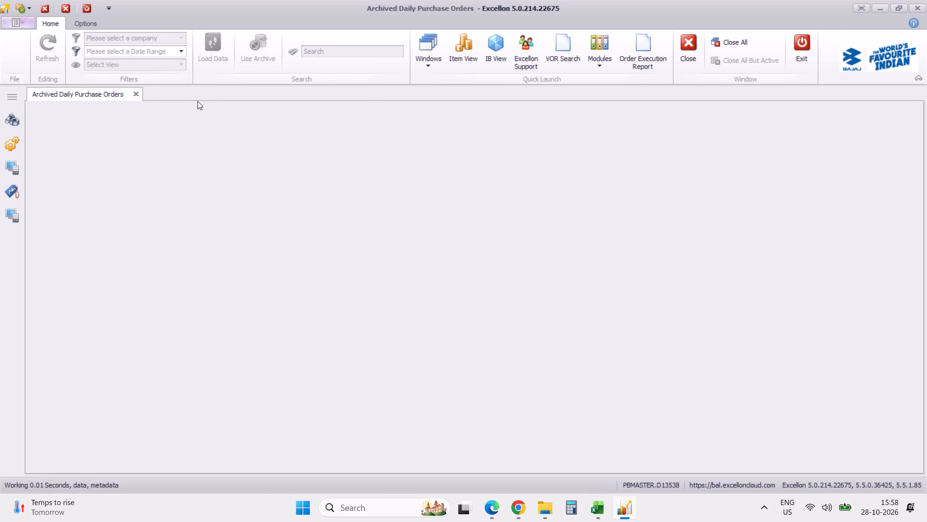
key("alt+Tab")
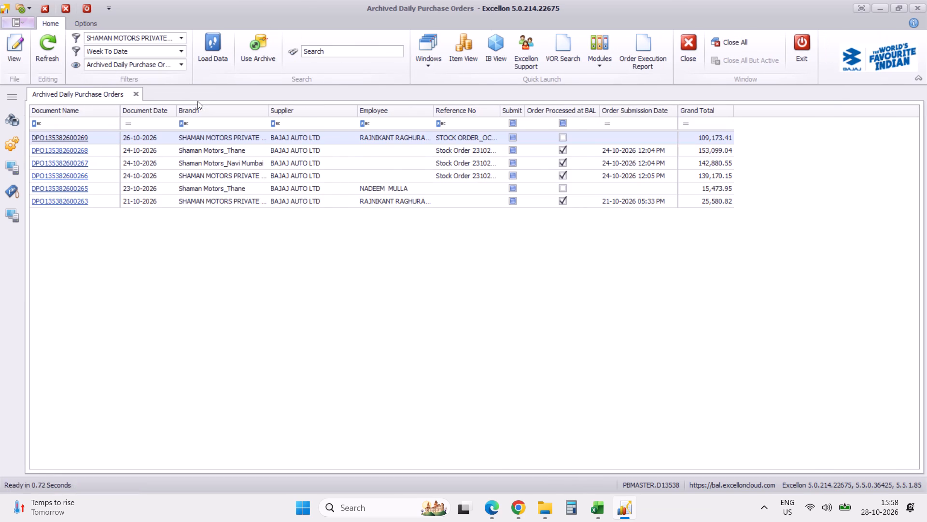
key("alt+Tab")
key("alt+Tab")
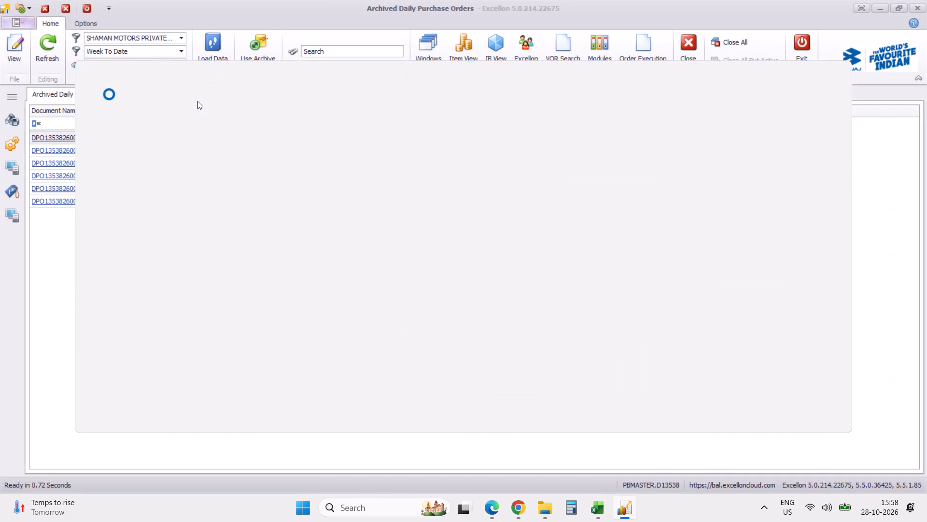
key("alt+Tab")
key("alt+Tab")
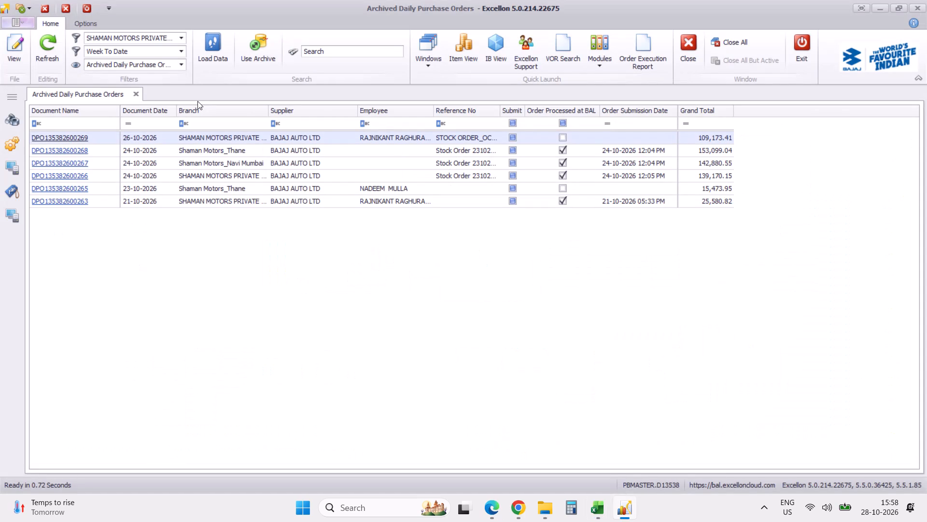
left_click(82, 151)
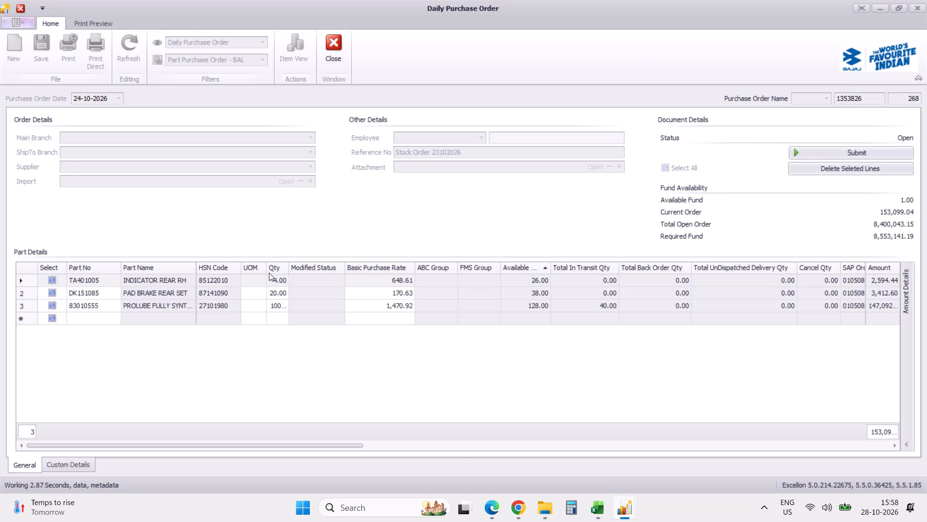
scroll(311, 328, "right", 5)
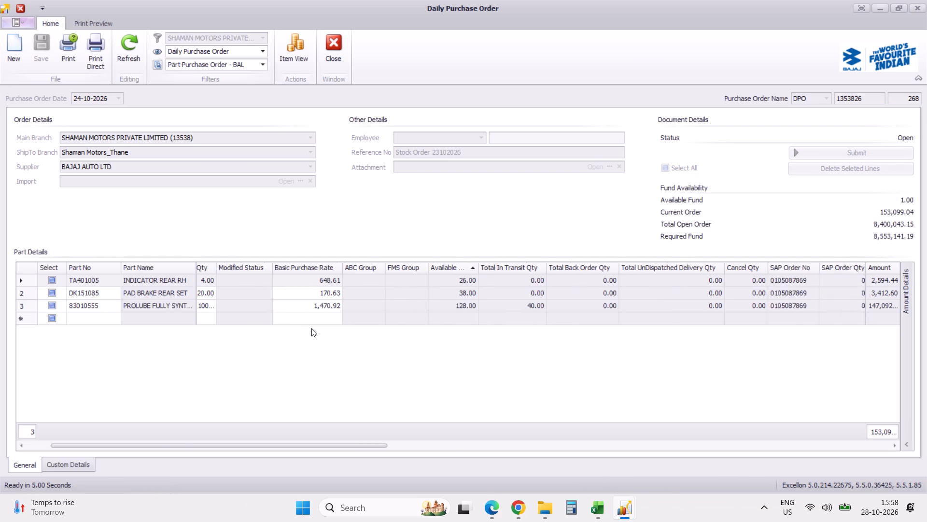
scroll(311, 328, "right", 13)
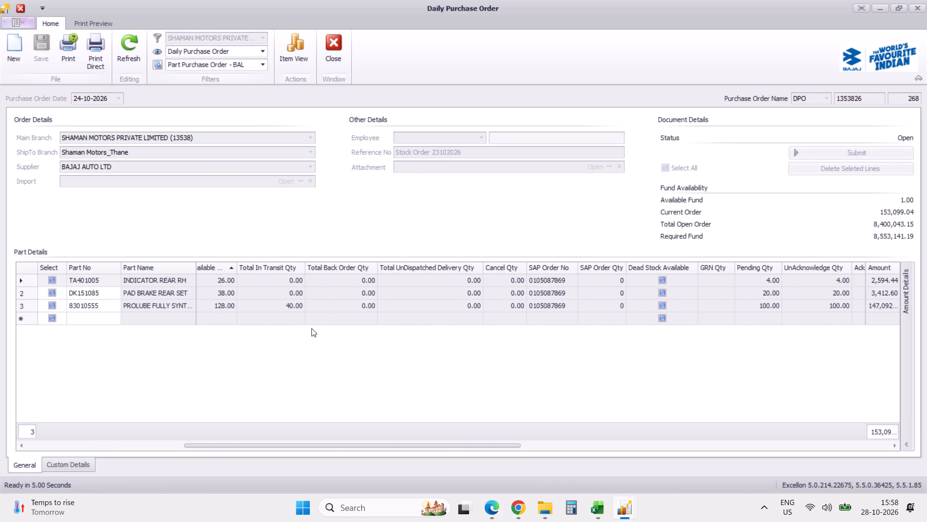
scroll(311, 328, "right", 5)
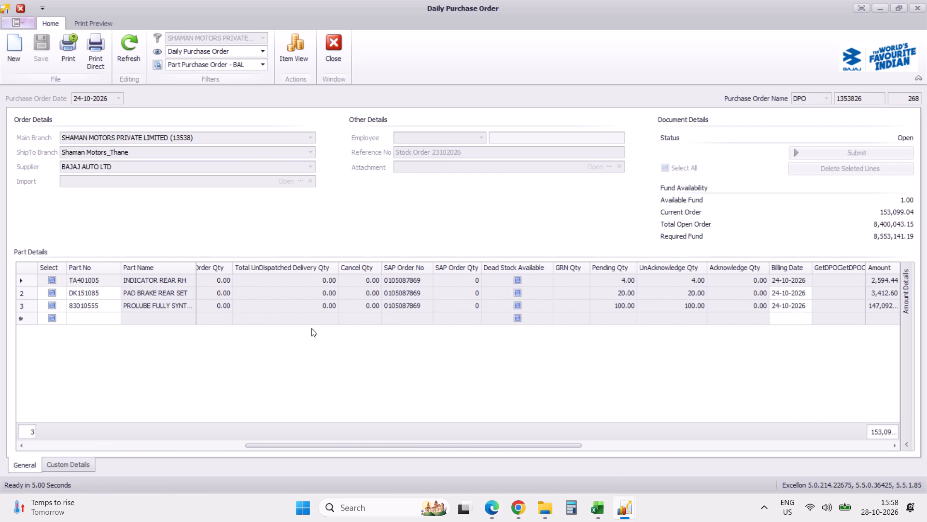
scroll(311, 328, "right", 15)
scroll(311, 328, "right", 7)
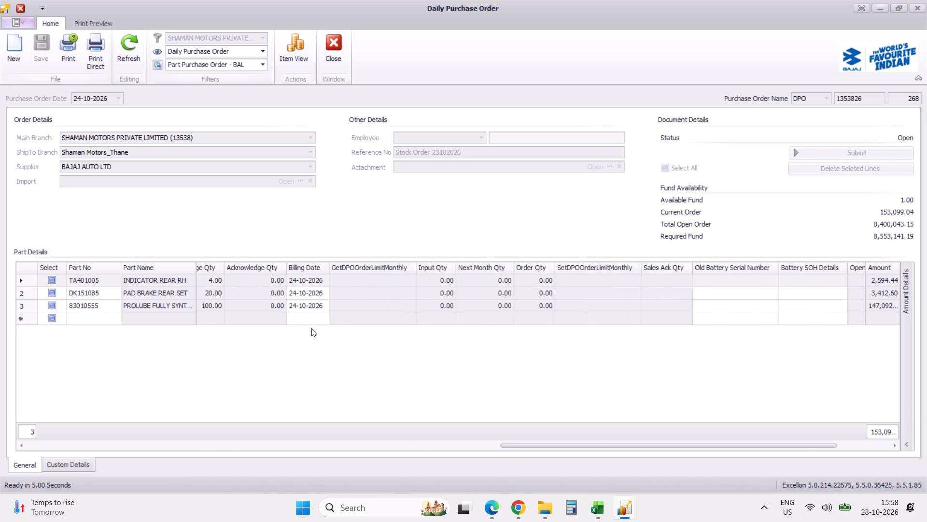
scroll(311, 328, "right", 6)
scroll(311, 328, "right", 19)
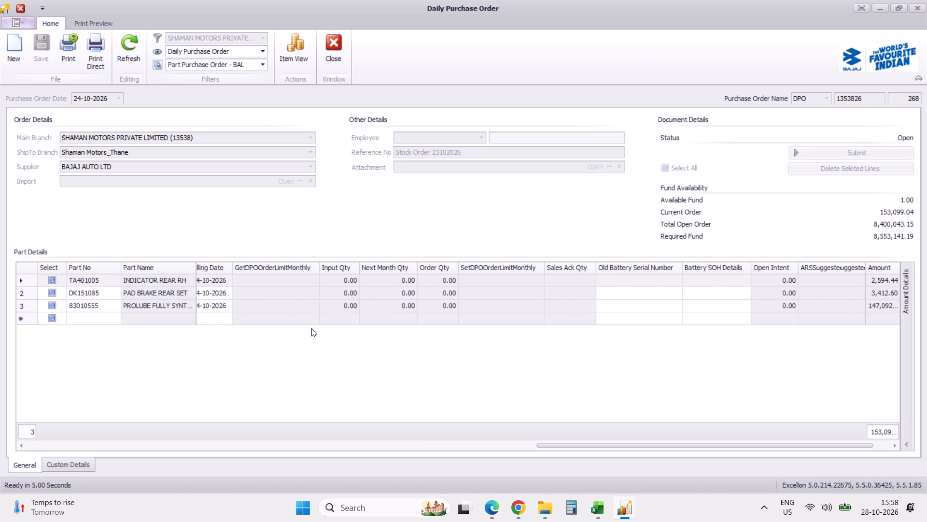
scroll(311, 328, "right", 1)
scroll(311, 328, "left", 20)
scroll(311, 328, "left", 2)
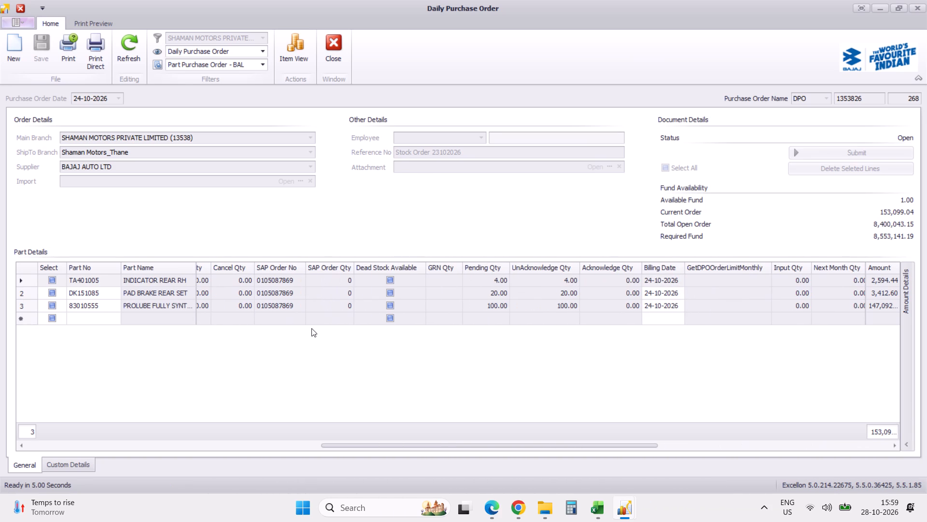
left_click(335, 58)
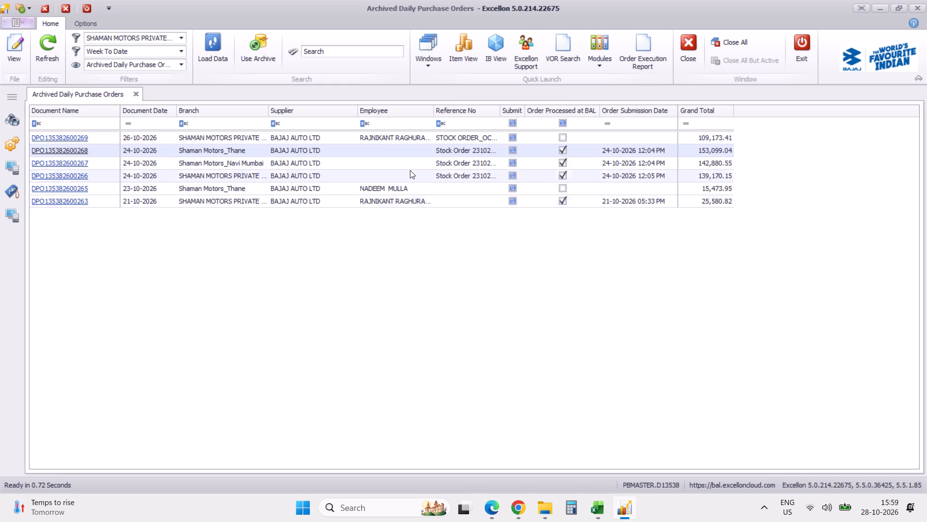
Switch to the Part Purchase Order Statement-PNA CHECK 28102026 workbook in Excel and find part DK151085.
left_click(598, 508)
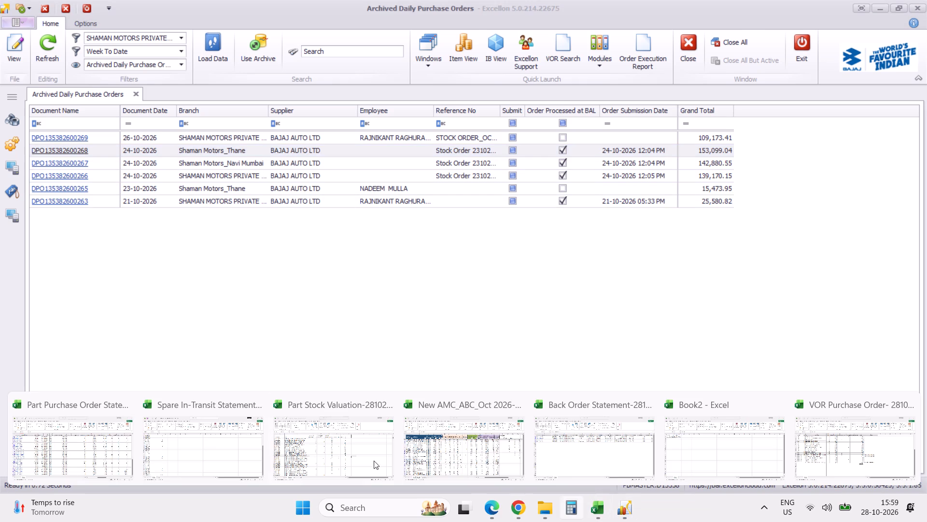
left_click(60, 460)
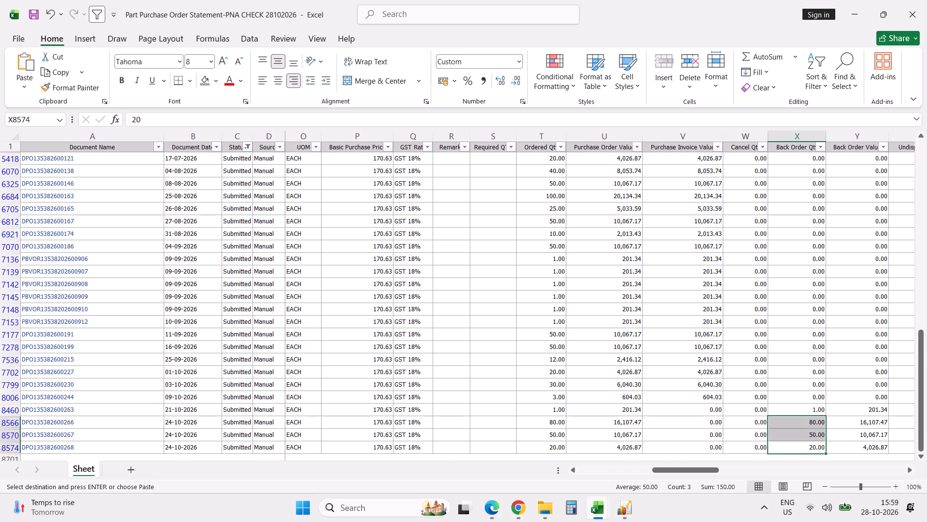
left_click(149, 281)
key("ctrl+f")
key("Return")
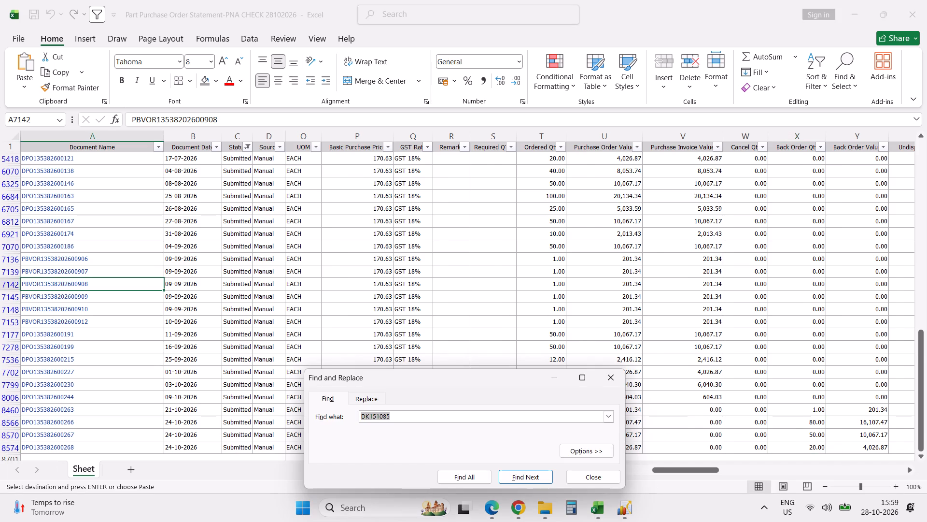
key("Escape")
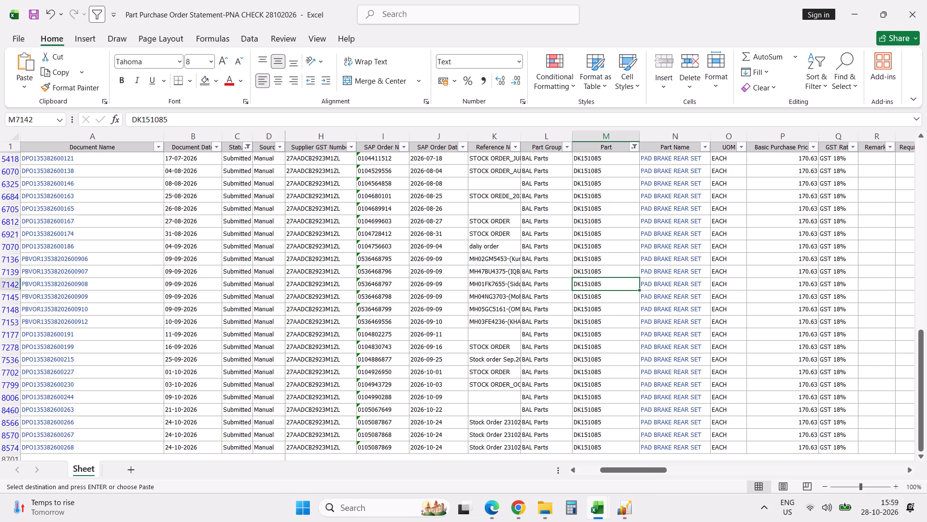
key("Left")
key("Left")
key("Left")
key("Left")
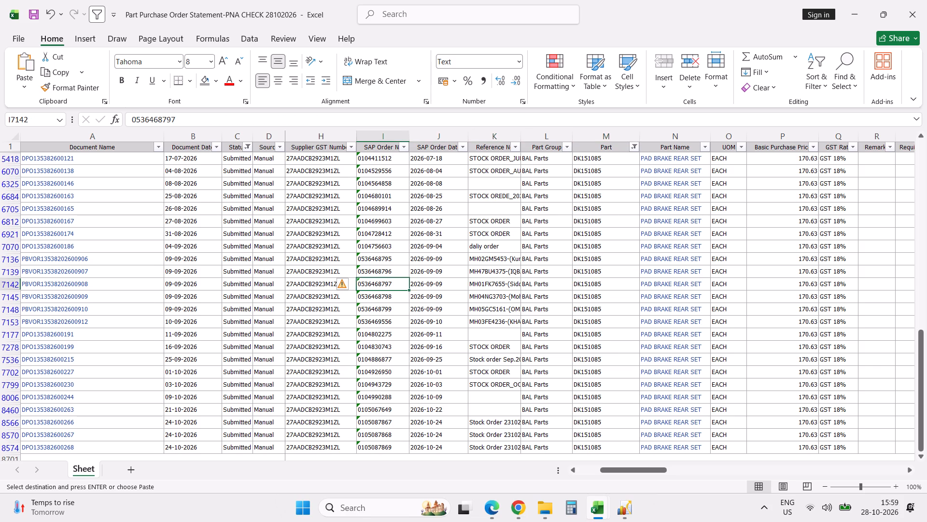
key("Down")
key("Down")
key("Down")
key("Down")
key("Down")
key("Down")
key("Down")
key("Down")
key("Down")
key("Down")
key("Down")
key("Down")
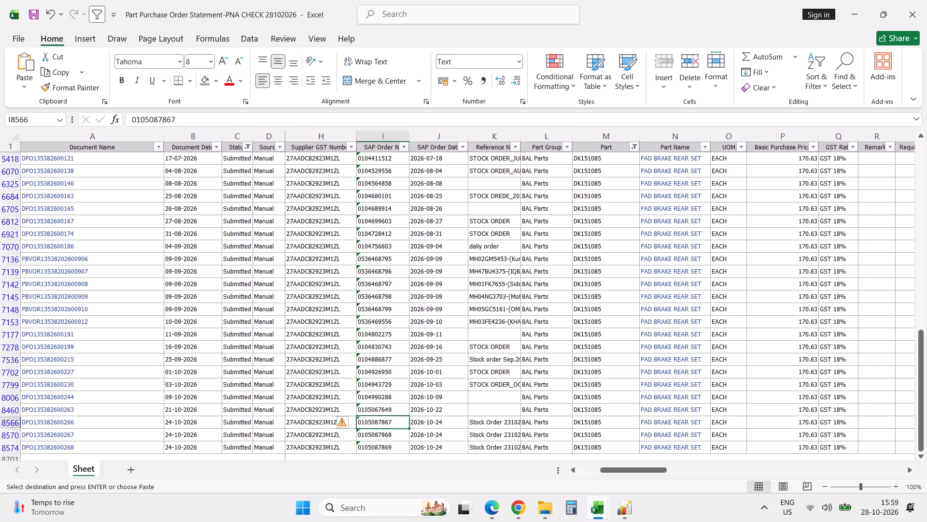
key("Right")
key("Right")
key("Right")
key("Right")
key("Right")
key("Right")
key("Right")
key("Right")
key("Right")
key("Right")
key("Right")
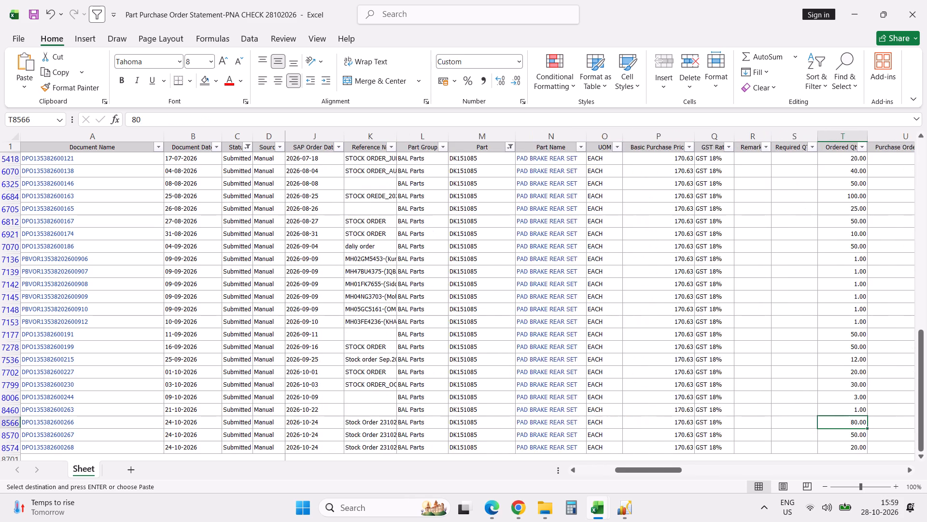
key("Right")
key("Right")
key("Right")
key("Right")
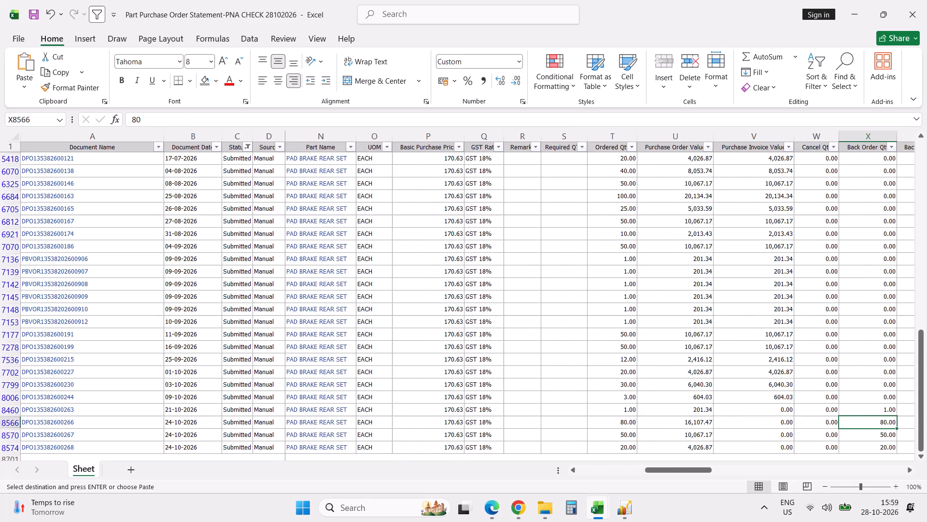
key("Right")
key("Right")
key("Right")
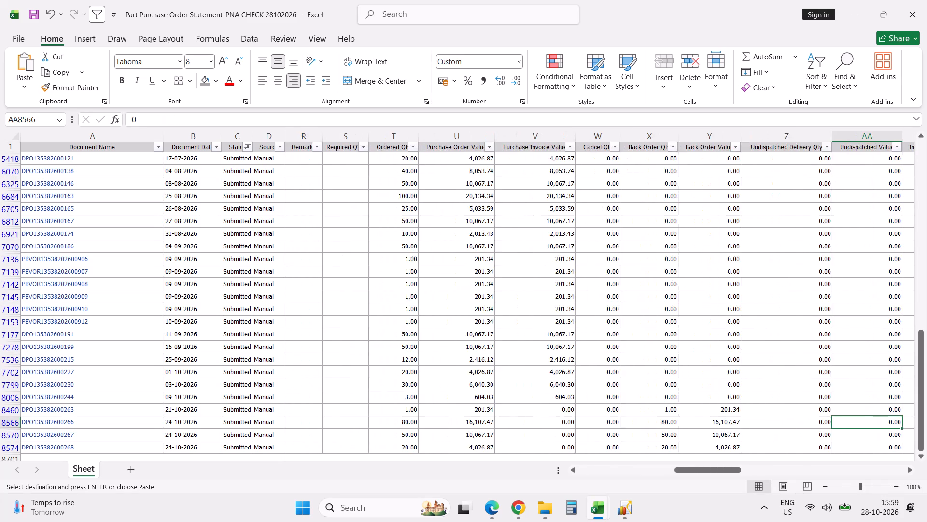
key("Right")
key("Right")
key("Right")
key("Right")
key("alt+Tab")
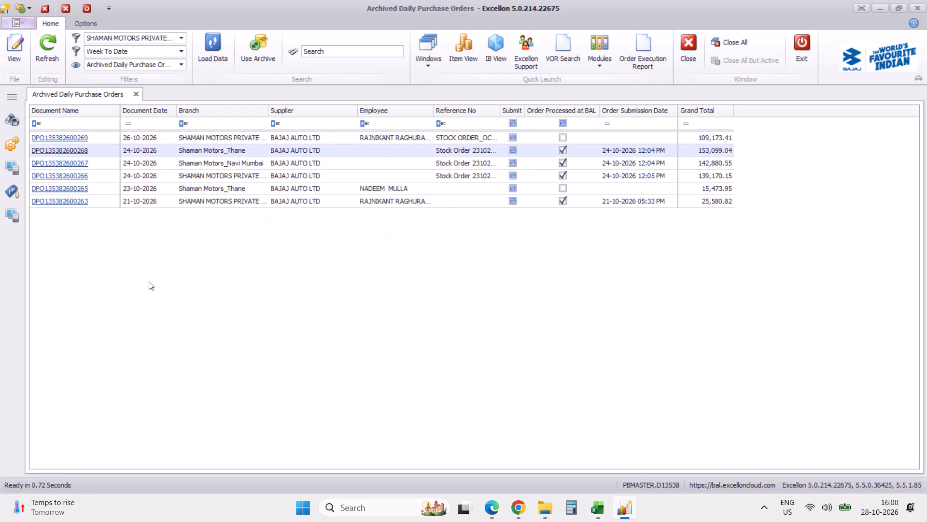
left_click(68, 153)
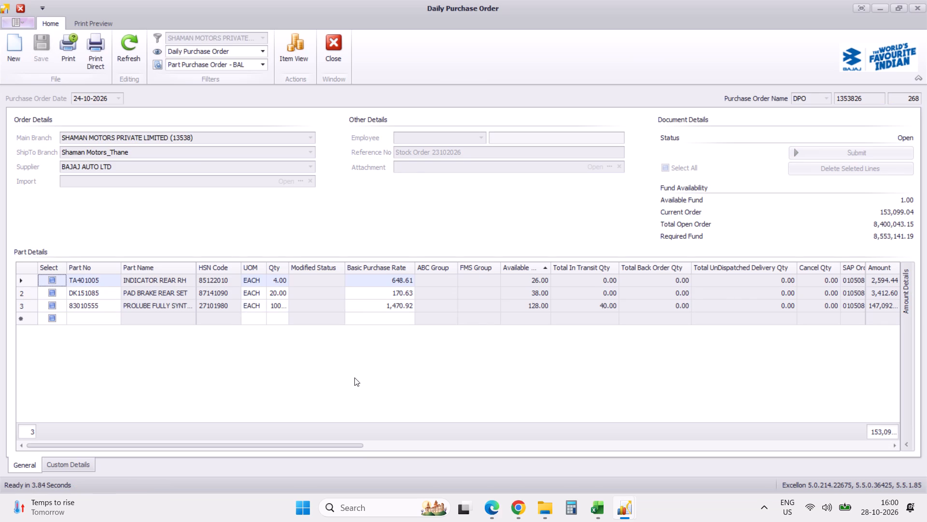
scroll(354, 377, "right", 16)
scroll(354, 377, "right", 8)
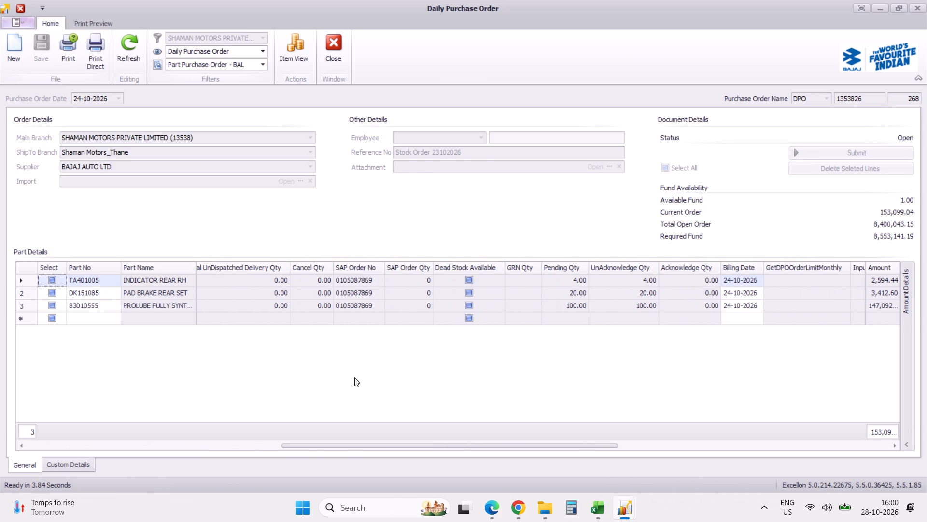
scroll(354, 377, "right", 17)
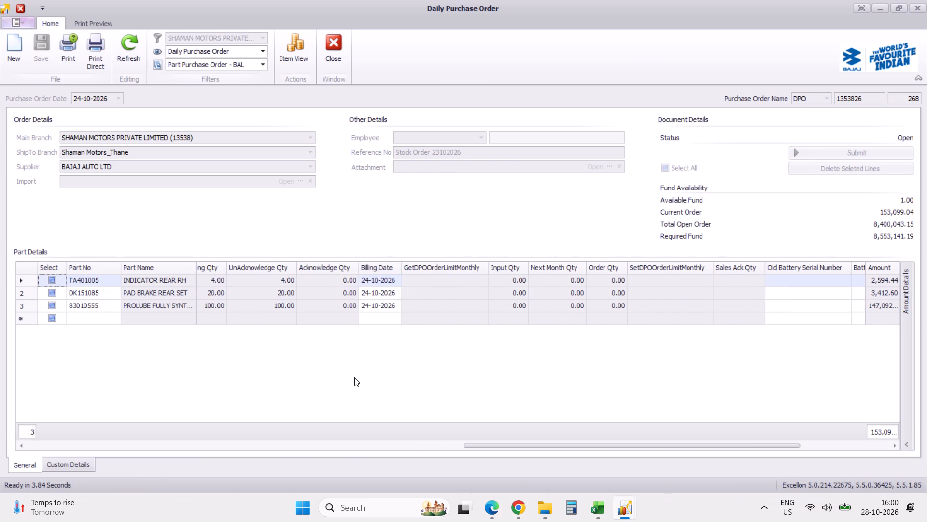
scroll(354, 377, "right", 10)
scroll(354, 377, "right", 20)
scroll(354, 377, "right", 13)
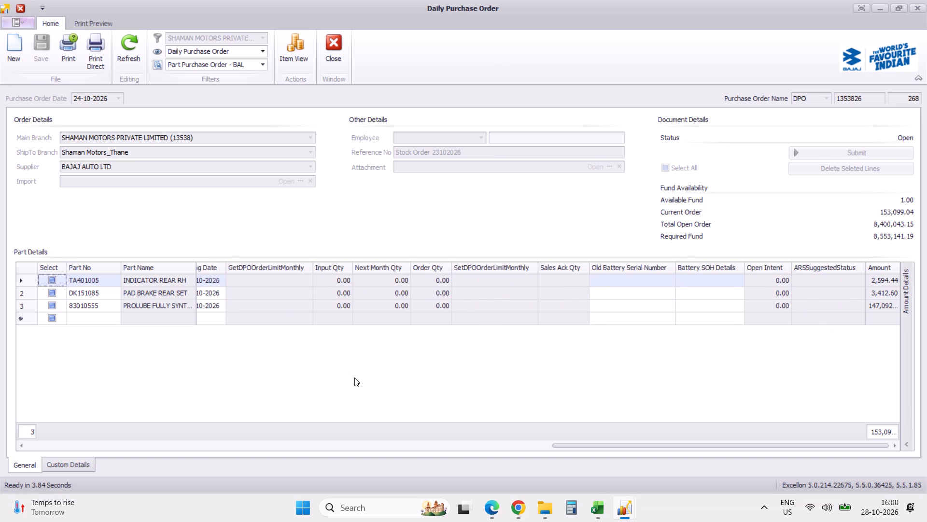
scroll(354, 377, "left", 16)
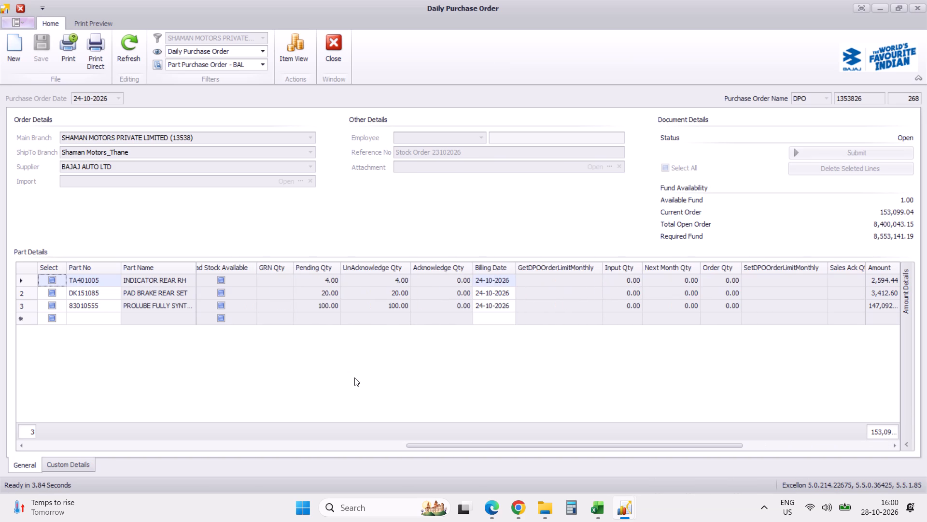
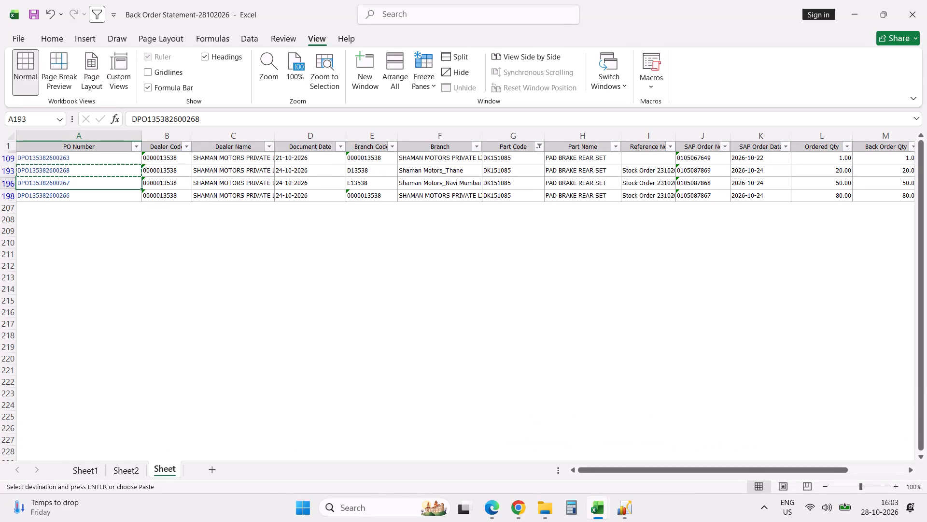
key("ctrl+c")
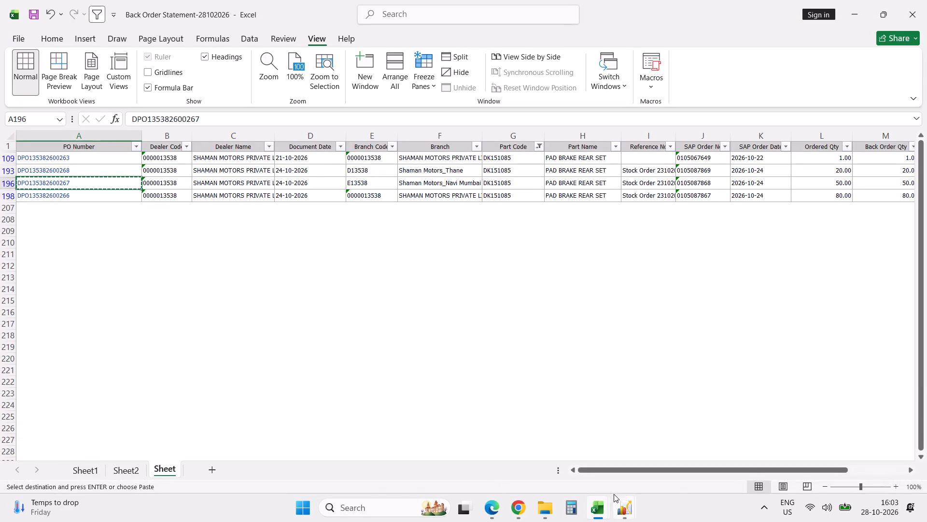
left_click(629, 511)
left_click(686, 459)
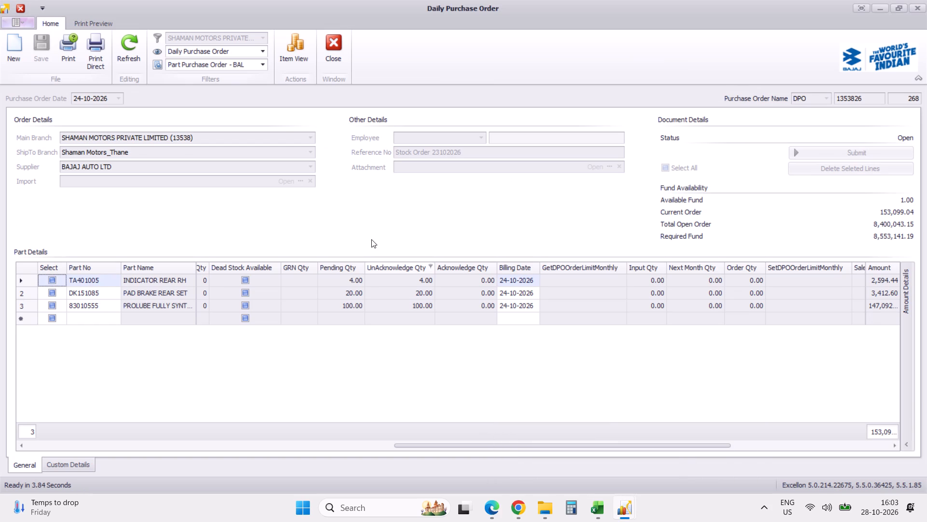
left_click(335, 40)
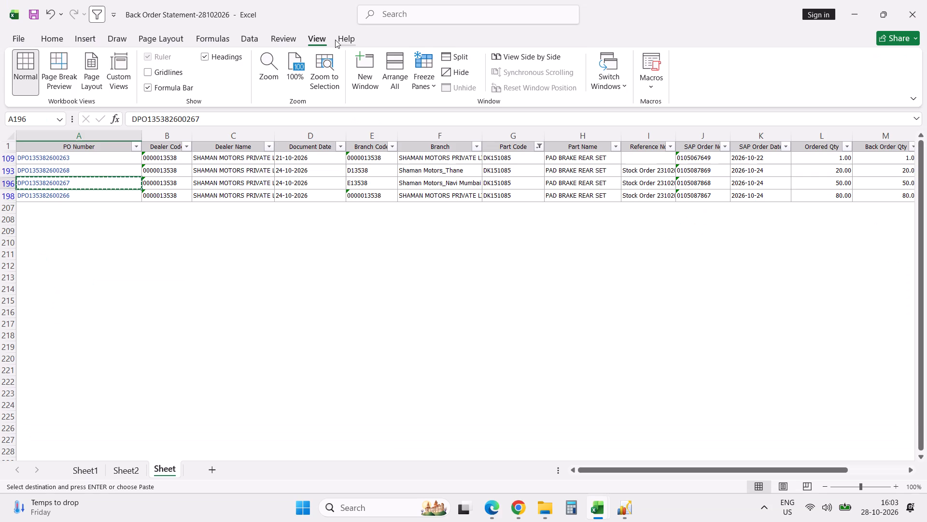
left_click(627, 504)
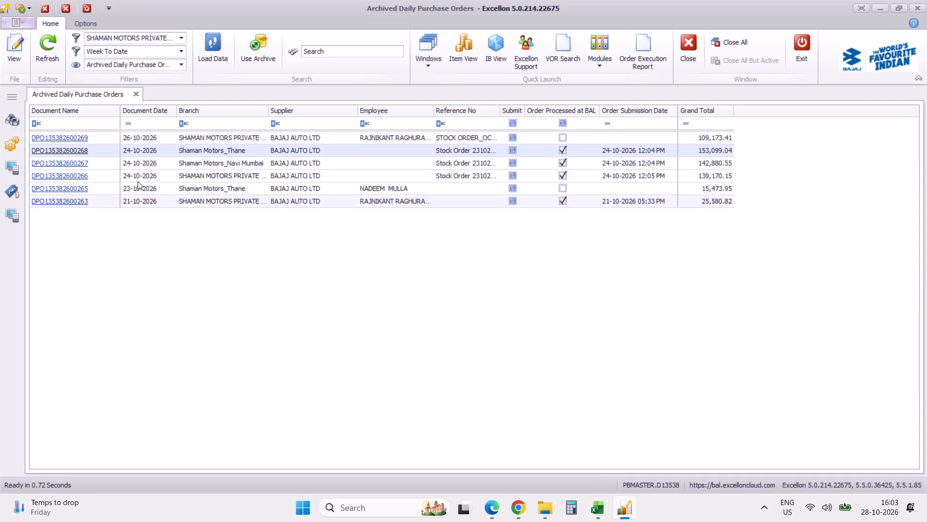
left_click(49, 164)
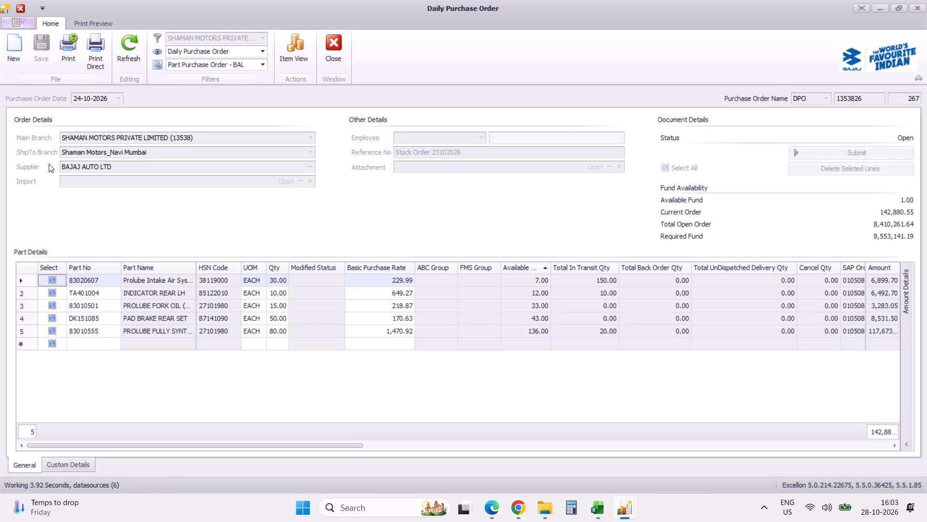
scroll(433, 366, "right", 15)
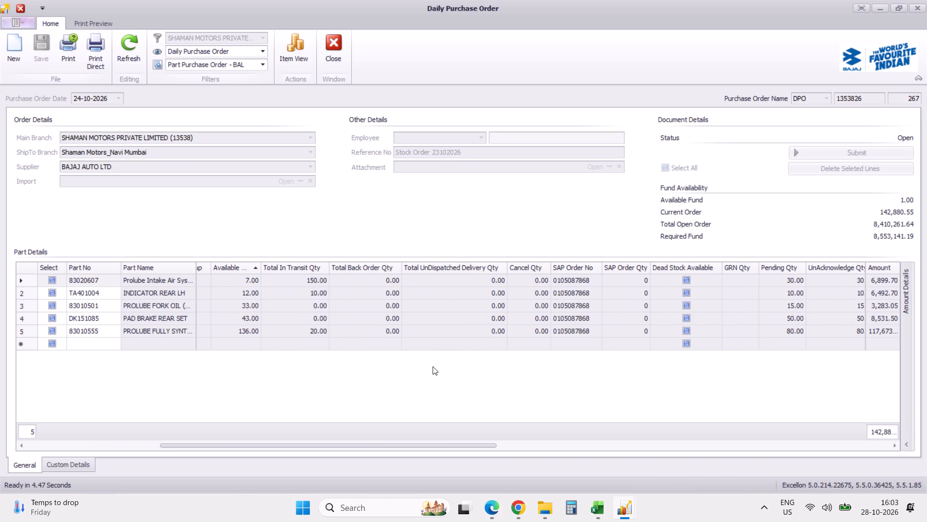
scroll(433, 366, "right", 8)
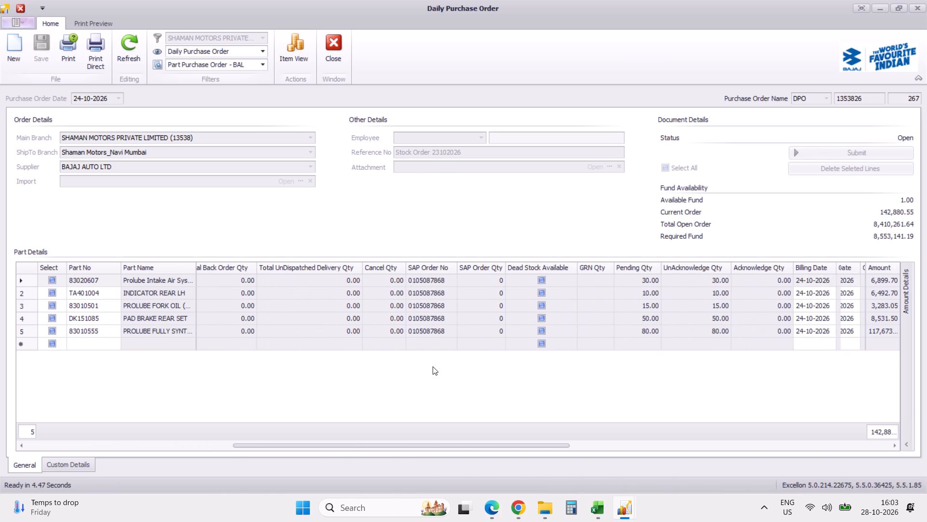
scroll(433, 366, "right", 19)
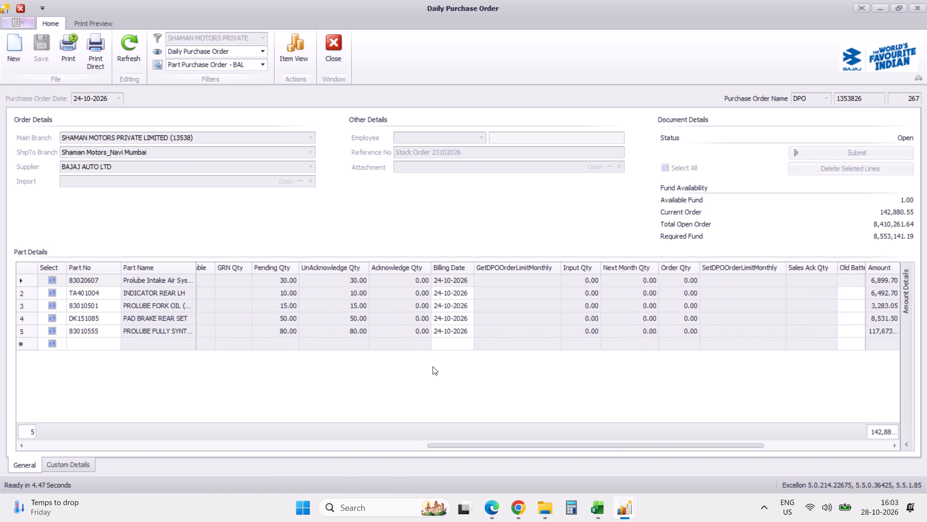
scroll(433, 366, "right", 11)
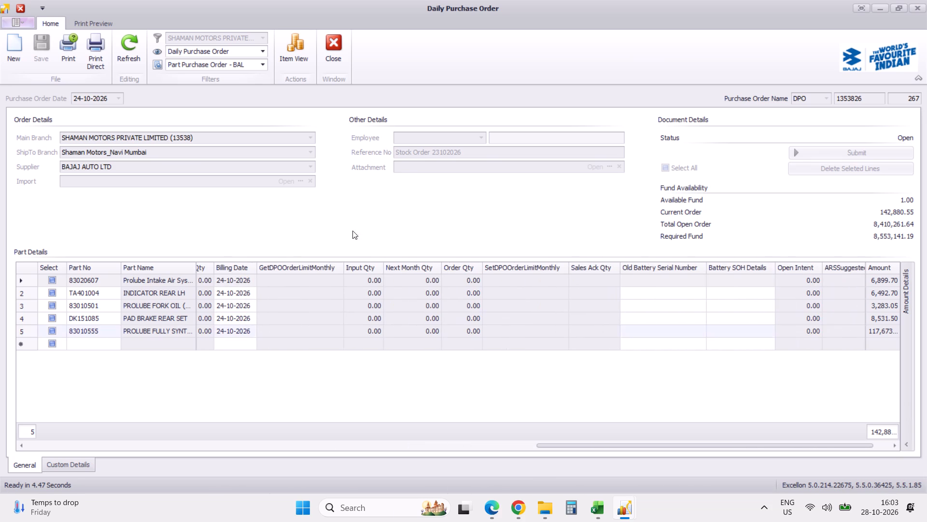
left_click(334, 46)
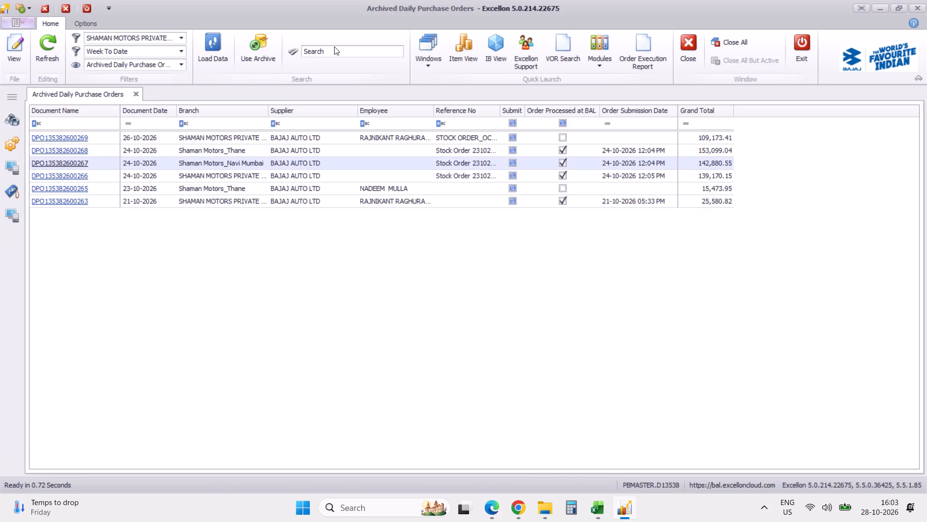
left_click(82, 174)
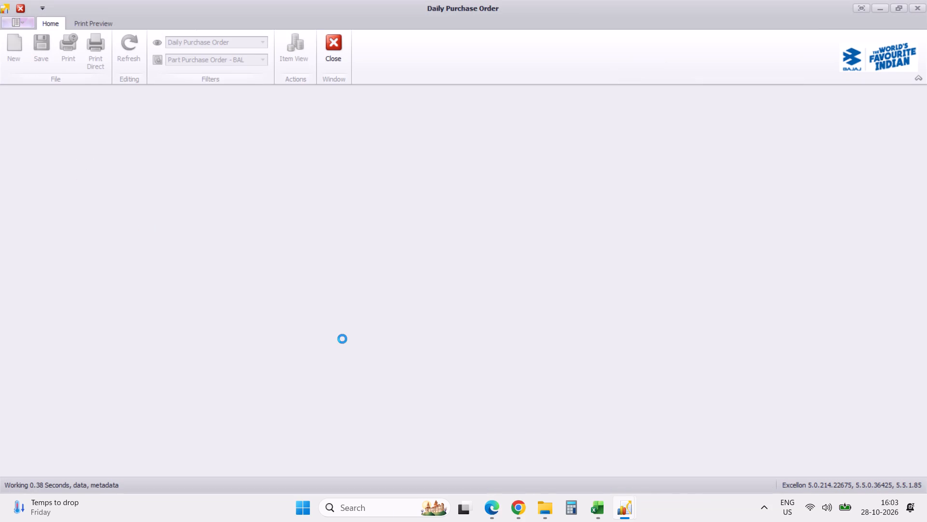
scroll(342, 339, "right", 12)
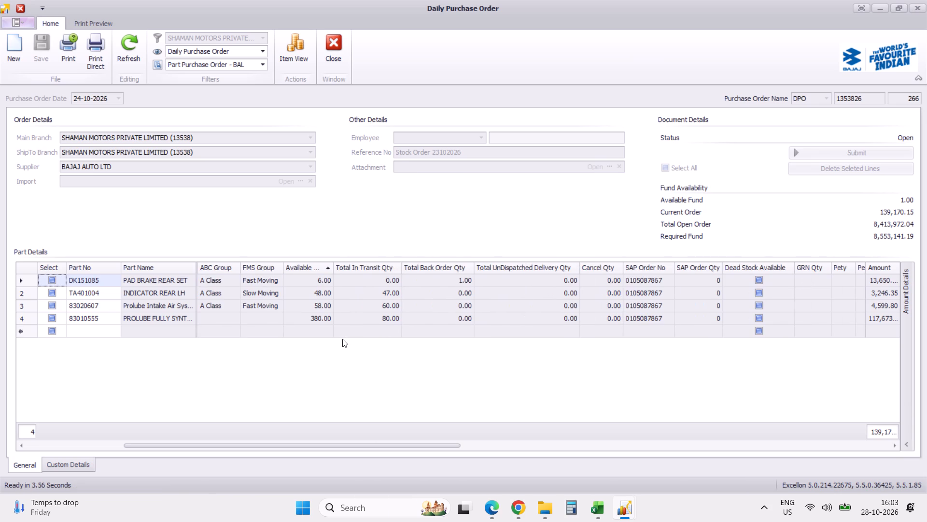
scroll(342, 339, "right", 7)
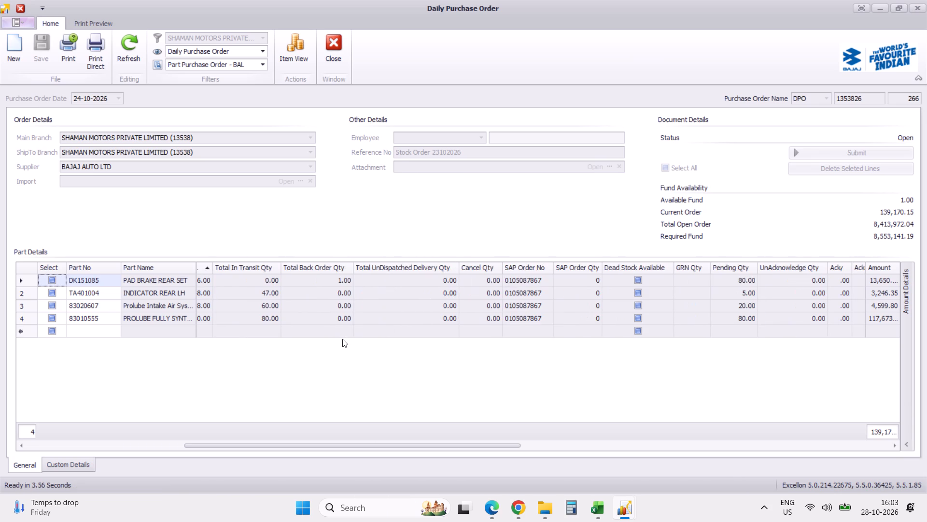
scroll(342, 339, "right", 15)
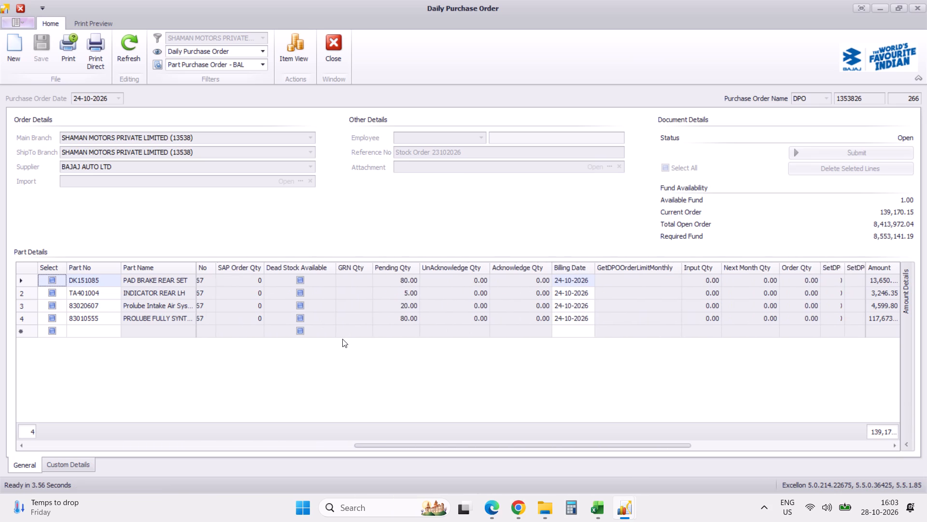
scroll(342, 339, "right", 20)
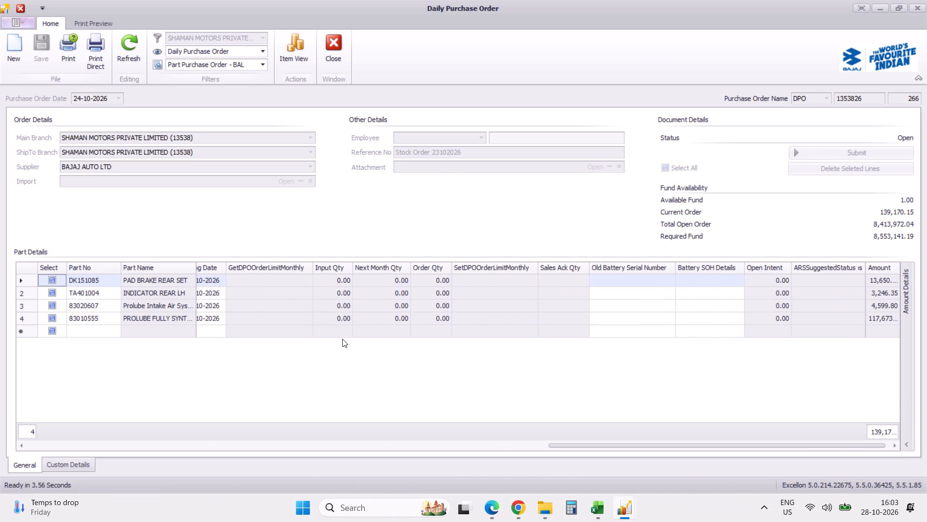
scroll(342, 339, "right", 16)
scroll(342, 339, "left", 17)
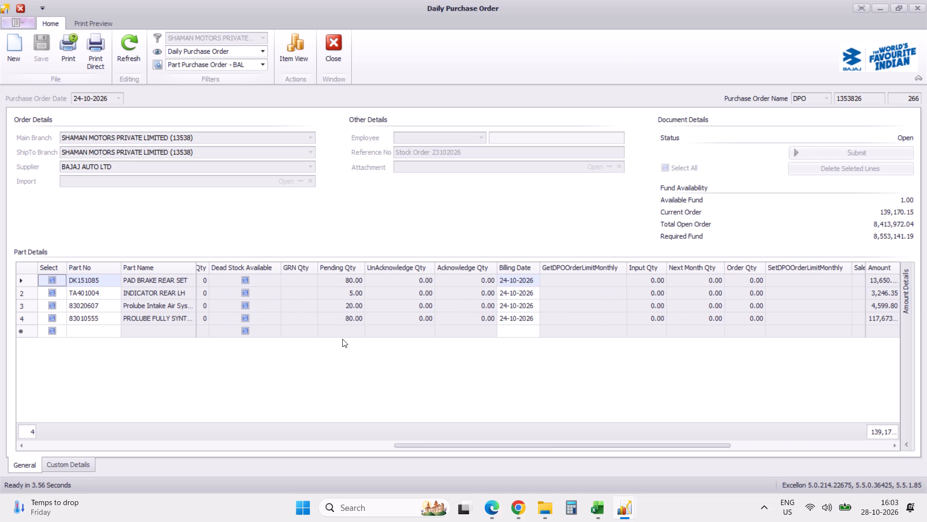
scroll(342, 339, "left", 18)
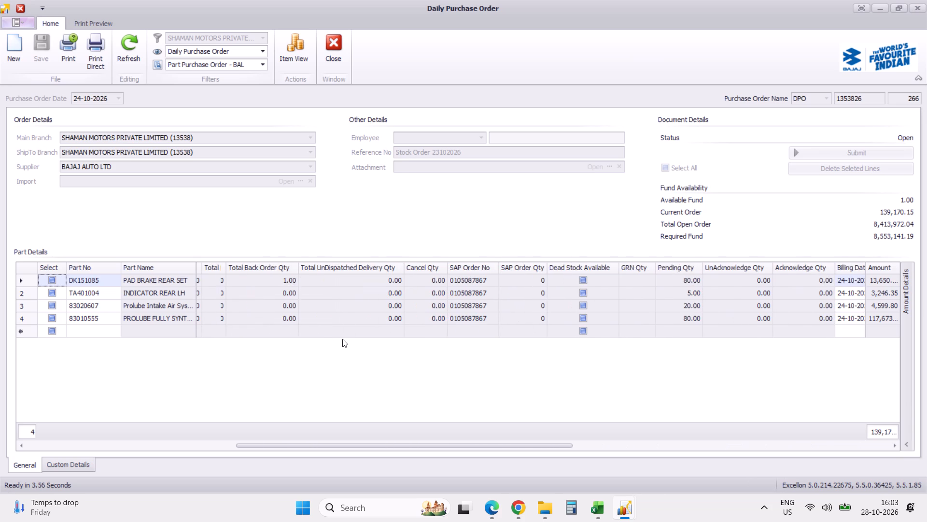
scroll(342, 339, "left", 7)
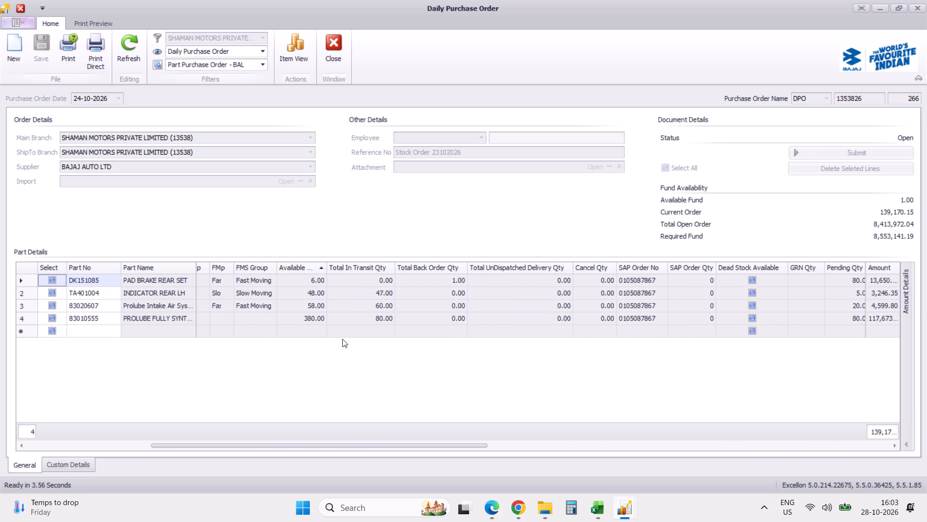
scroll(342, 339, "left", 5)
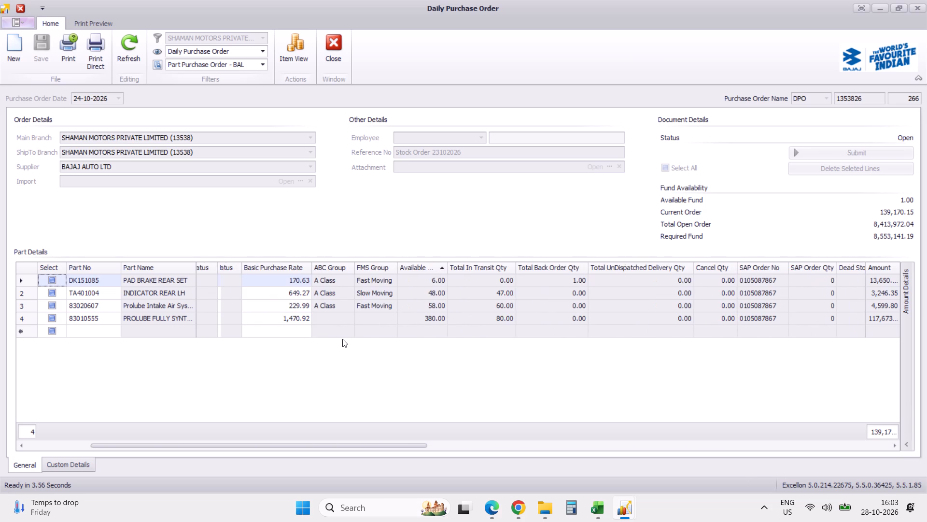
scroll(342, 339, "left", 17)
scroll(342, 339, "right", 10)
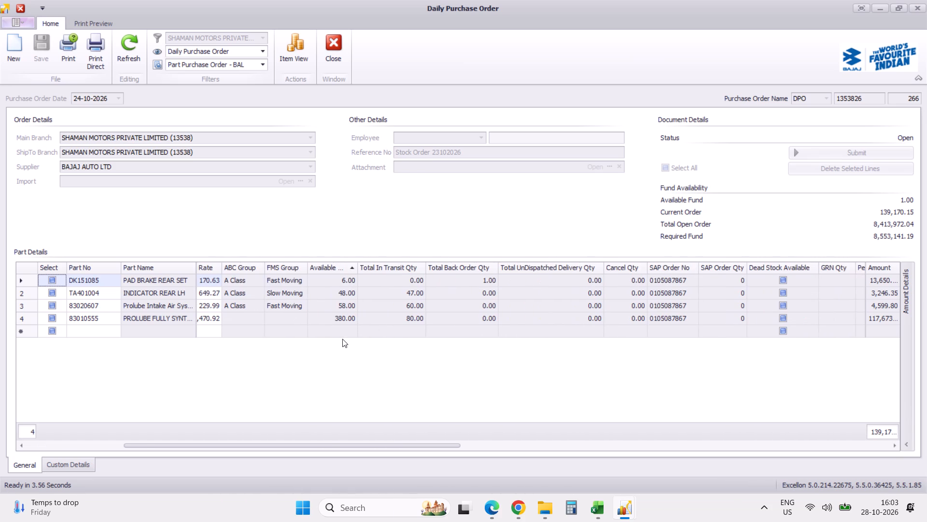
scroll(342, 339, "right", 5)
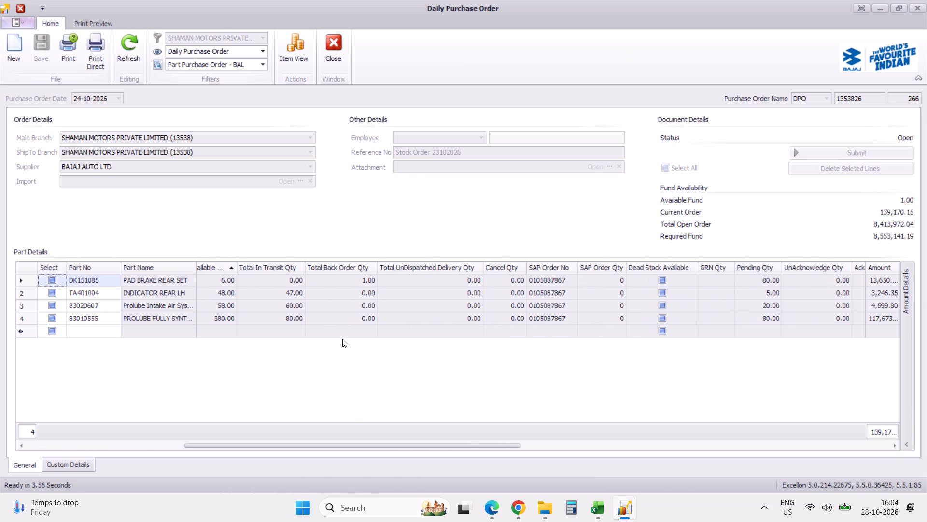
scroll(342, 339, "right", 6)
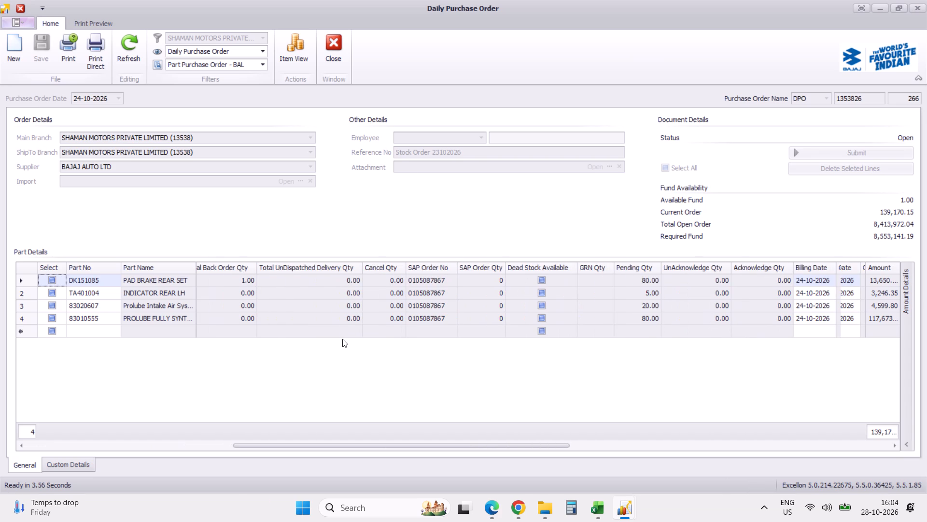
scroll(342, 339, "right", 12)
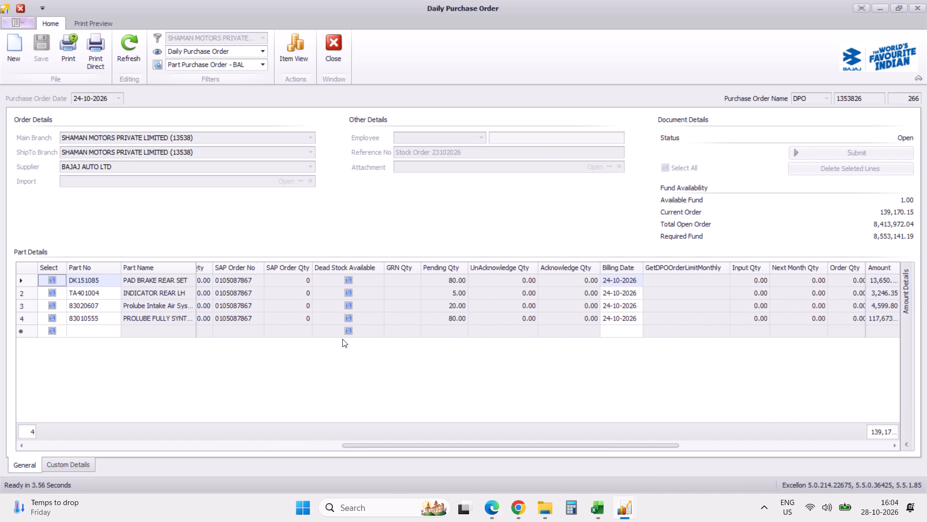
scroll(342, 339, "right", 12)
scroll(342, 339, "right", 12)
scroll(342, 339, "right", 20)
scroll(342, 339, "right", 4)
scroll(342, 339, "left", 11)
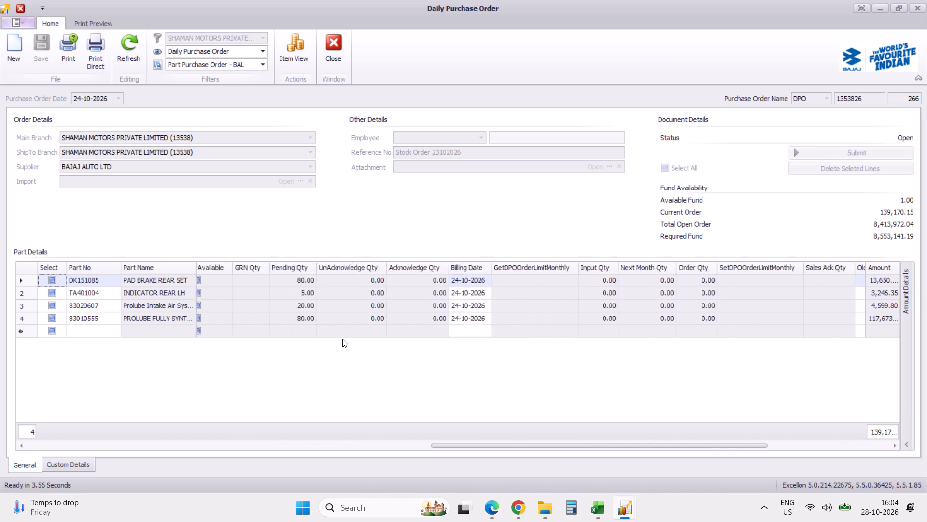
scroll(342, 339, "left", 20)
scroll(342, 339, "left", 20)
scroll(342, 339, "left", 2)
scroll(342, 339, "left", 20)
scroll(342, 339, "left", 2)
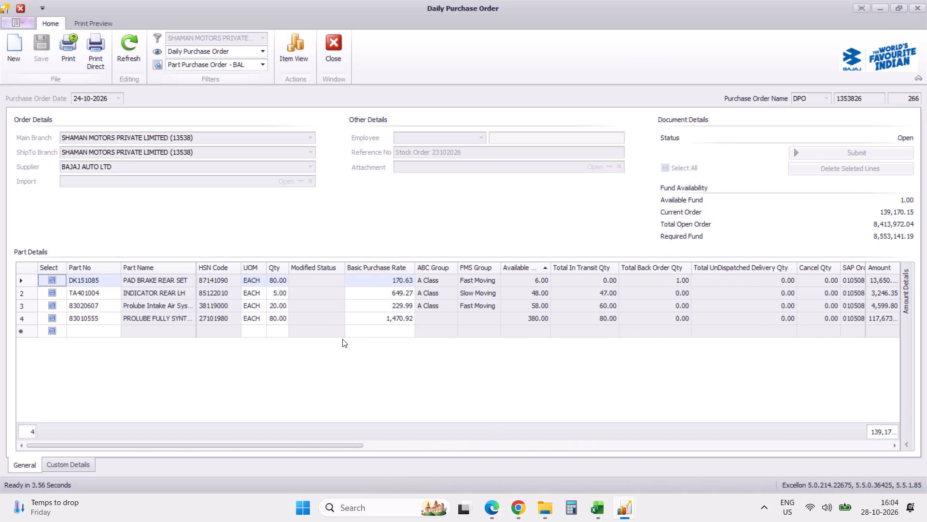
scroll(342, 339, "left", 5)
left_click(337, 53)
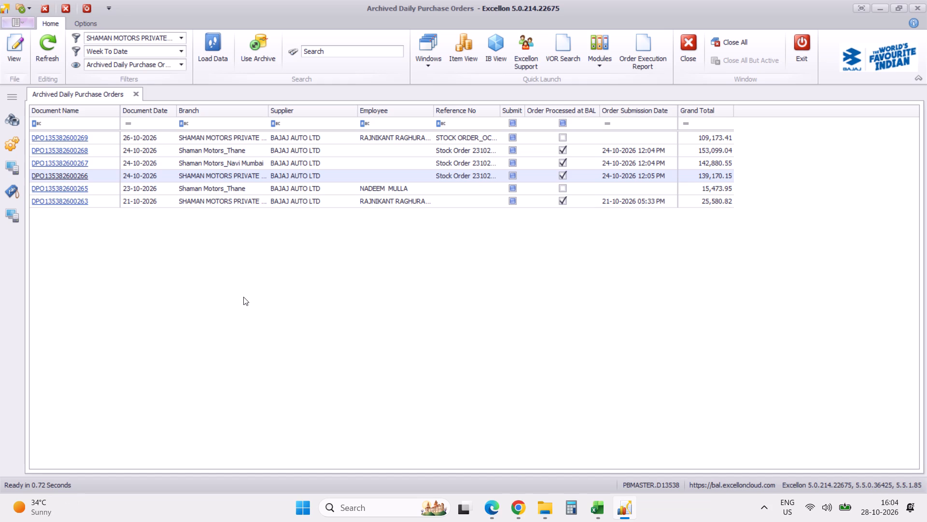
left_click(77, 137)
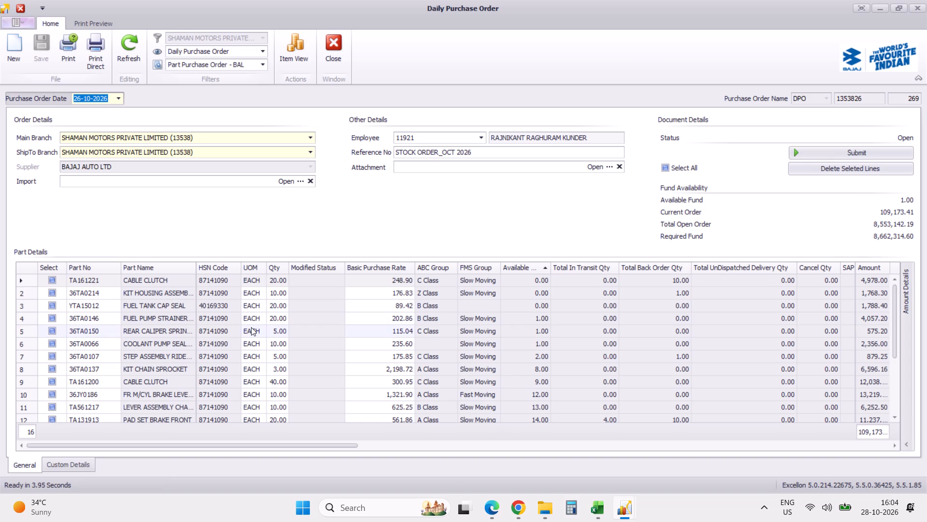
scroll(251, 327, "down", 20)
scroll(251, 327, "down", 15)
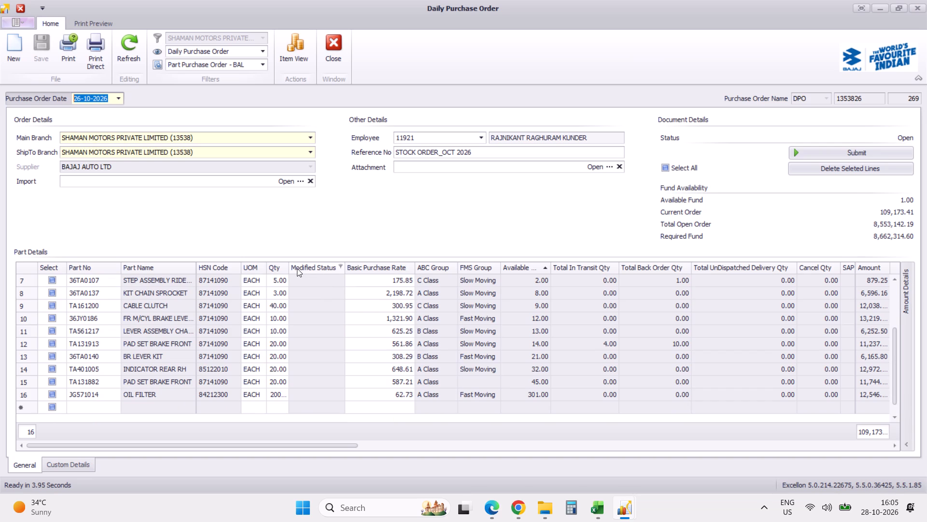
left_click_drag(291, 268, 308, 267)
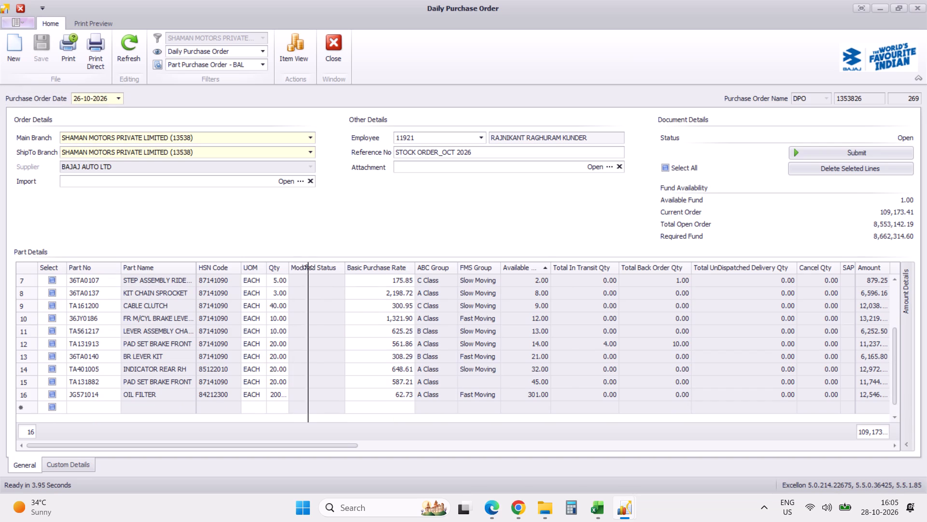
left_click_drag(308, 267, 309, 267)
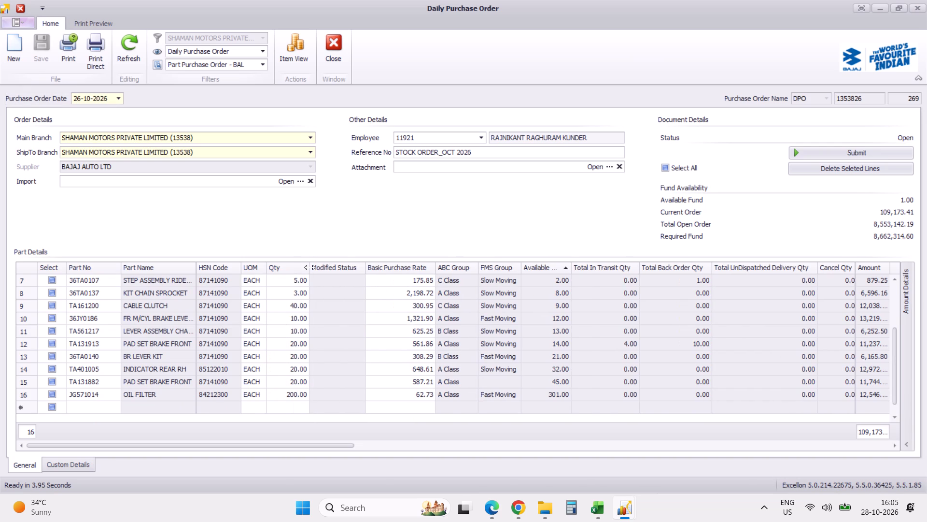
scroll(309, 267, "up", 4)
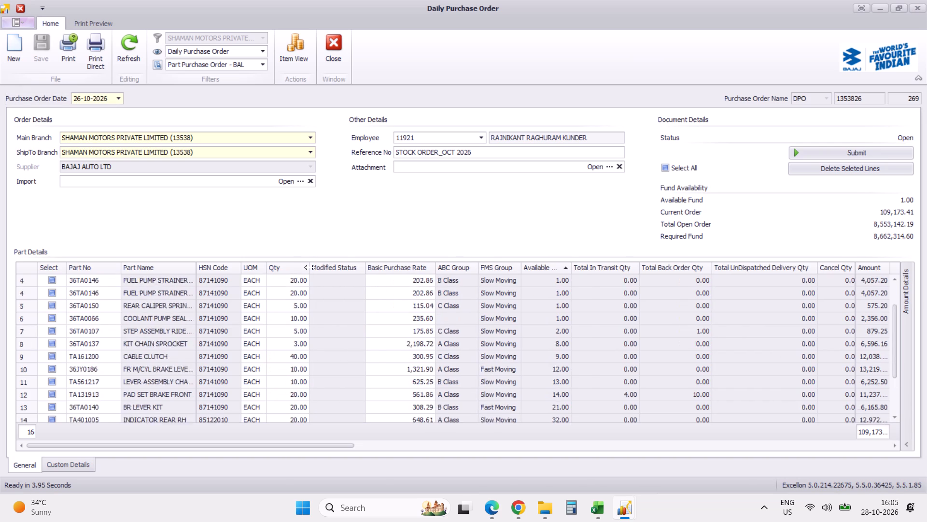
scroll(309, 267, "up", 20)
scroll(309, 267, "up", 20)
scroll(309, 267, "up", 1)
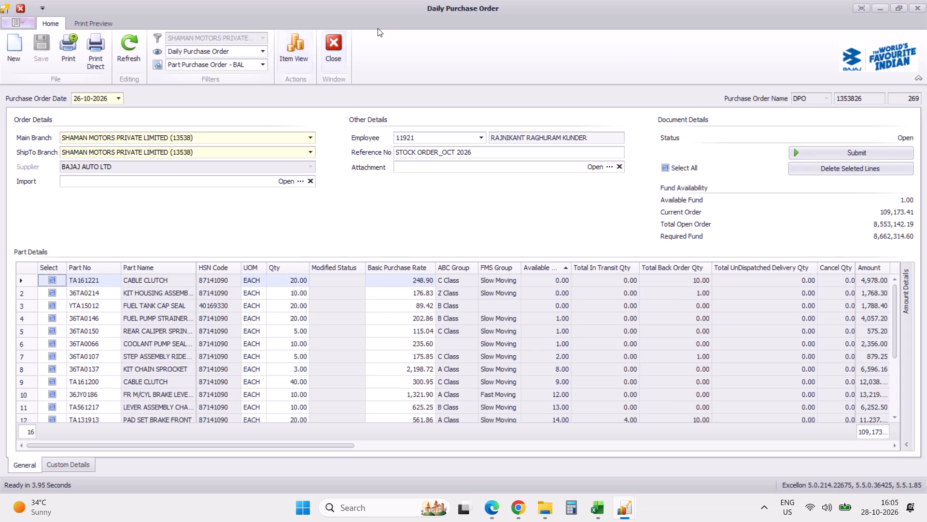
left_click(335, 40)
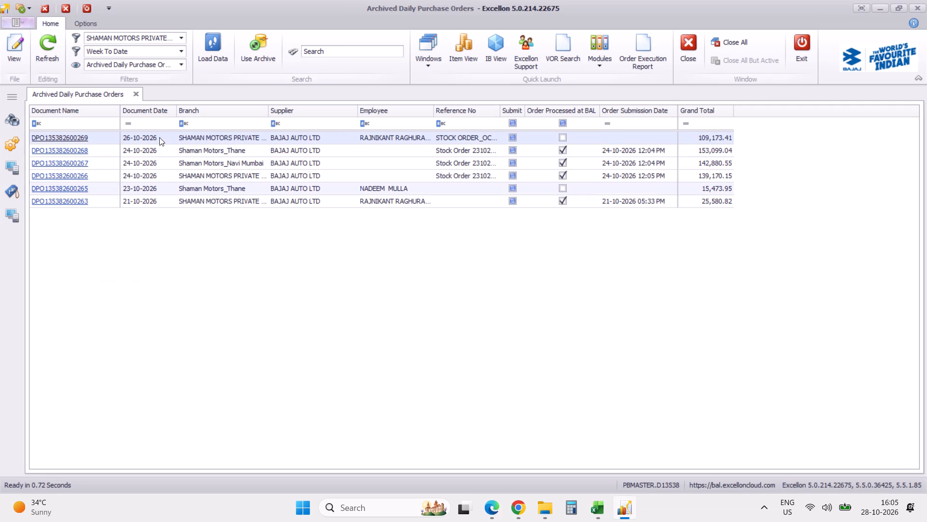
Close the Archived Daily Purchase Orders list.
left_click(136, 95)
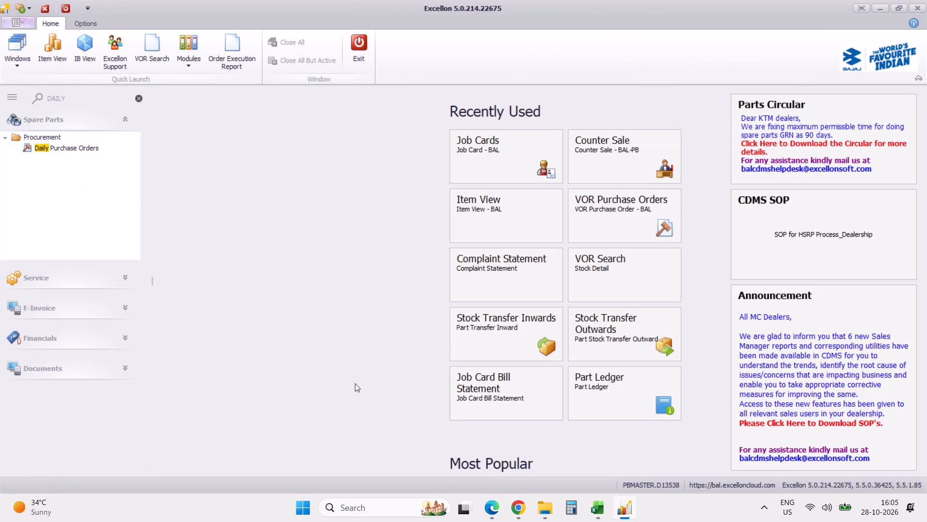
Switch to the Part Purchase Order Statement-PNA CHECK 28102026 workbook in Excel, check its back order quantities, and return to Excellon.
left_click(600, 507)
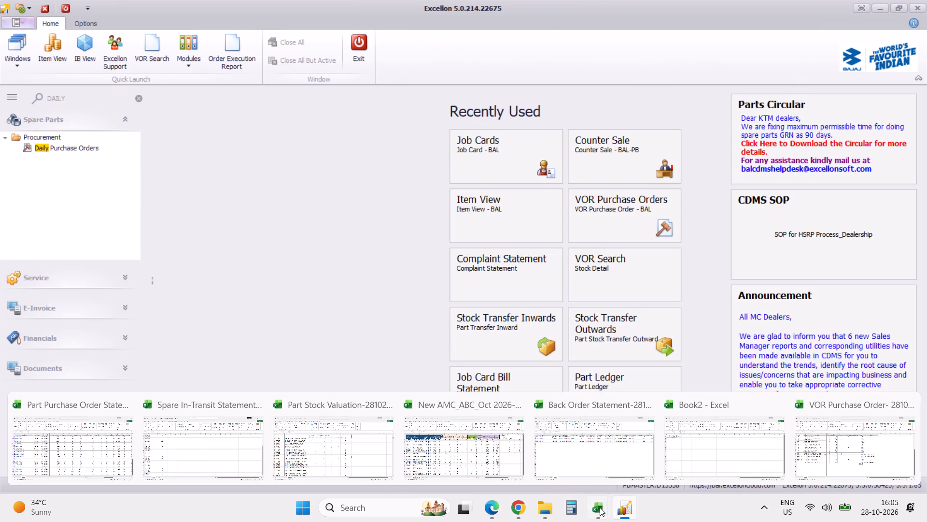
left_click(70, 412)
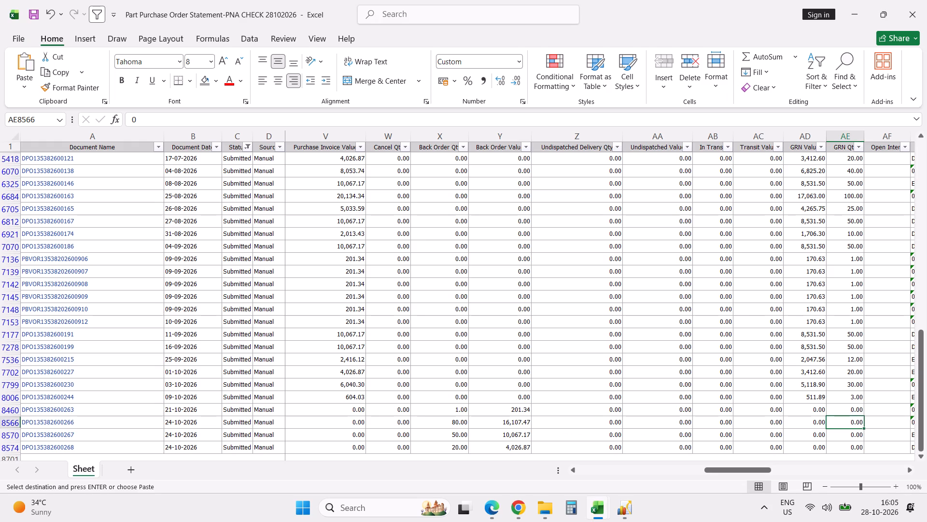
left_click(630, 506)
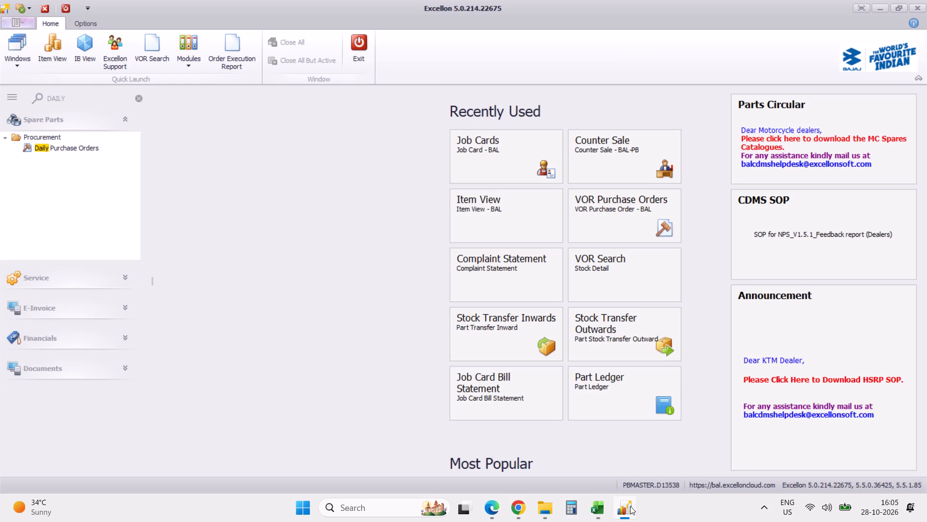
Find the Dealers Spare Fund Visibility PB report, generate it for SHAMAN MOTORS PRIVATE LIMITED, review the spares fund figures and close it.
left_click(68, 96)
type("fund")
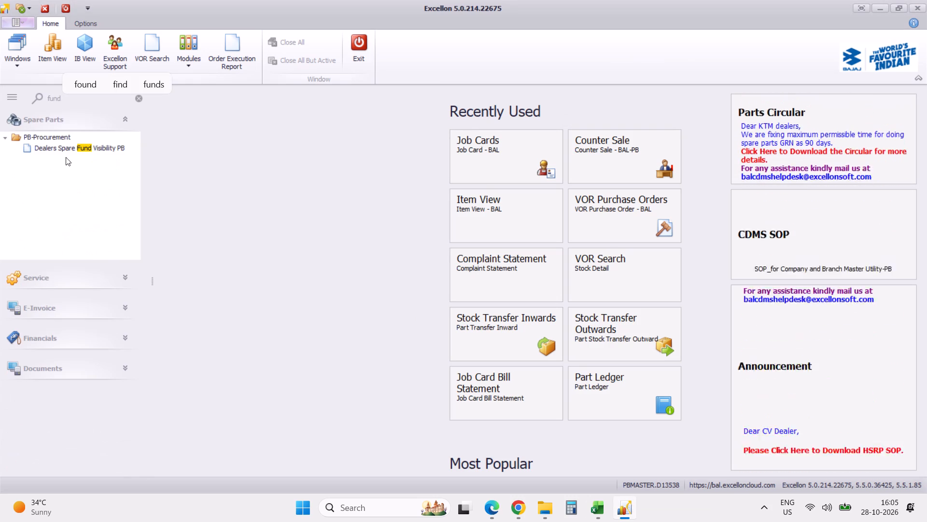
left_click(76, 146)
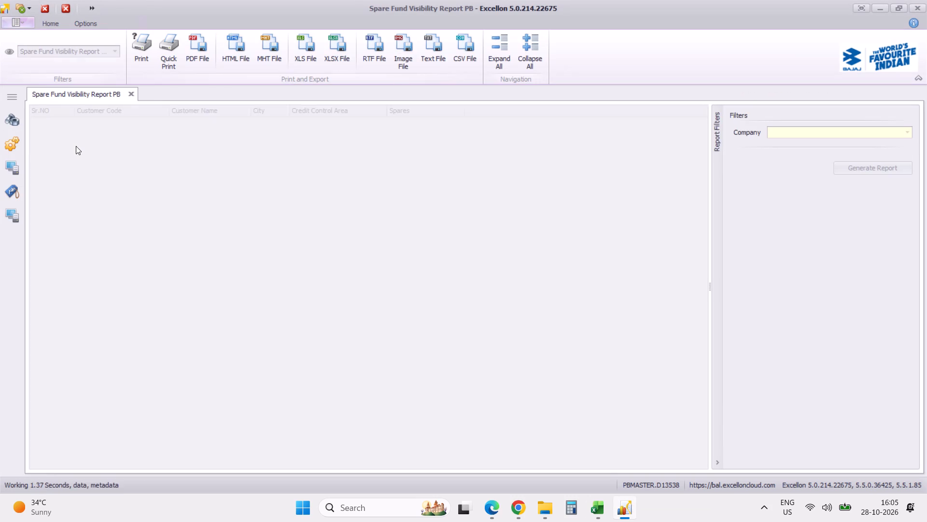
left_click(855, 169)
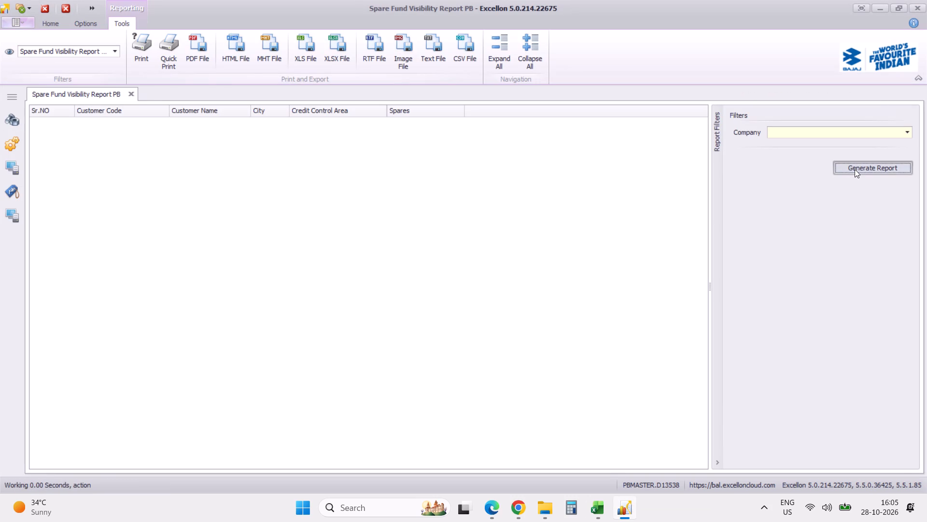
left_click(461, 270)
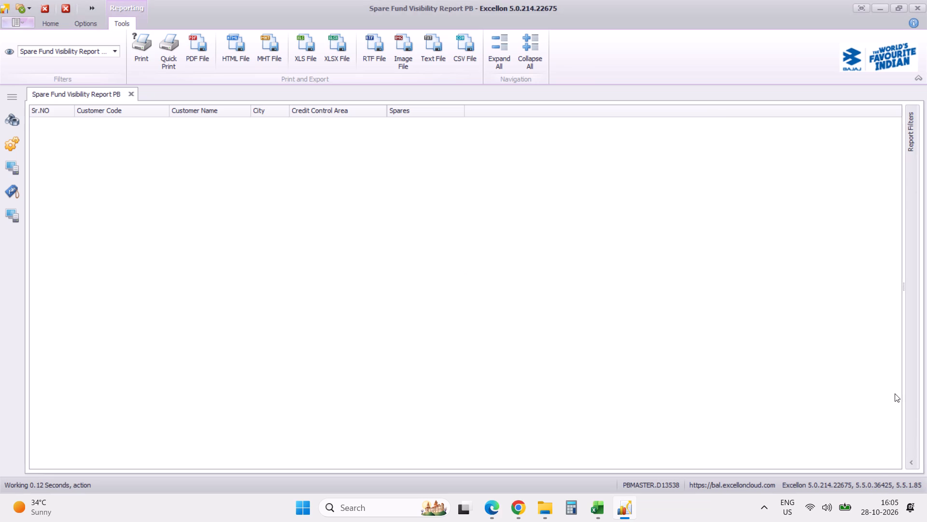
left_click(911, 463)
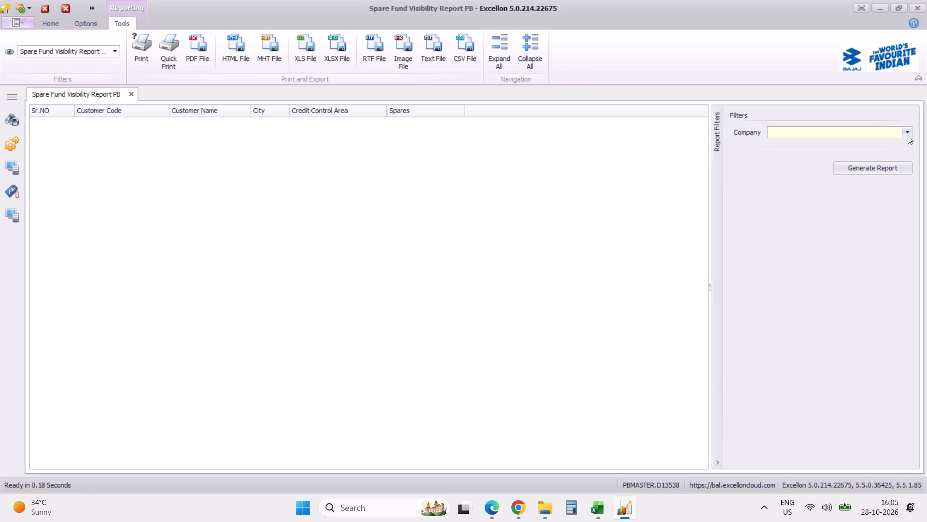
left_click(908, 134)
left_click(876, 154)
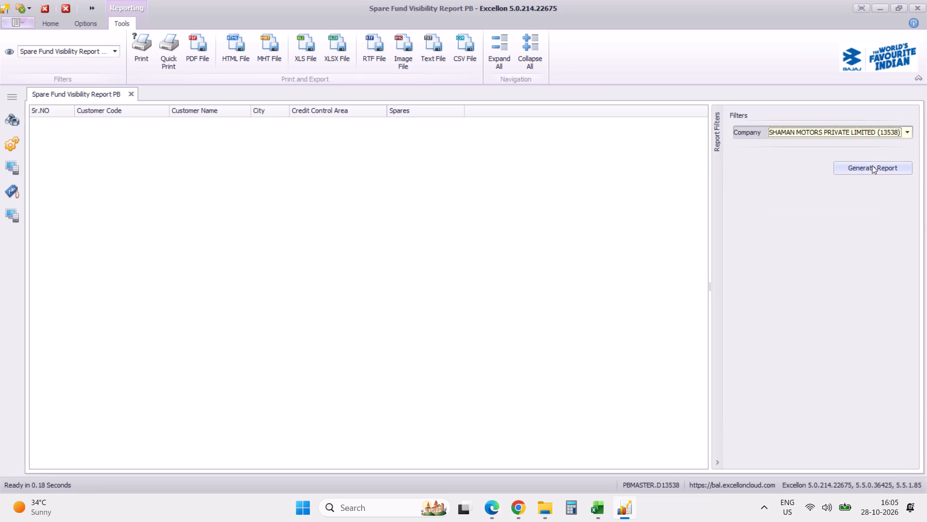
left_click(871, 167)
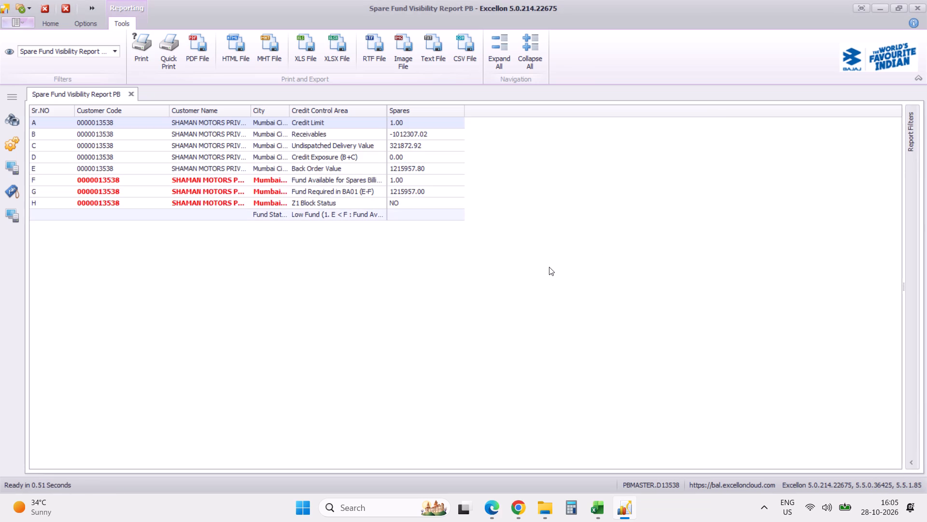
left_click(132, 93)
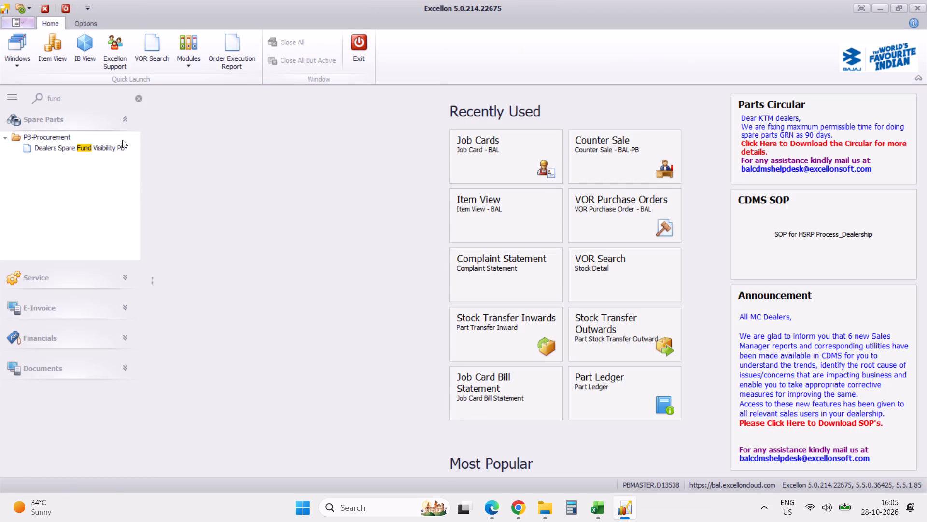
Clear the module search and open the Purchase Order Statement report from the Spare Parts procurement statements.
left_click(140, 96)
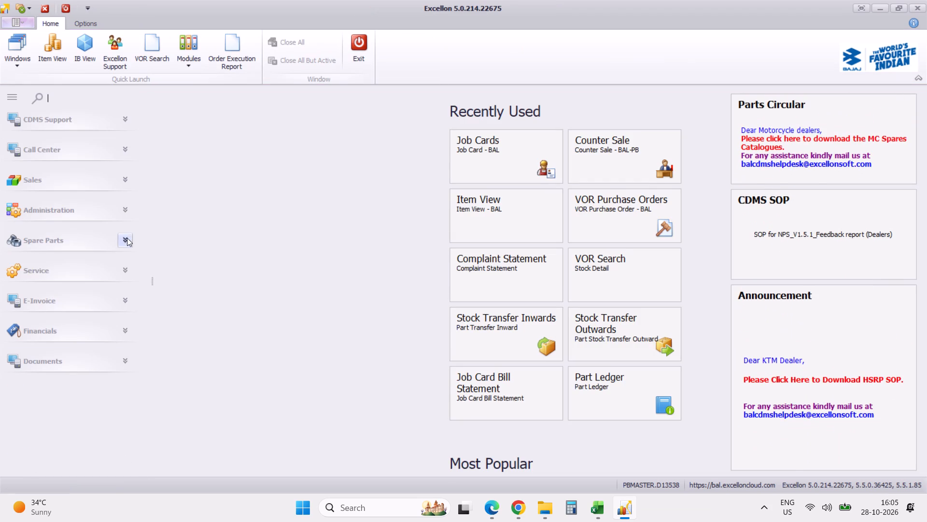
left_click(126, 239)
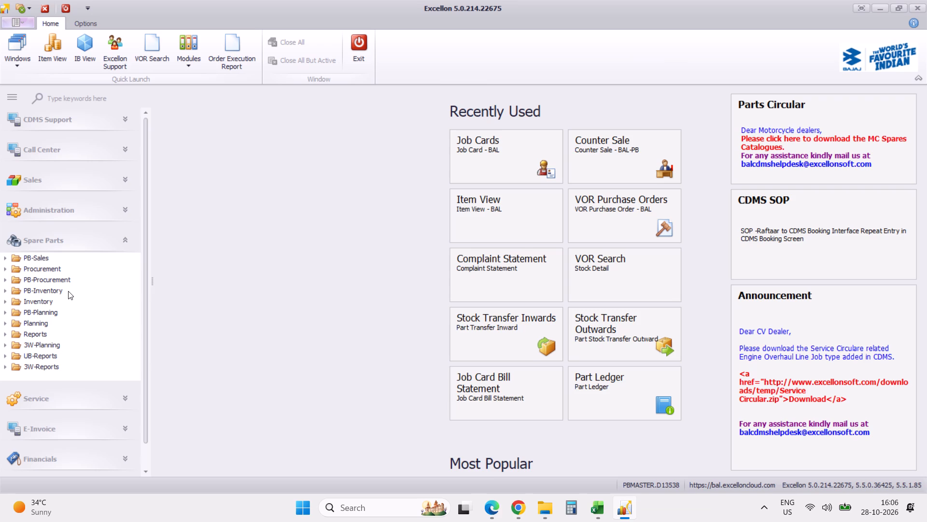
left_click(4, 333)
left_click(4, 333)
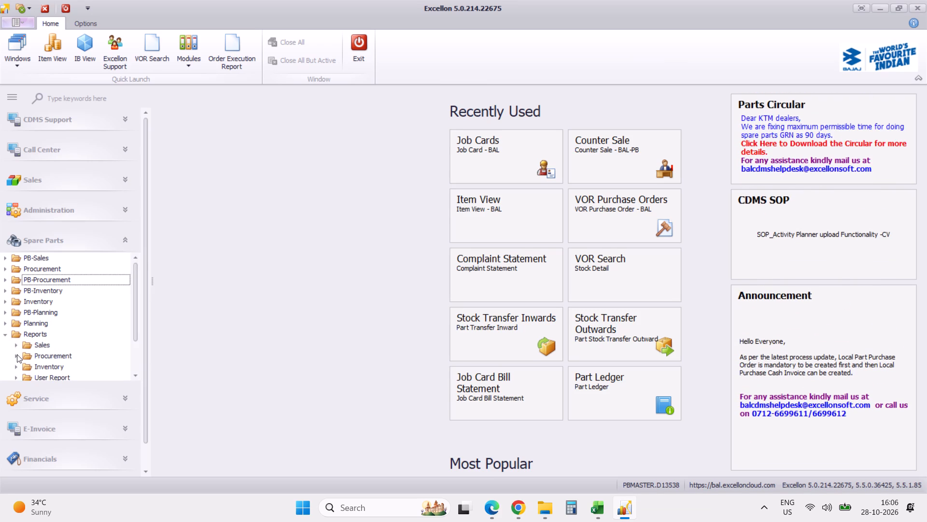
left_click(17, 355)
left_click(27, 367)
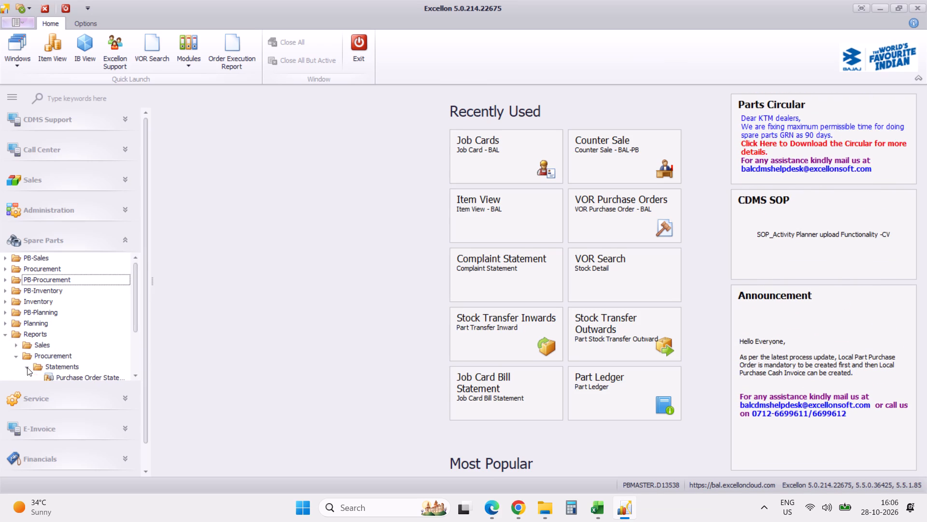
double_click(137, 375)
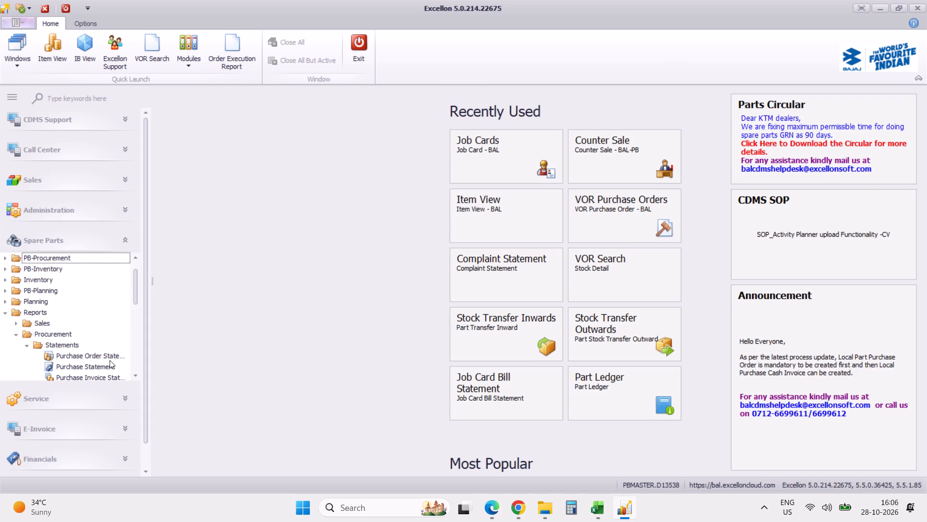
left_click(108, 358)
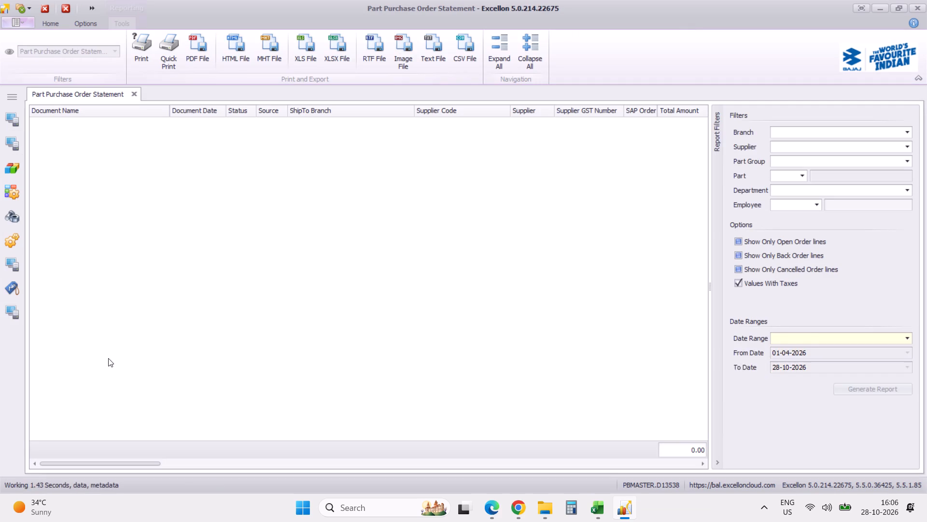
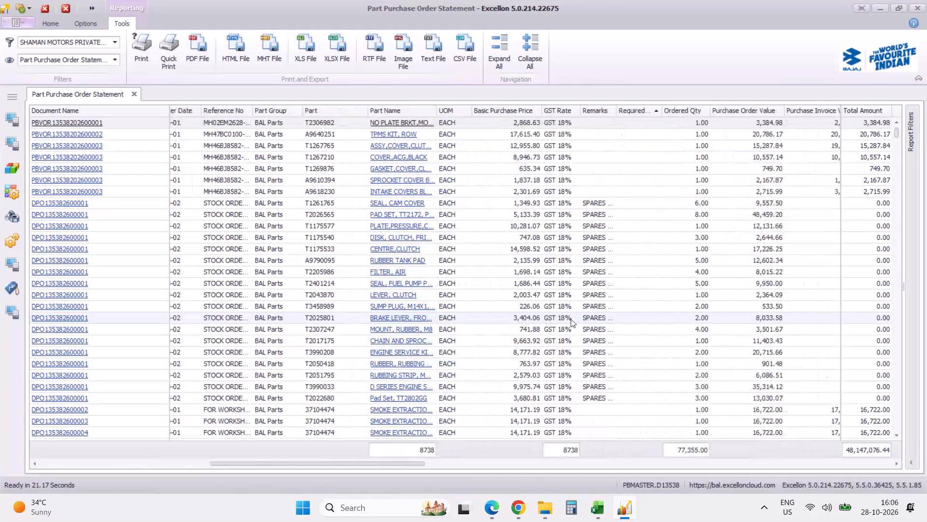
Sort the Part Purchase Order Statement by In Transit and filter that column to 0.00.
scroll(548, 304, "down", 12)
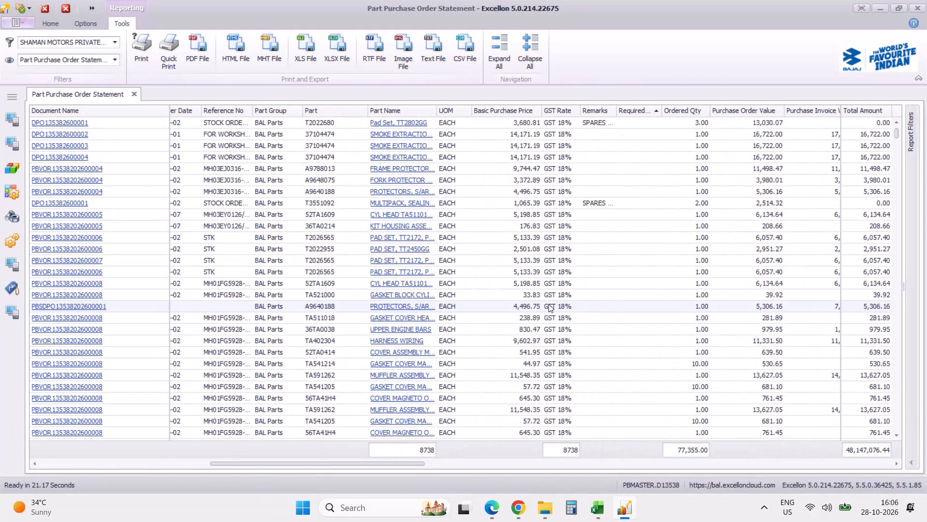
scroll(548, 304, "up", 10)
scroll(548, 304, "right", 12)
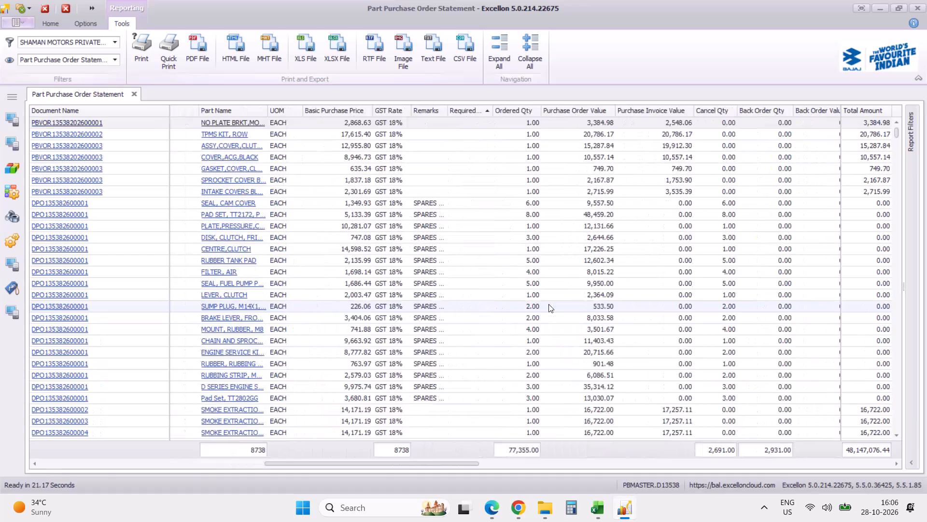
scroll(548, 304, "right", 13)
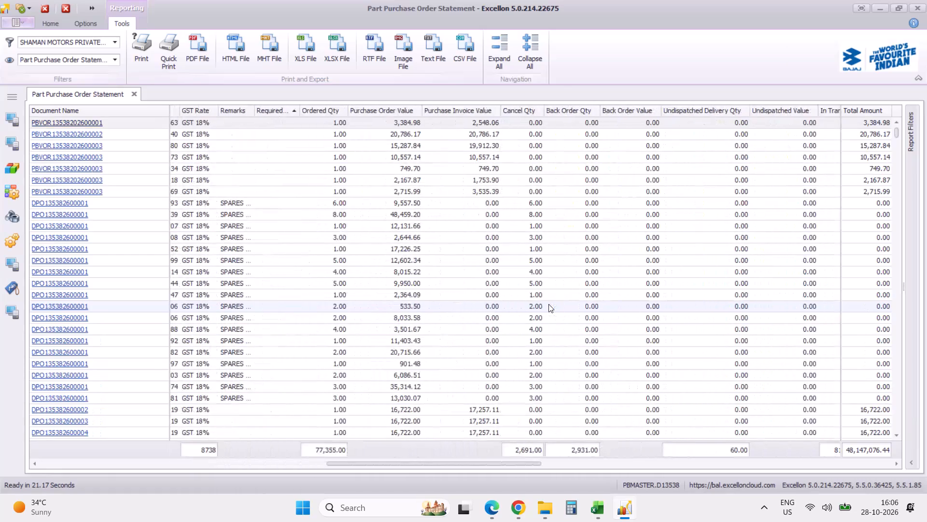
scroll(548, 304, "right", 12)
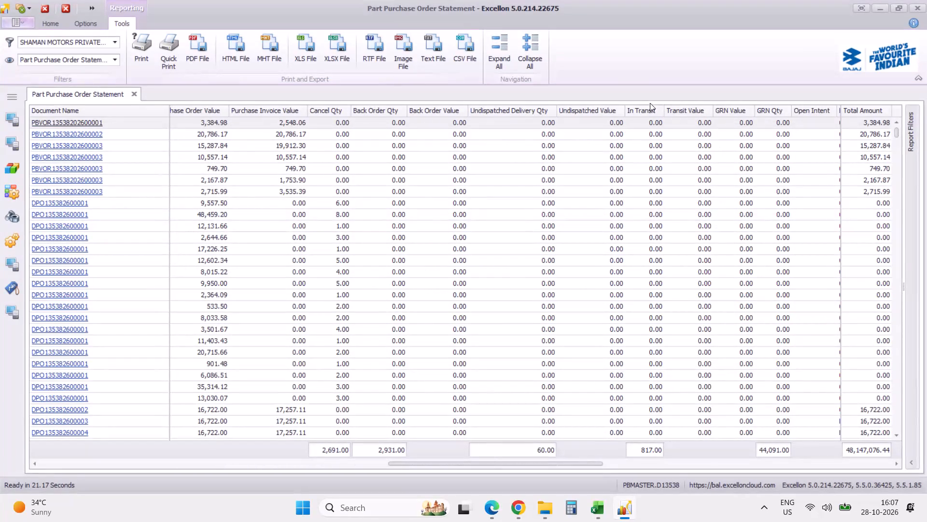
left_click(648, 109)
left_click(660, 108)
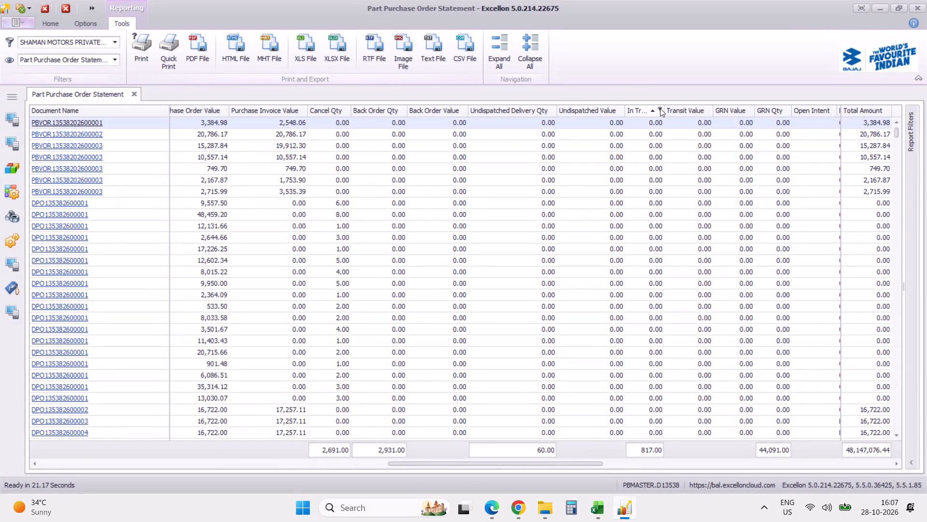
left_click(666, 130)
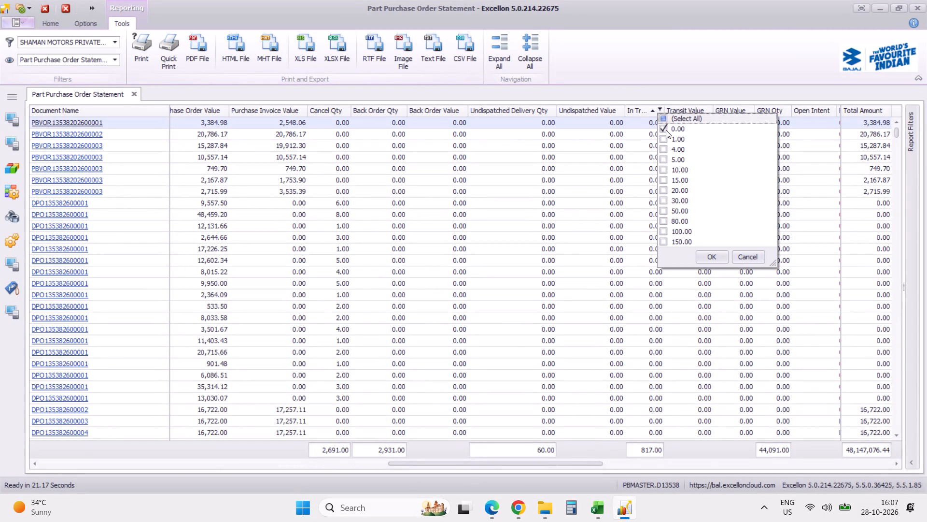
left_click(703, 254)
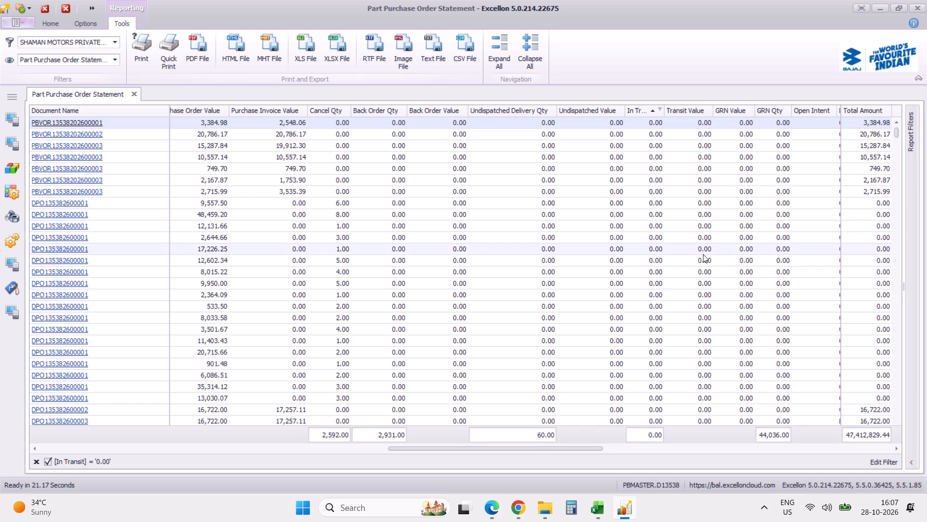
Examine the filtered purchase order lines, checking ordered, cancelled, back order, undispatched and GRN quantities along with branch and submission details.
scroll(457, 335, "left", 11)
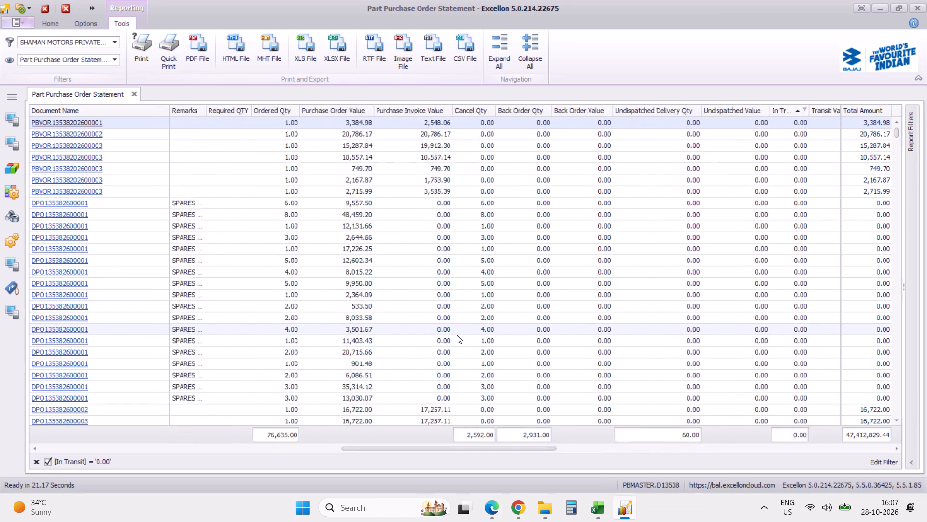
scroll(457, 335, "left", 20)
scroll(457, 335, "left", 5)
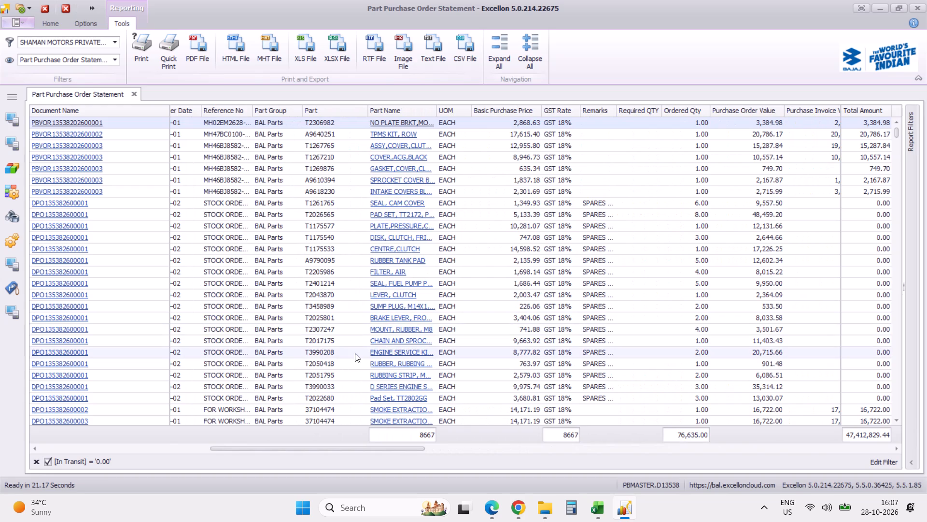
scroll(337, 358, "down", 20)
scroll(337, 358, "down", 4)
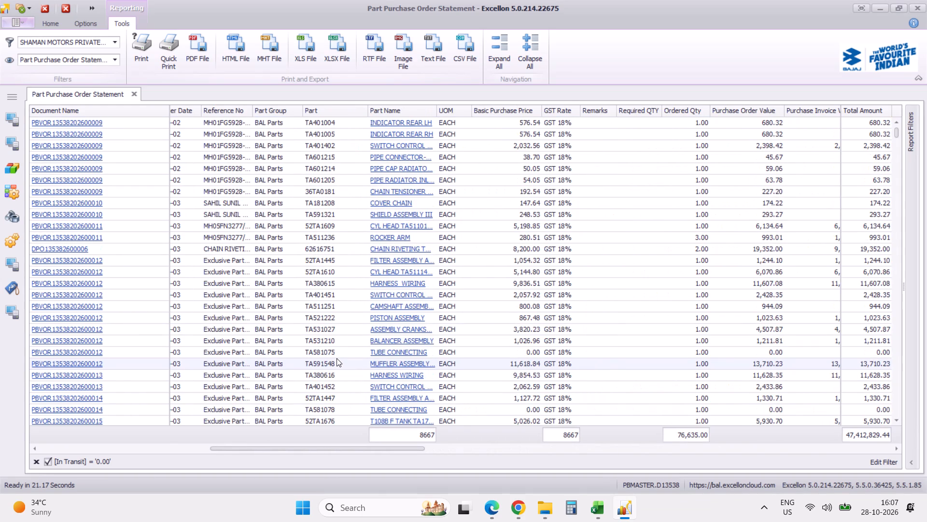
scroll(337, 358, "down", 5)
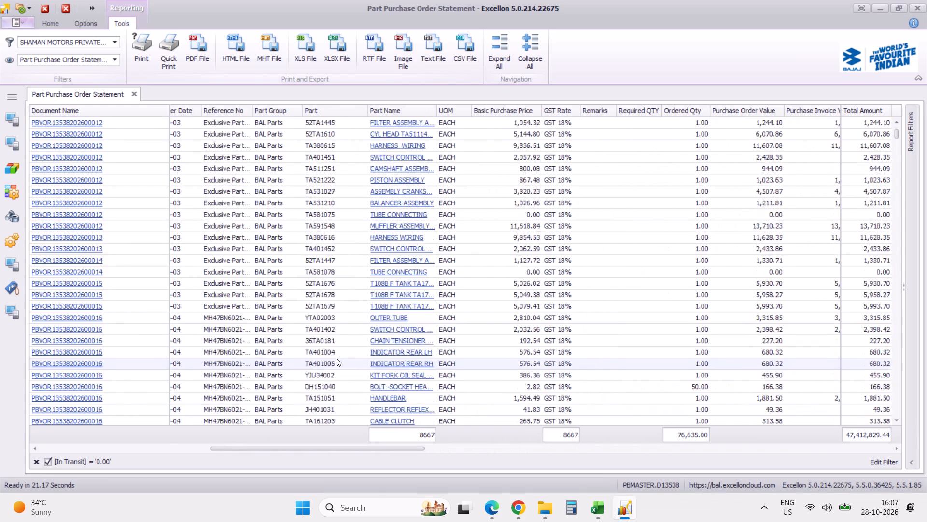
scroll(337, 358, "down", 11)
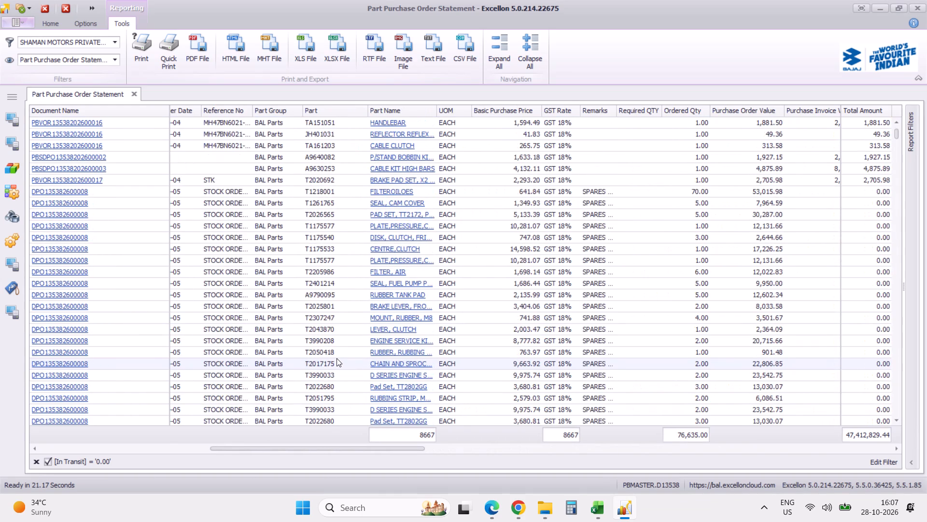
scroll(337, 358, "down", 20)
scroll(337, 358, "down", 1)
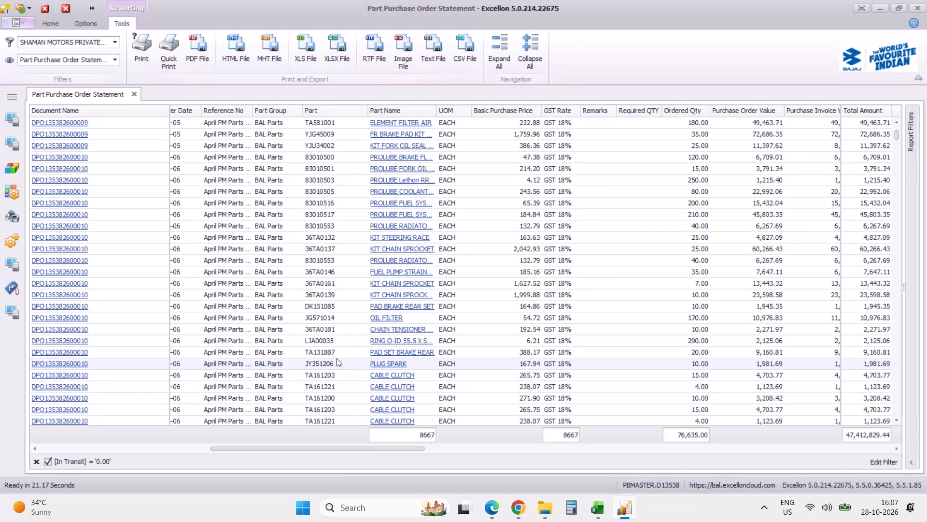
scroll(337, 358, "right", 10)
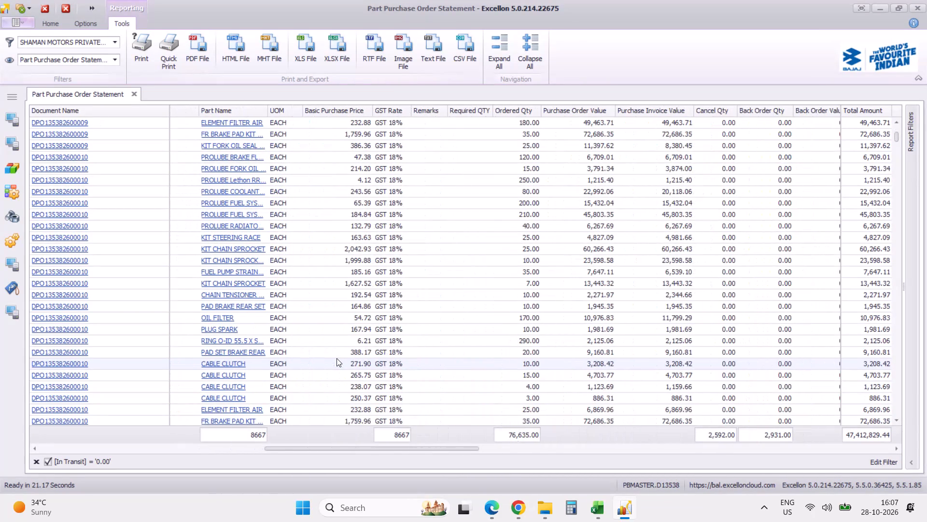
scroll(337, 358, "right", 16)
scroll(337, 358, "right", 14)
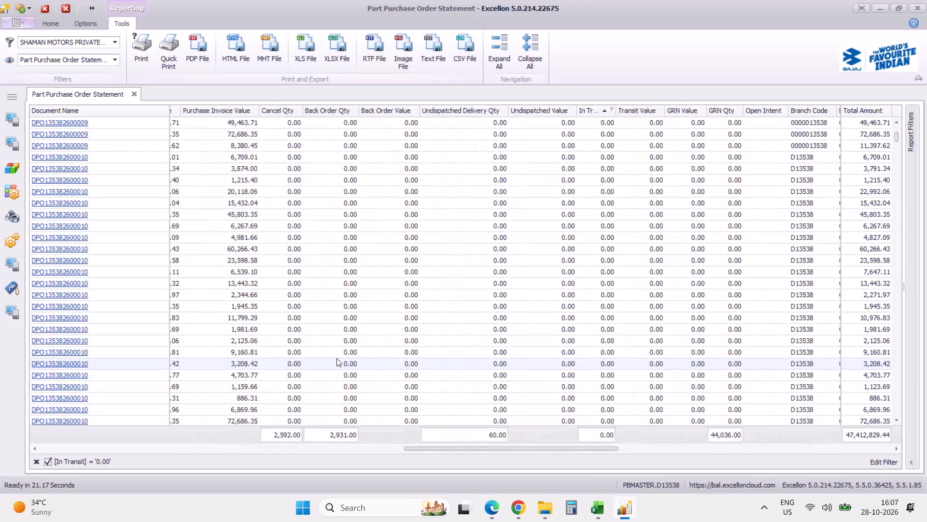
scroll(337, 358, "right", 9)
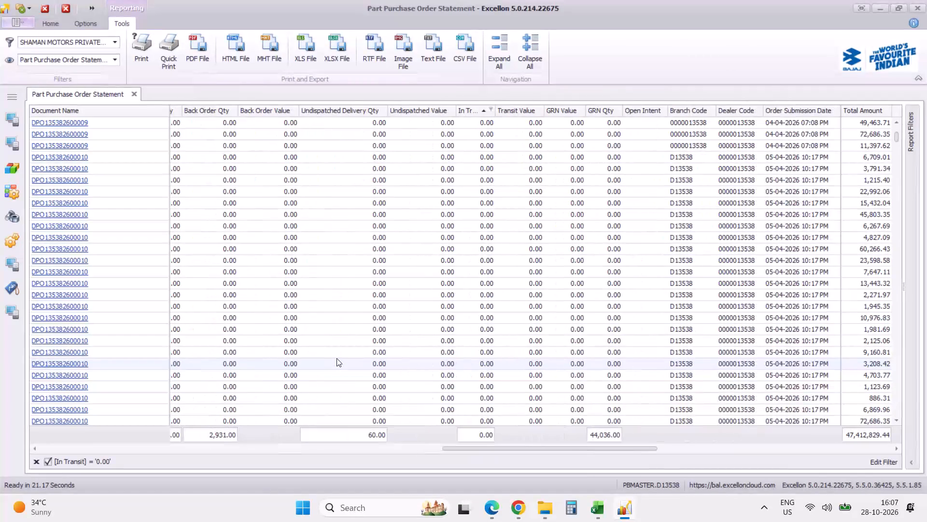
scroll(337, 358, "left", 20)
scroll(337, 358, "left", 20)
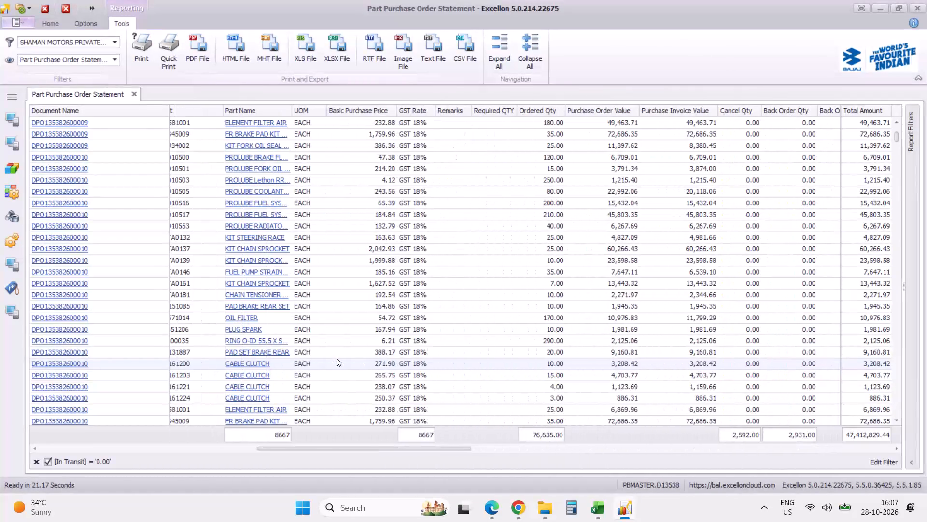
scroll(337, 358, "left", 20)
scroll(337, 358, "left", 1)
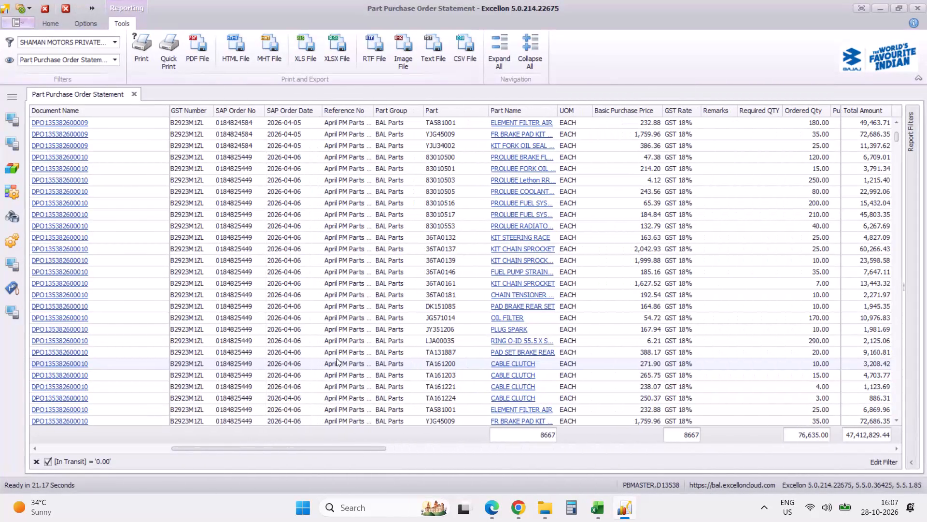
scroll(337, 358, "left", 13)
scroll(337, 358, "right", 12)
scroll(337, 358, "down", 10)
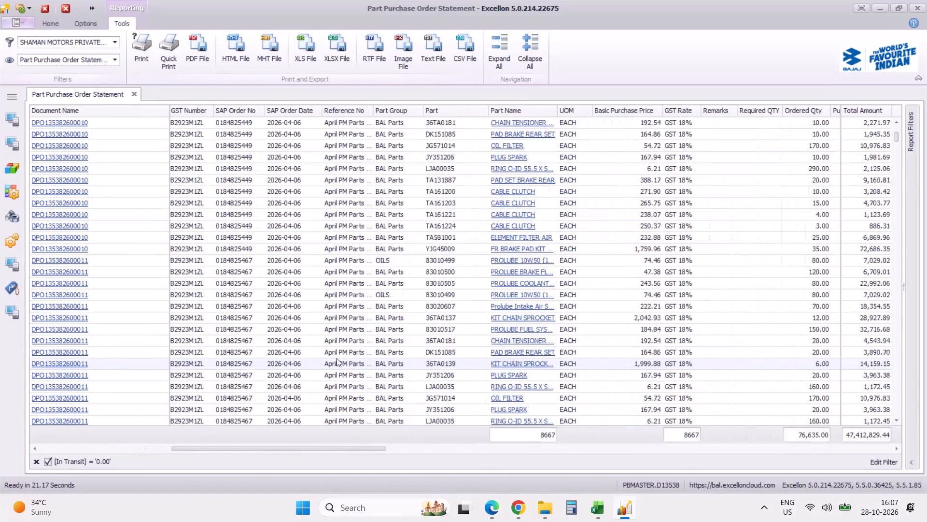
scroll(337, 358, "down", 20)
scroll(337, 358, "down", 2)
scroll(337, 358, "down", 20)
scroll(337, 358, "down", 5)
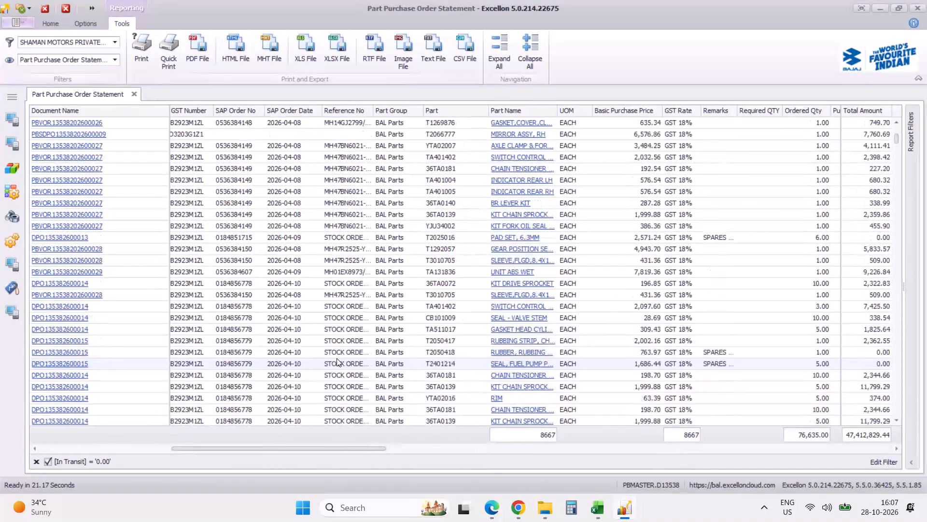
scroll(337, 358, "down", 4)
scroll(337, 358, "down", 20)
scroll(337, 358, "down", 5)
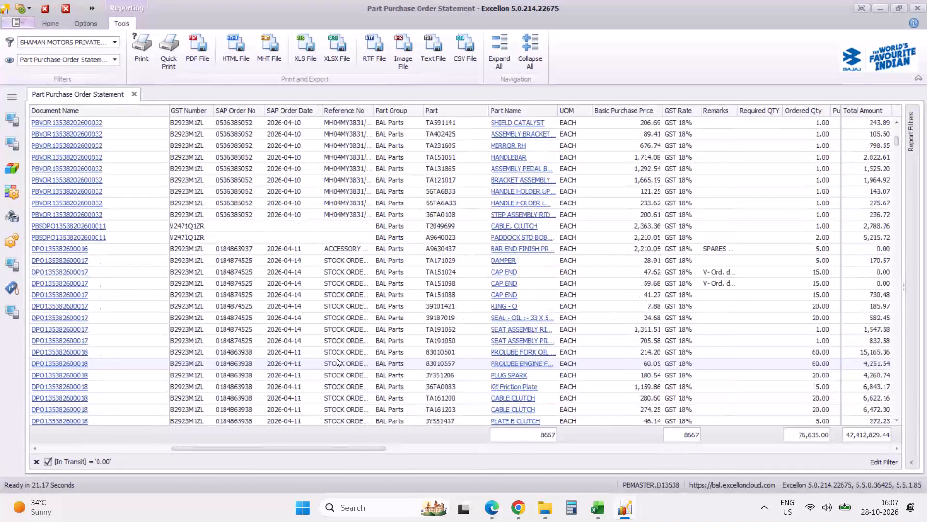
scroll(295, 358, "right", 16)
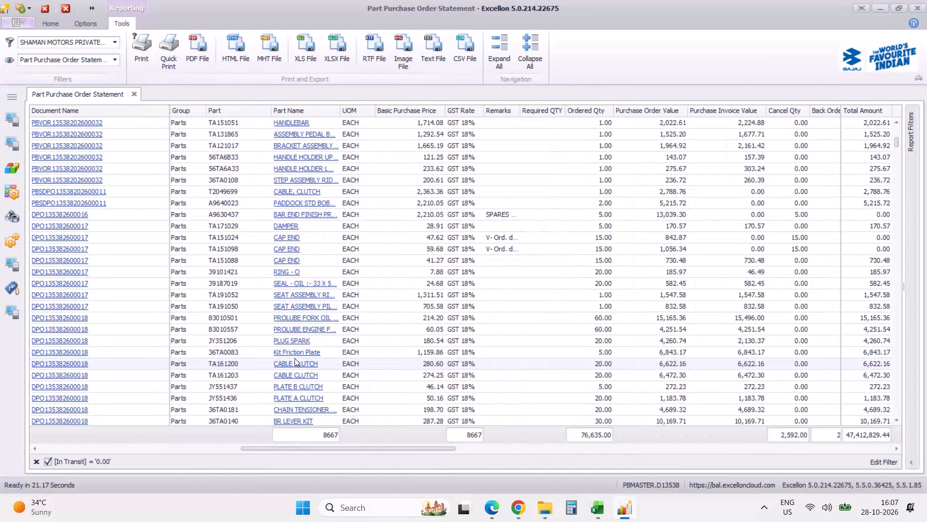
scroll(295, 358, "left", 20)
scroll(295, 358, "left", 20)
scroll(295, 358, "left", 15)
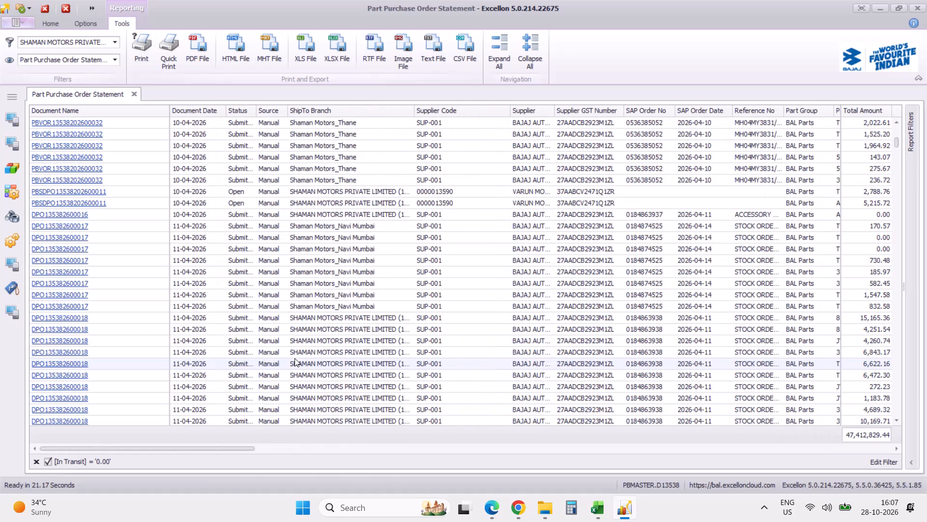
scroll(295, 358, "left", 13)
scroll(295, 358, "right", 16)
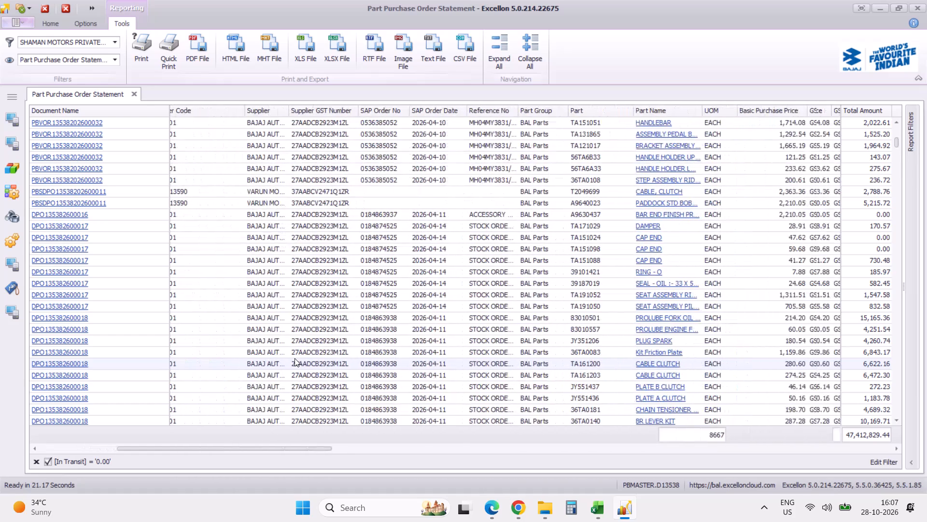
scroll(295, 358, "right", 12)
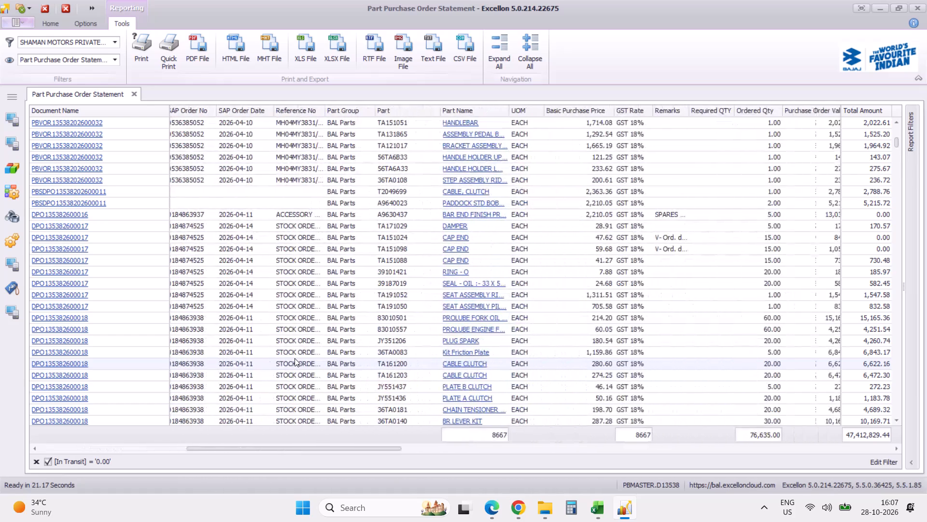
scroll(295, 358, "right", 20)
scroll(295, 358, "right", 17)
scroll(295, 358, "right", 19)
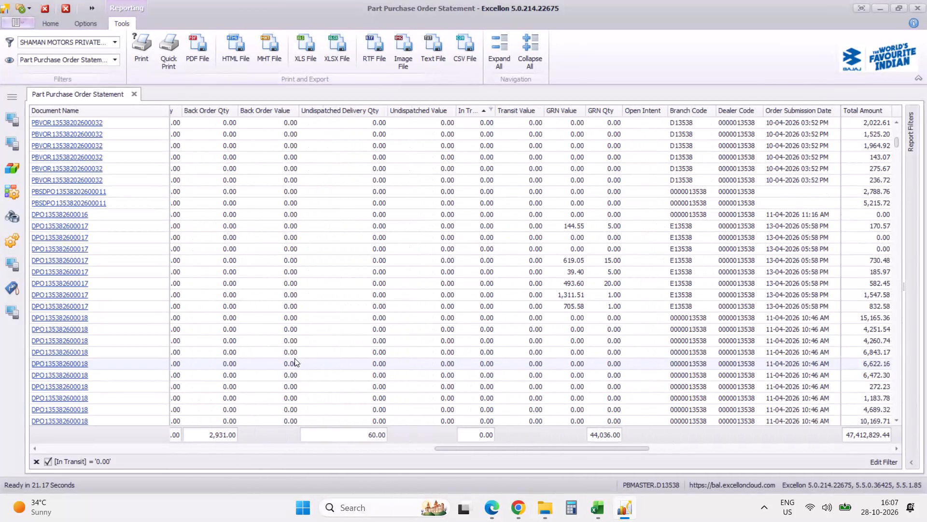
scroll(295, 358, "right", 2)
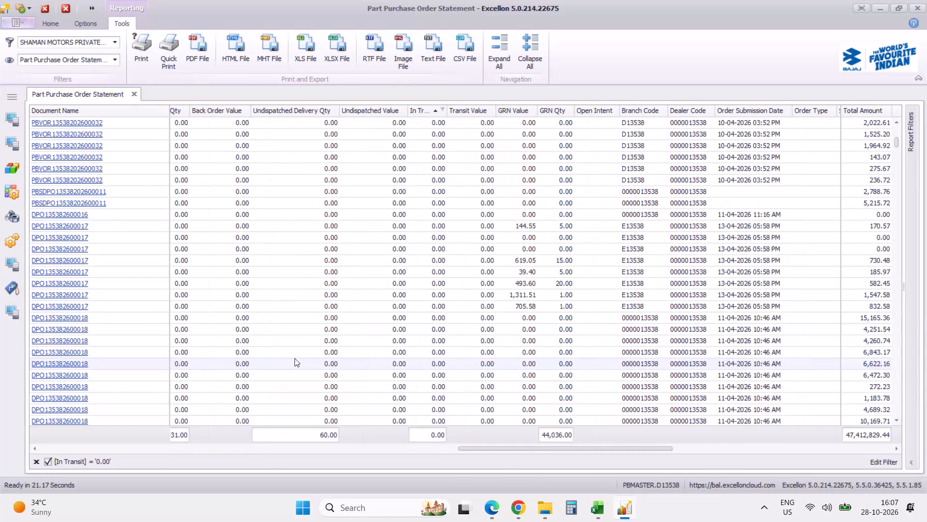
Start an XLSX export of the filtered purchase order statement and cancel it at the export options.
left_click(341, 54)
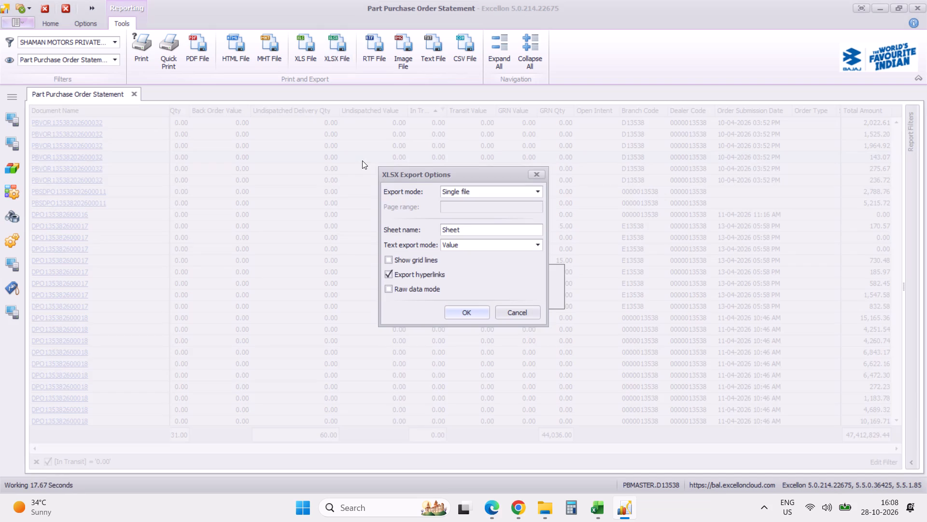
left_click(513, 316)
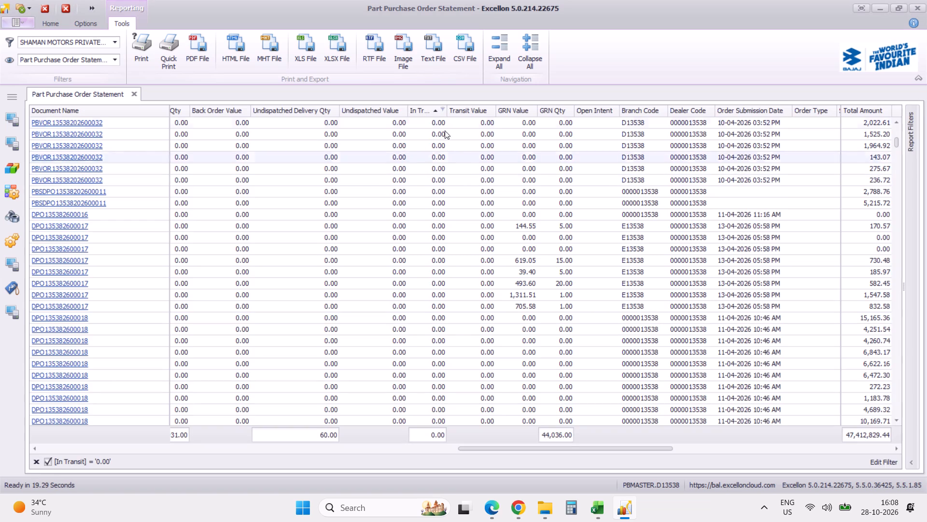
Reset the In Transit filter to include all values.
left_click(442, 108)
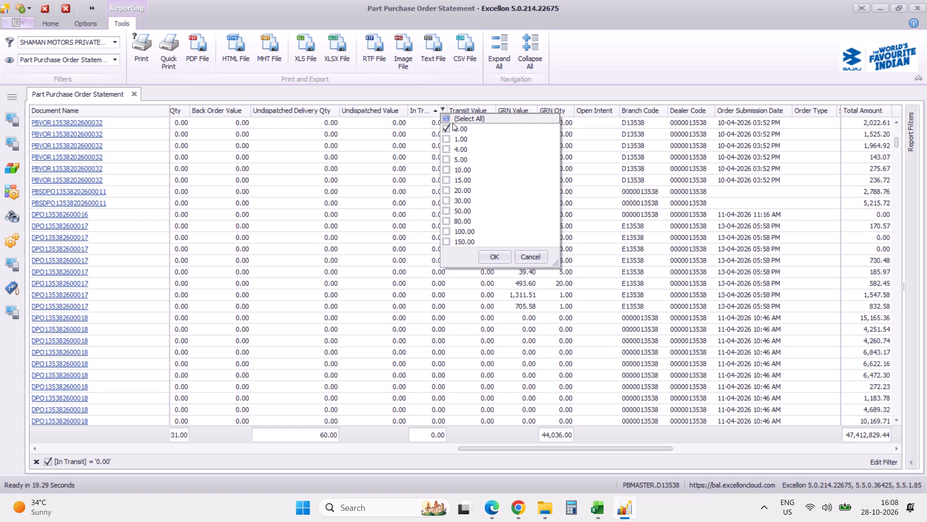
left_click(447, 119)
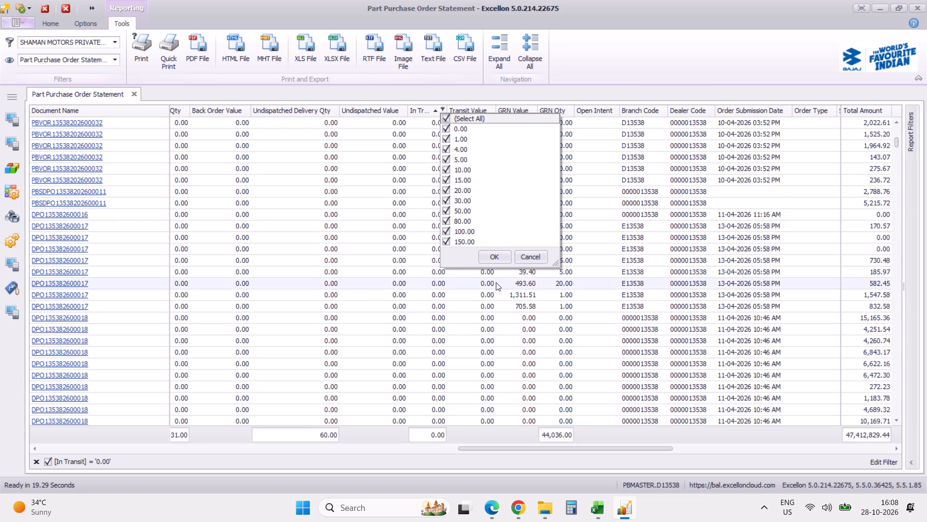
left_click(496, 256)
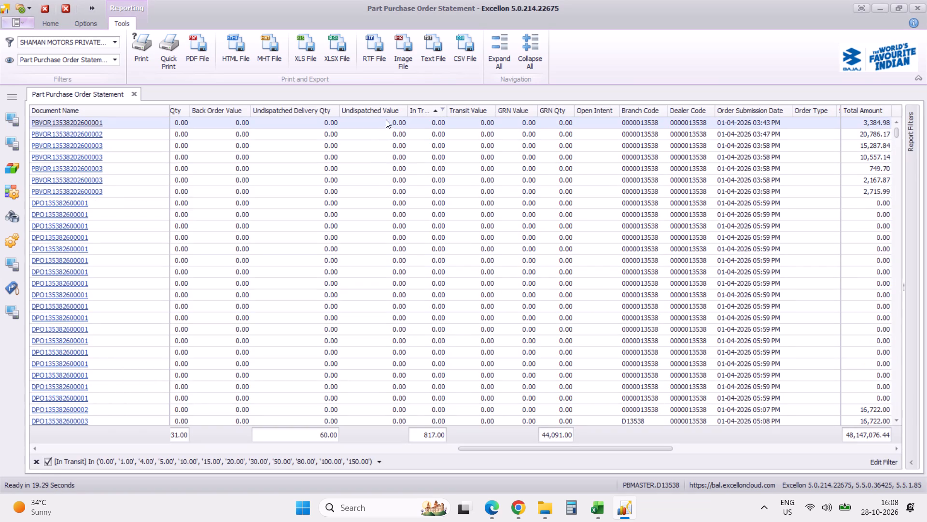
Filter the Undispatched Value column of the purchase order statement to 0.00.
left_click(403, 109)
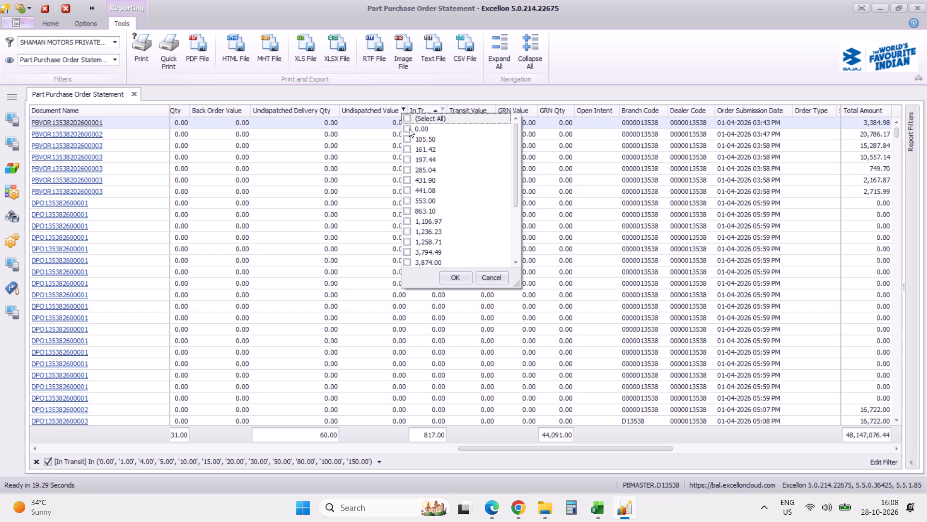
left_click(409, 129)
left_click(465, 283)
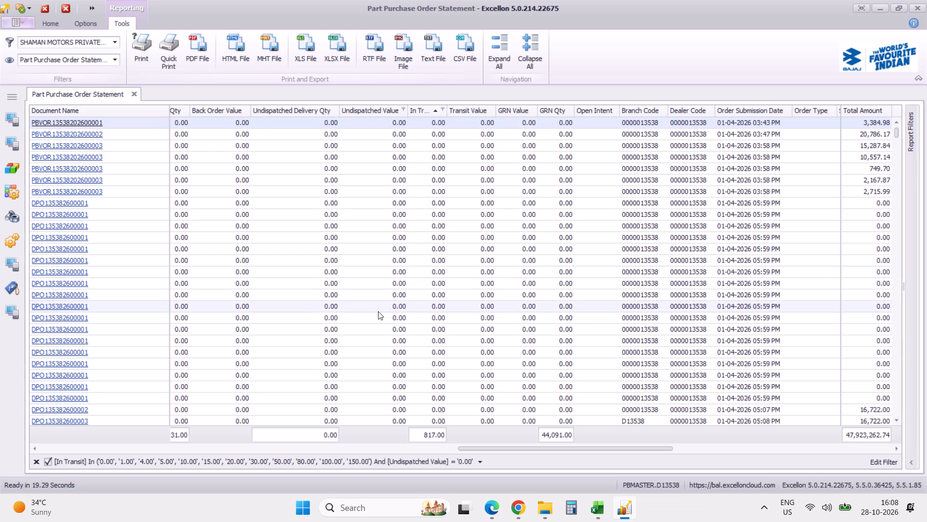
Examine the filtered purchase order lines, checking part details, ordered and cancelled quantities, back orders, transit, GRN, submission dates and branches.
scroll(378, 311, "right", 15)
scroll(378, 311, "left", 18)
scroll(378, 311, "left", 16)
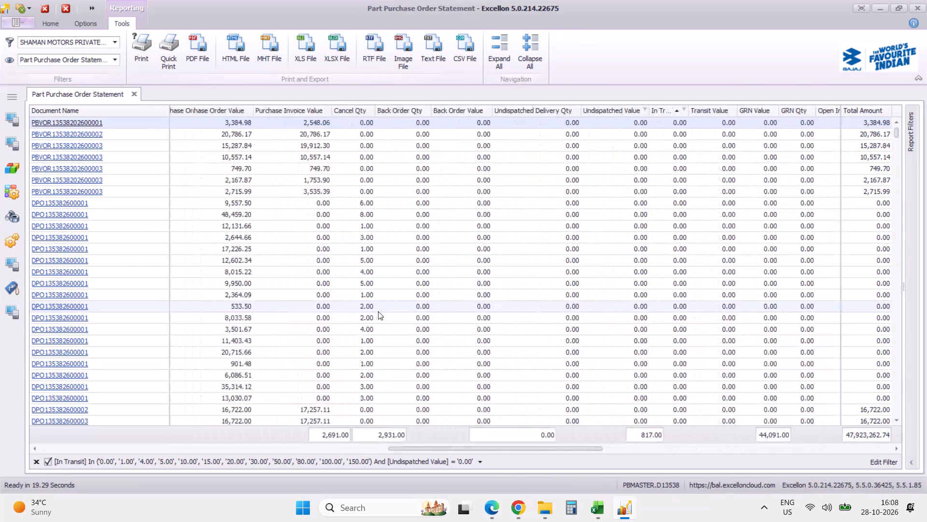
scroll(378, 311, "left", 16)
scroll(378, 311, "left", 20)
scroll(378, 311, "left", 2)
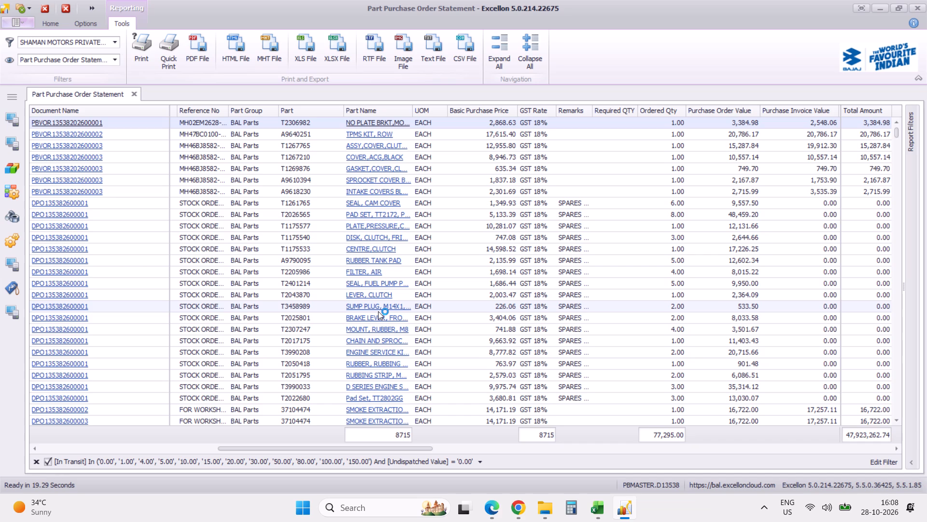
scroll(378, 311, "down", 20)
scroll(378, 311, "down", 5)
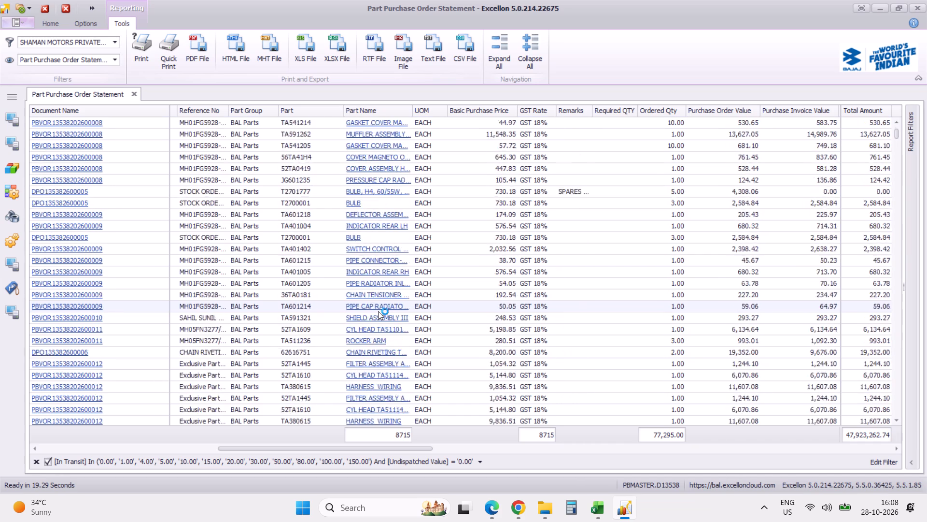
scroll(378, 311, "down", 14)
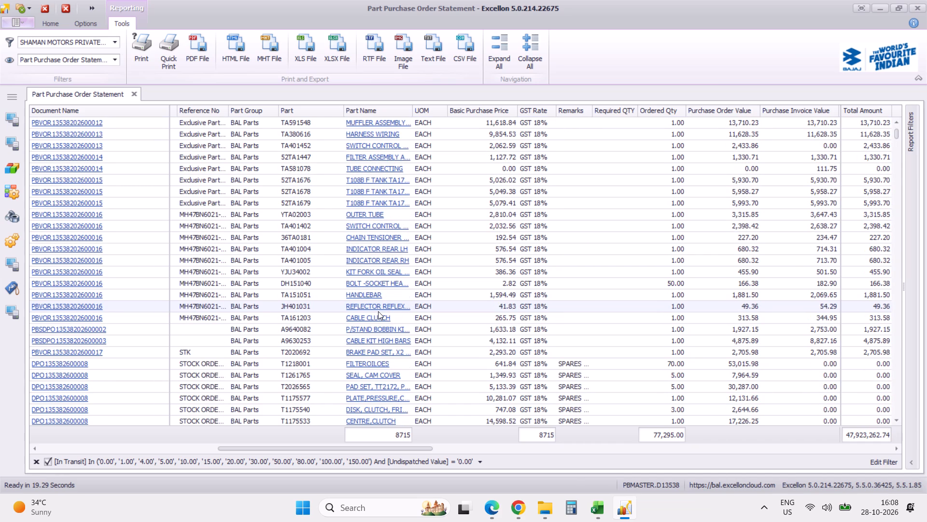
scroll(378, 311, "down", 20)
scroll(378, 311, "down", 8)
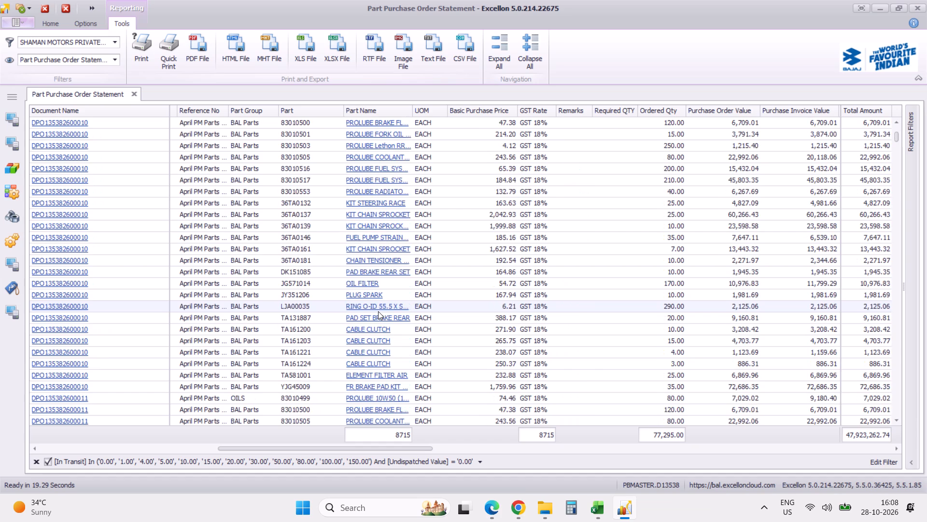
left_click(213, 272)
scroll(213, 272, "right", 4)
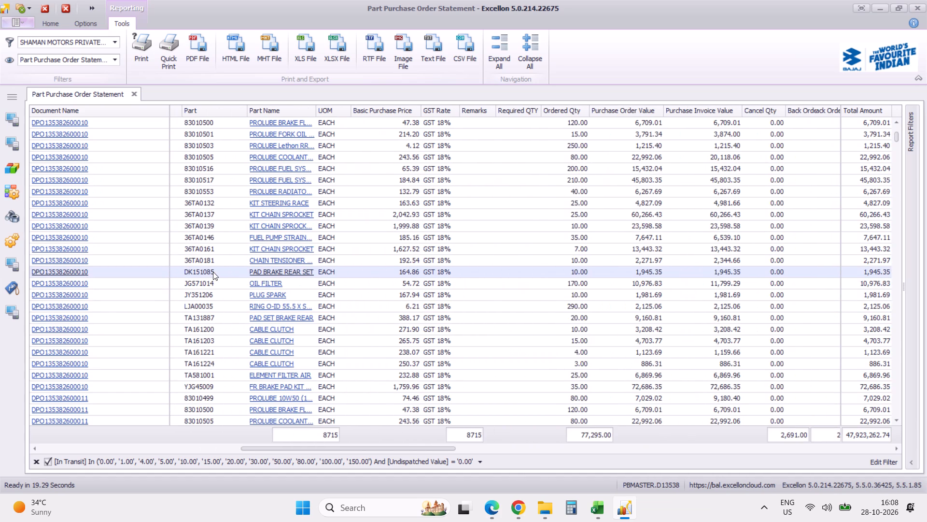
scroll(213, 272, "right", 19)
scroll(213, 272, "right", 11)
scroll(213, 272, "right", 17)
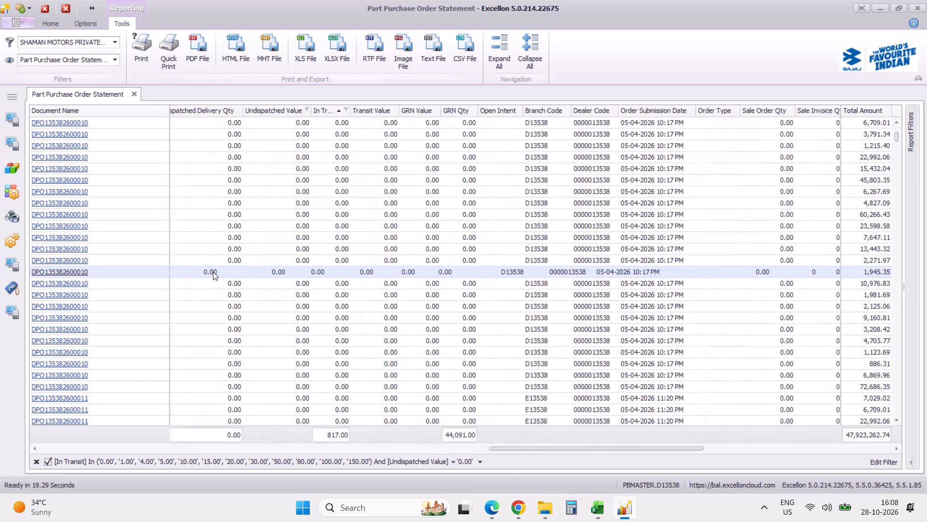
scroll(213, 272, "right", 16)
scroll(213, 272, "right", 11)
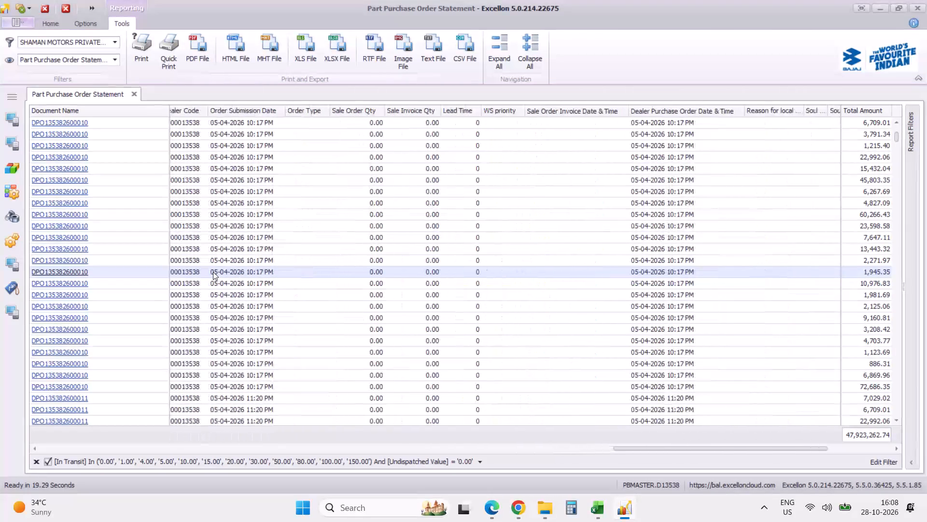
scroll(213, 272, "left", 20)
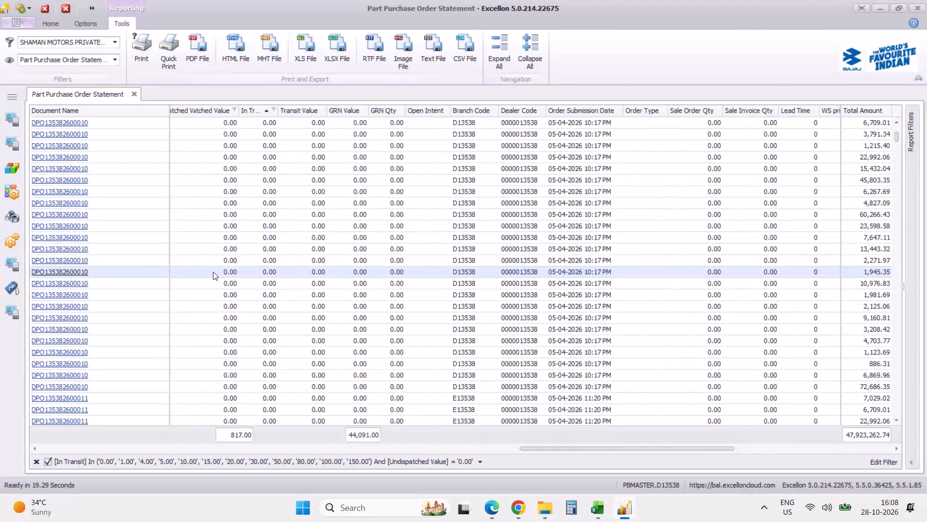
scroll(213, 272, "left", 20)
scroll(213, 272, "left", 20)
scroll(213, 272, "left", 20)
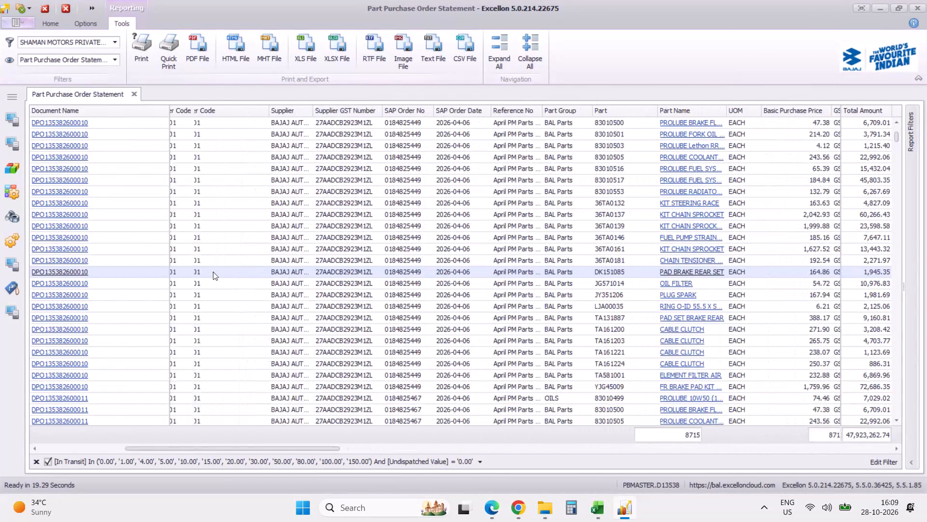
scroll(213, 272, "left", 6)
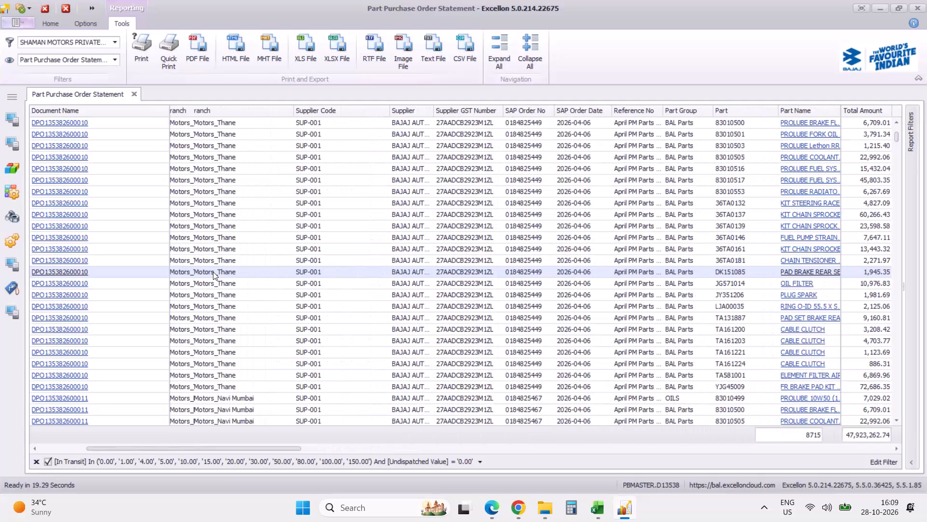
Sort the purchase order statement by the Part column in ascending order and look over the sorted lines.
left_click(732, 106)
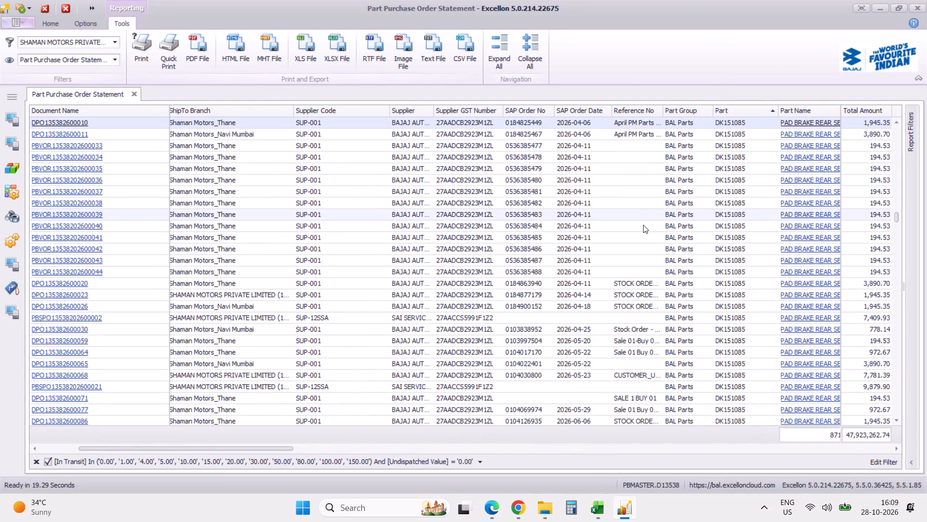
scroll(643, 225, "left", 14)
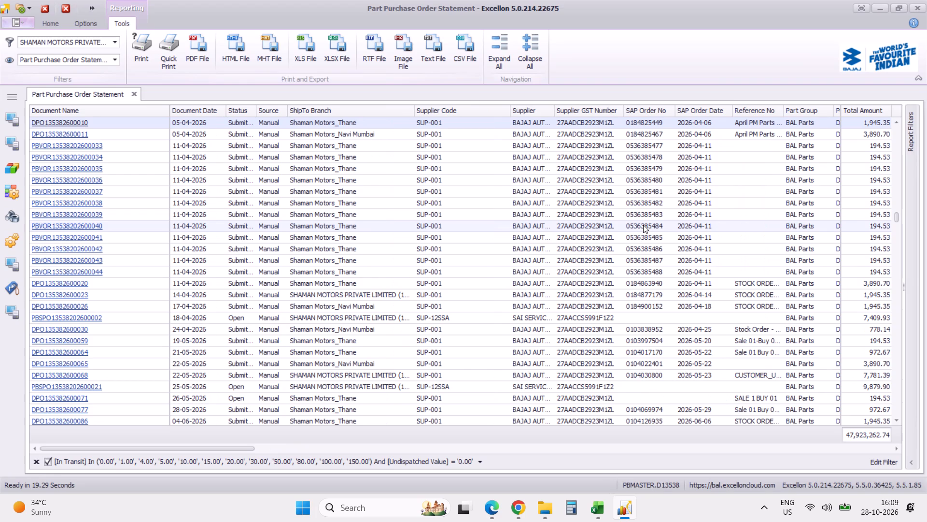
scroll(643, 225, "down", 12)
scroll(643, 225, "up", 20)
scroll(643, 225, "up", 11)
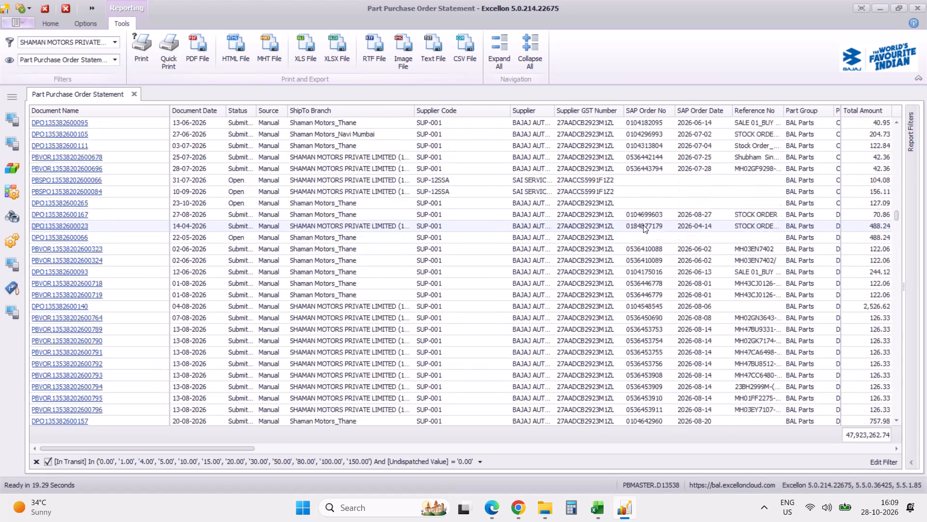
scroll(643, 225, "up", 10)
Export the statement to XLSX without hyperlinks as Part Purchase Order Statement-test28102026 in Documents and open the file in Excel.
left_click(329, 48)
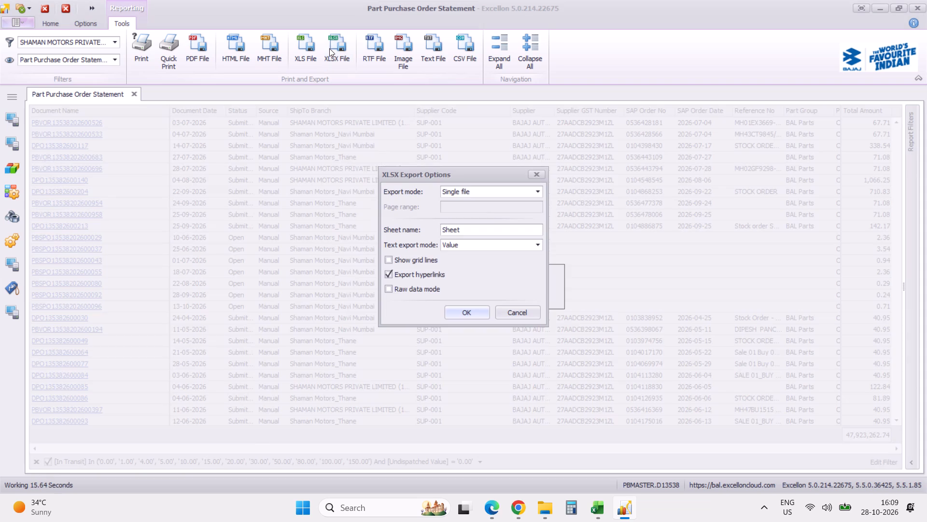
left_click(388, 273)
left_click(457, 314)
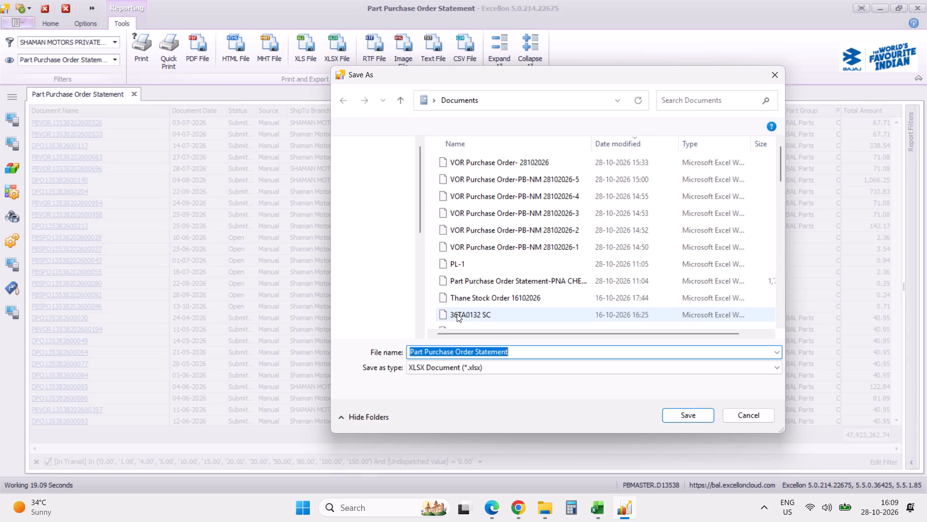
key("Right")
key("minus")
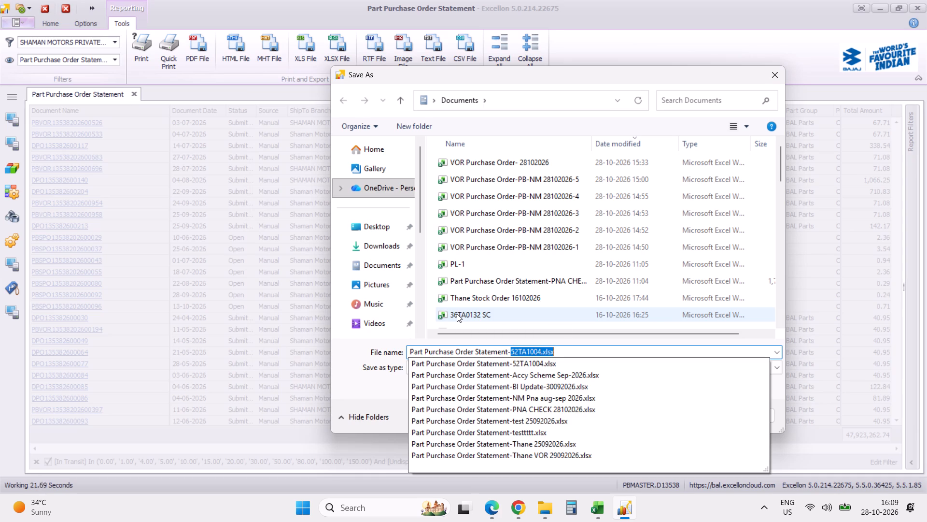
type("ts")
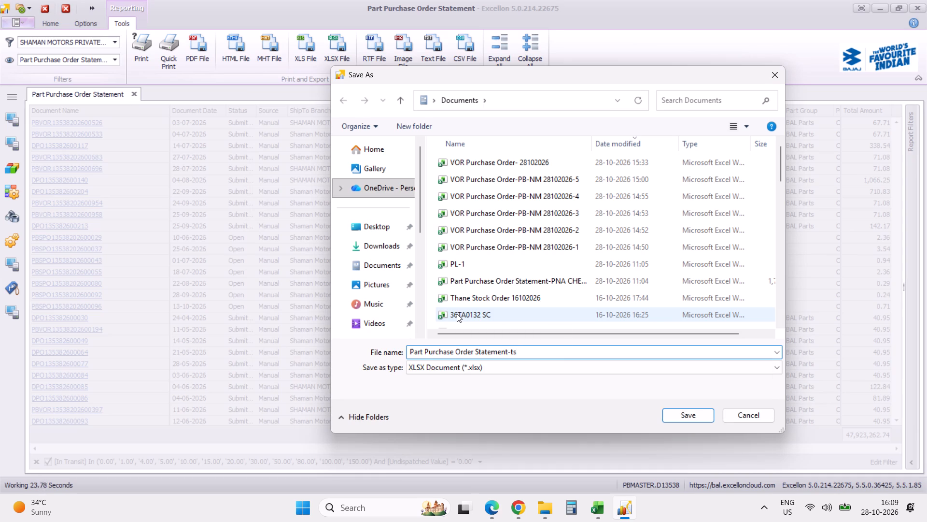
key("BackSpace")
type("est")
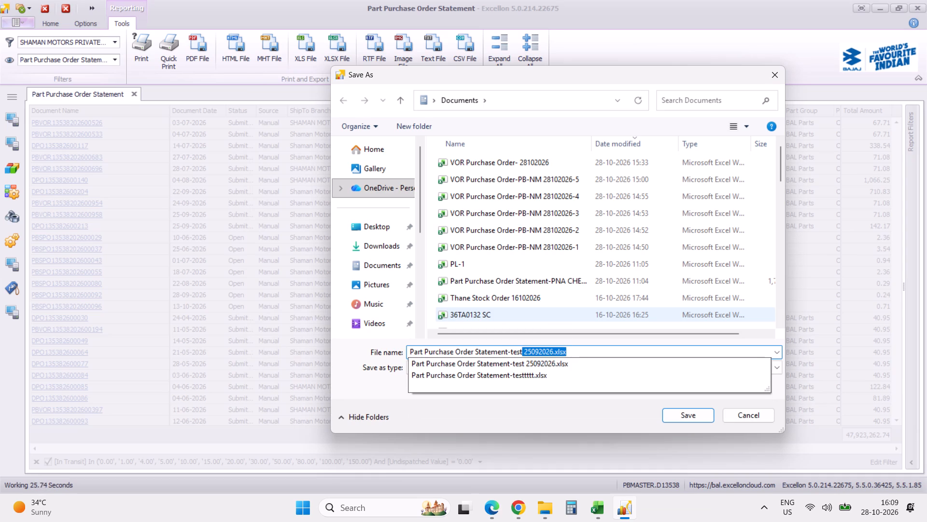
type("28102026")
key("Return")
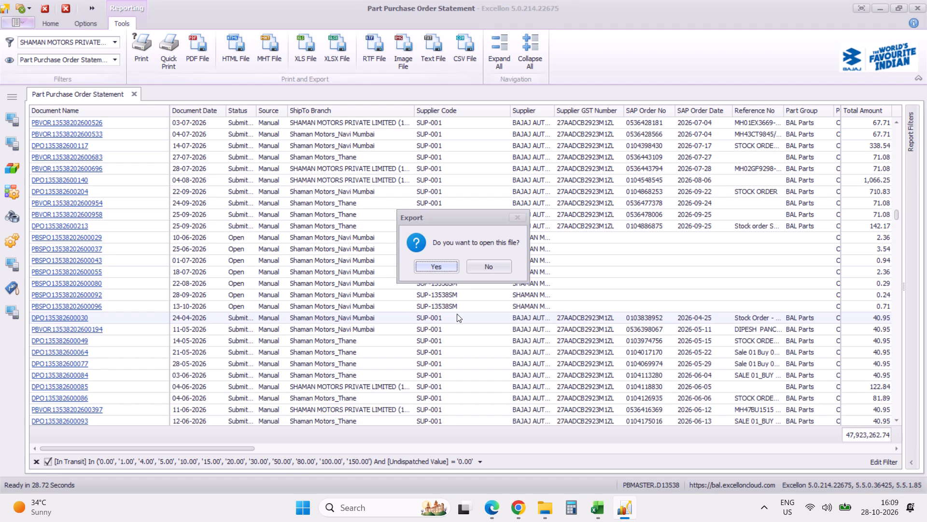
left_click(442, 264)
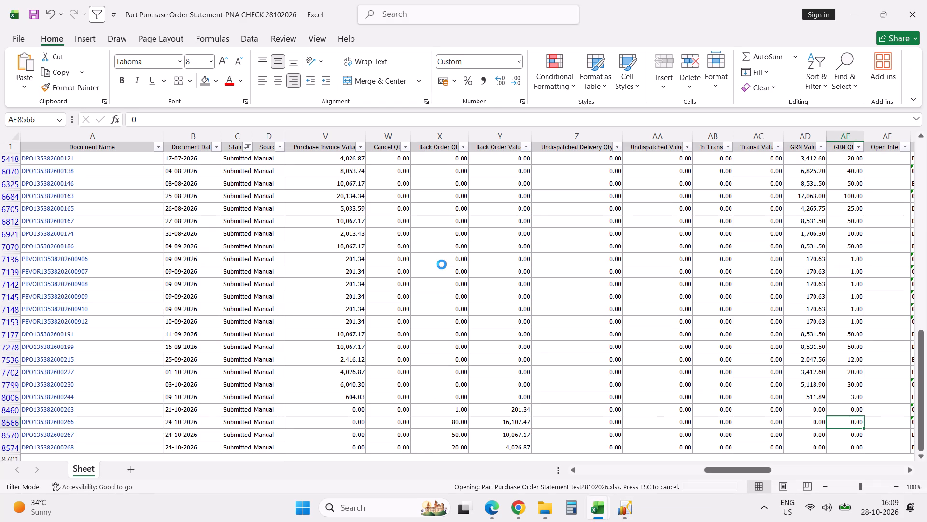
Delete the totals row directly below the last data row of the exported sheet.
left_click(442, 264)
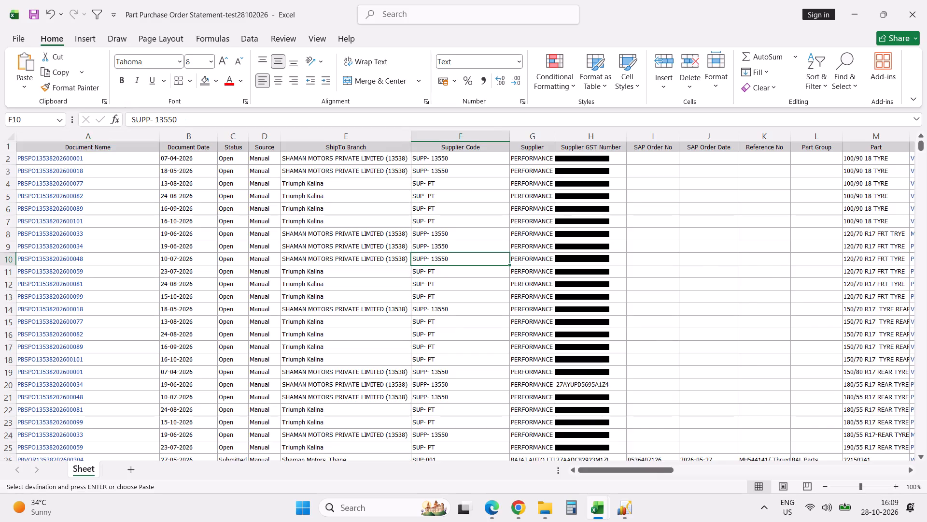
key("ctrl+Down")
key("Down")
key("shift+space")
key("ctrl+minus")
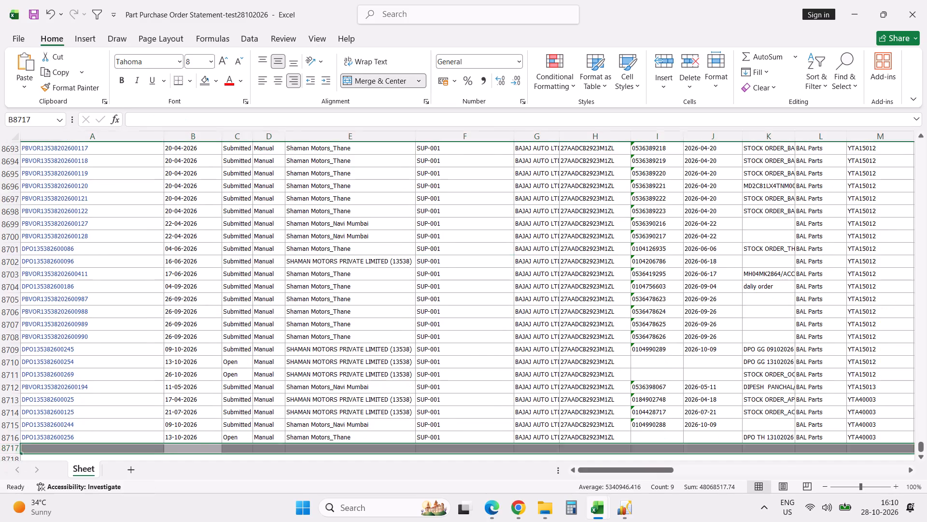
Turn on filters for the header row of the exported statement.
key("Up")
key("ctrl+Up")
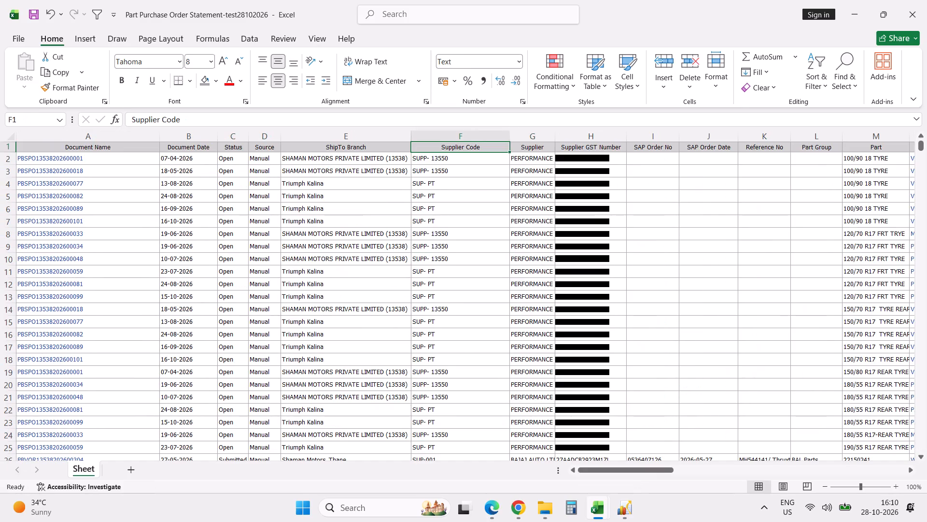
key("alt+d")
type("ff")
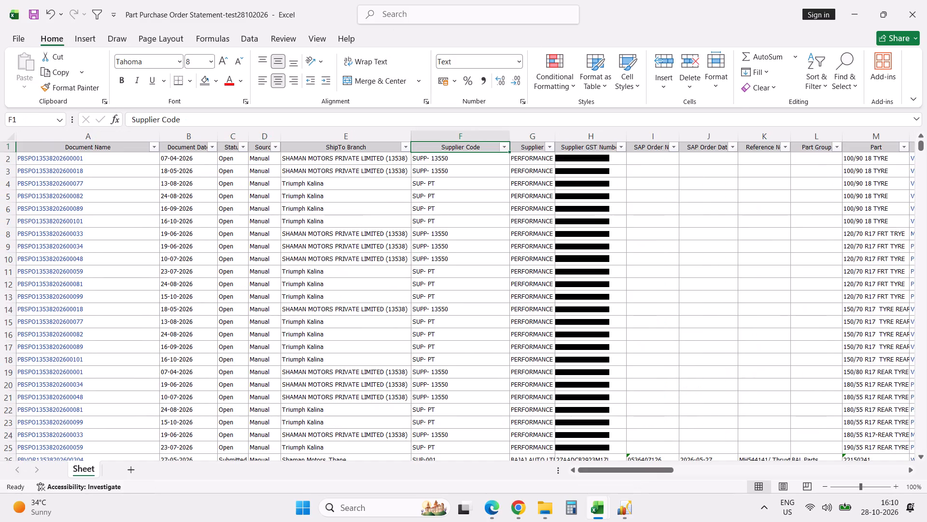
Find part DK151085 in the sheet, copy its number and filter the Part column to it.
key("ctrl+f")
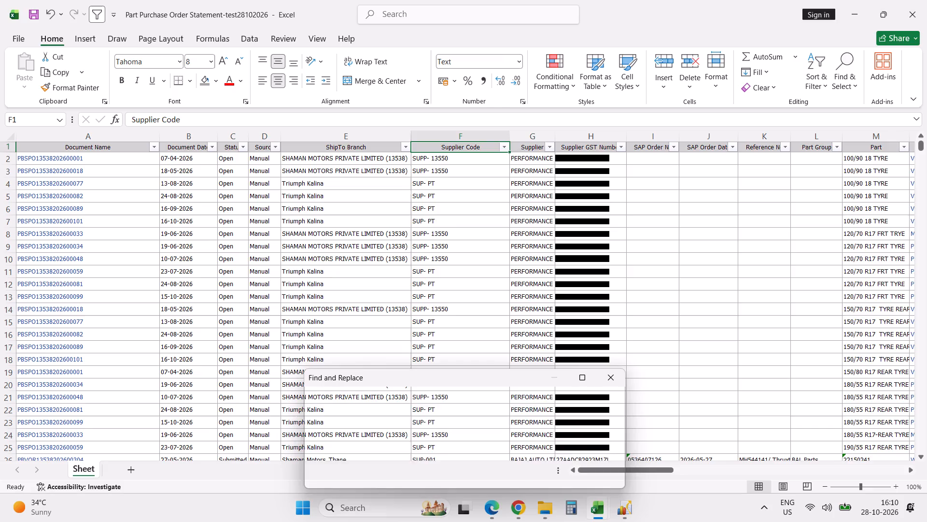
key("Return")
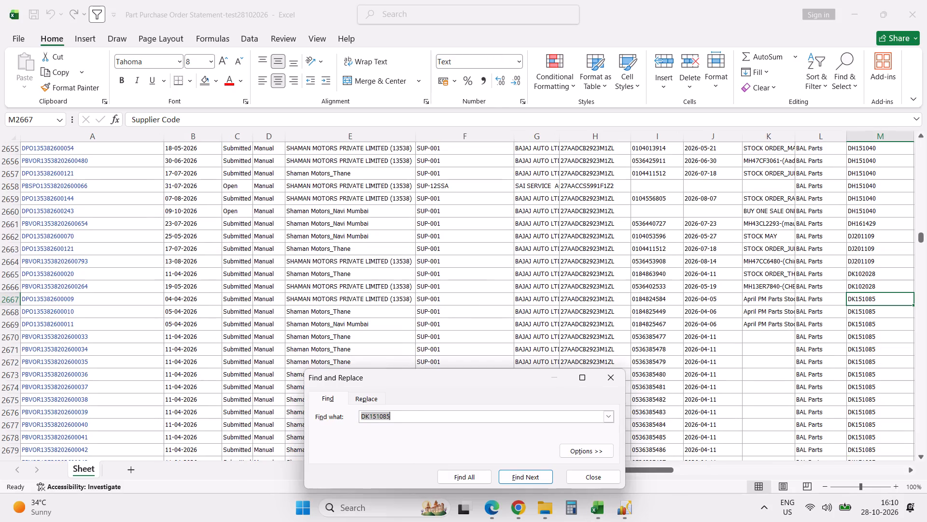
key("Escape")
key("ctrl+c")
key("ctrl+Up")
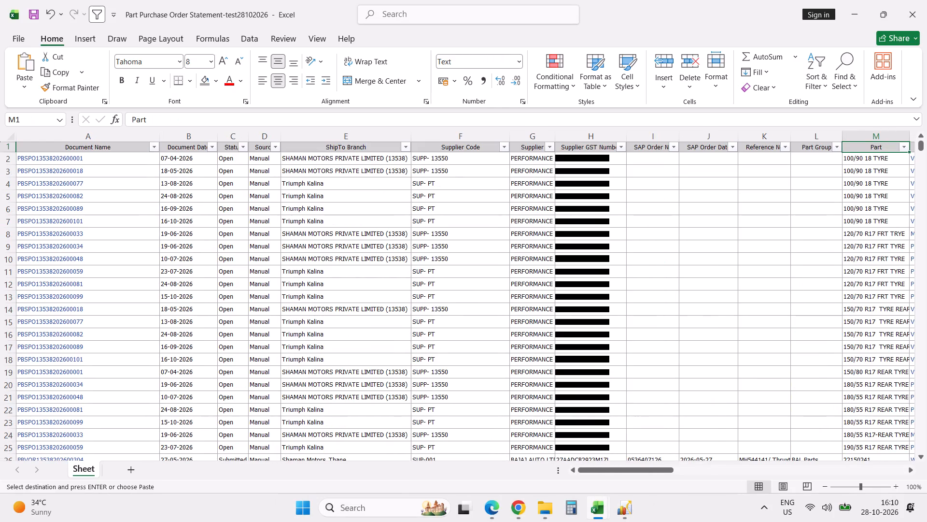
left_click(907, 148)
left_click(787, 289)
key("ctrl+v")
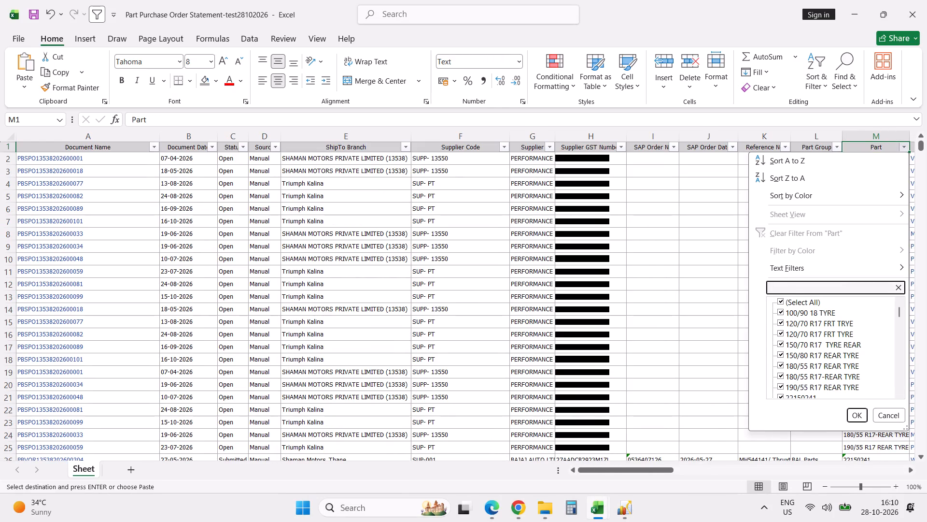
key("Return")
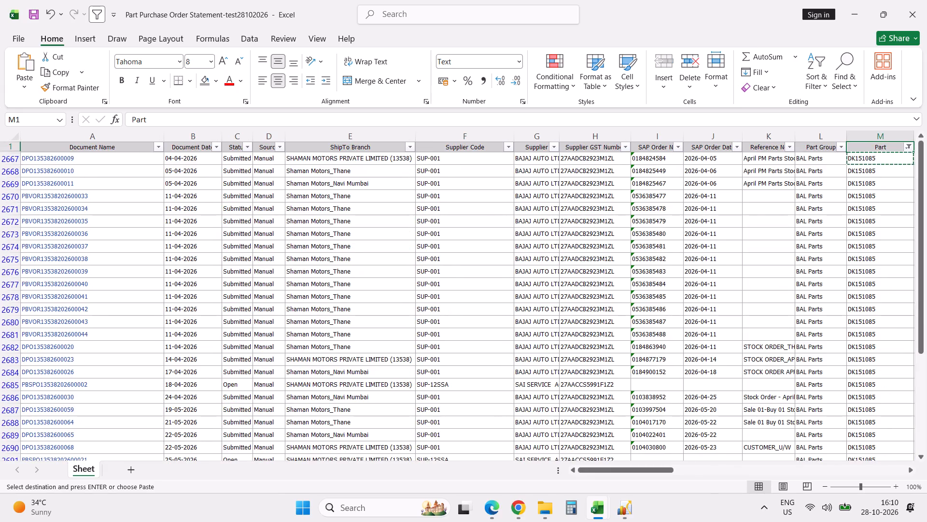
Filter the Status column to Submitted by excluding Open orders, and look down the remaining DK151085 lines.
left_click(248, 148)
left_click(143, 312)
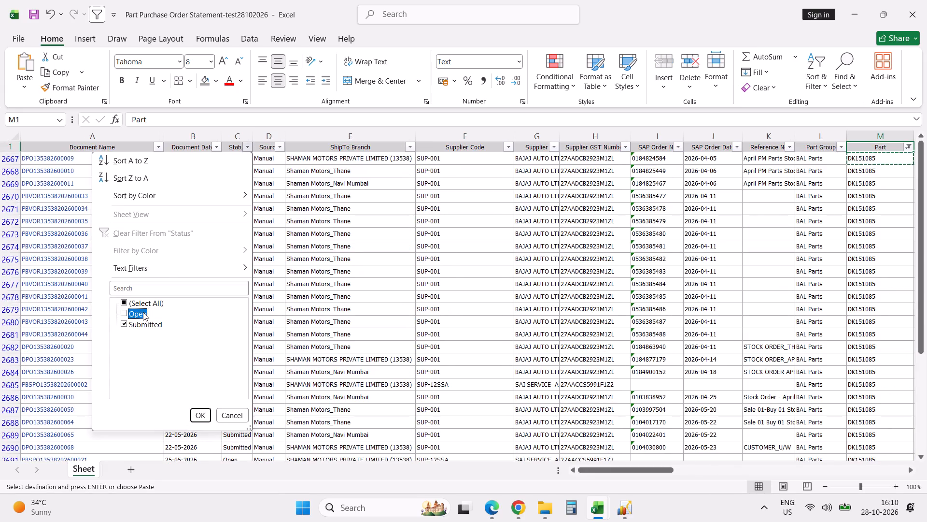
left_click(201, 417)
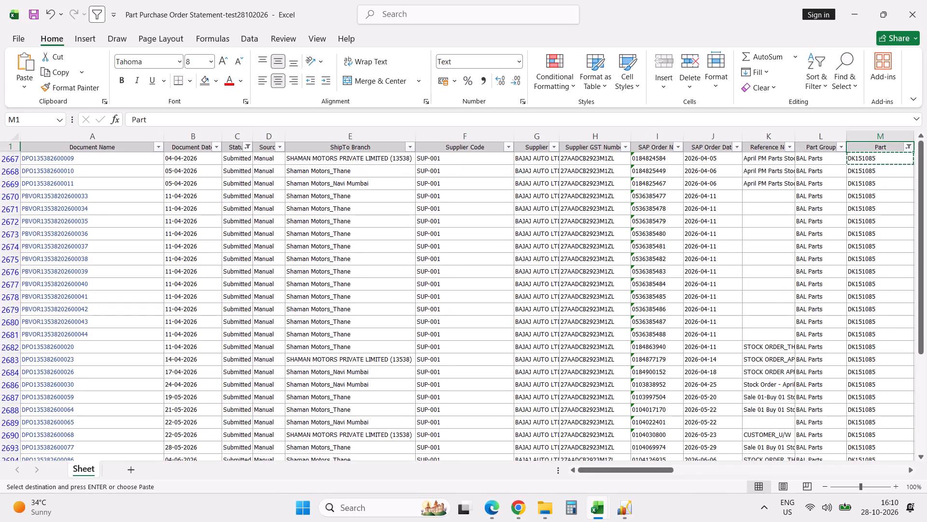
scroll(646, 339, "down", 13)
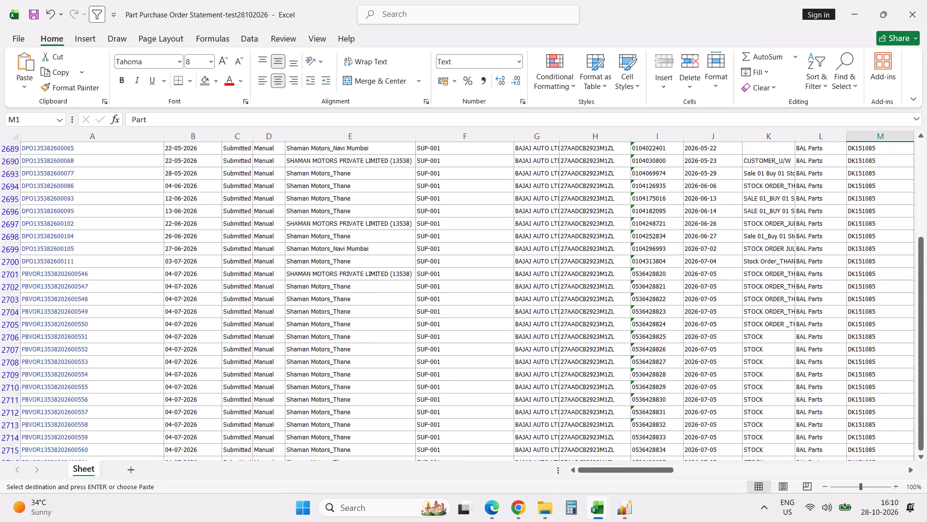
scroll(646, 339, "down", 19)
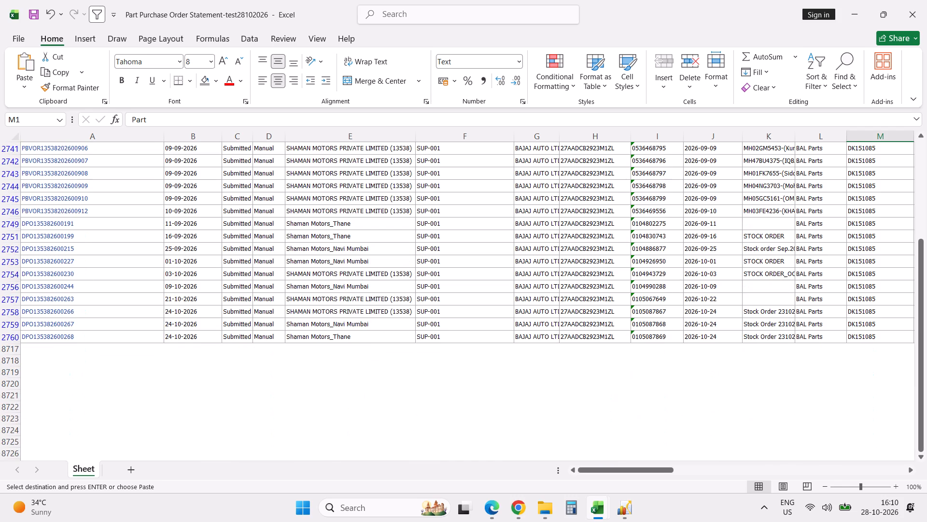
left_click(723, 345)
left_click(720, 333)
key("Right")
key("Right")
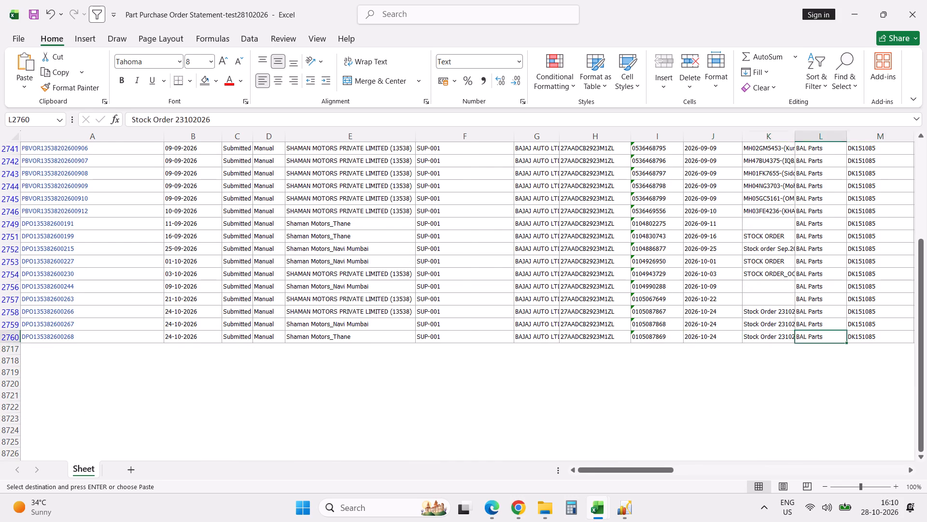
key("Right")
key("Right")
key("Right")
key("Right")
key("Right")
key("Right")
key("Right")
key("Right")
key("Right")
key("Right")
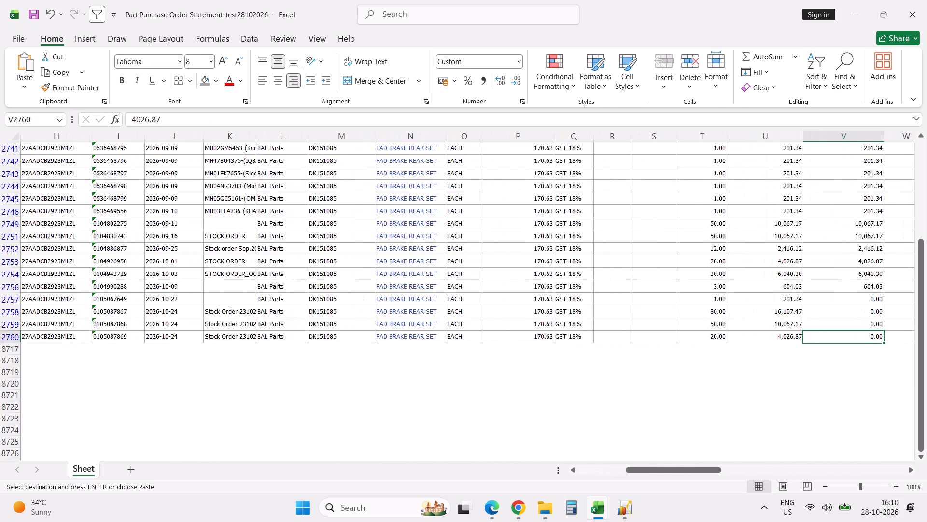
key("Right")
key("Right")
key("Right")
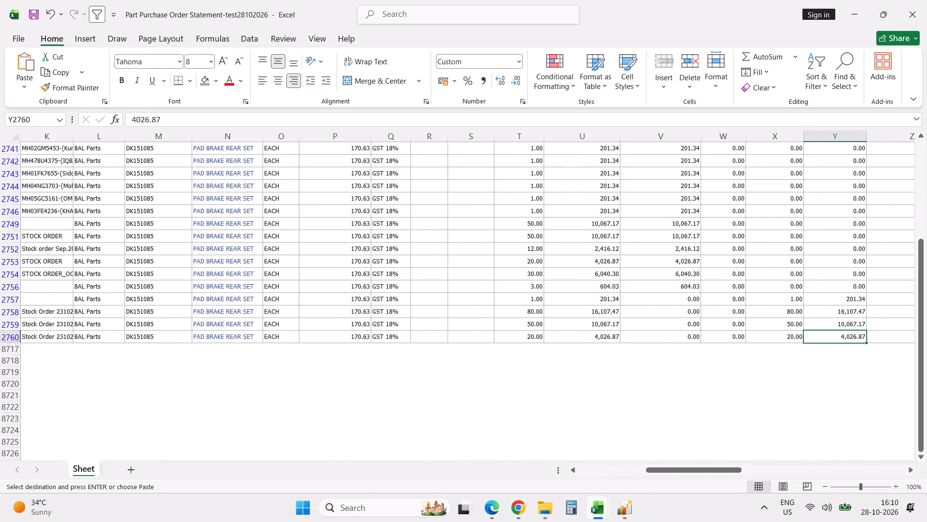
key("Left")
key("ctrl+Up")
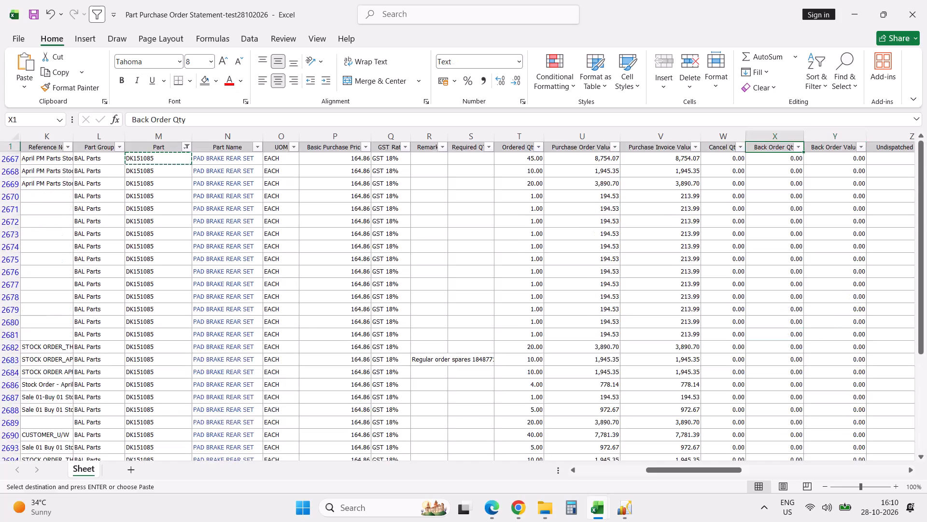
Examine the remaining columns of the last DK151085 line, from Back Order Qty through Total Amount.
key("ctrl+Down")
key("Right")
key("Right")
key("Right")
key("Right")
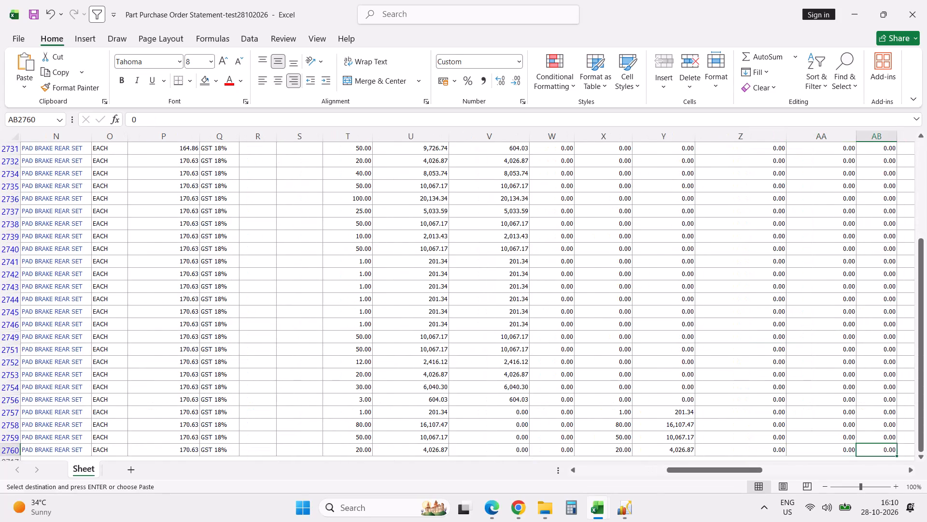
key("Right")
key("Right")
key("Right")
key("Right")
key("Right")
key("Right")
key("Right")
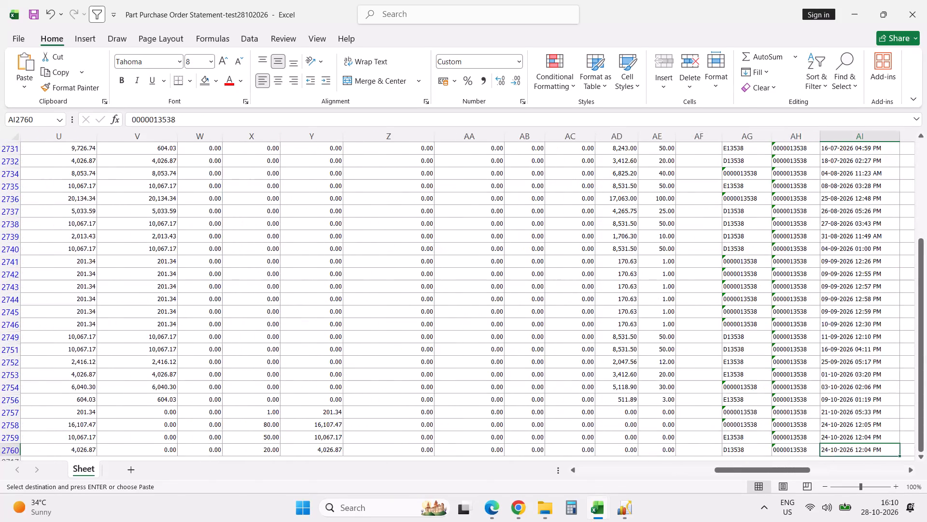
key("Right")
key("Right")
key("Right")
key("Right")
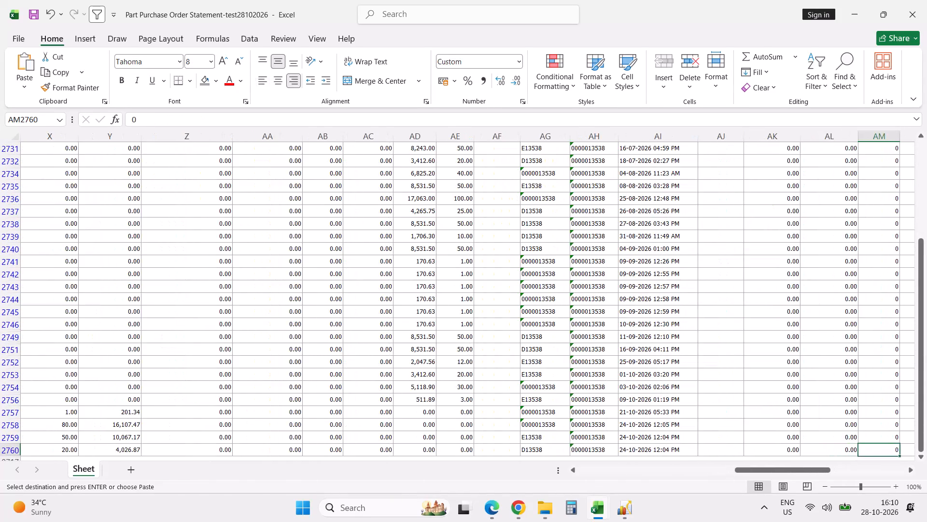
key("Right")
key("Right")
key("Right")
key("Right")
key("Right")
key("Right")
key("Right")
key("Right")
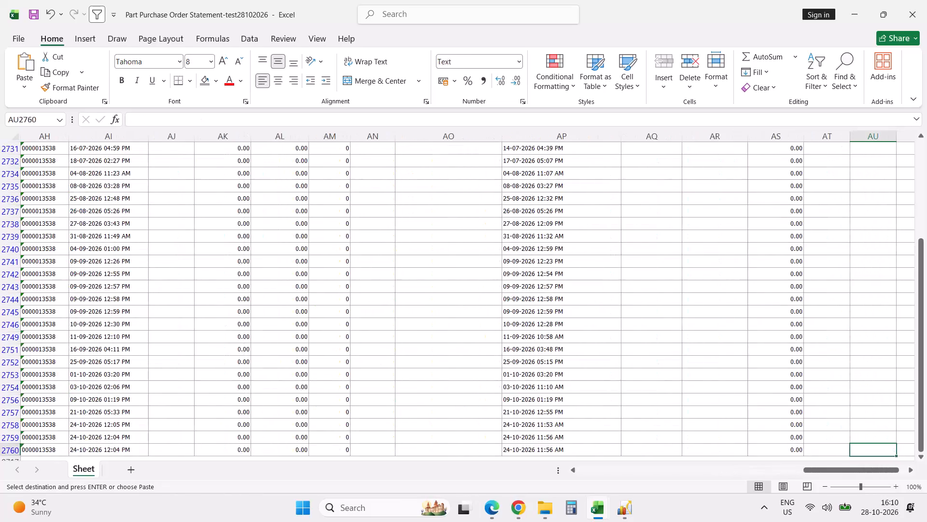
key("Right")
key("Right")
key("Right")
key("Left")
key("Left")
key("ctrl+Up")
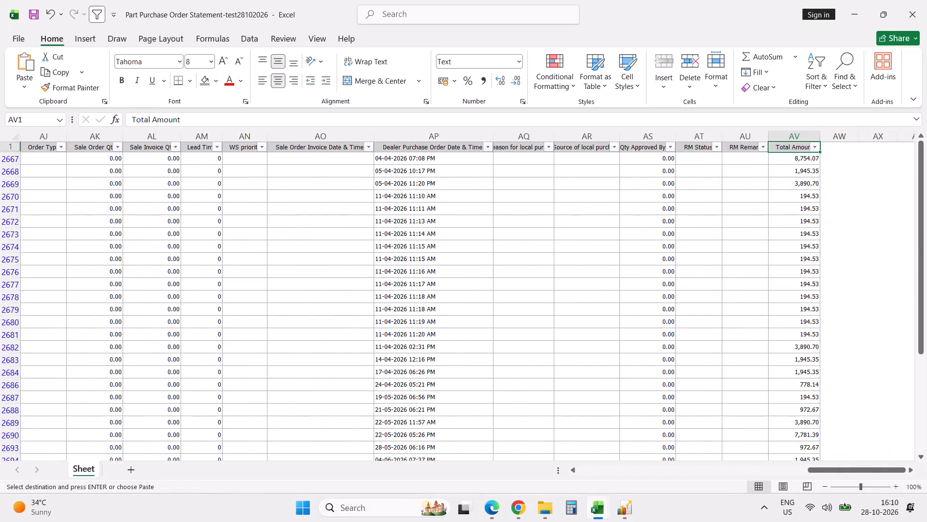
Remove the filters from the statement so that all parts and statuses are listed again.
key("ctrl+Left")
type("dff")
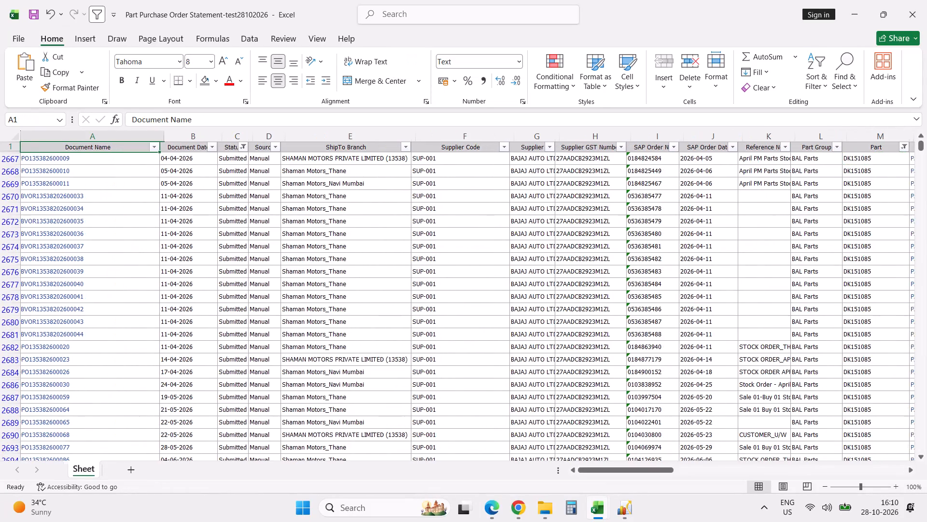
key("Left")
key("Left")
key("Left")
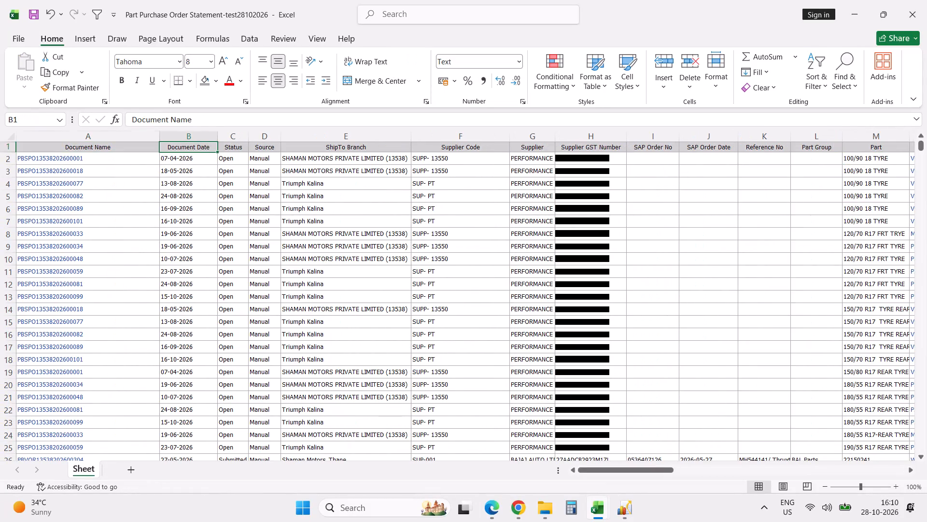
Freeze the header row together with the Document Name and Document Date columns.
key("Right")
key("Down")
key("Right")
key("alt+w")
type("ff")
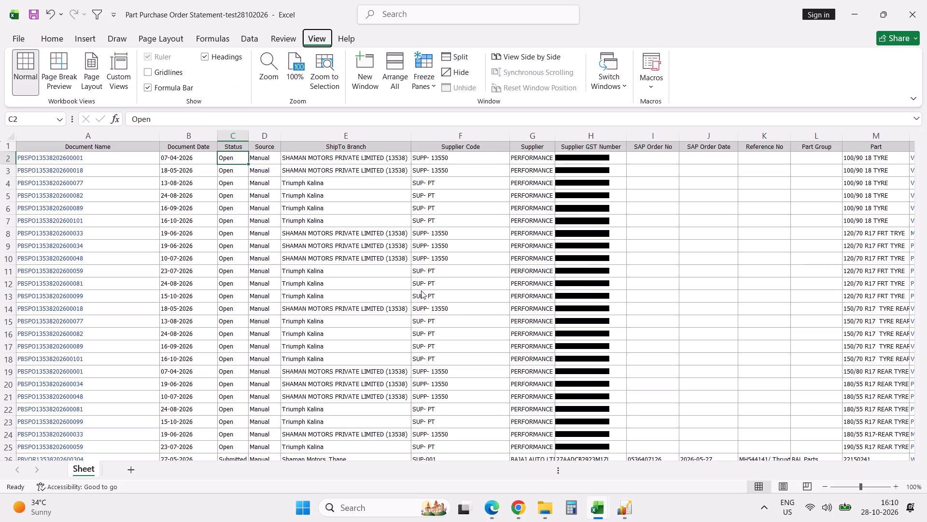
Turn on filters for the header row of the test28102026 statement.
left_click(120, 148)
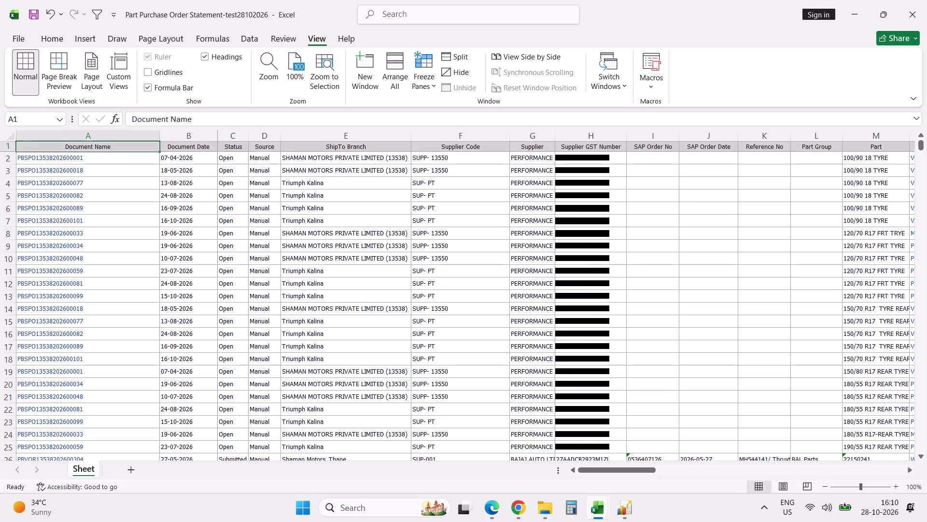
type("dff")
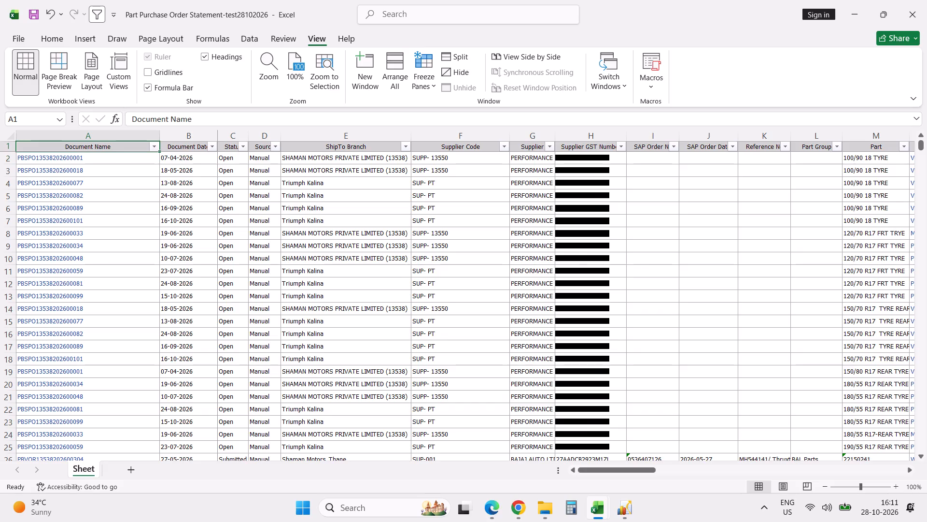
Check the PNA CHECK 28102026 statement, return to the test28102026 statement and look across its headers as far as Open Intent.
key("alt+Tab")
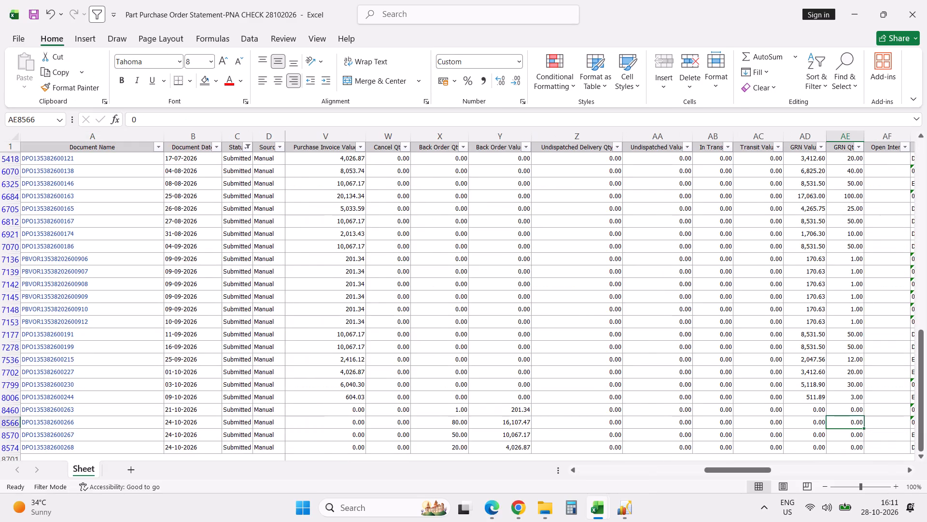
key("alt+Tab")
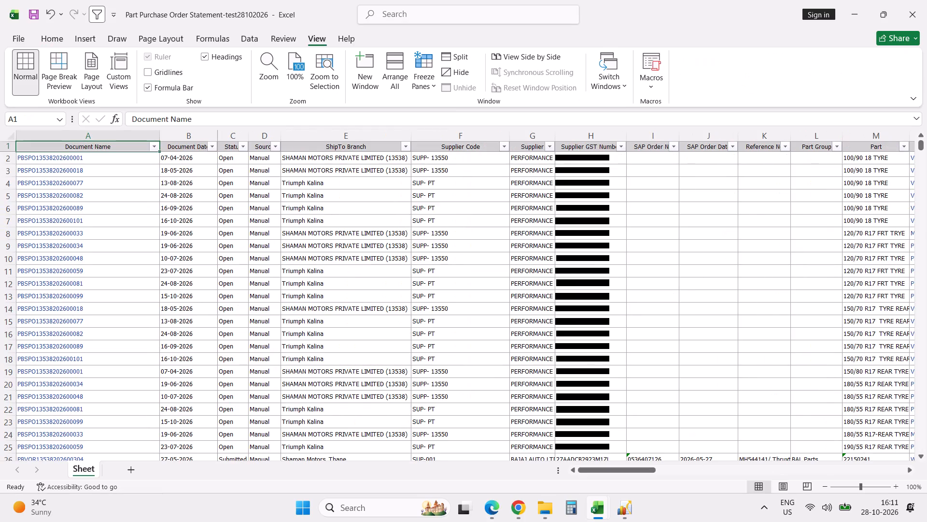
key("Tab")
key("Tab")
key("Tab")
key("Tab")
key("Tab")
key("Tab")
key("Tab")
key("Tab")
key("Tab")
key("Tab")
key("Tab")
key("Tab")
key("Tab")
key("Tab")
key("Tab")
key("Tab")
key("Tab")
key("Tab")
key("Tab")
key("Tab")
key("Tab")
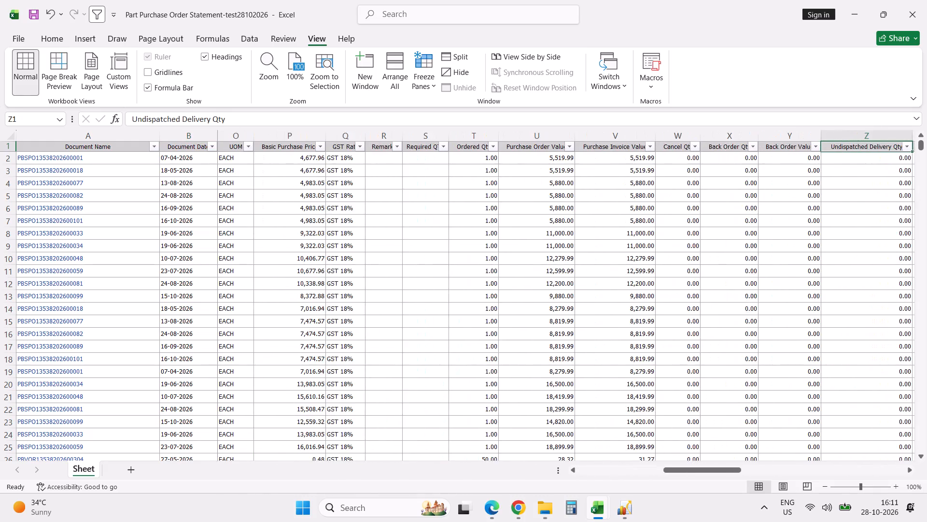
key("Tab")
key("Tab")
key("Tab")
key("Tab")
key("Tab")
key("Tab")
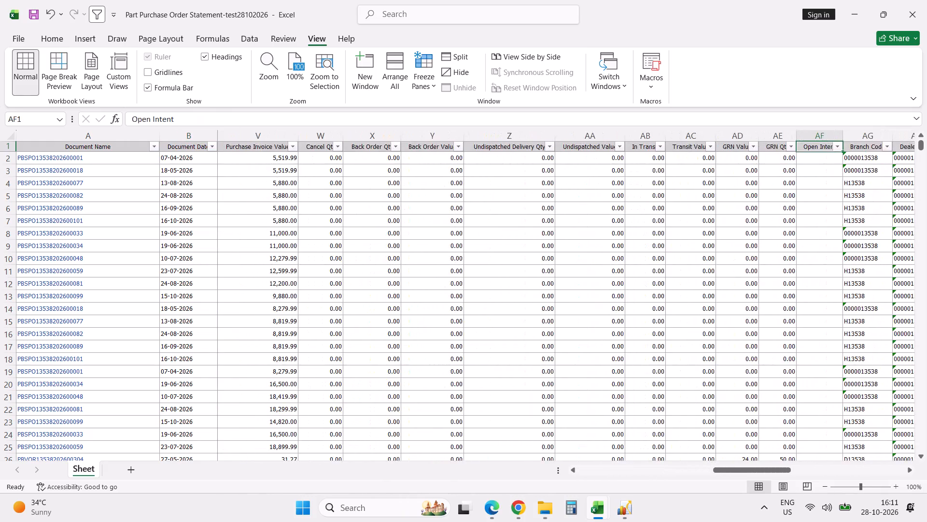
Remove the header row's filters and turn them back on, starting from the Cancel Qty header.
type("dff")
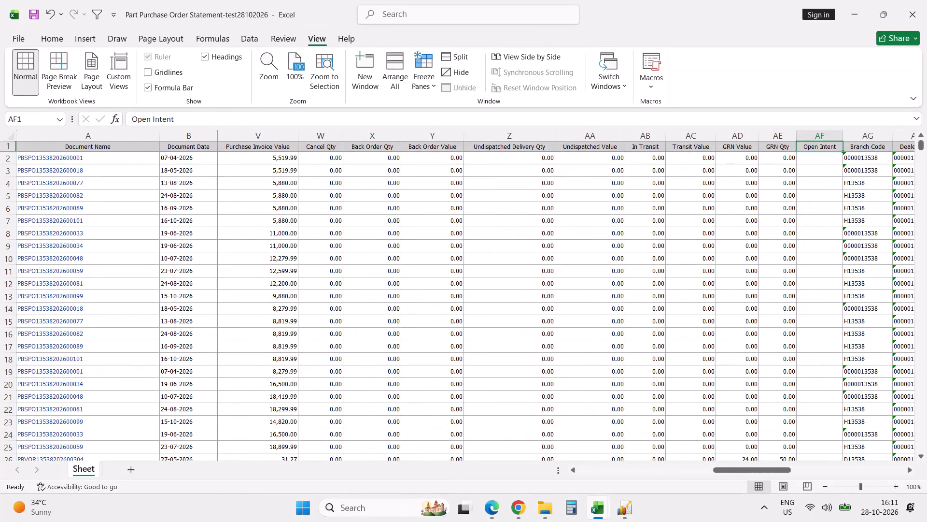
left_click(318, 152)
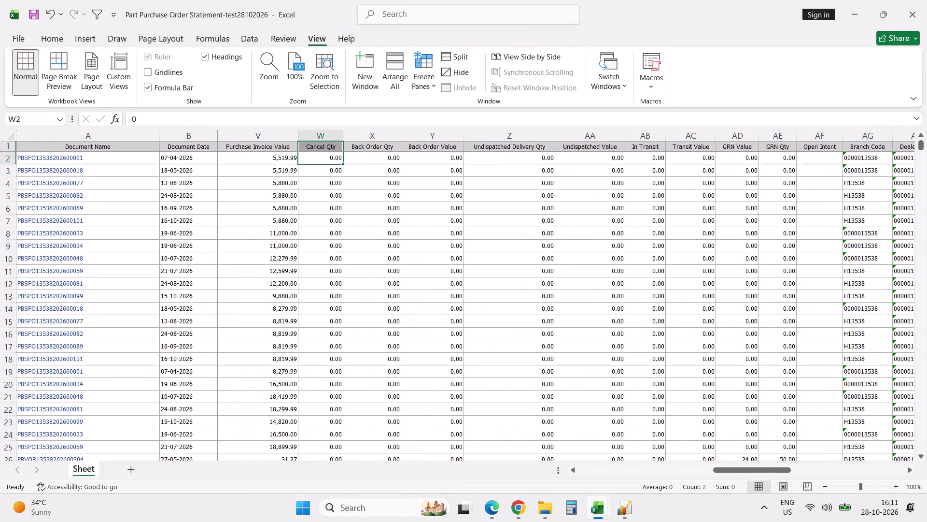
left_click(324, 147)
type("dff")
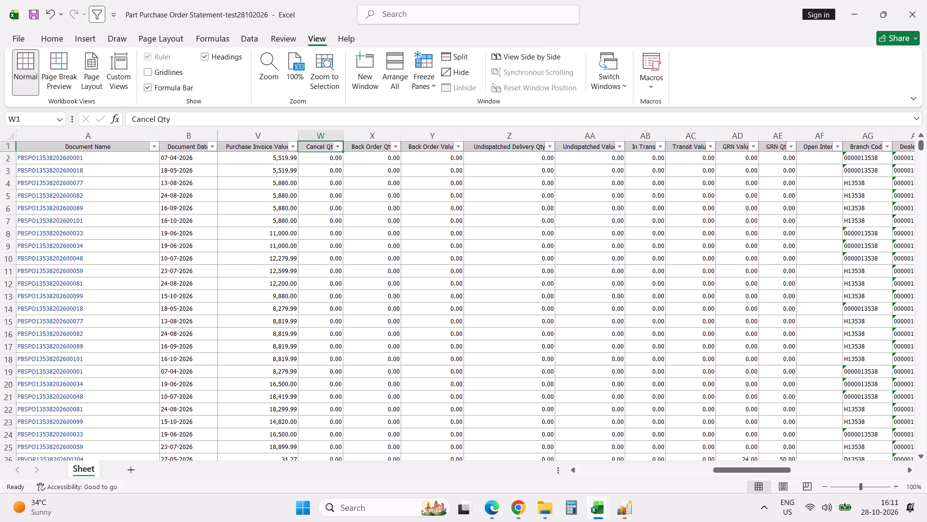
Filter the Status column to Submitted by excluding Open orders.
key("Left")
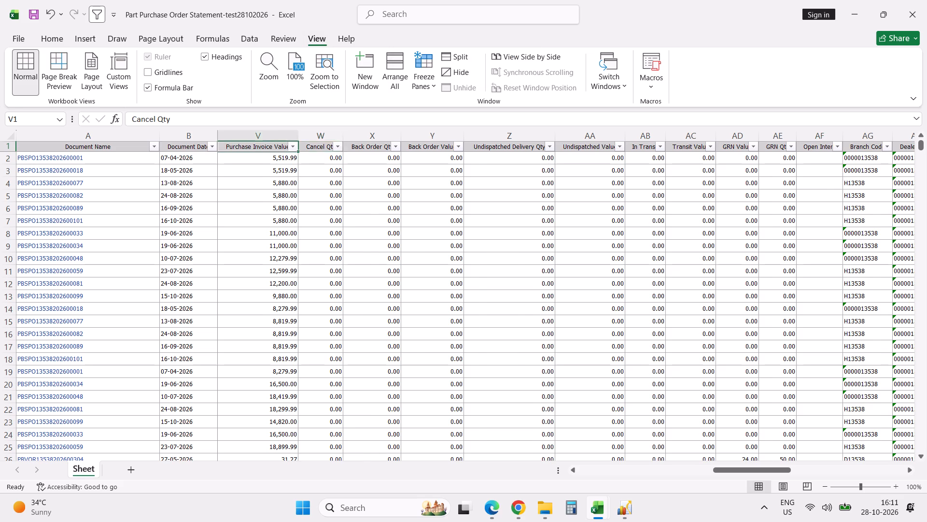
key("Left")
key("Left")
key("Left")
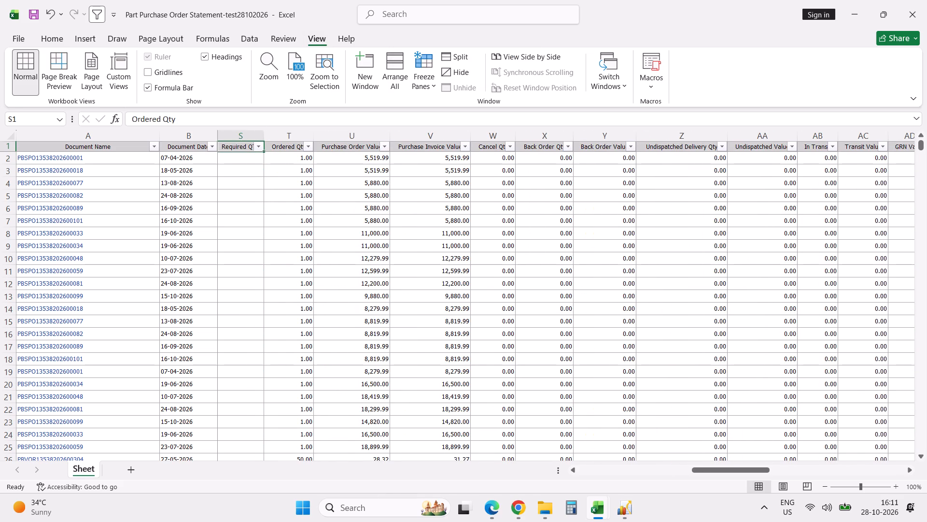
key("Left")
key("Left")
key("Left")
key("Left")
key("Left")
key("Left")
key("Left")
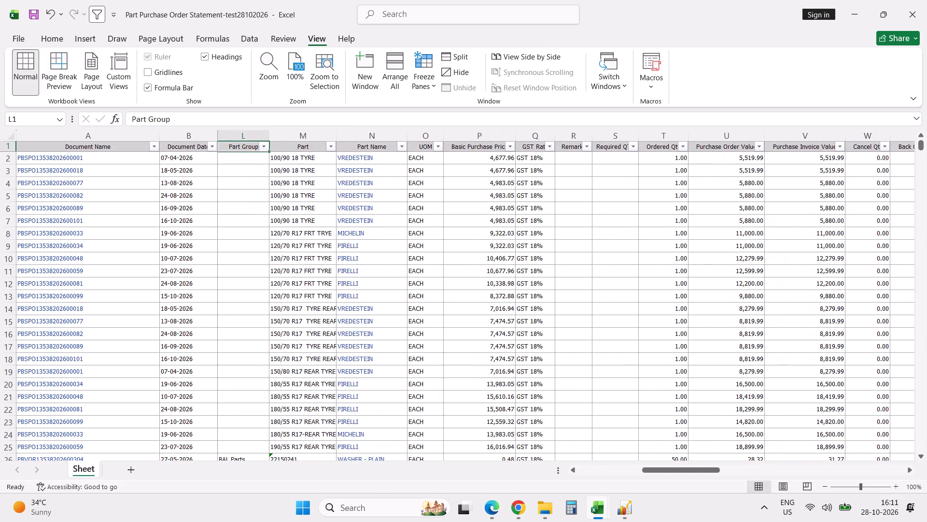
key("Left")
key("Left")
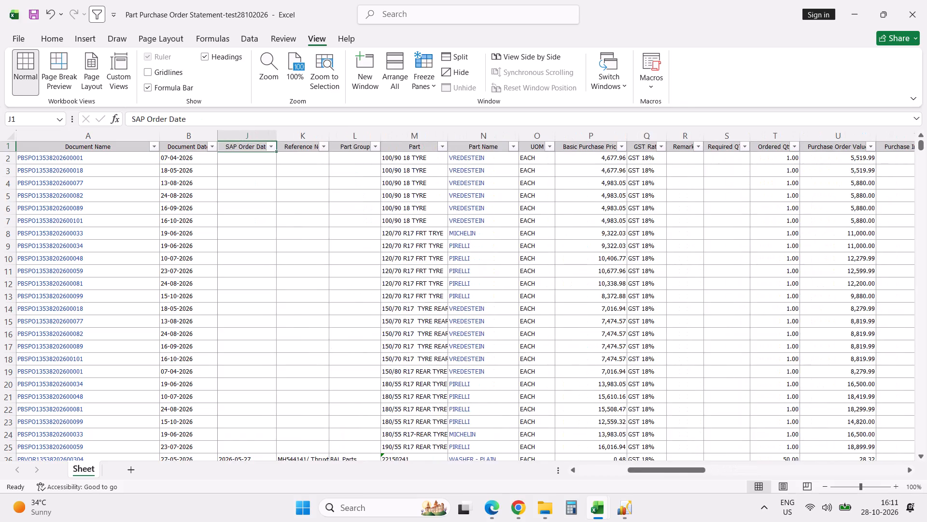
key("Left")
key("Left")
key("Left")
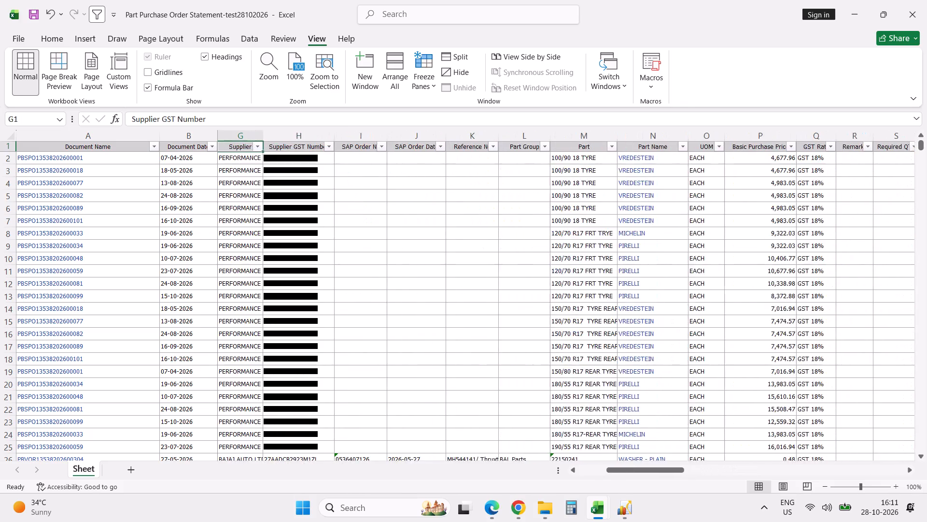
key("Left")
key("Left")
key("Left")
key("Left")
key("Left")
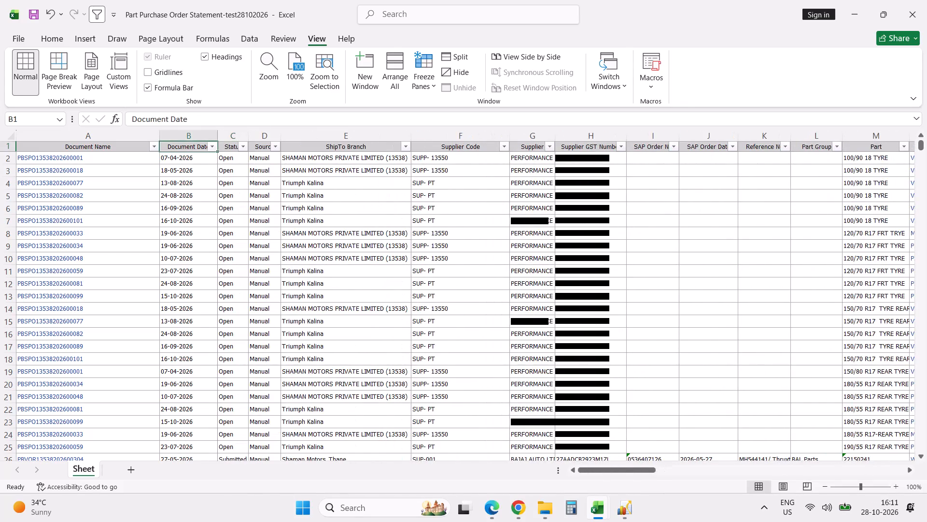
left_click(243, 145)
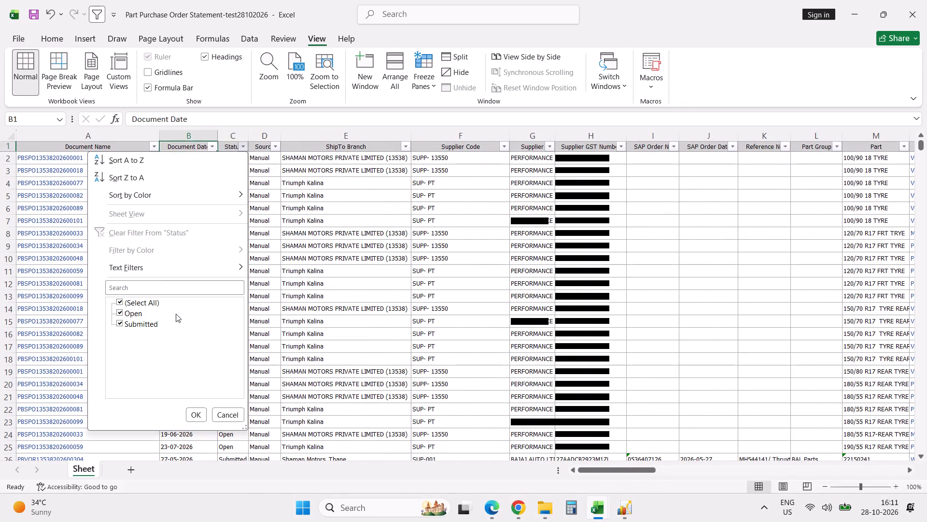
left_click(136, 312)
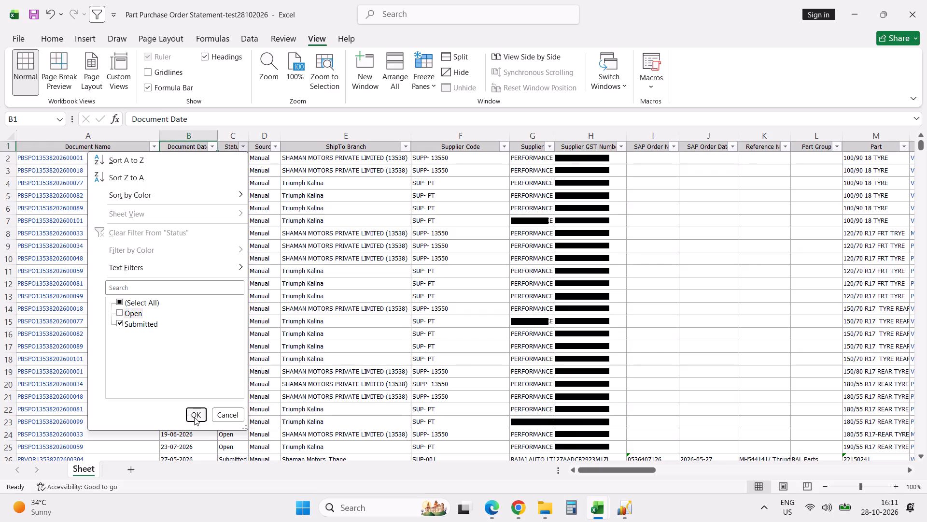
left_click(195, 417)
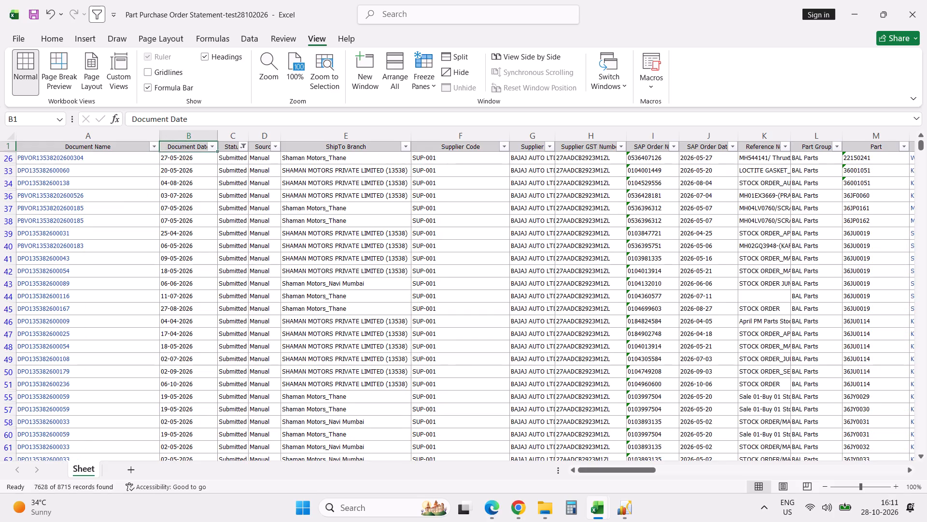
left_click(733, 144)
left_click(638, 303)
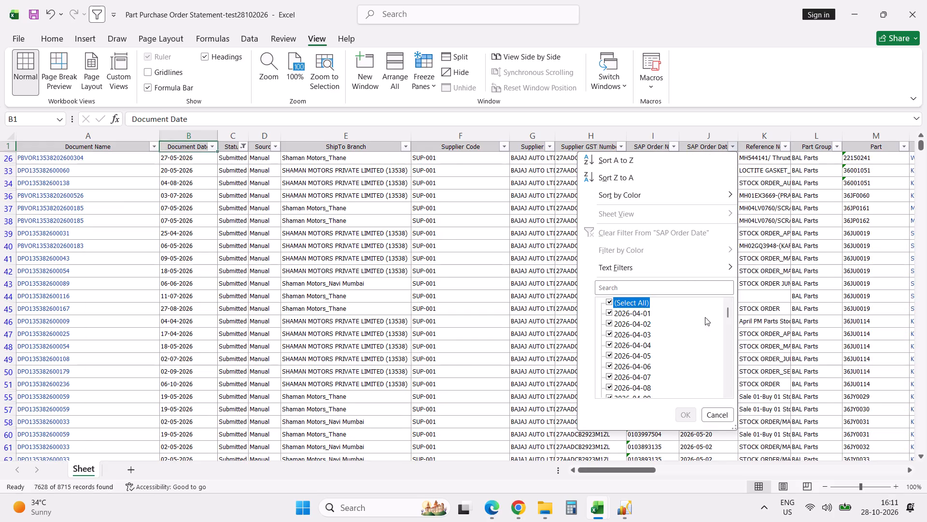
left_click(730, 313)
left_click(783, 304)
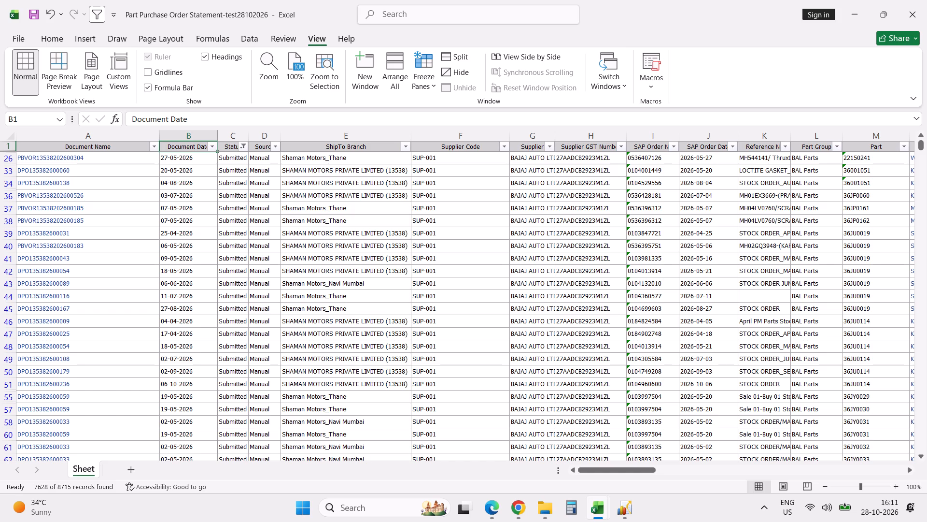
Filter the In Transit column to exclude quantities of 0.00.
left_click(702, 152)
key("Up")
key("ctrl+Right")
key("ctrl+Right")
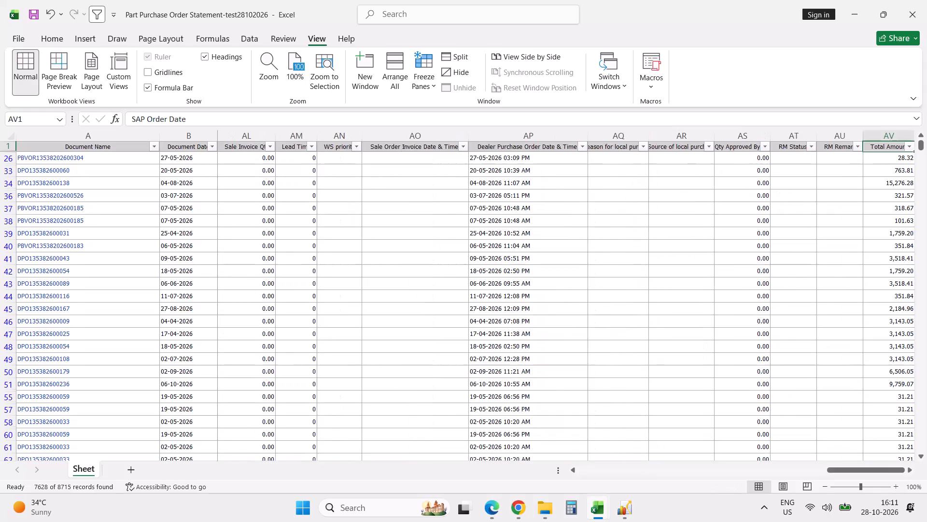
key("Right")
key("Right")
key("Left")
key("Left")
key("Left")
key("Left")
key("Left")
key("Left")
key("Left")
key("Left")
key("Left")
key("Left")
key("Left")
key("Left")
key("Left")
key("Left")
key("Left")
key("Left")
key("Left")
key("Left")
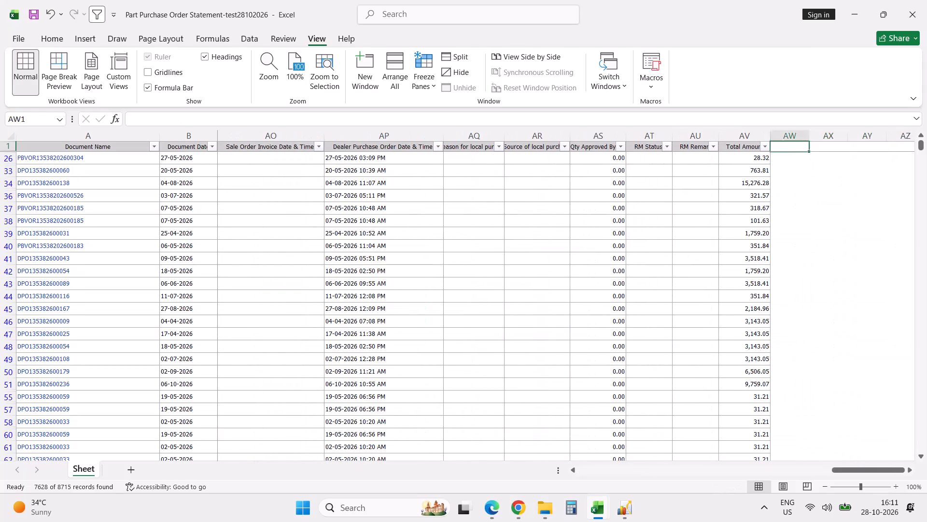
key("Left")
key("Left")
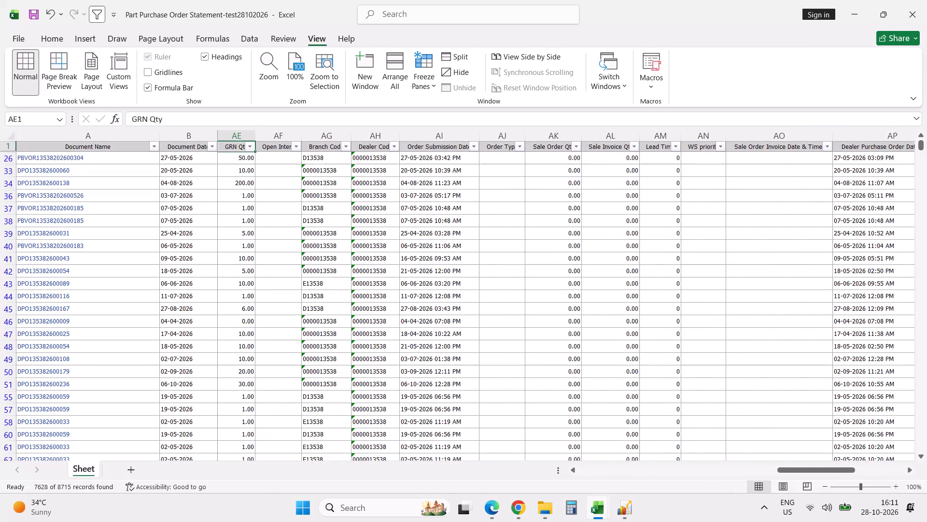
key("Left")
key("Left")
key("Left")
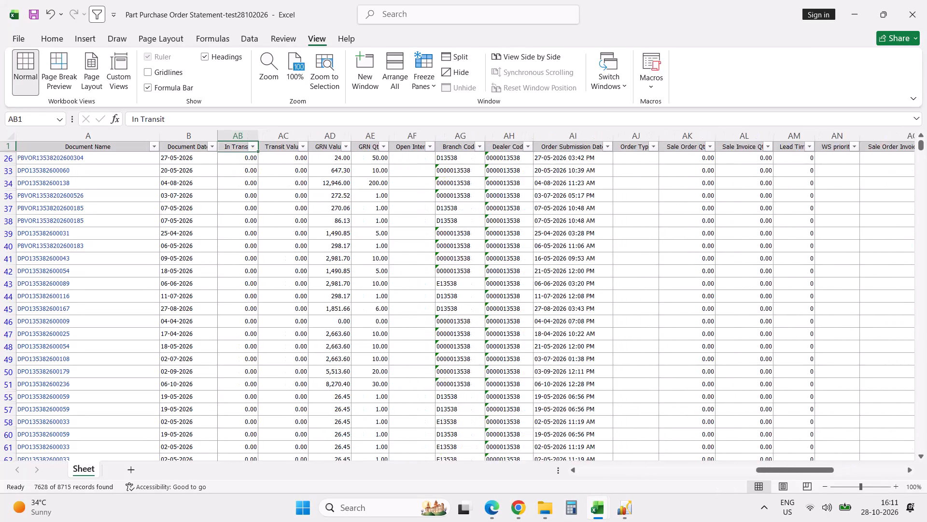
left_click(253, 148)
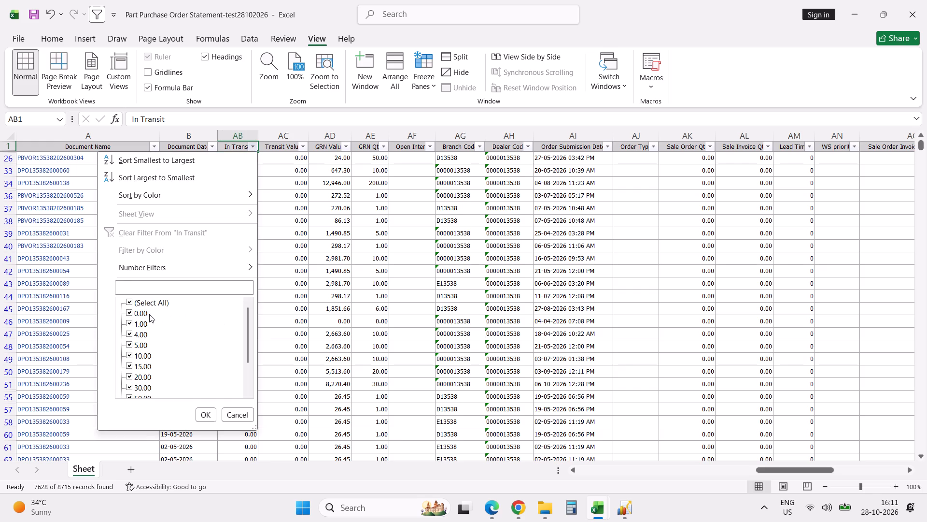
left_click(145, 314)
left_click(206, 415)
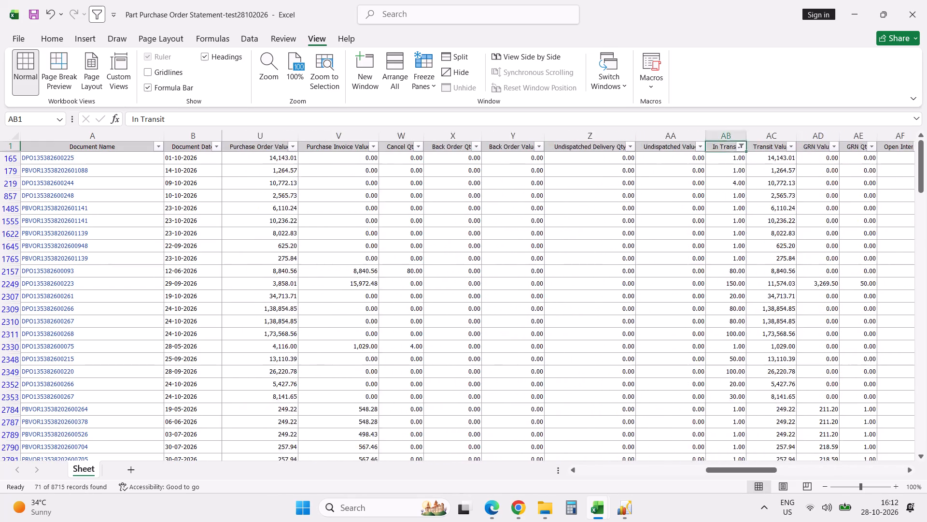
Examine the in-transit orders down the list, including their part numbers, part names, remarks and ordered quantities.
scroll(260, 340, "down", 1, "ctrl")
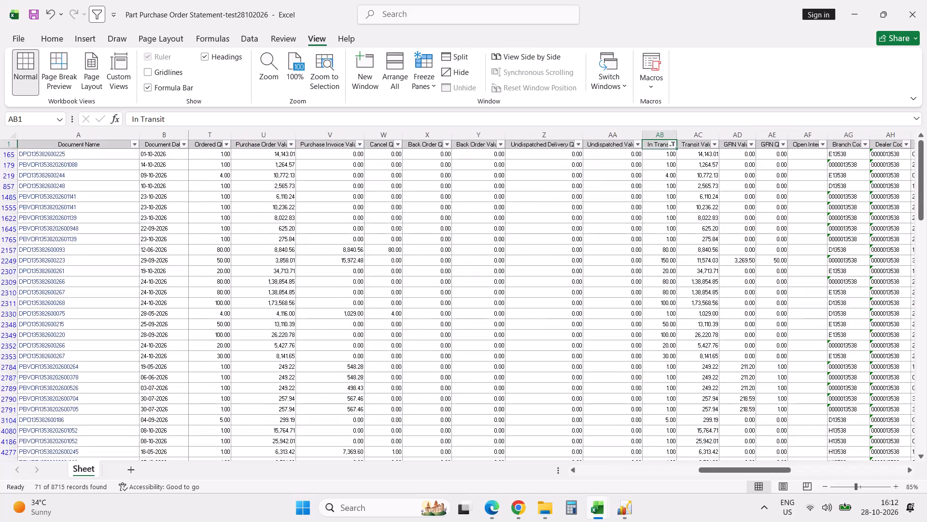
key("ctrl+z")
scroll(260, 340, "down", 2)
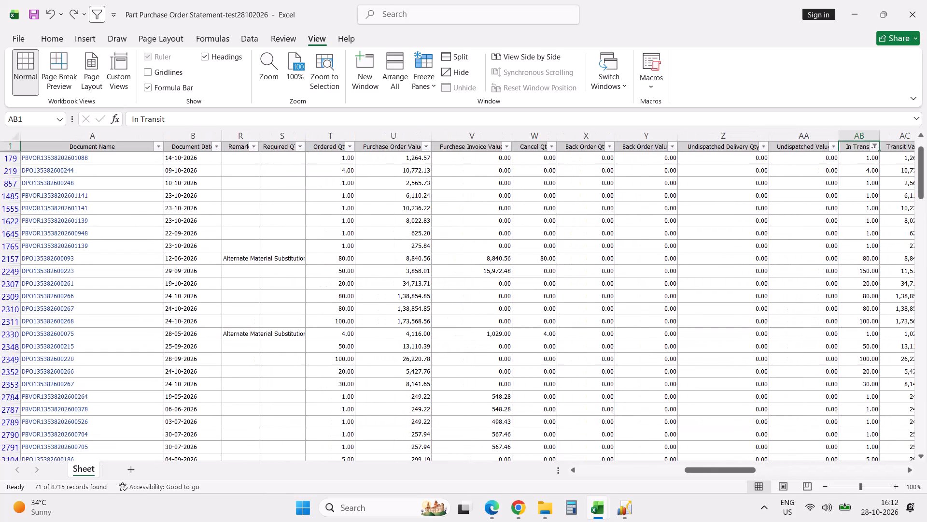
left_click(240, 261)
key("Left")
key("Left")
key("Left")
key("Left")
key("Left")
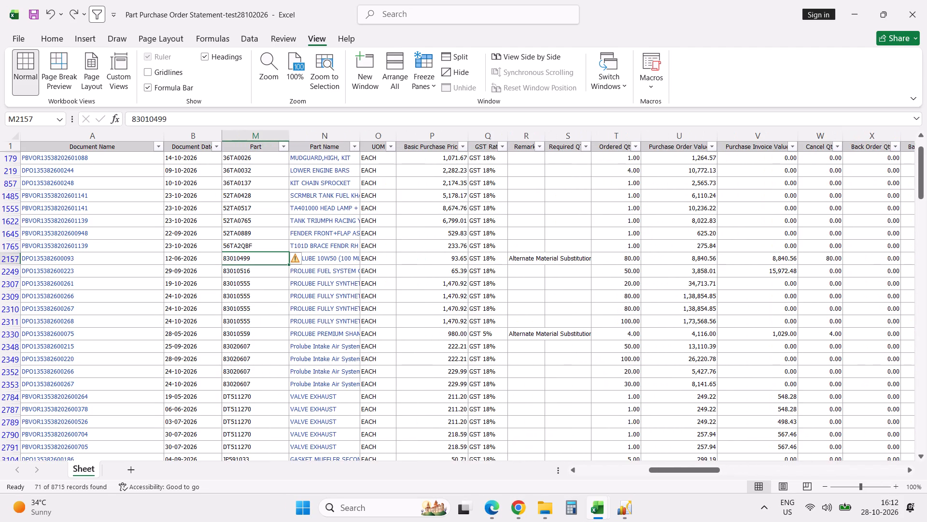
scroll(240, 261, "down", 4)
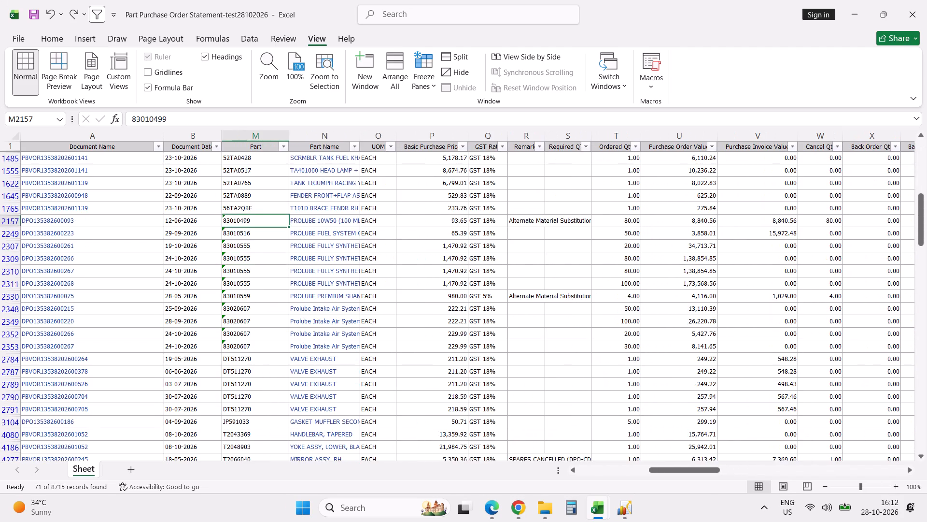
scroll(240, 261, "down", 20)
scroll(240, 261, "down", 9)
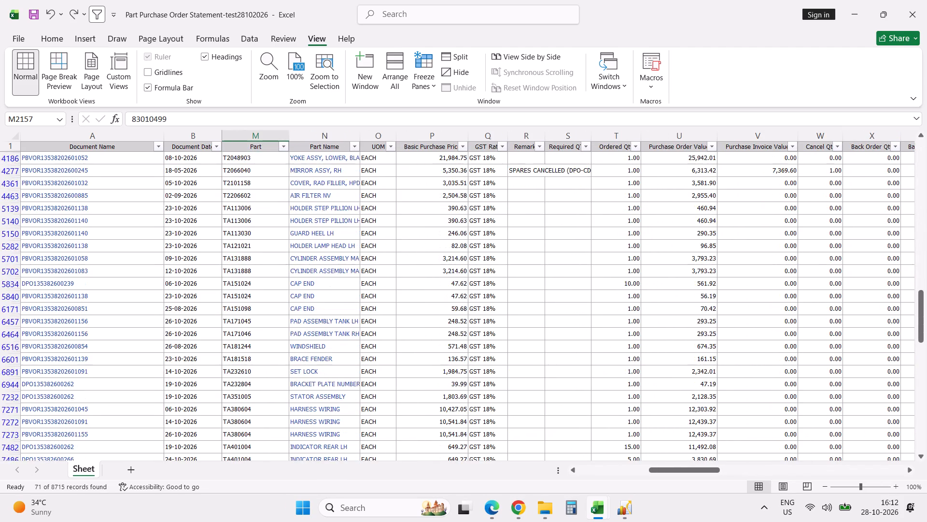
scroll(240, 261, "down", 5)
scroll(240, 261, "up", 1)
scroll(240, 261, "down", 3)
left_click(240, 261)
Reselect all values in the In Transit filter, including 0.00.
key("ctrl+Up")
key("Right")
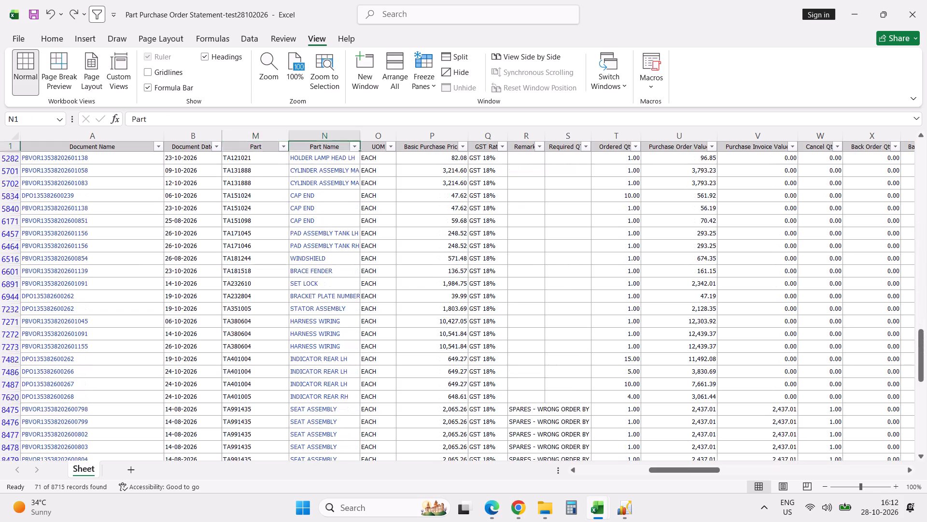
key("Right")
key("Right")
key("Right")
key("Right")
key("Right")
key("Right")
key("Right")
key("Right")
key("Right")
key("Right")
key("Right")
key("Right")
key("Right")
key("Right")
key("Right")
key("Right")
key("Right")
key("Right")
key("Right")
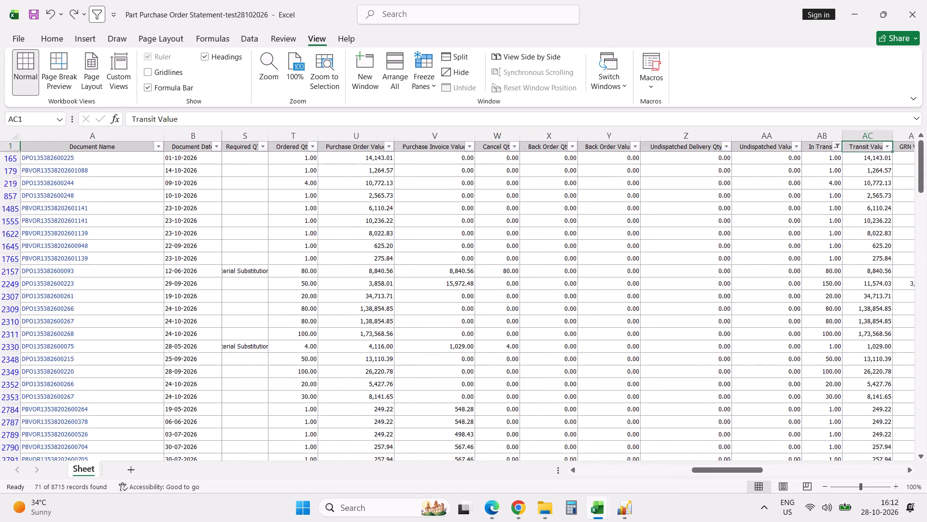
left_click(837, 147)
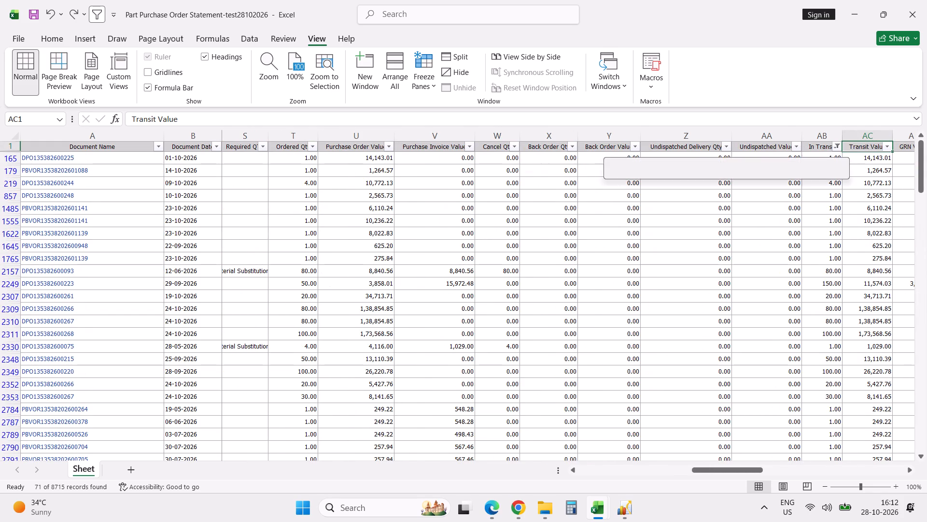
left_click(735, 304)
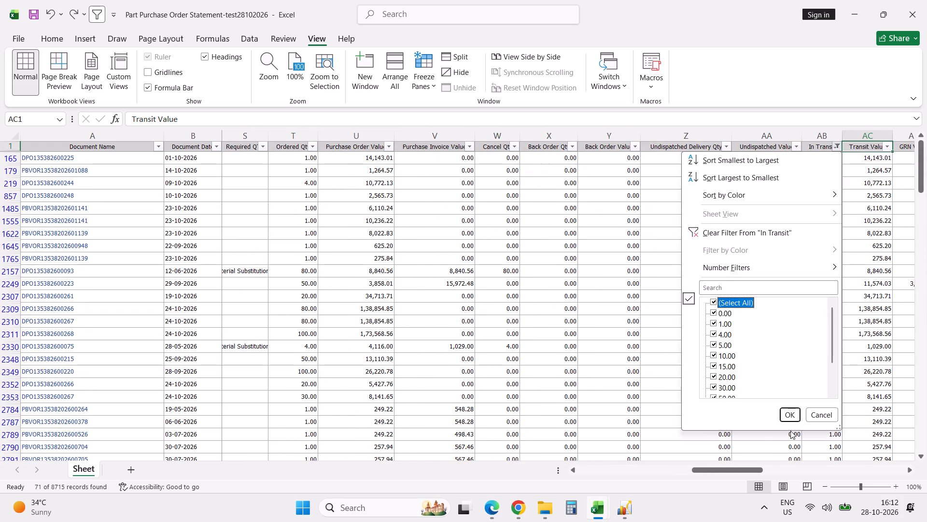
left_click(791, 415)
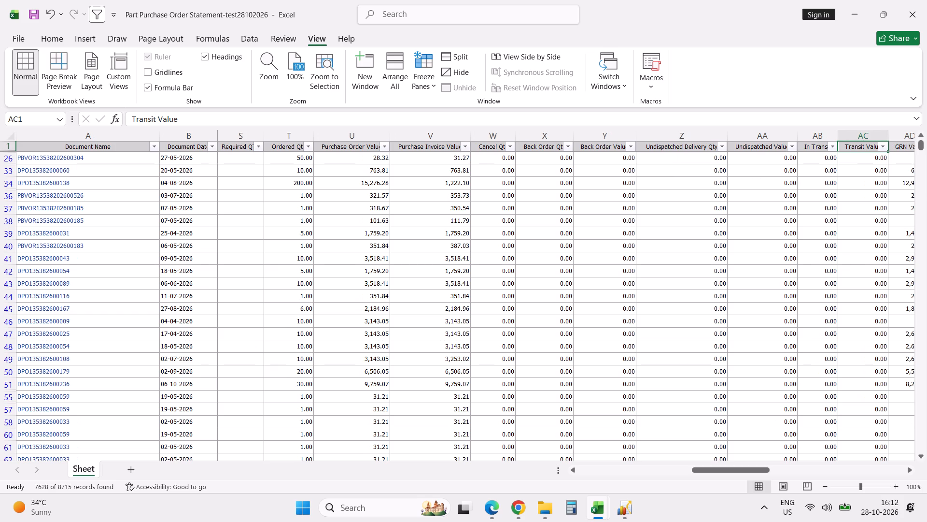
Check the filter values of the Undispatched Delivery Qty and Undispatched Value columns.
left_click(723, 149)
left_click(796, 252)
left_click(794, 148)
left_click(509, 297)
Remove all filters from the header row and turn them back on from the Cancel Qty header.
key("alt+d")
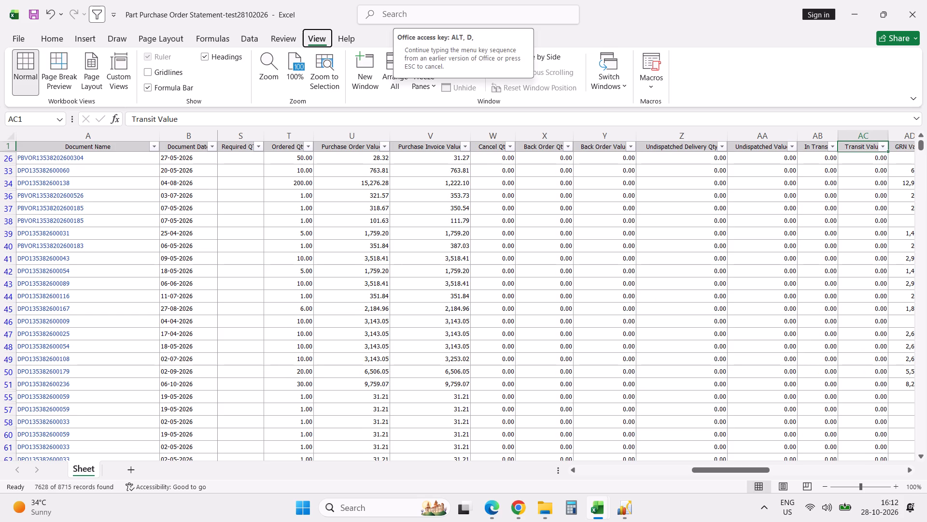
type("ff")
left_click(493, 148)
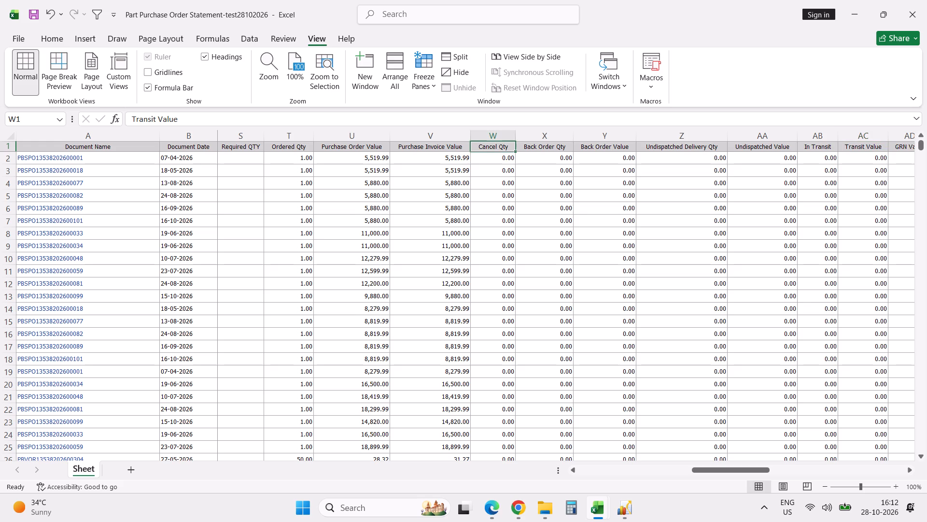
key("alt+d")
type("ff")
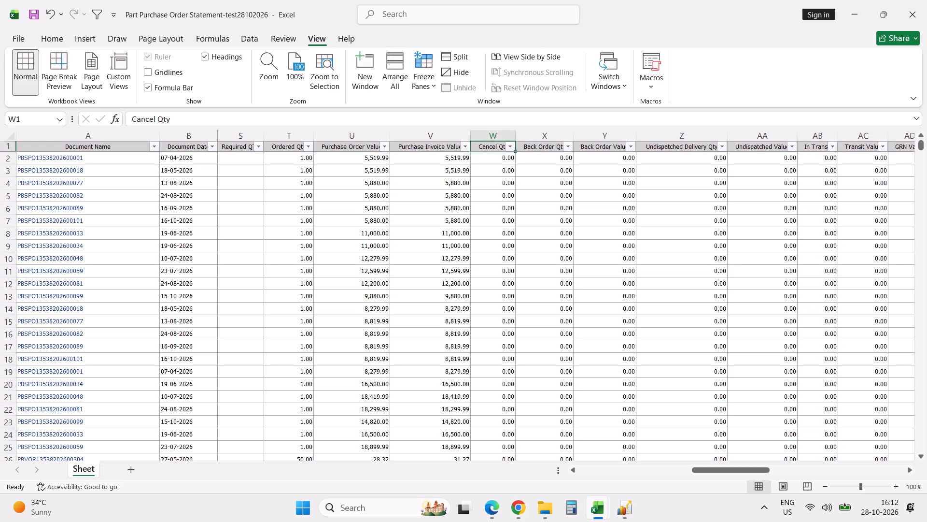
Check the Undispatched Value column's filter values and the whole Back Order Value column.
left_click(792, 145)
left_click(457, 349)
left_click(606, 135)
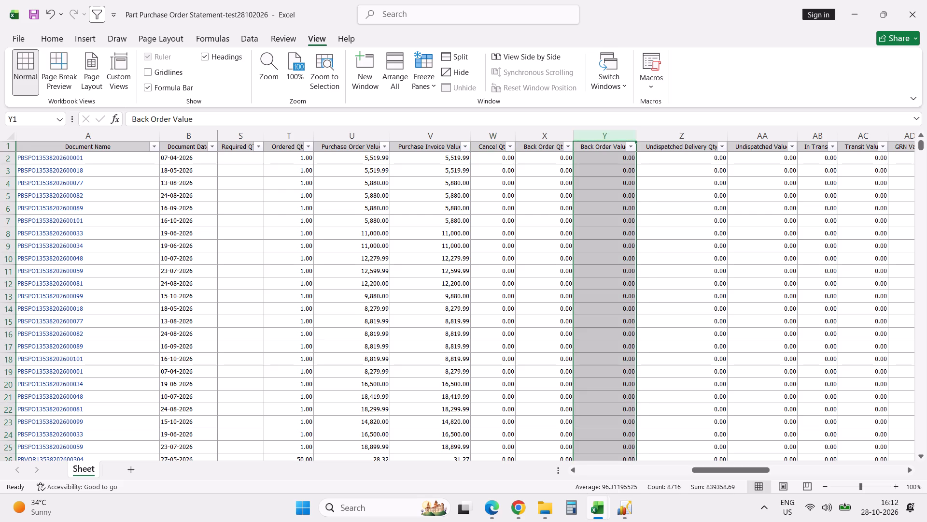
left_click(586, 286)
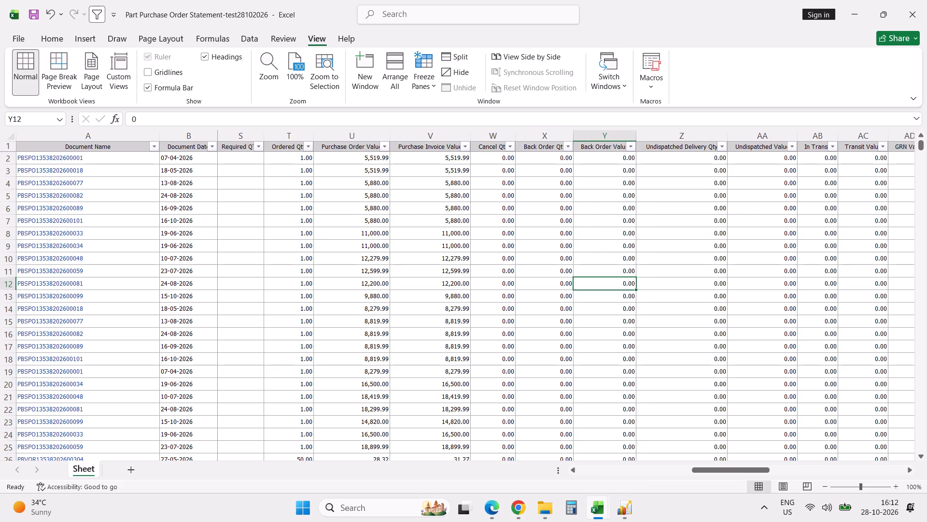
Filter the Cancel Qty column to exclude quantities of 0.00.
left_click(511, 148)
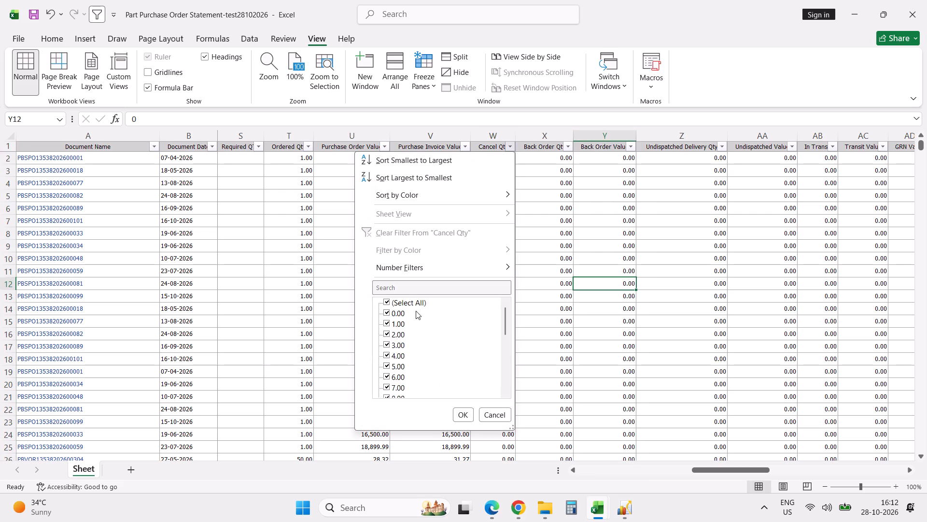
left_click(397, 317)
left_click(458, 411)
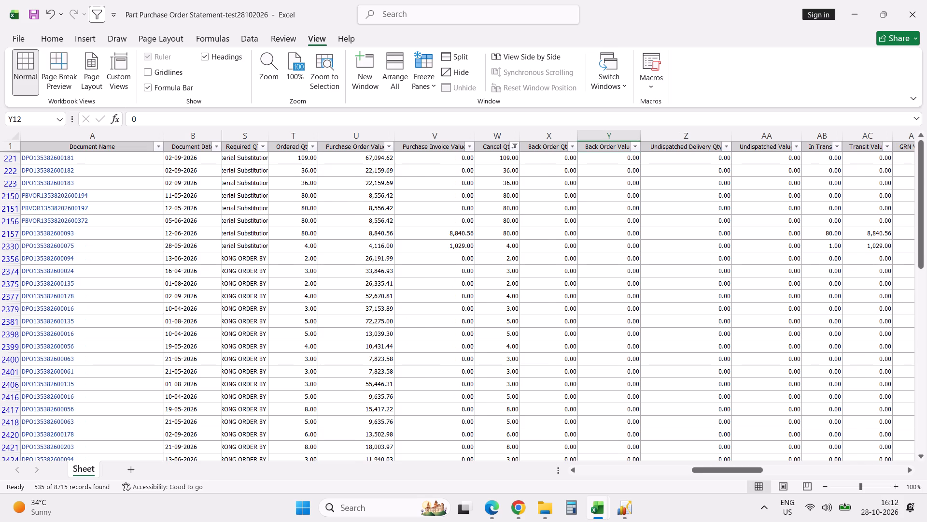
Examine the last cancelled-quantity orders from their status and part details across to the remarks, ordered, cancelled and back order columns.
scroll(350, 403, "down", 1, "ctrl")
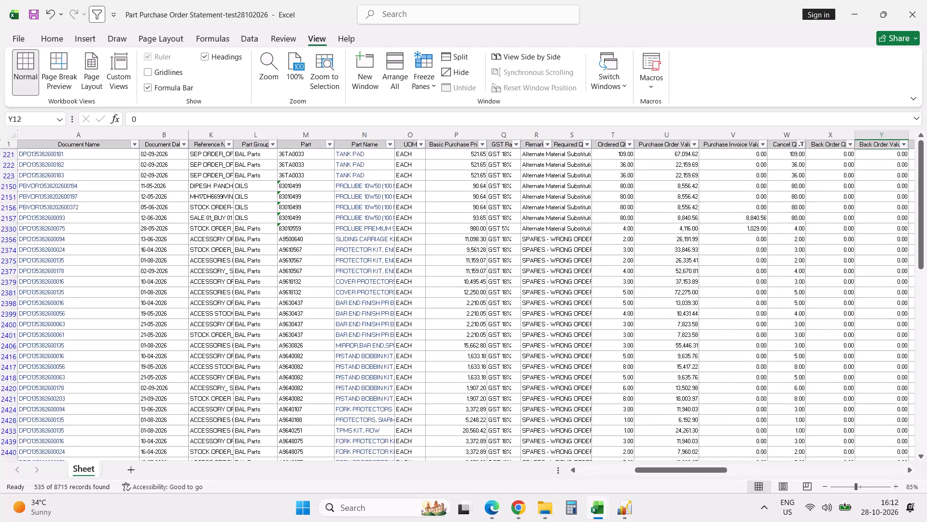
key("ctrl+z")
left_click(174, 397)
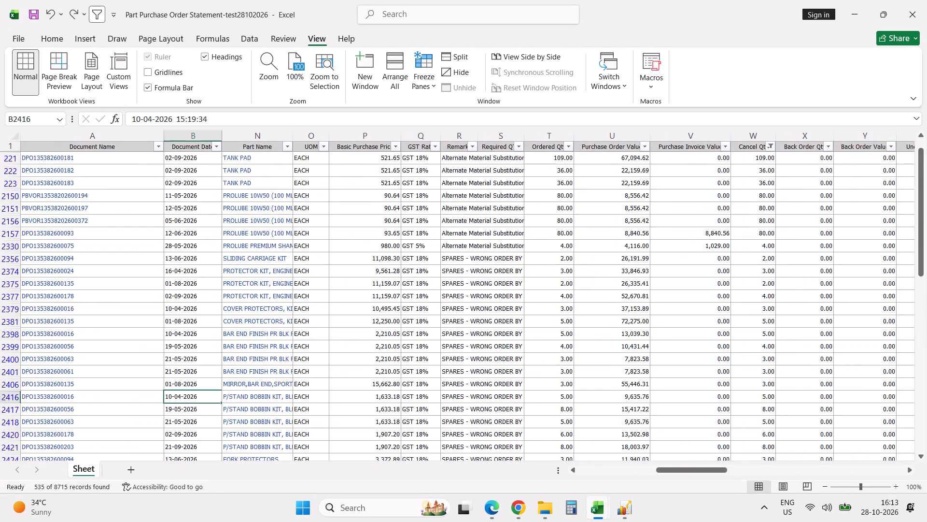
key("ctrl+Down")
key("Up")
key("Right")
key("Right")
key("Right")
key("Right")
key("Right")
key("Right")
key("Right")
key("Right")
key("Right")
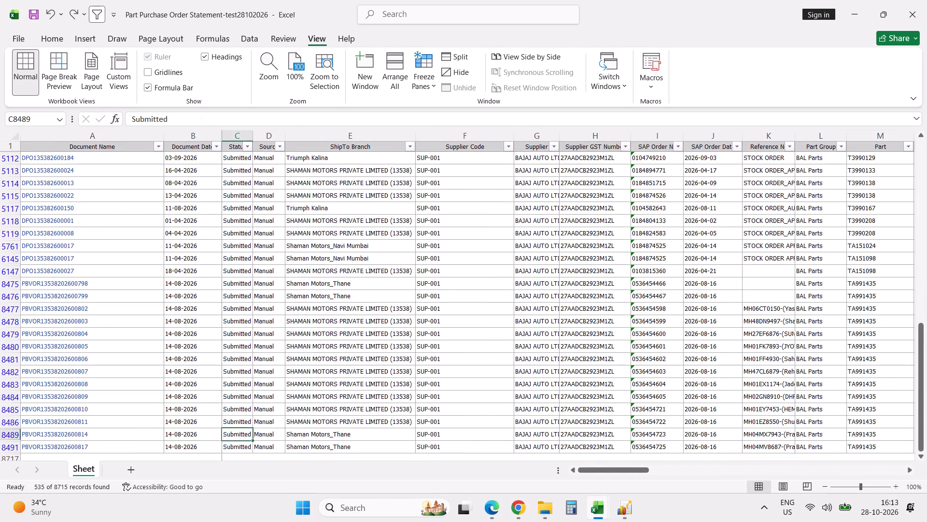
key("Right")
key("Right")
key("Right")
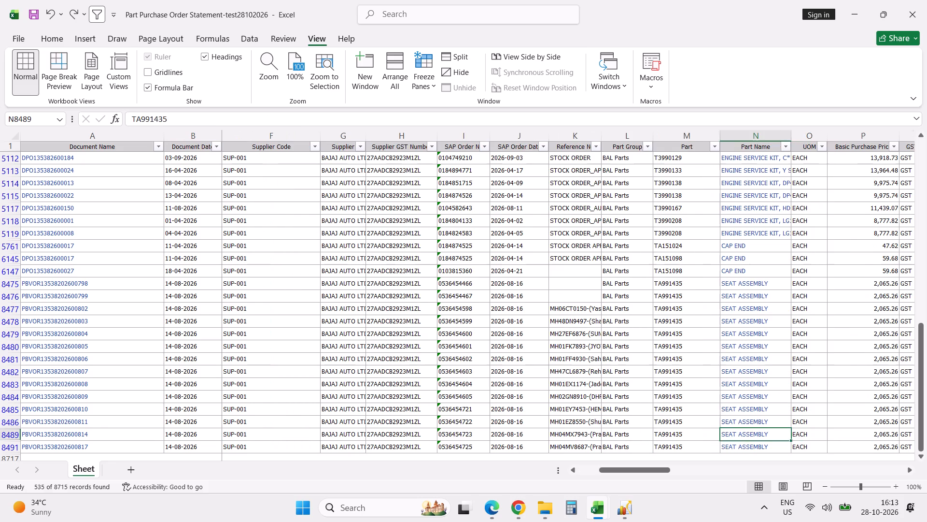
key("Right")
key("Right")
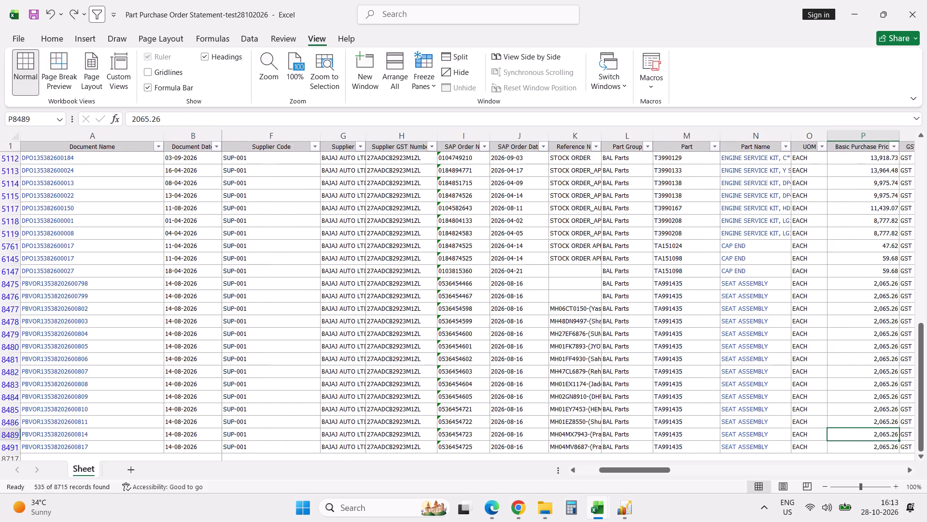
key("Right")
key("Right")
key("Right")
key("Right")
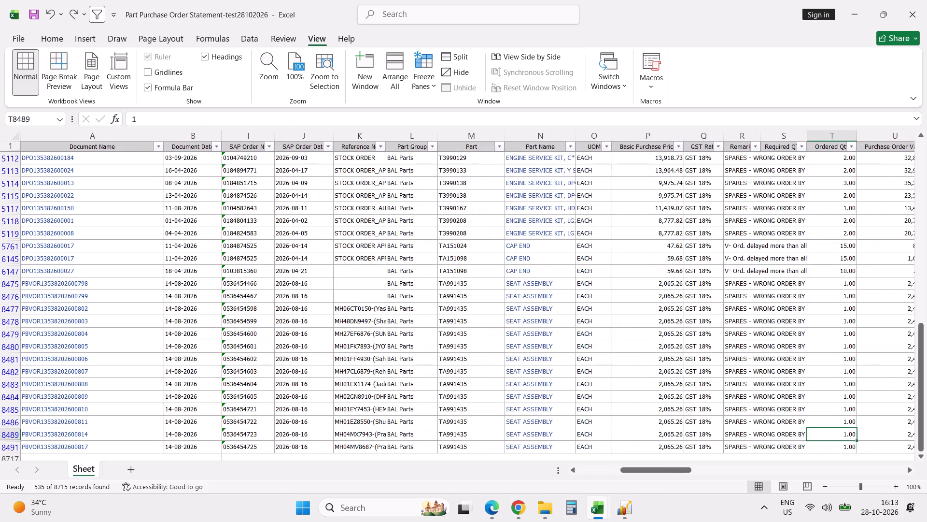
key("Right")
key("Right")
key("Right")
key("Right")
key("Right")
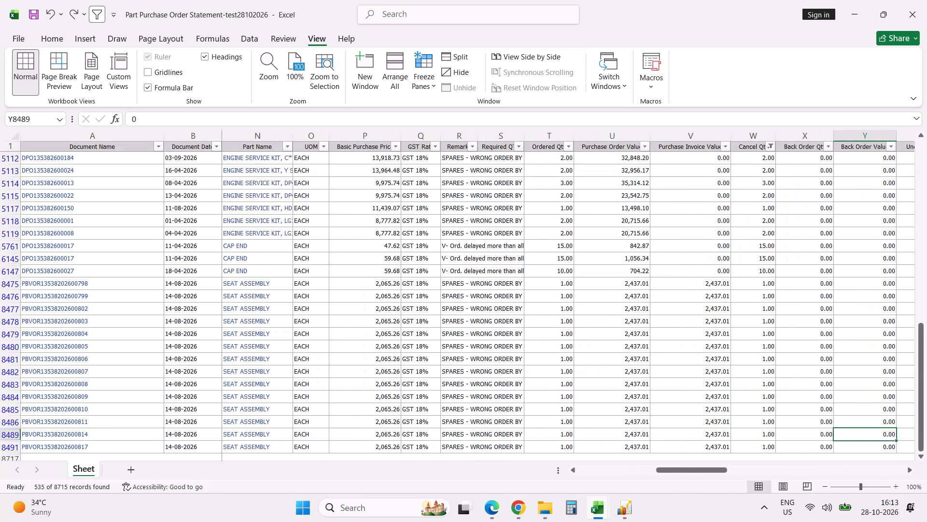
Examine the same cancelled-quantity orders across the undispatched, in-transit, GRN, branch and order date columns to the end of the row.
key("Right")
key("Right")
key("Right")
key("Right")
key("Right")
key("Right")
key("Right")
key("Right")
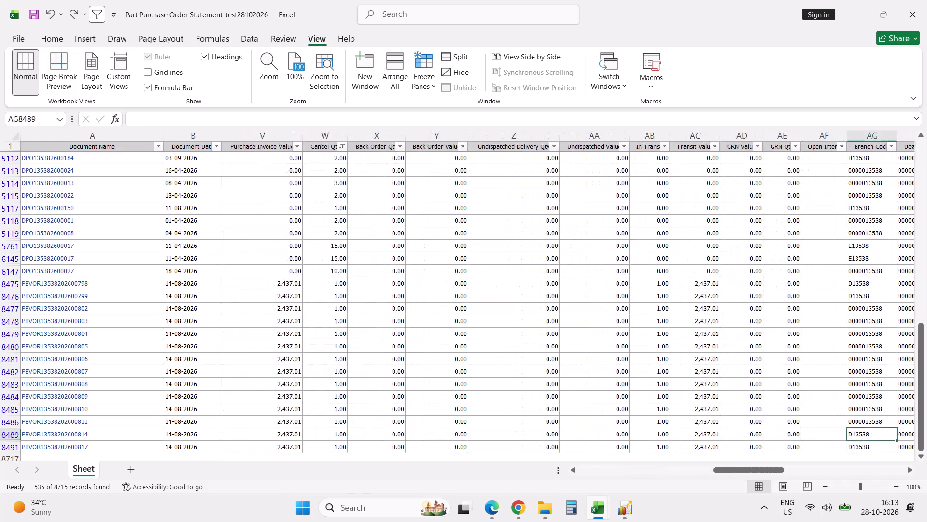
key("Right")
key("Right")
key("Right")
key("Right")
key("Right")
key("Right")
key("ctrl+Right")
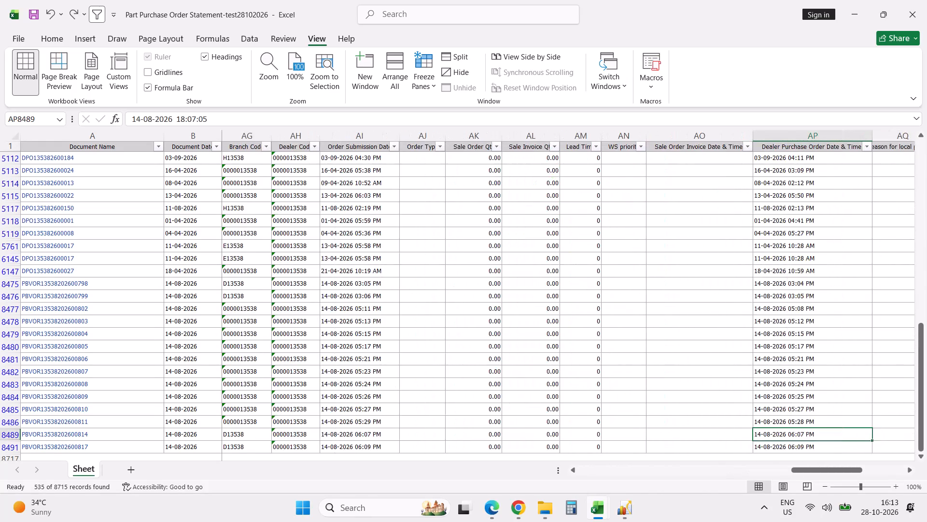
key("Right")
key("Right")
key("Right")
key("Right")
key("Right")
key("Right")
key("ctrl+Right")
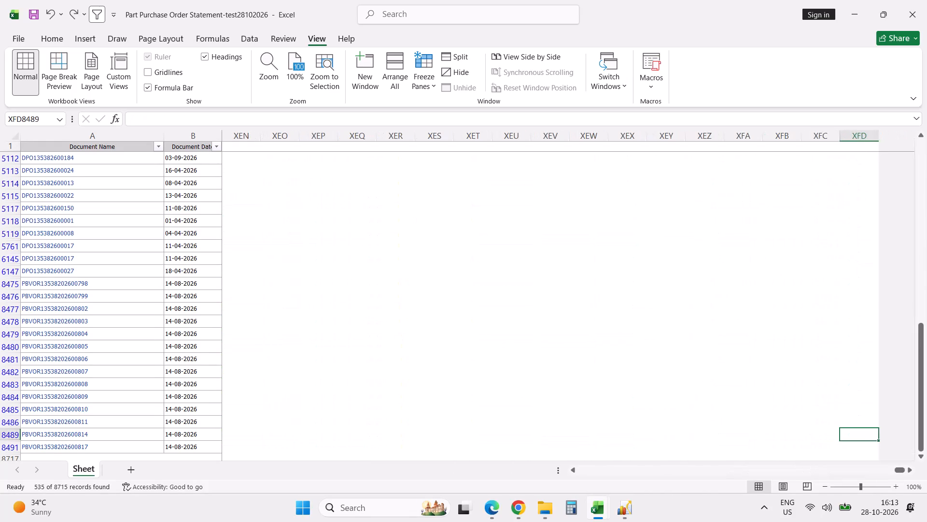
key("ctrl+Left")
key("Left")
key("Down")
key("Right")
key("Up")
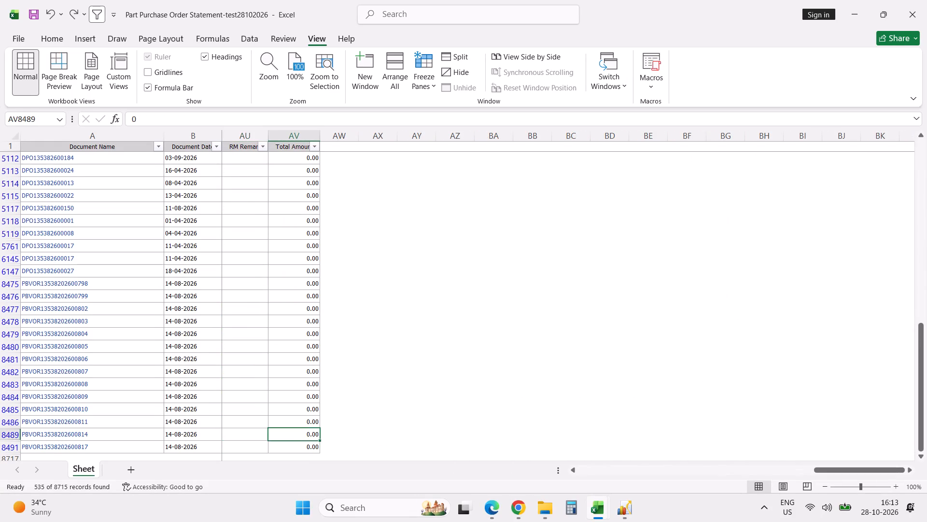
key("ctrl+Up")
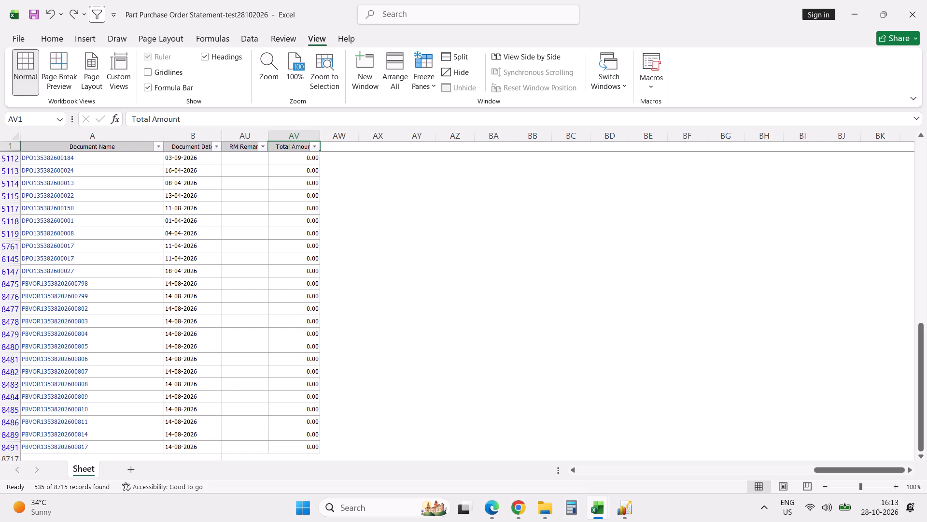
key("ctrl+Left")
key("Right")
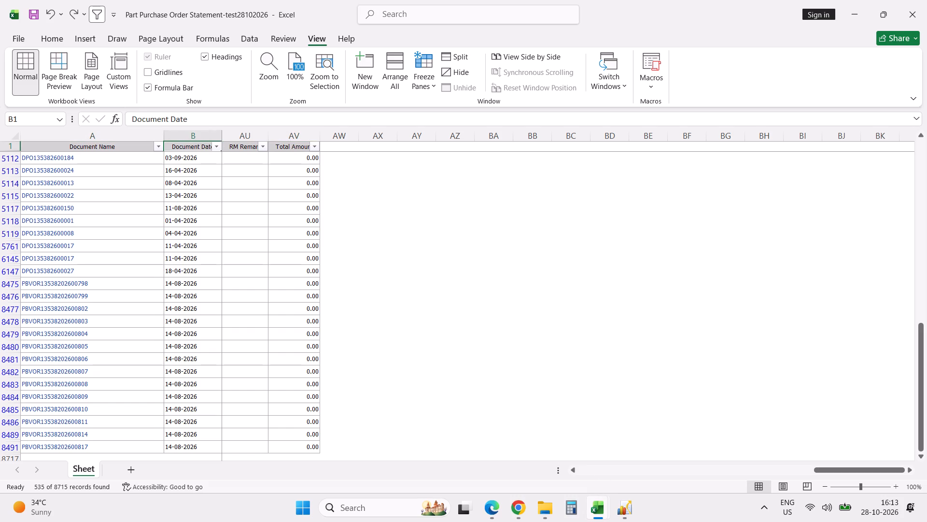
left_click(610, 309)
Switch to the New AMC_ABC_Oct 2026 workbook and check the row for part DK151085, PAD BRAKE REAR SET.
left_click(600, 516)
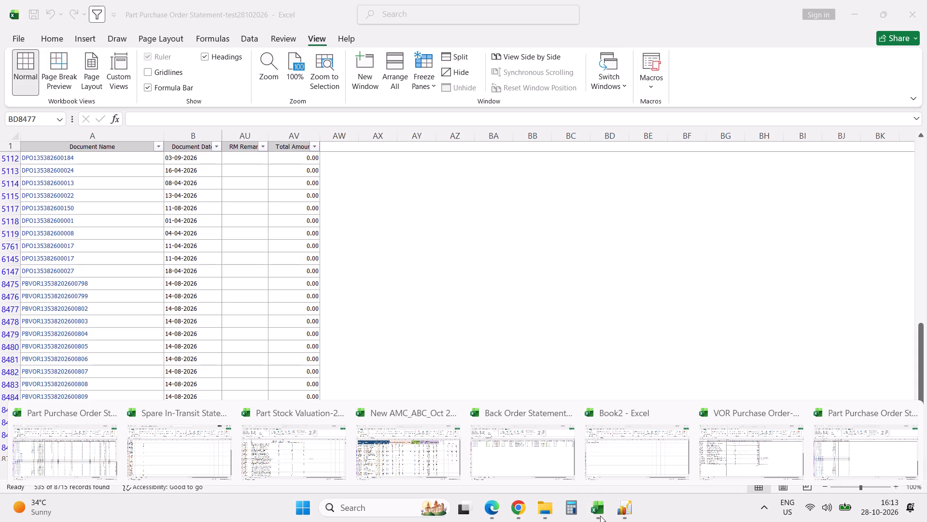
left_click(358, 436)
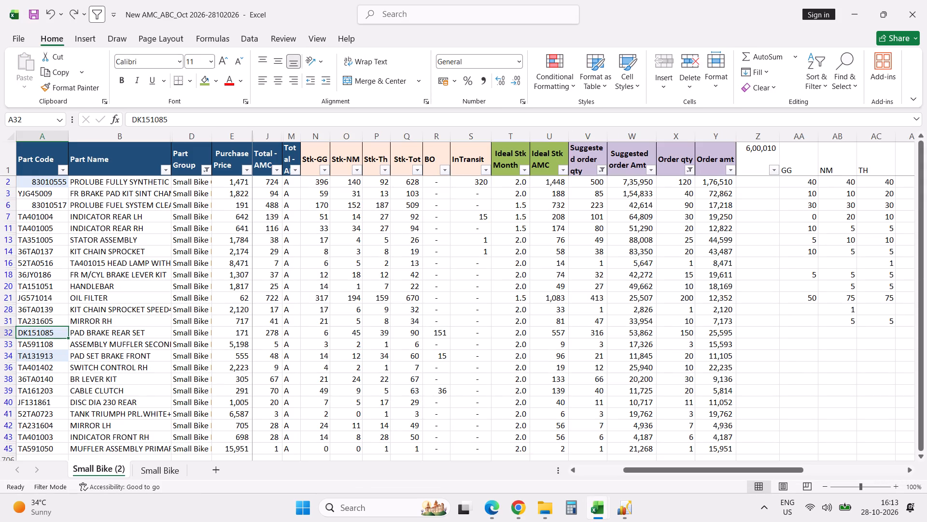
left_click(9, 335)
left_click(9, 331)
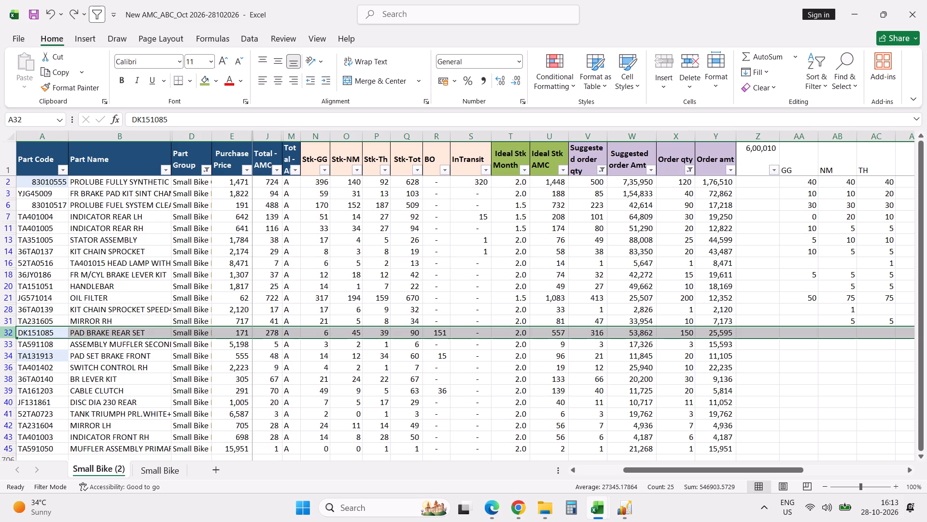
left_click(9, 331)
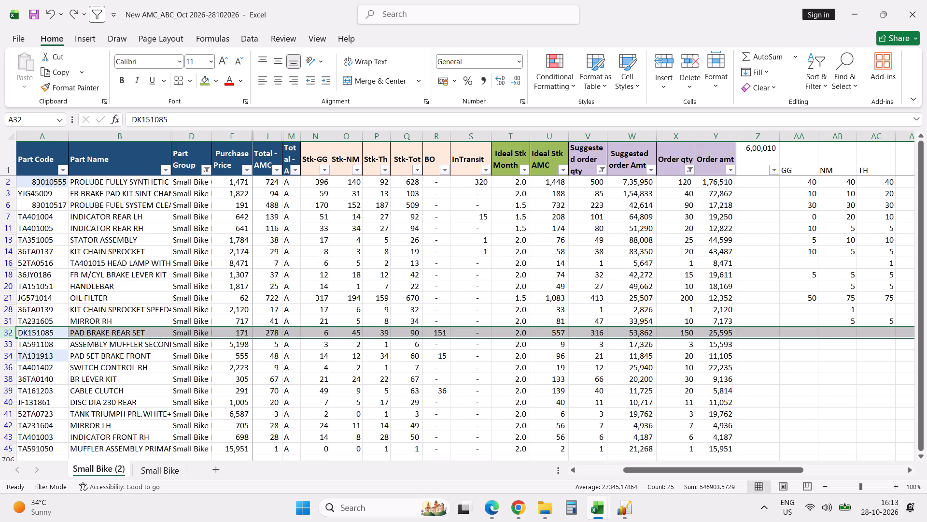
key("alt+Tab")
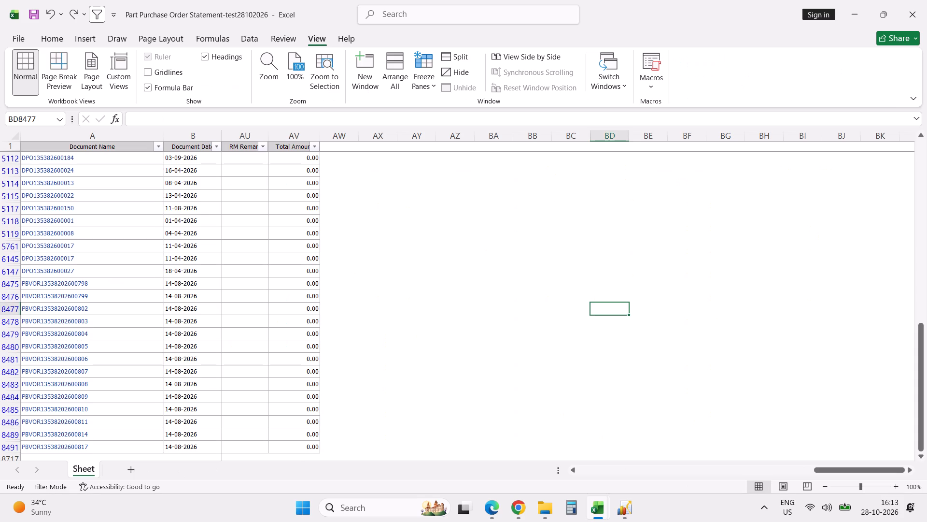
Examine the cancelled-quantity orders in the Part Purchase Order Statement from the status column across to the purchase order value.
left_click(112, 146)
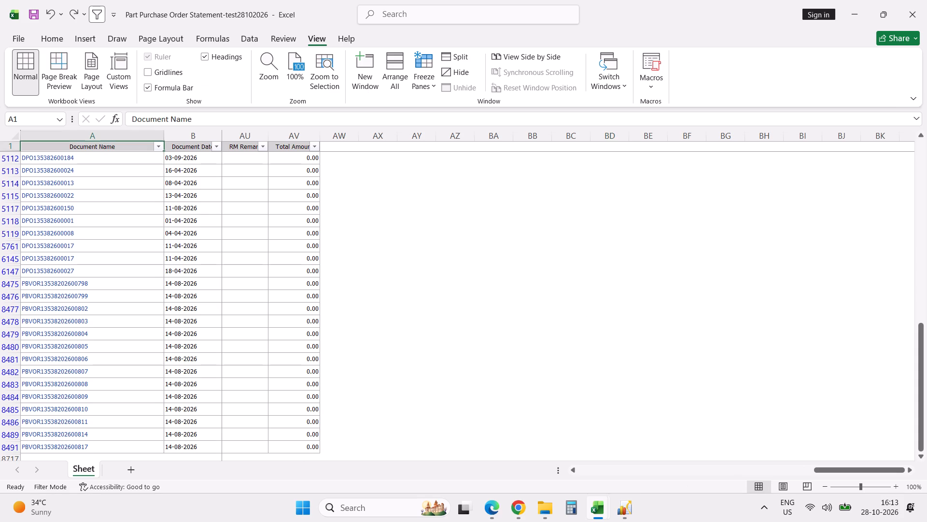
key("Tab")
key("Tab")
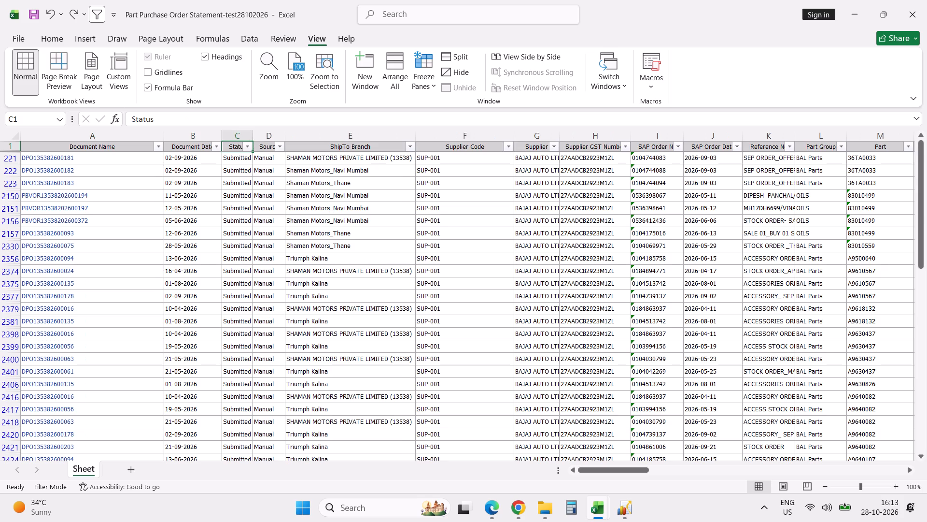
key("Tab")
key("Tab")
key("Tab")
key("Tab")
key("Tab")
key("Tab")
key("Tab")
key("Tab")
key("Tab")
key("Tab")
key("Tab")
key("Tab")
key("Tab")
key("Tab")
key("Tab")
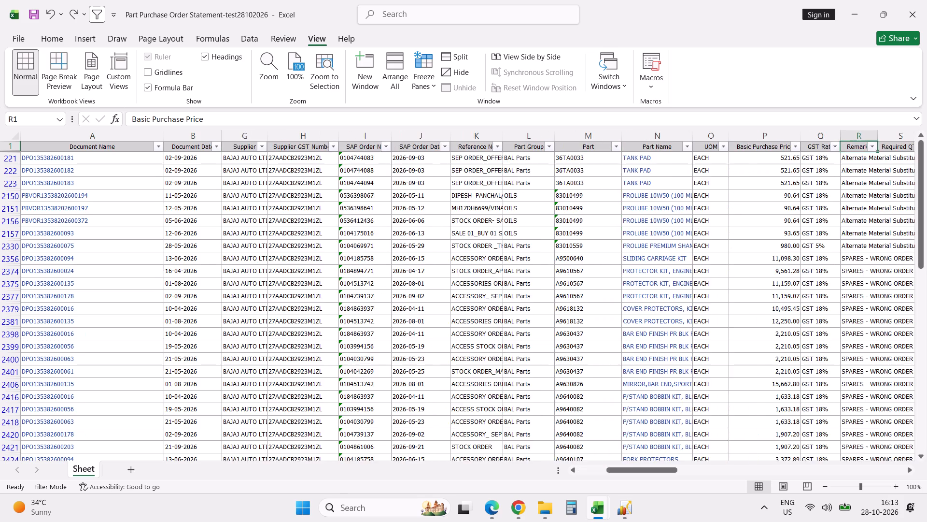
key("Tab")
key("Tab")
key("Tab")
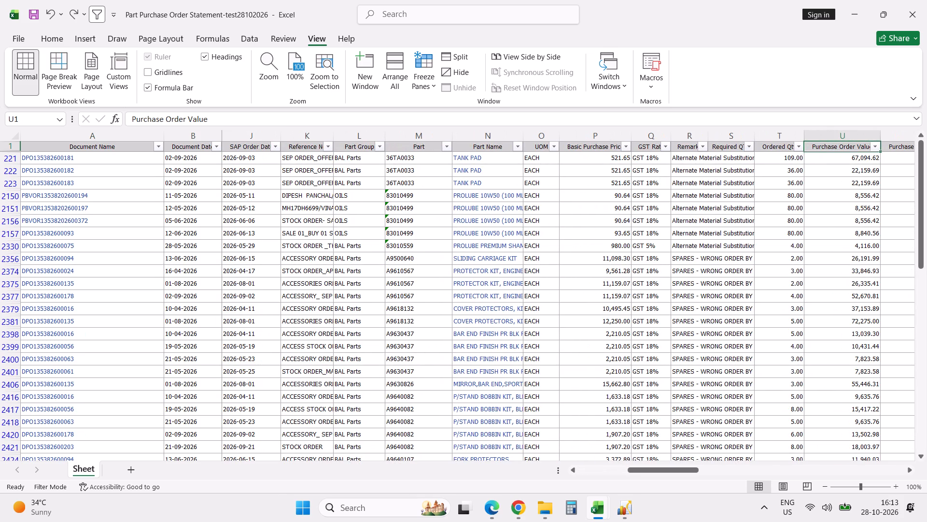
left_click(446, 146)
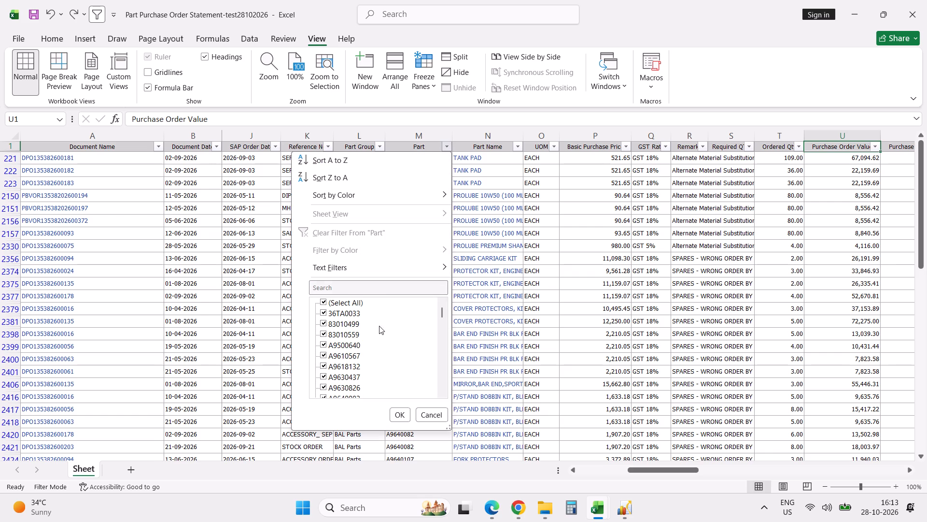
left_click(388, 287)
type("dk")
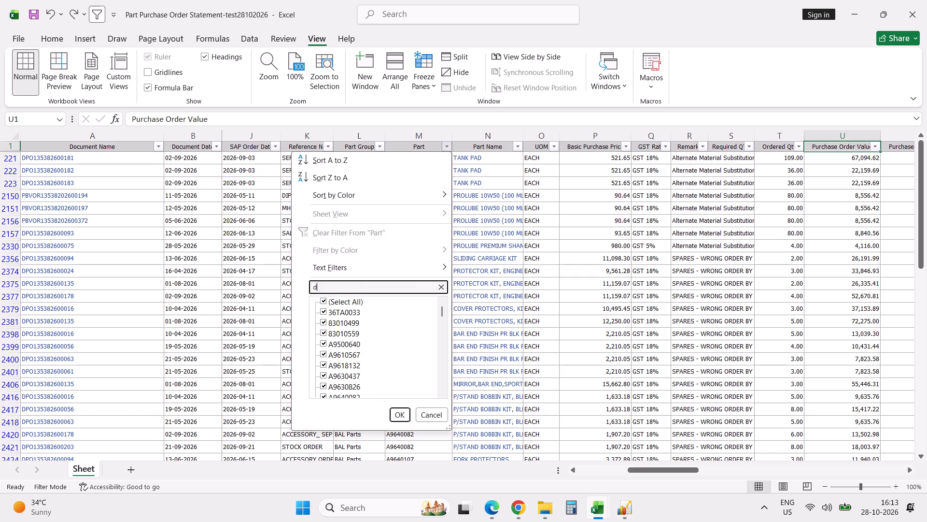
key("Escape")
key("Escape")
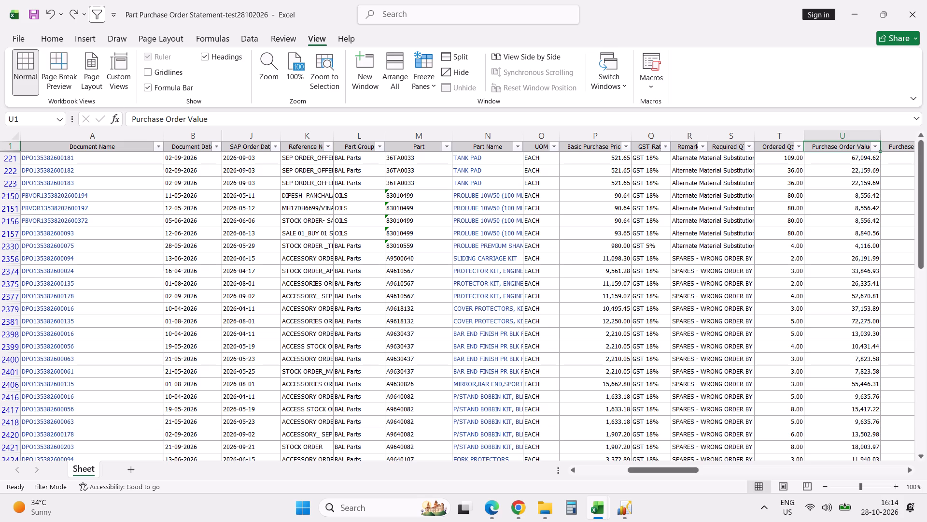
Remove the filters from the purchase order statement and find part DK151085.
key("alt+d")
type("ff")
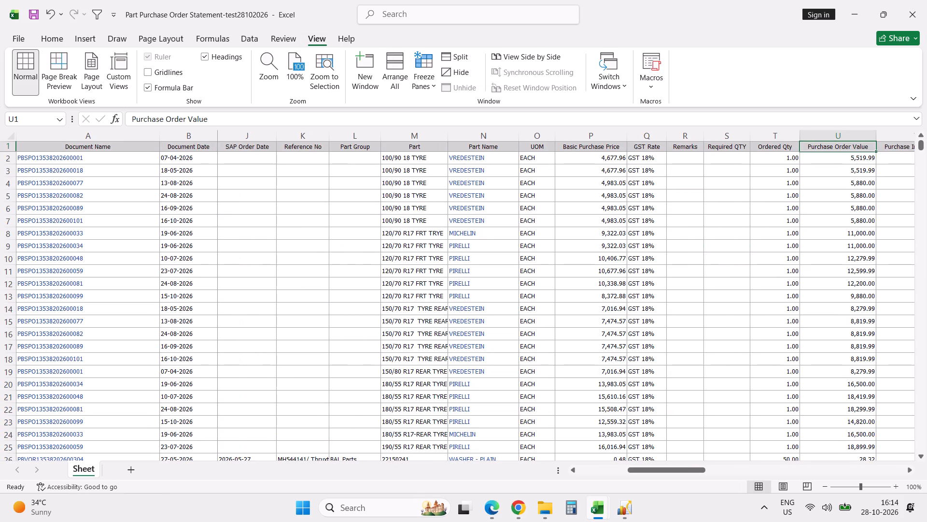
key("ctrl+f")
key("Return")
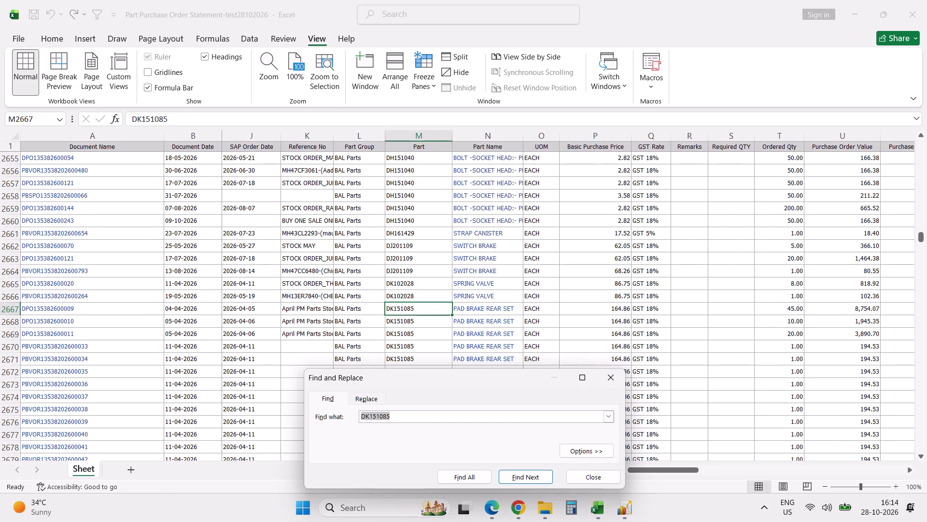
key("Escape")
Turn the header filters back on and filter the Status column to exclude Open orders.
key("Left")
key("Left")
key("Left")
key("Left")
key("Left")
key("Left")
key("Left")
key("Left")
key("Left")
key("Left")
key("Left")
key("Left")
key("Left")
key("Left")
key("Left")
key("Left")
key("Left")
key("Left")
key("Left")
key("Left")
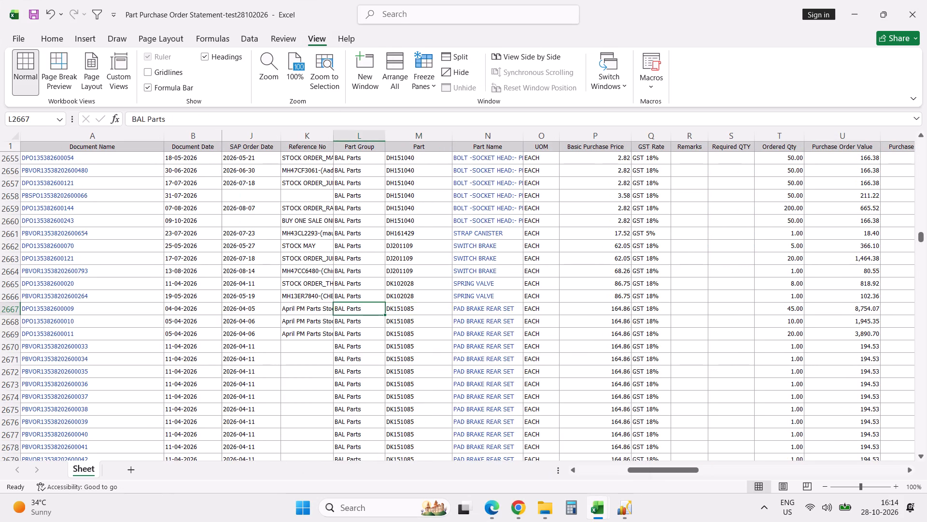
key("Right")
key("Right")
key("Right")
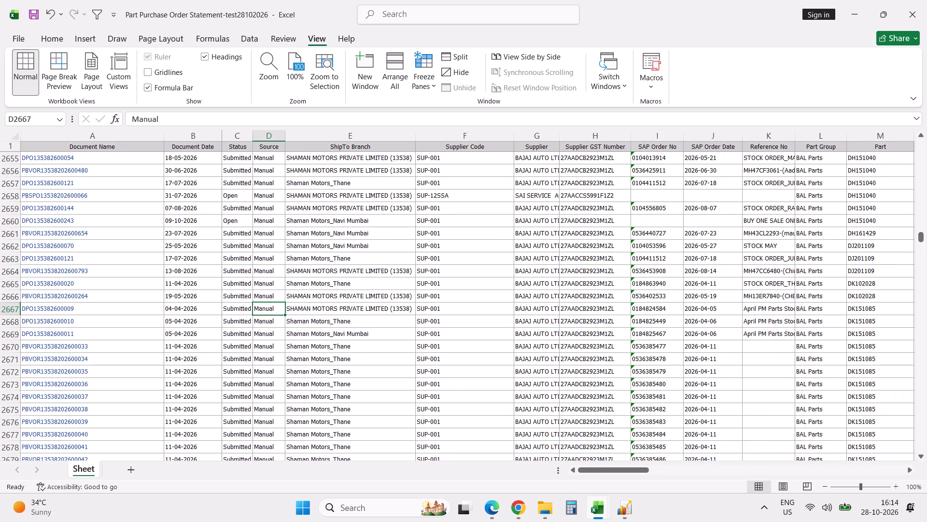
key("Left")
key("ctrl+Up")
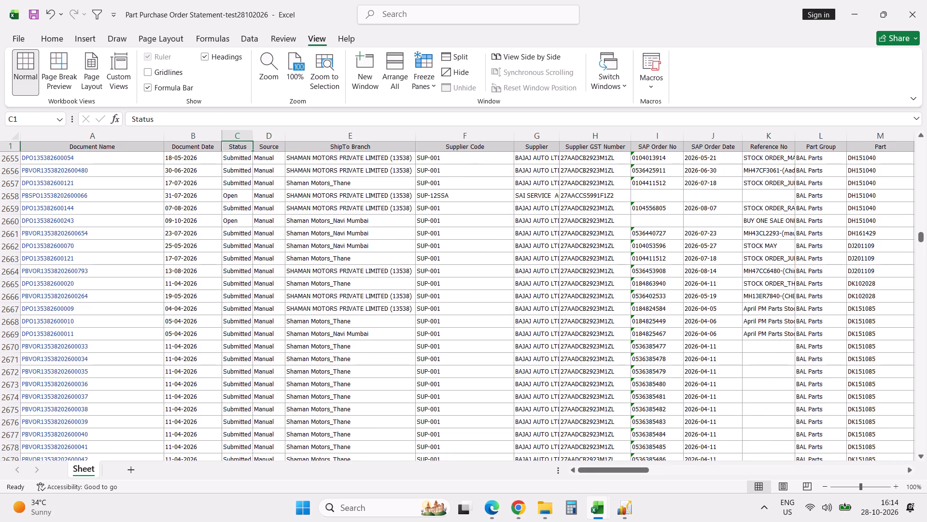
key("alt+d")
type("ff")
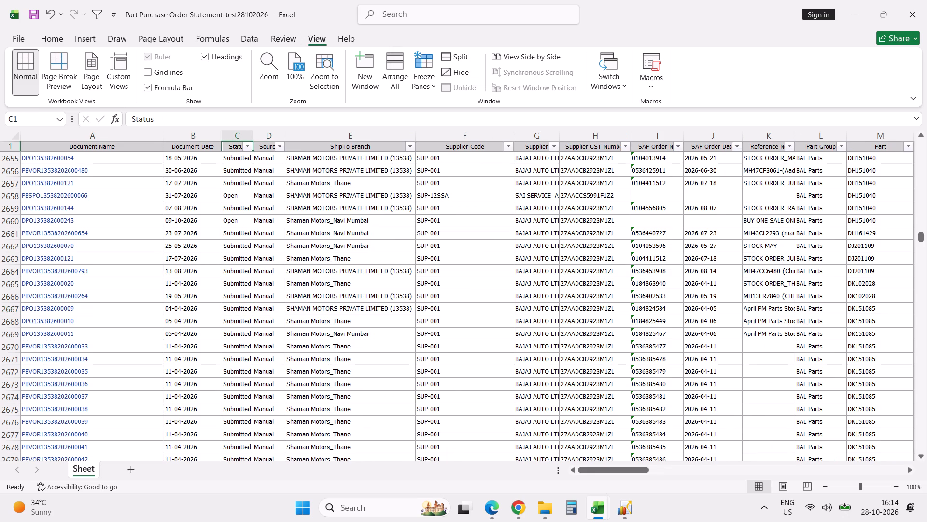
left_click(248, 148)
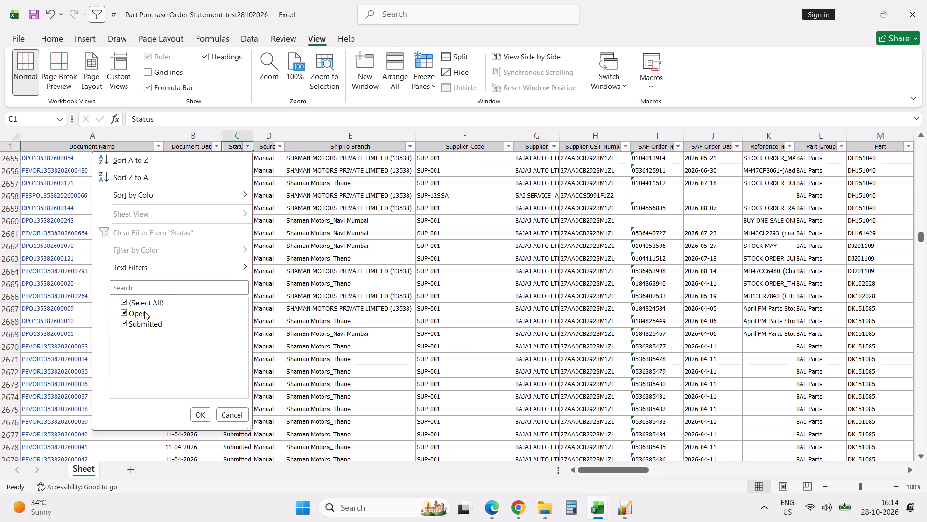
left_click(141, 312)
left_click(201, 415)
left_click(335, 343)
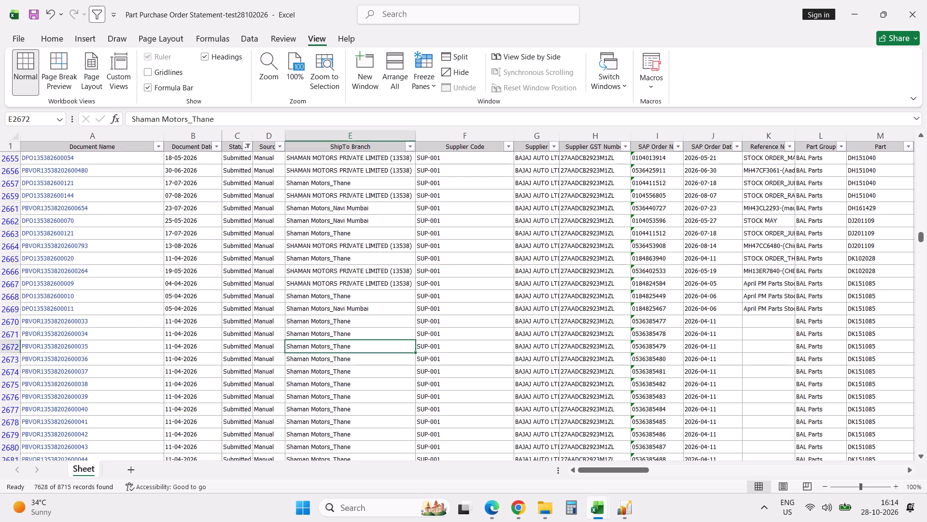
Find part DK151085 among the submitted orders and examine its cancelled, back order, undispatched, in-transit and GRN columns.
key("ctrl+f")
key("Return")
key("Return")
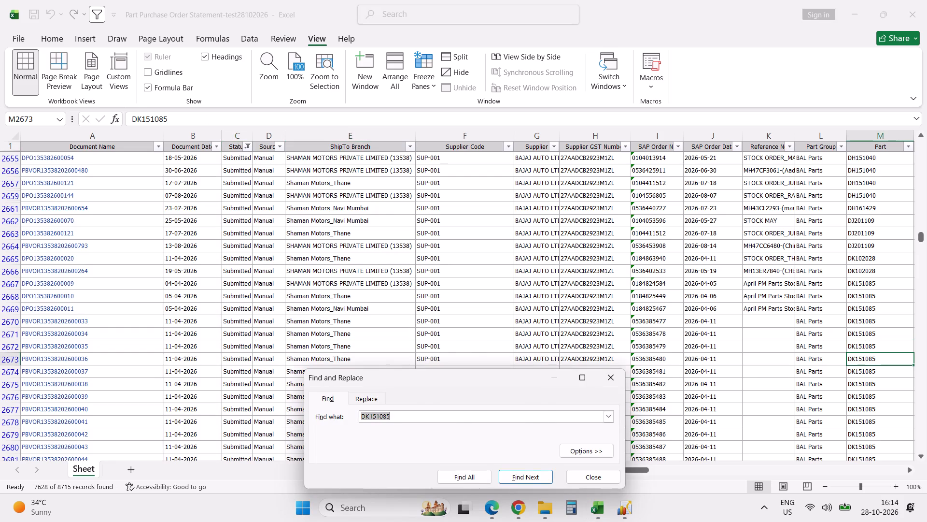
key("Escape")
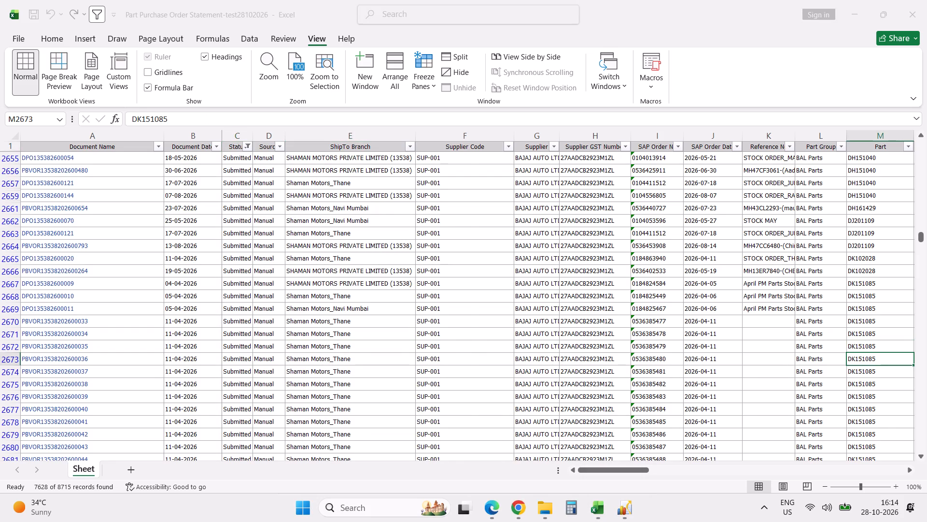
key("Right")
key("Right")
key("Right")
key("Right")
key("Right")
key("Right")
key("Right")
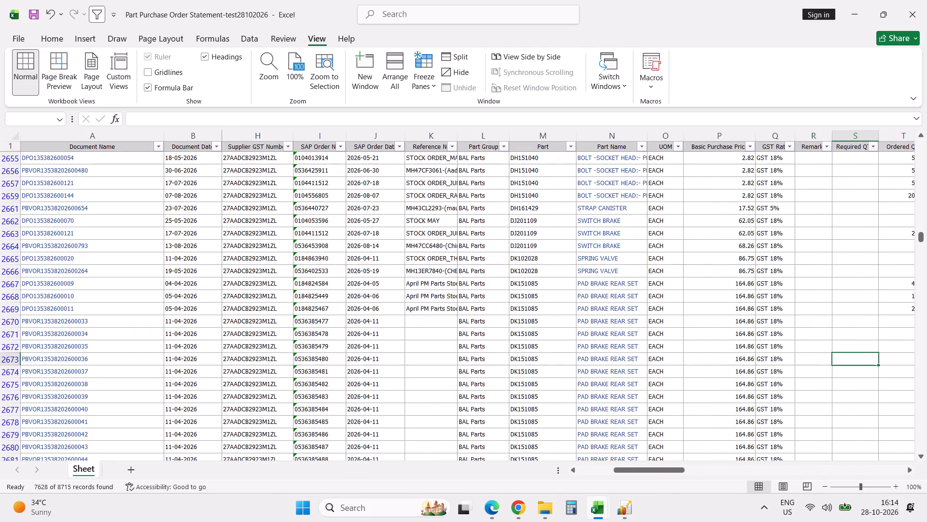
key("Right")
key("Right")
key("Right")
key("Right")
key("Right")
key("Right")
key("Right")
key("Right")
key("Right")
key("Right")
key("Right")
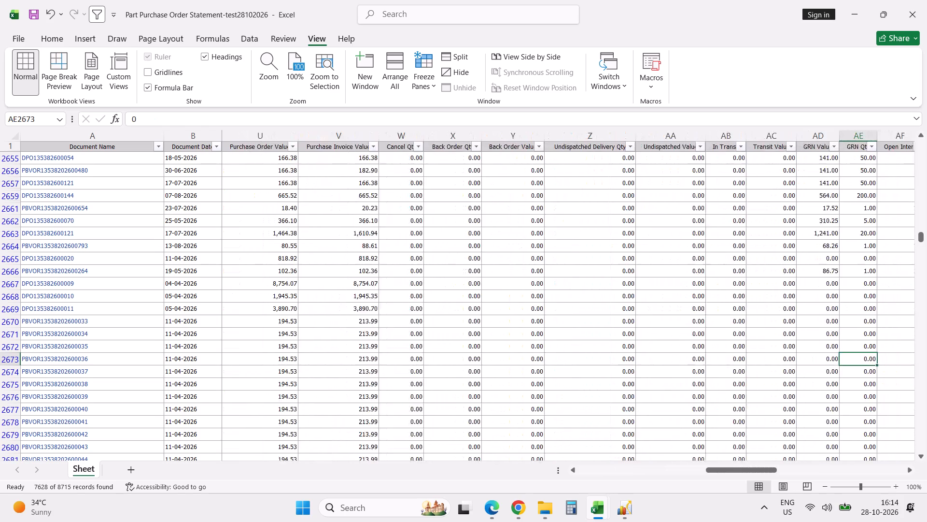
key("Right")
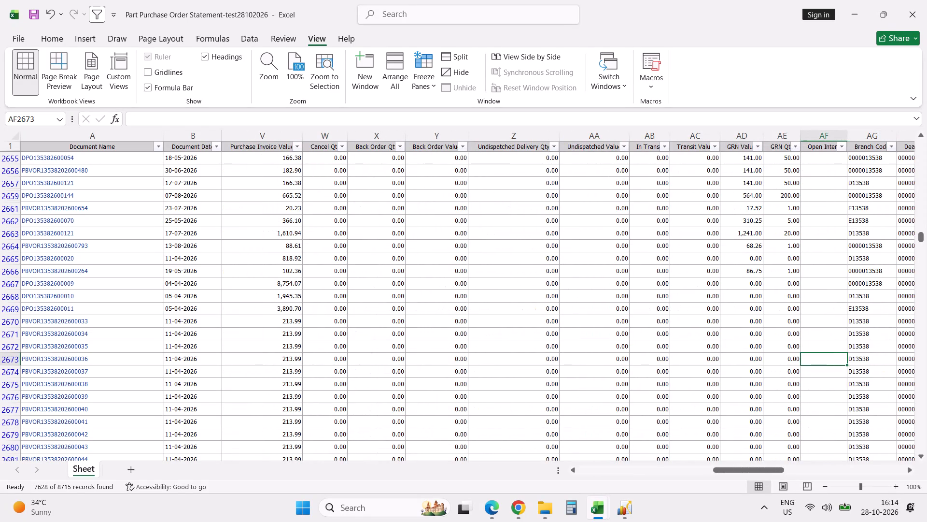
Check the Undispatched Delivery Qty column's filter values.
left_click(664, 149)
left_click(776, 288)
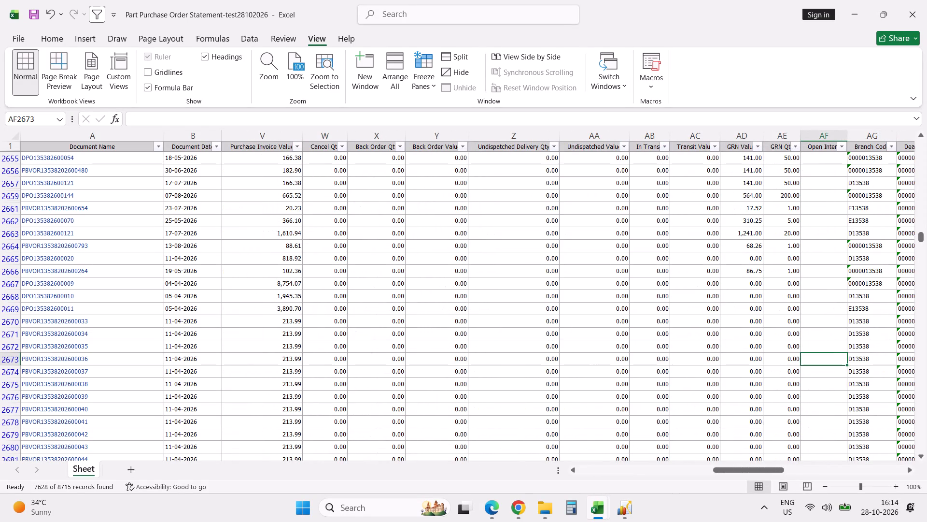
left_click(554, 148)
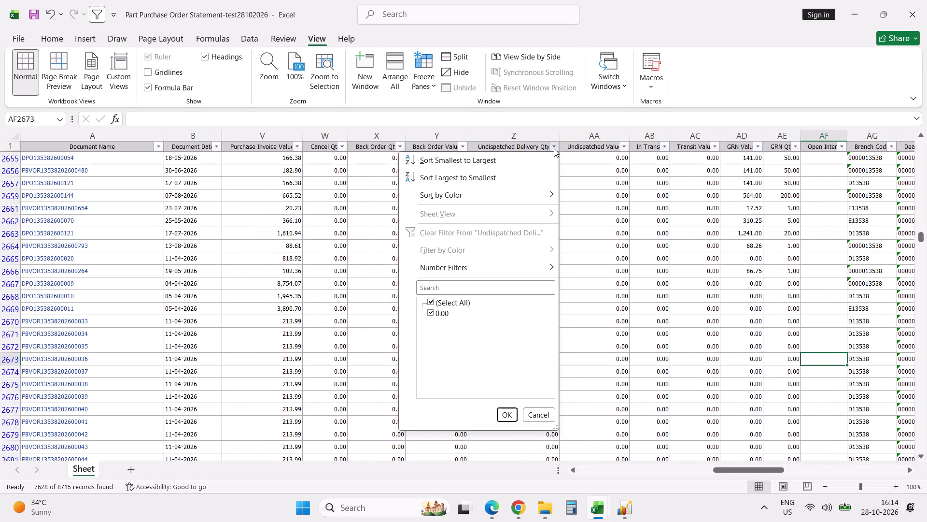
left_click(640, 240)
Filter the In Transit column to exclude quantities of 0.00.
left_click(664, 147)
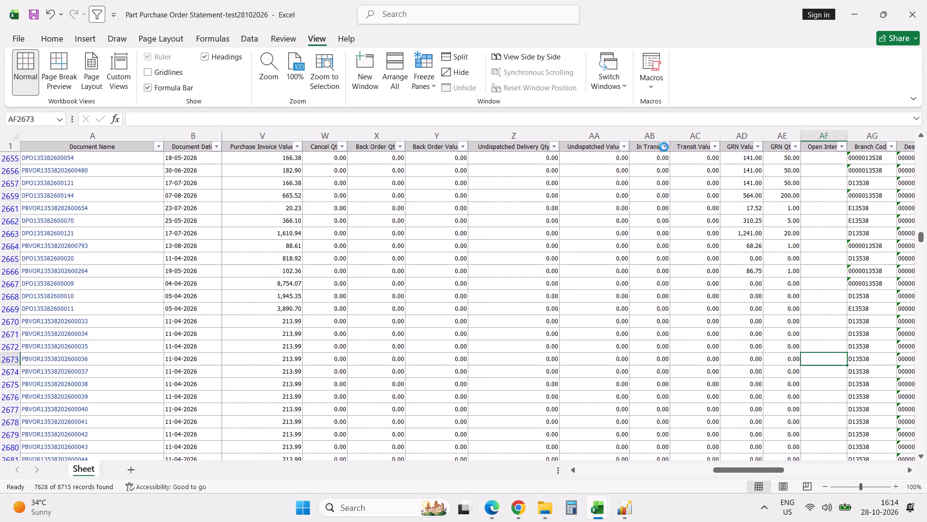
left_click(549, 315)
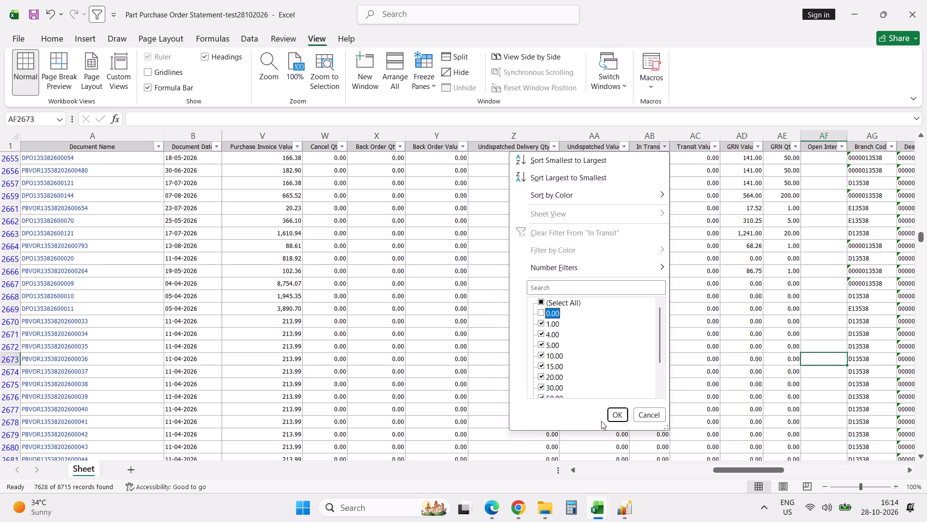
left_click(618, 416)
Search the in-transit orders for part DK151085.
left_click(469, 376)
key("ctrl+f")
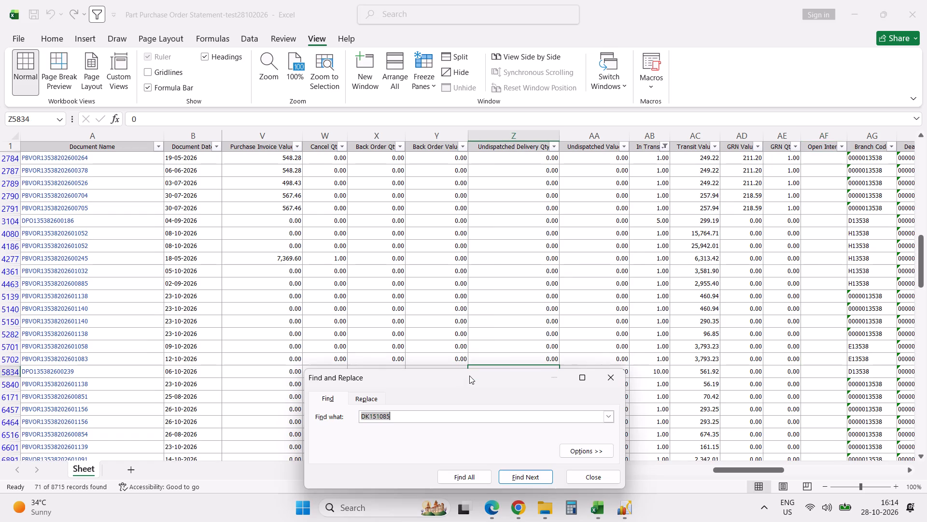
key("Return")
key("Return")
key("Escape")
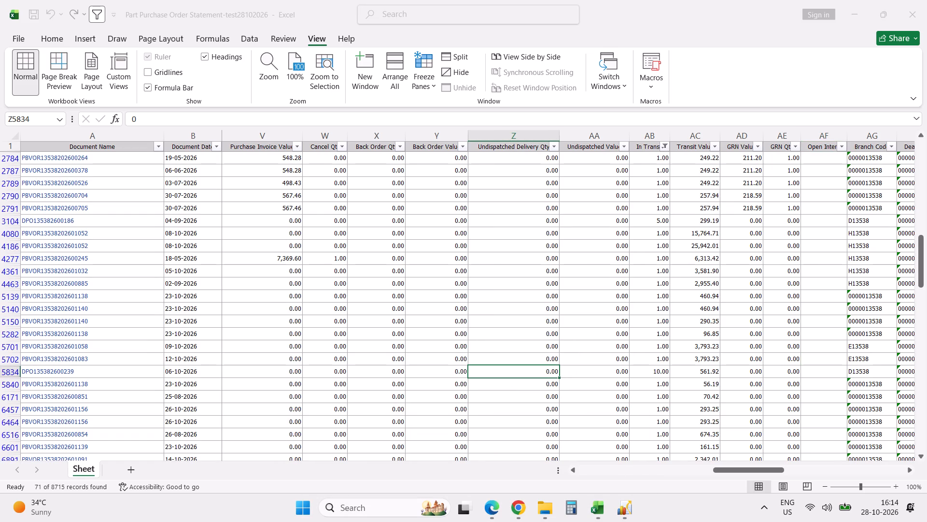
Filter the Document Date column to October 2026 only and go to the first filtered order.
left_click(218, 146)
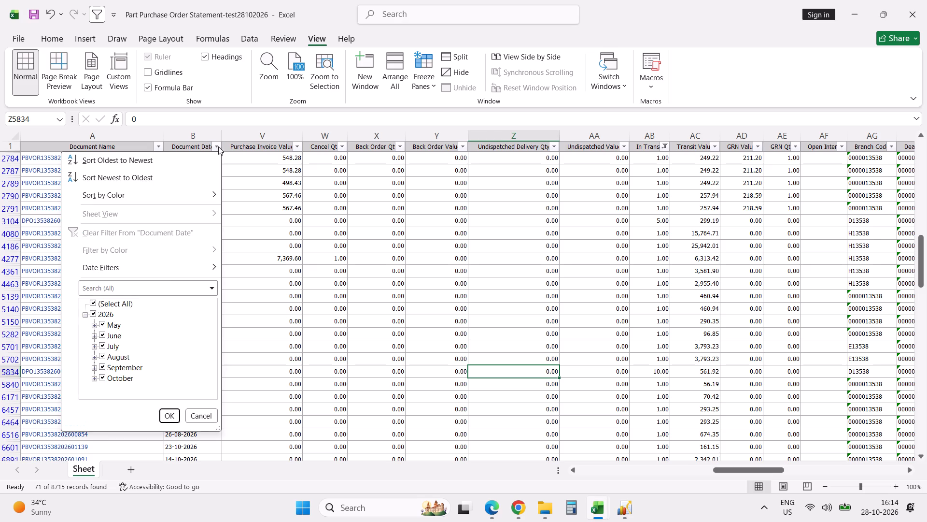
left_click(107, 304)
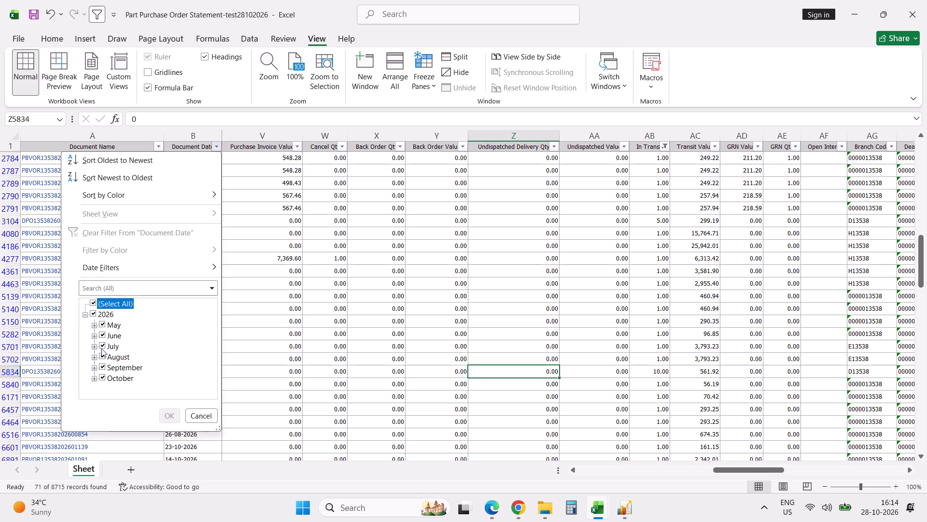
left_click(103, 377)
left_click(170, 417)
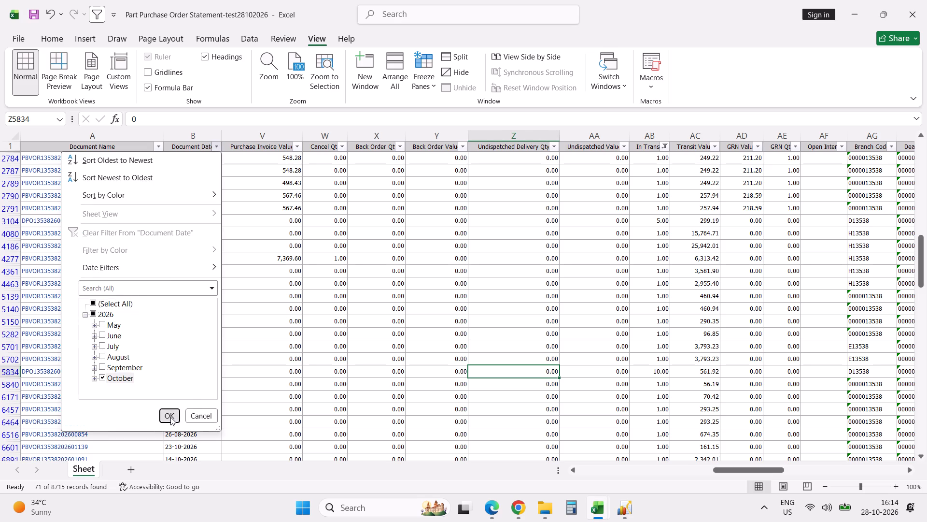
left_click(327, 150)
key("ctrl+Left")
key("Down")
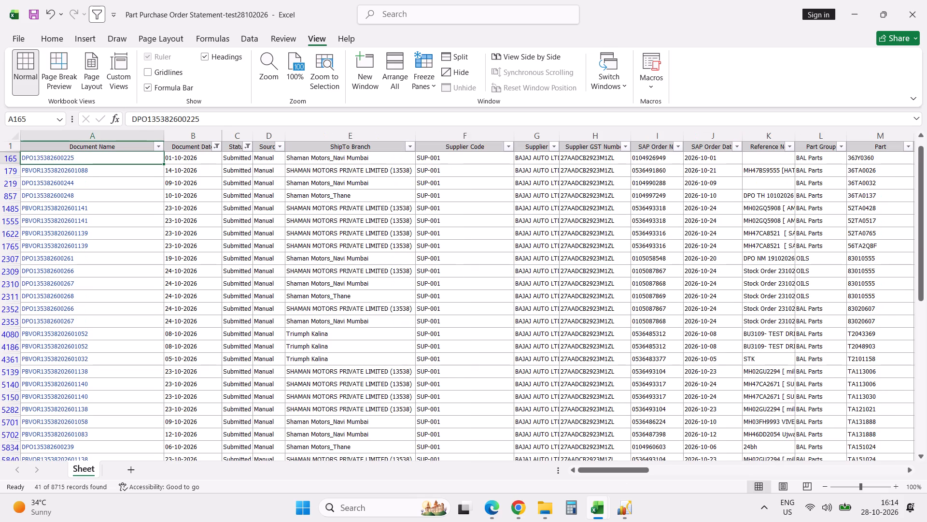
Switch to the AMC workbook and check DK151085's Ideal Stk AMC formula and its combined total stock and back order.
key("alt+Tab")
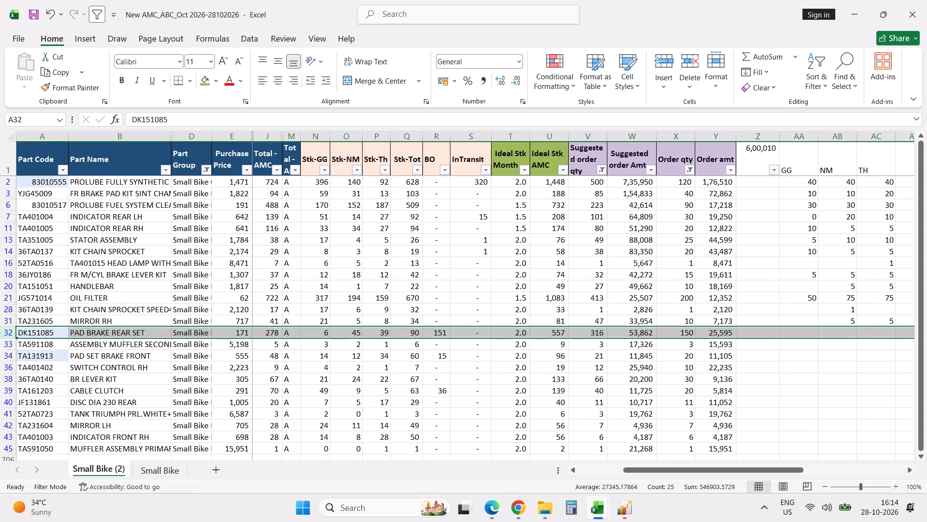
left_click(548, 332)
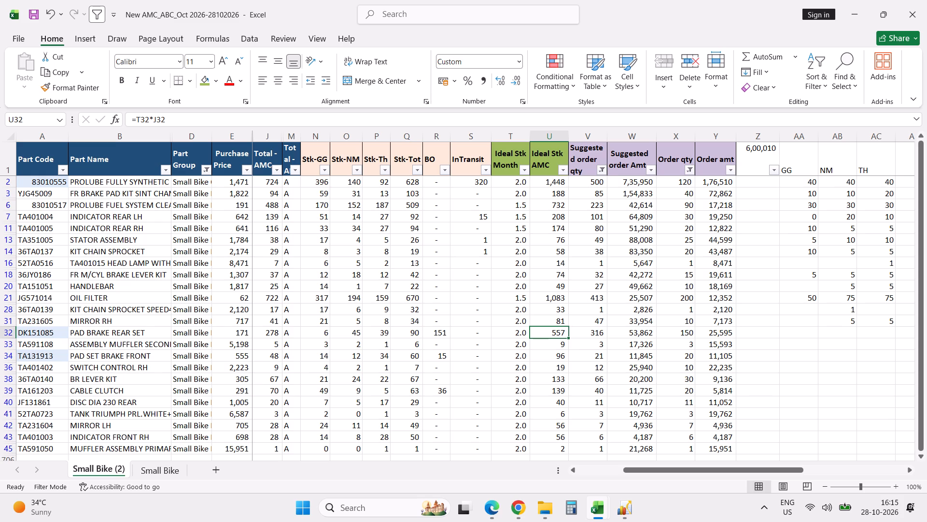
key("F2")
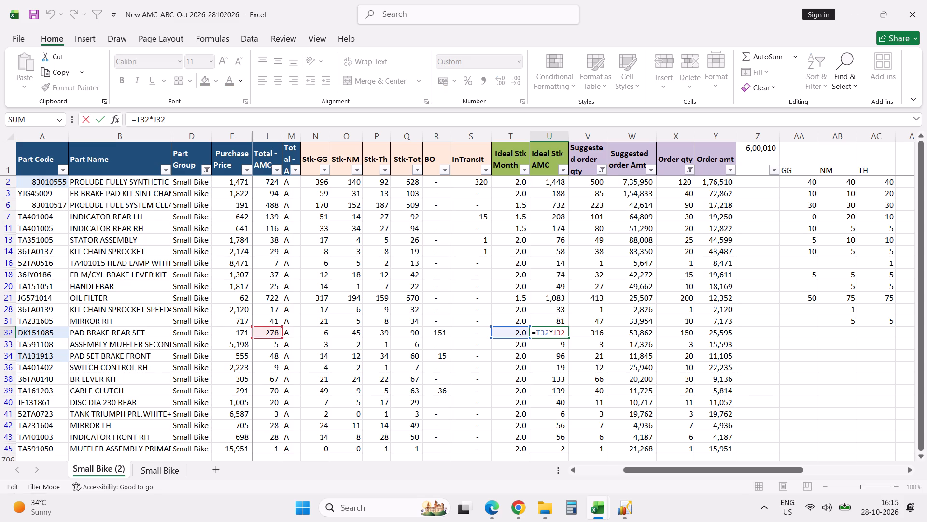
key("Escape")
left_click(410, 334)
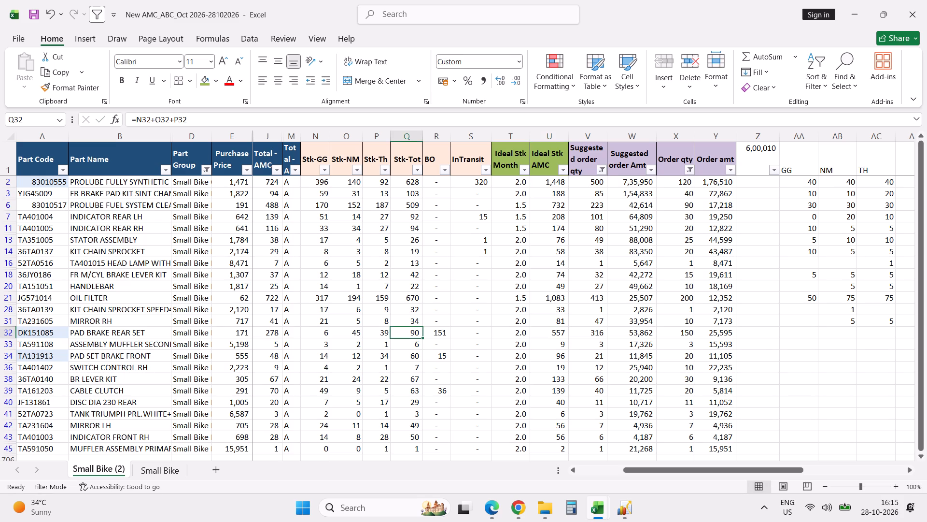
key("shift+Right")
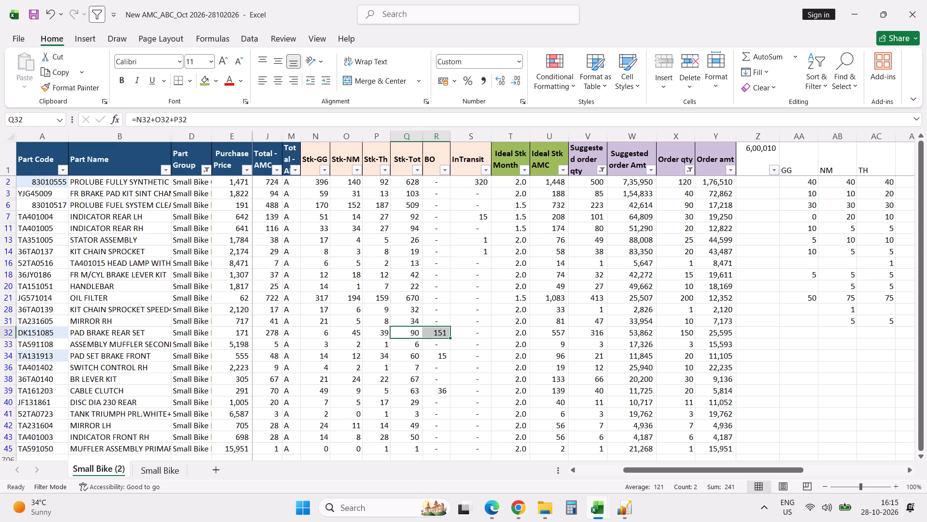
Split the order quantity for DK151085 PAD BRAKE REAR SET as GG 75, NM 35 and TH 40, and check their sum.
left_click(811, 336)
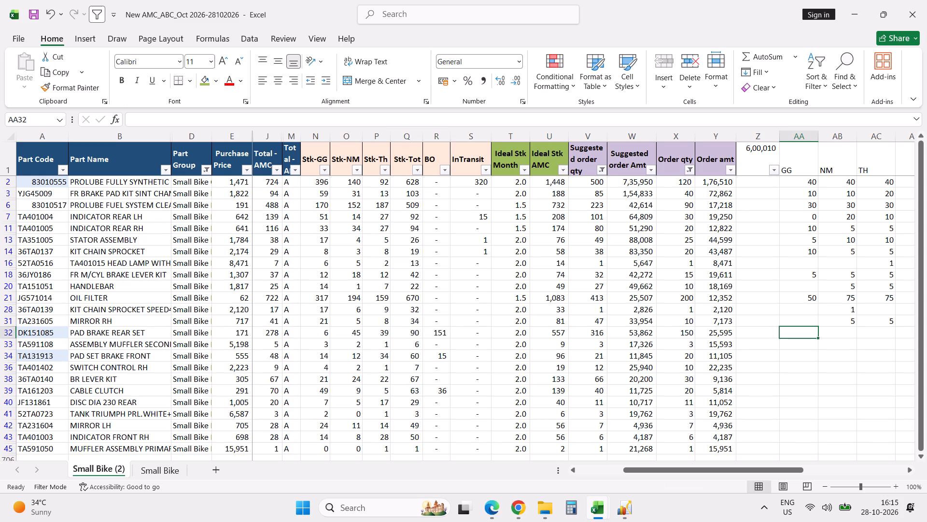
key("1")
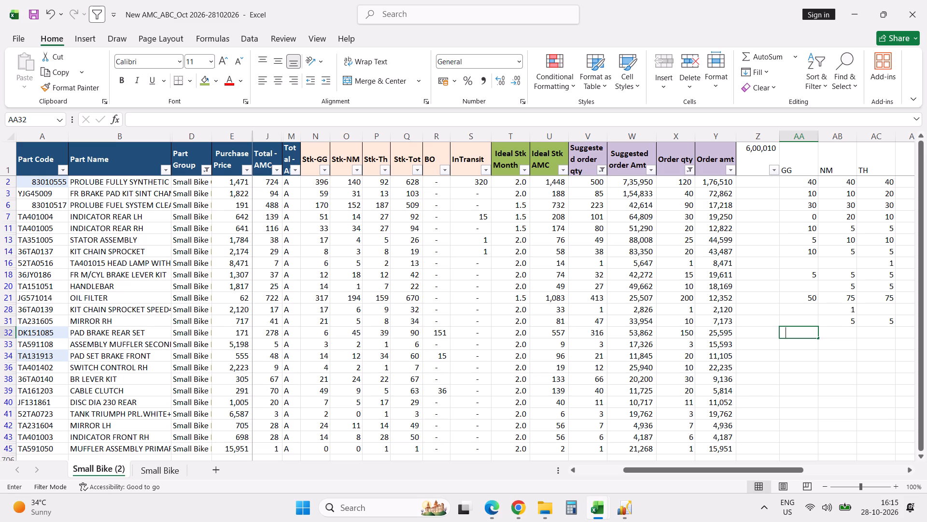
key("Escape")
key("1")
key("Escape")
type("75")
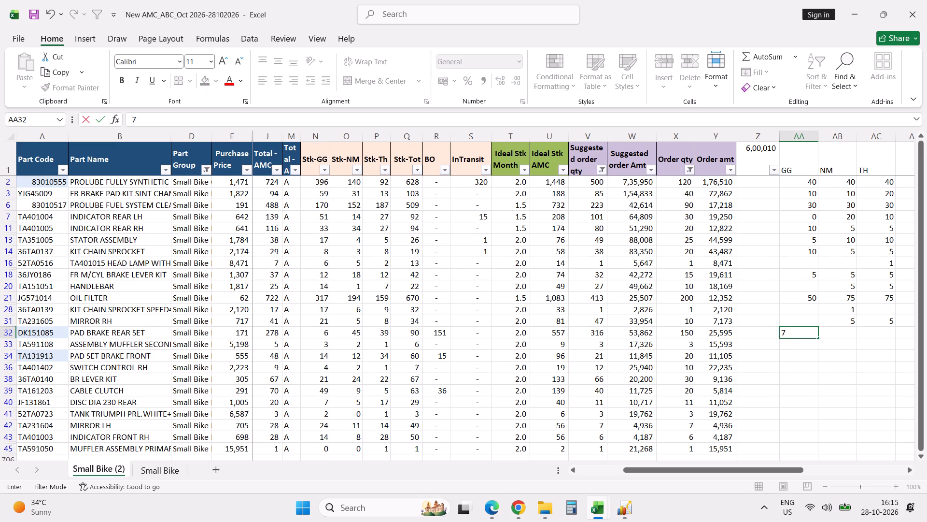
key("Tab")
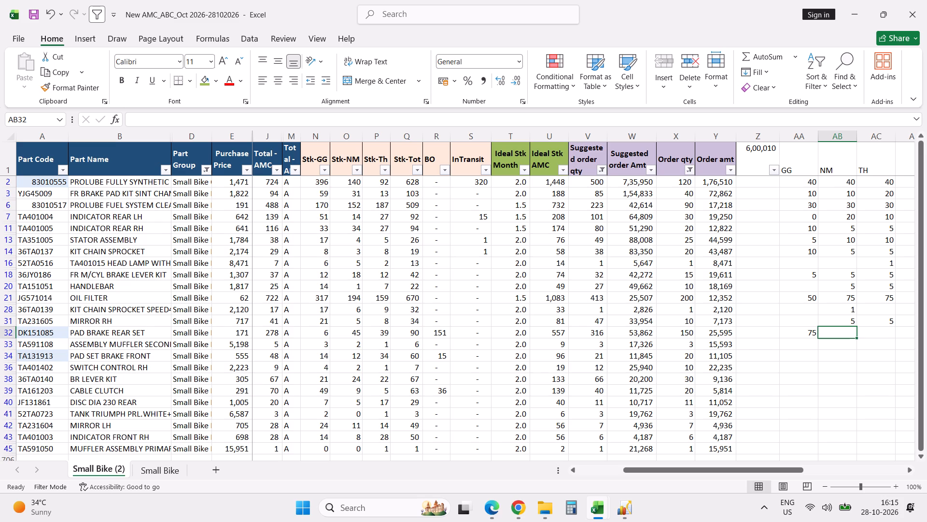
type("35")
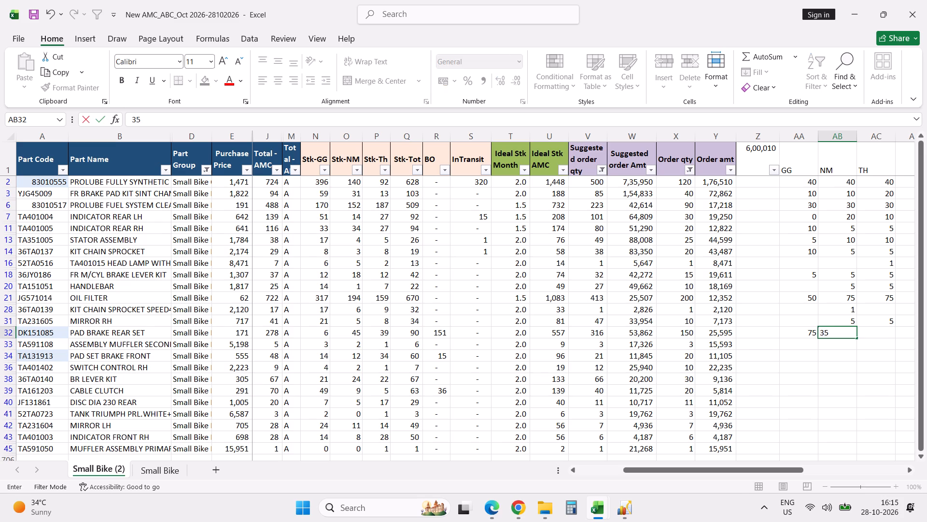
key("Tab")
type("40")
key("Tab")
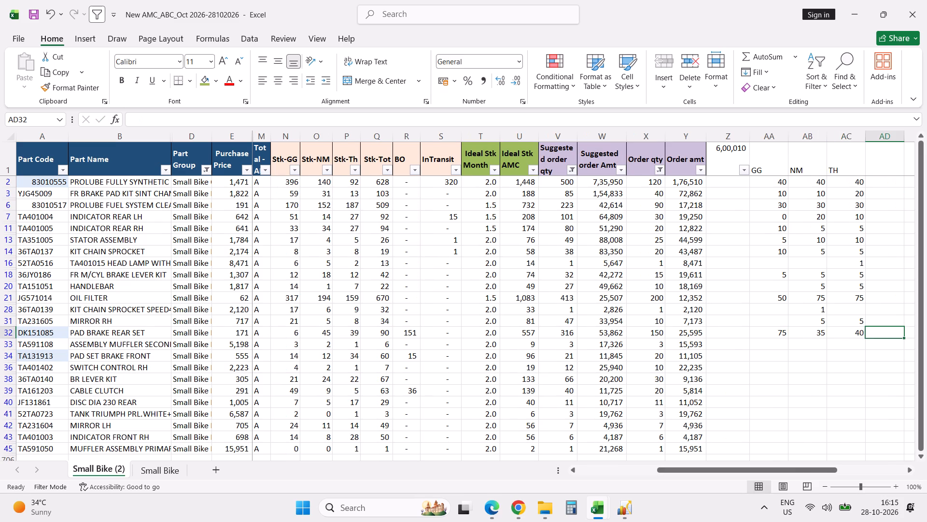
key("Left")
key("Left")
key("Left")
key("Left")
key("Right")
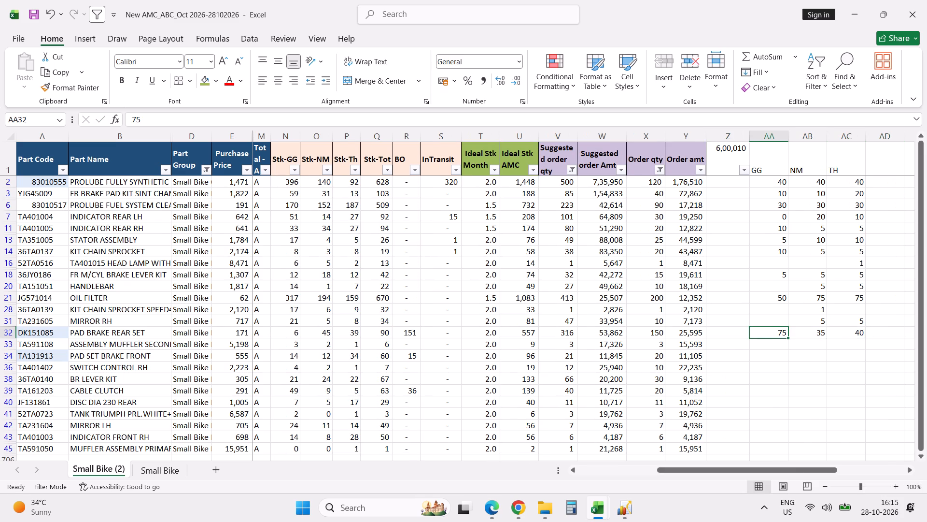
key("shift+Right")
key("shift+Right")
Allocate TA591108, the muffler assembly, as NM 1 and TH 2, leaving GG blank.
key("Down")
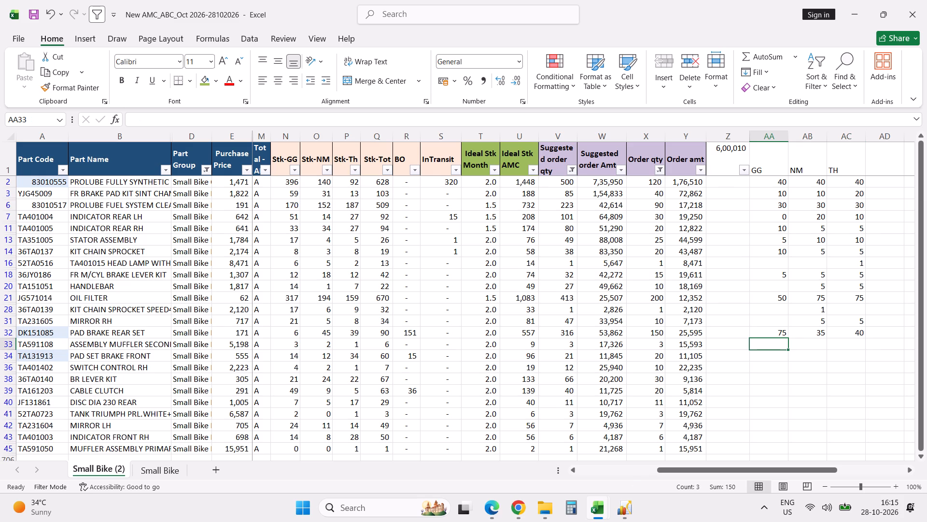
key("Tab")
key("1")
key("Tab")
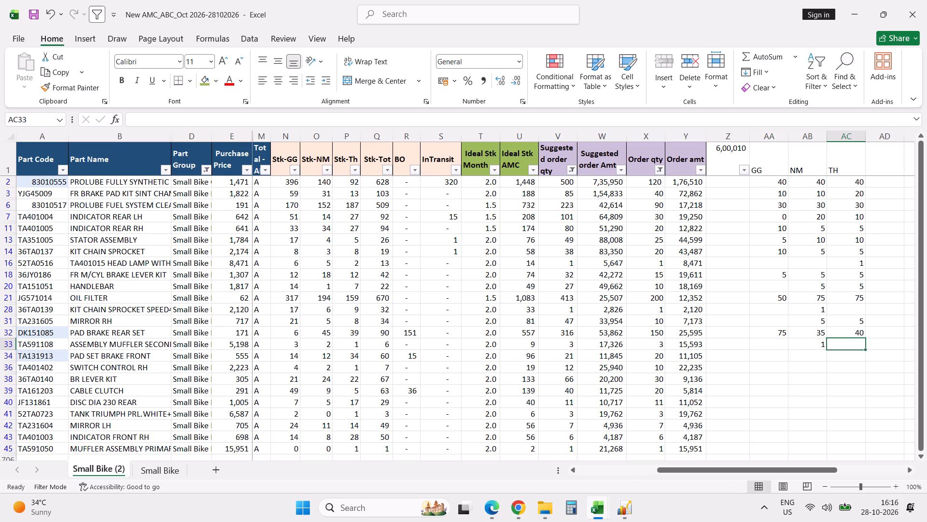
key("2")
key("Tab")
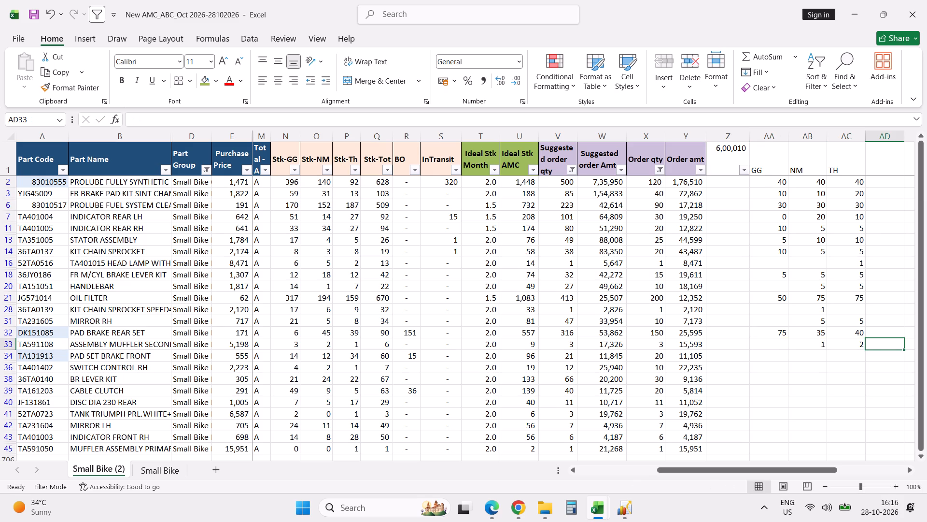
key("shift+space")
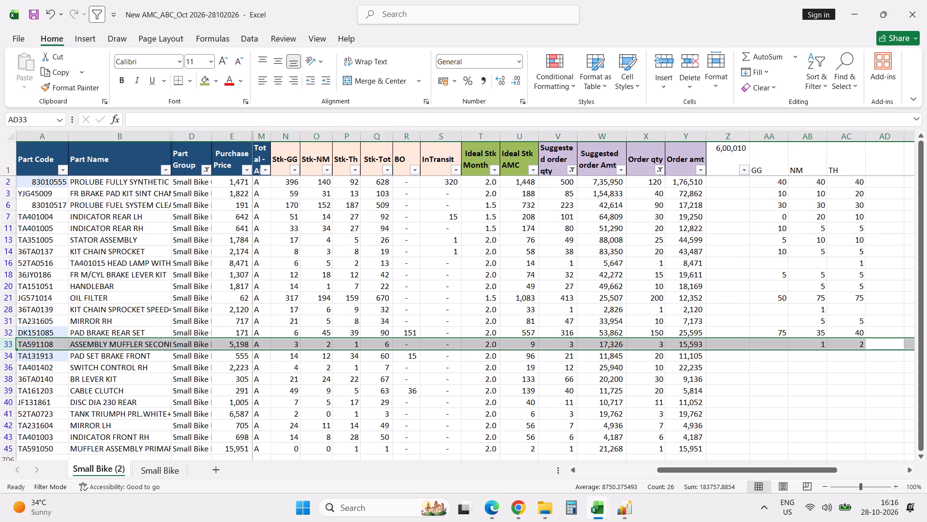
Allocate TA131913 PAD SET BRAKE FRONT as GG 10 and NM 10, leaving TH blank.
left_click(778, 357)
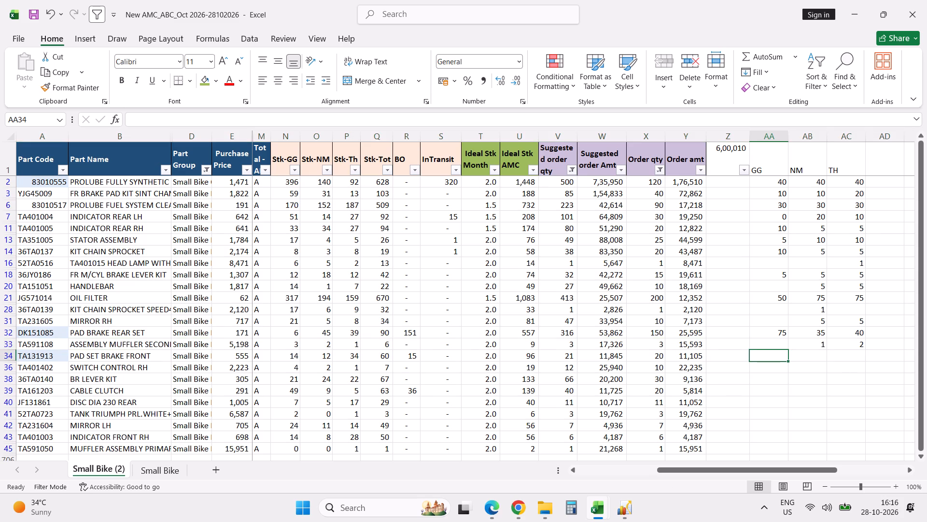
type("10")
key("Tab")
type("10")
key("Tab")
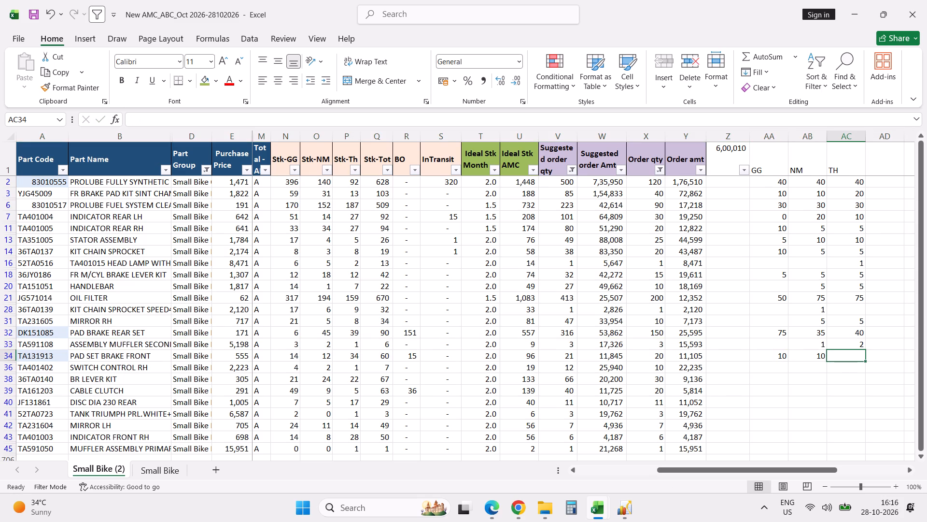
Allocate TA401402 SWITCH CONTROL RH as GG 4, NM 3 and TH 3.
left_click(775, 369)
key("shift+space")
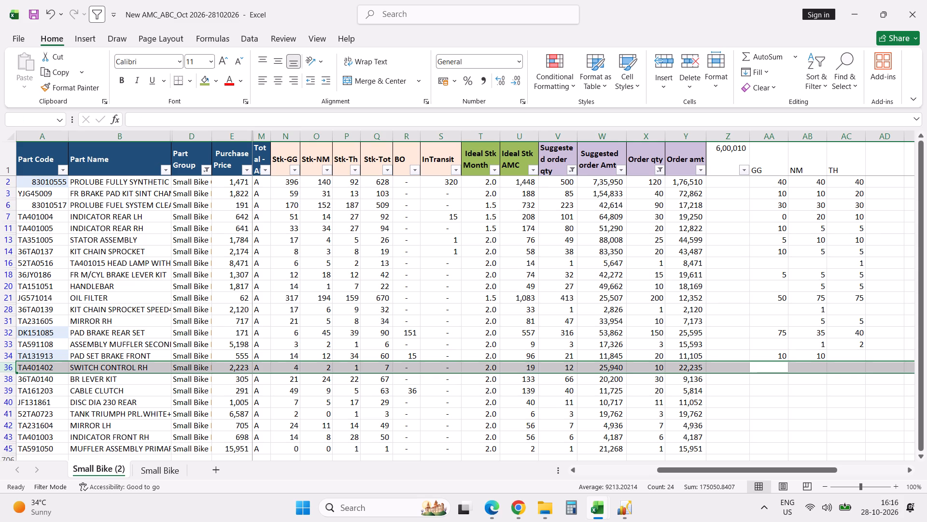
left_click(774, 367)
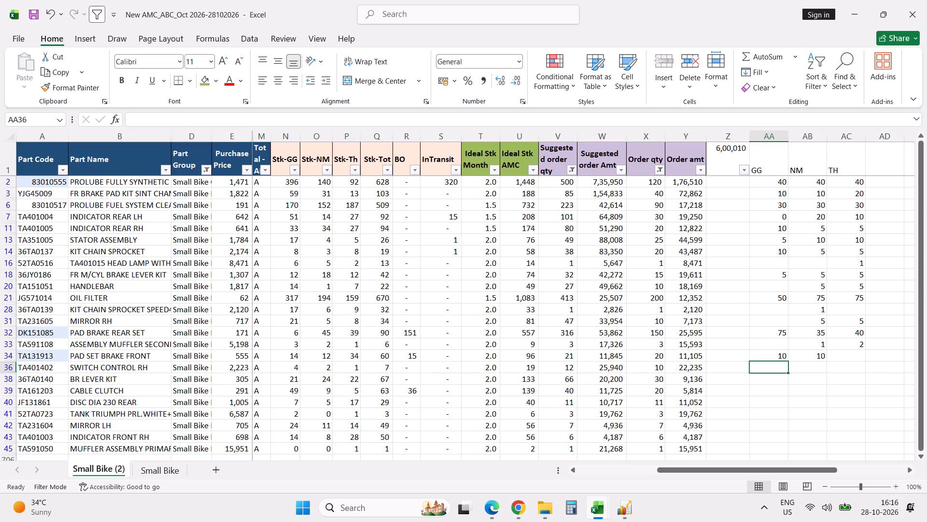
key("4")
key("Tab")
key("3")
key("Tab")
key("3")
key("Tab")
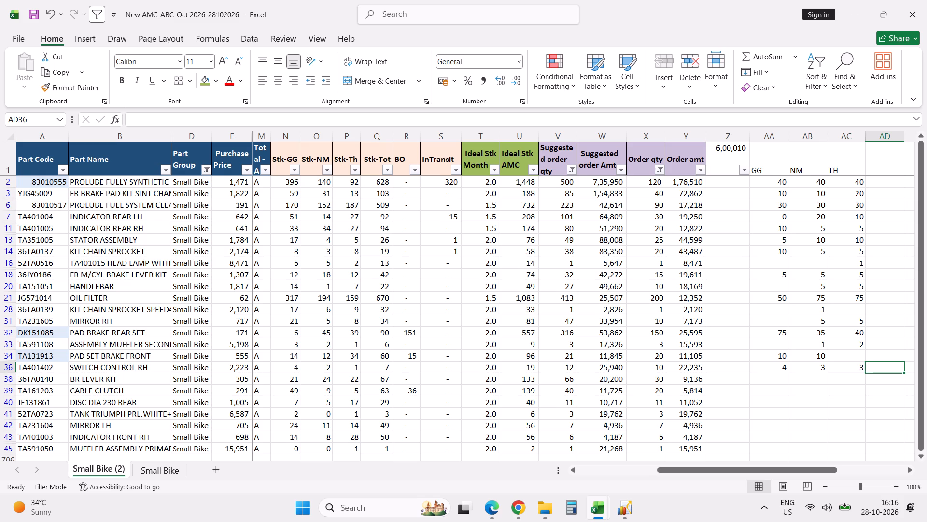
Allocate 36TA0140 BR LEVER KIT as 10 each for GG, NM and TH.
left_click(774, 380)
key("shift+space")
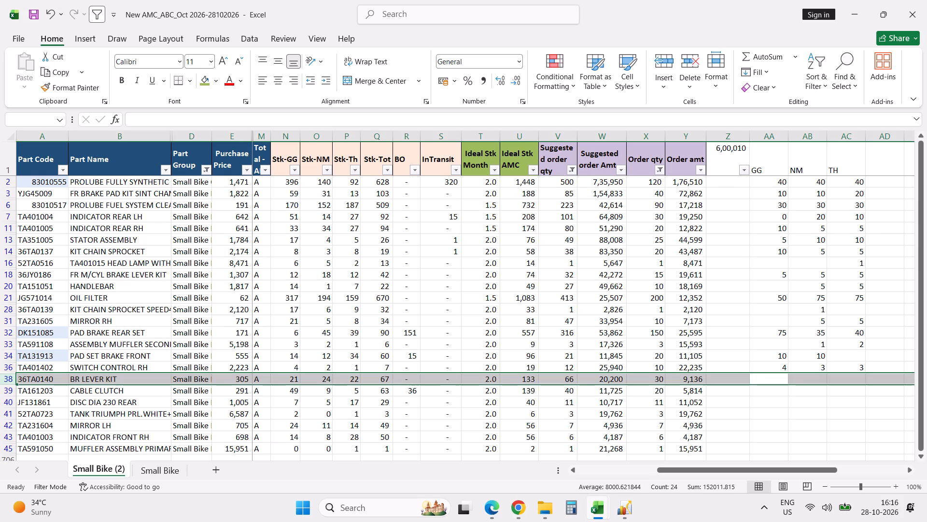
left_click(778, 380)
type("10")
key("Tab")
type("10")
key("Tab")
type("10")
key("Tab")
Allocate TA161203 CABLE CLUTCH as NM 10 and TH 10, leaving GG blank.
left_click(764, 389)
key("shift+space")
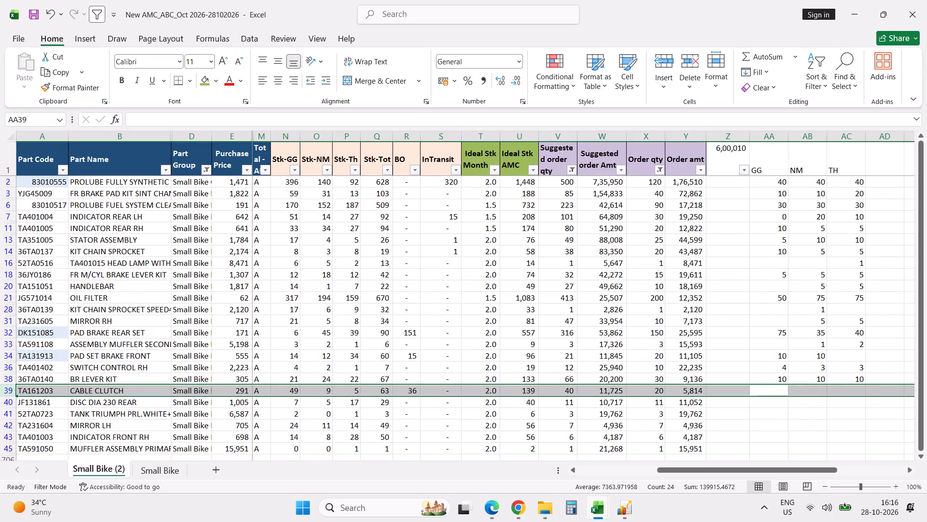
left_click(803, 391)
type("10")
key("Tab")
type("10")
key("Tab")
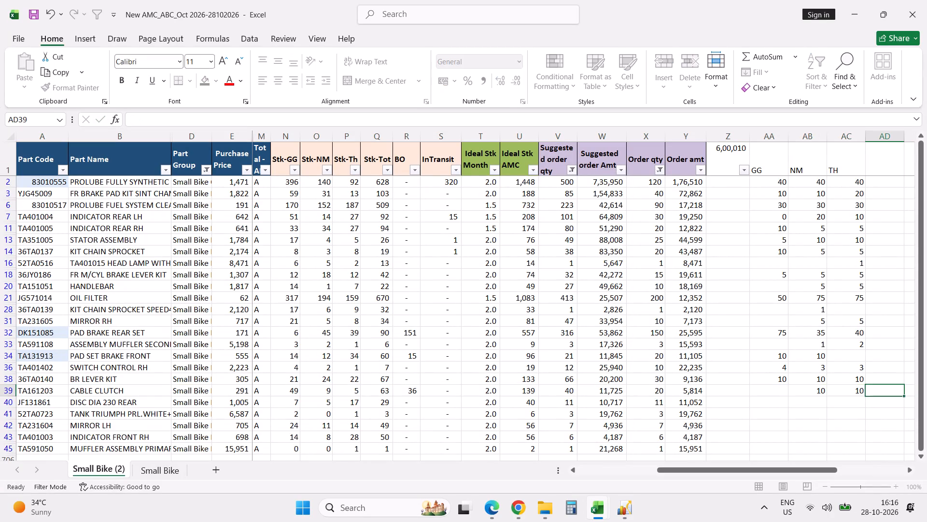
Allocate JF131861 DISC DIA 230 REAR as GG 10 and NM 6, leaving TH blank.
left_click(783, 402)
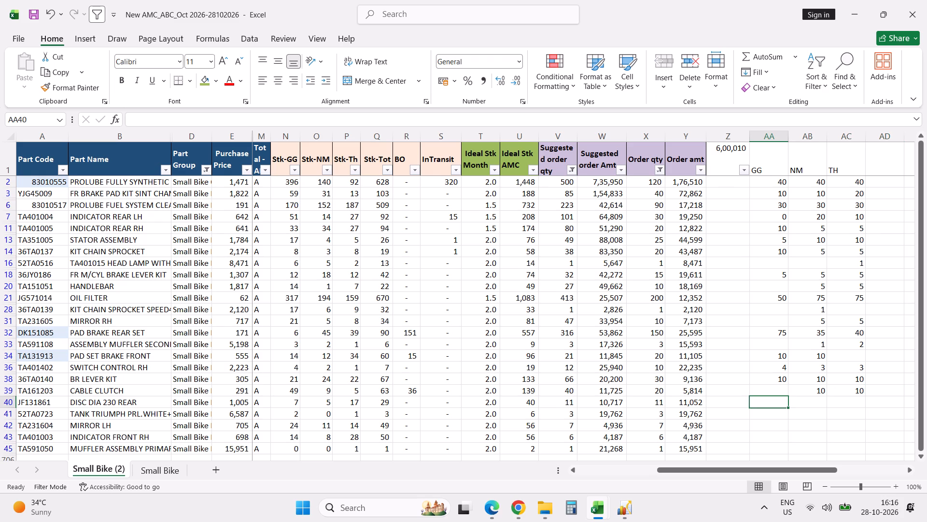
key("shift+space")
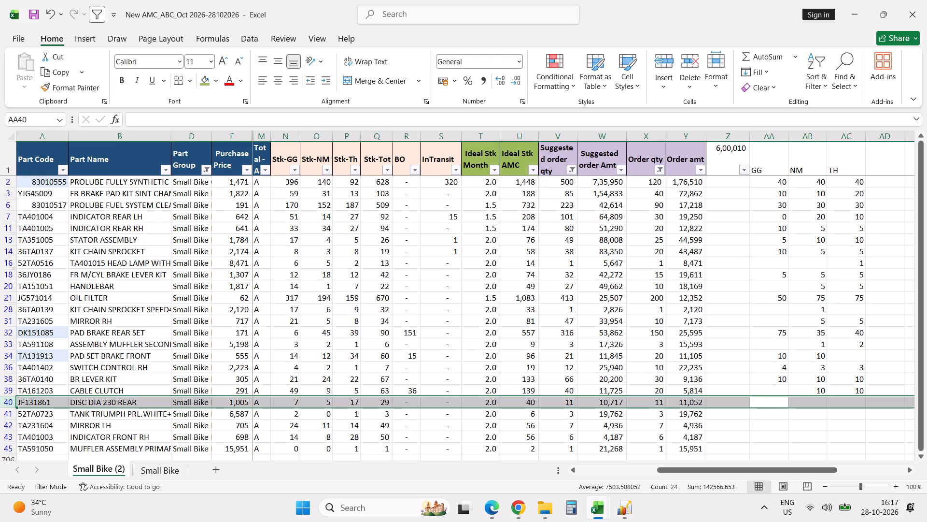
left_click(781, 402)
type("10")
key("Tab")
key("6")
key("Tab")
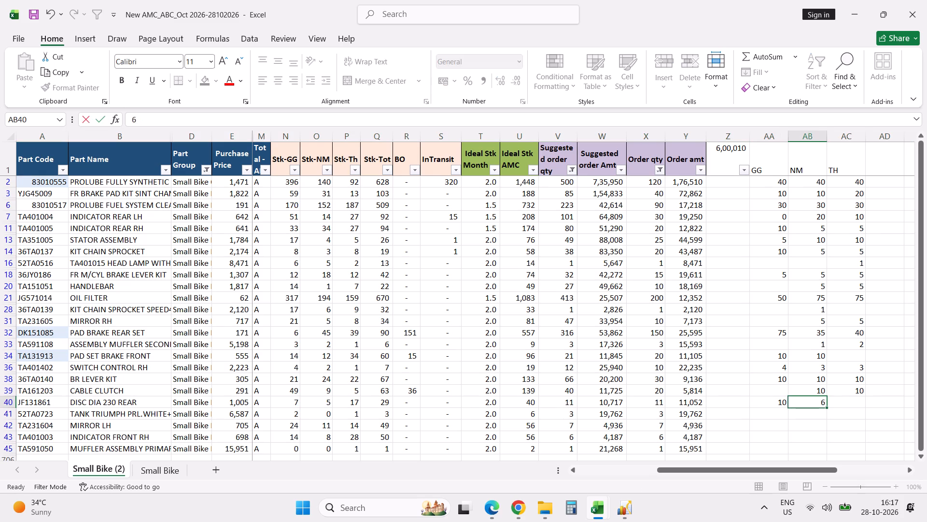
Allocate 52TA0723, the Triumph tank, as 1 each for GG, NM and TH.
left_click(770, 414)
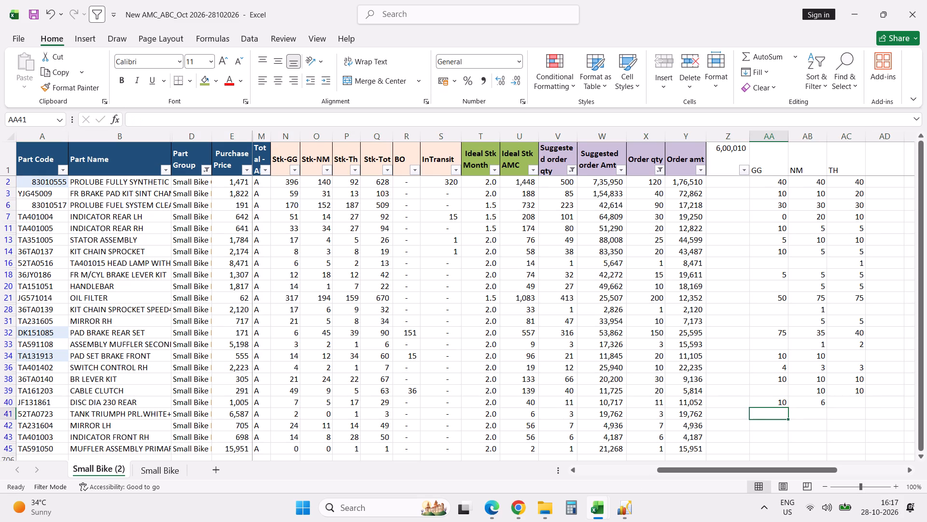
key("shift+space")
left_click(770, 414)
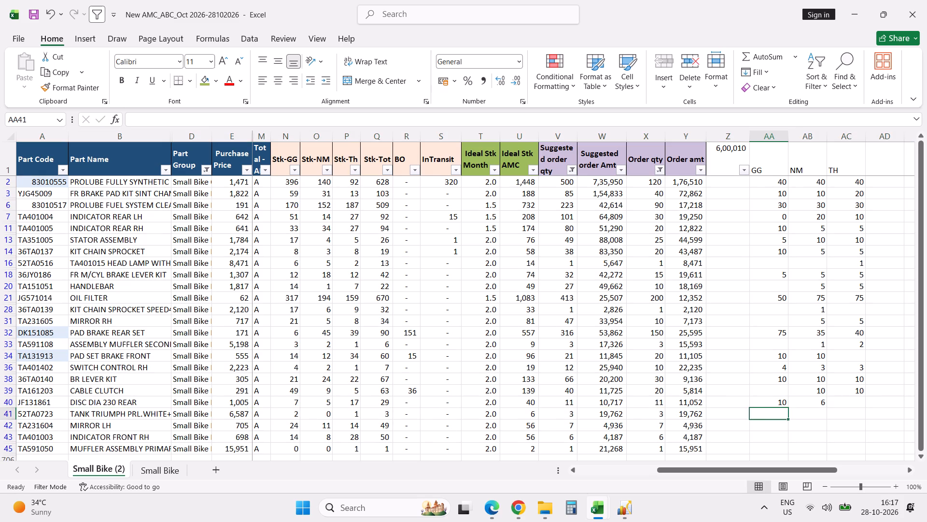
key("1")
key("Tab")
key("1")
key("Tab")
key("1")
key("Tab")
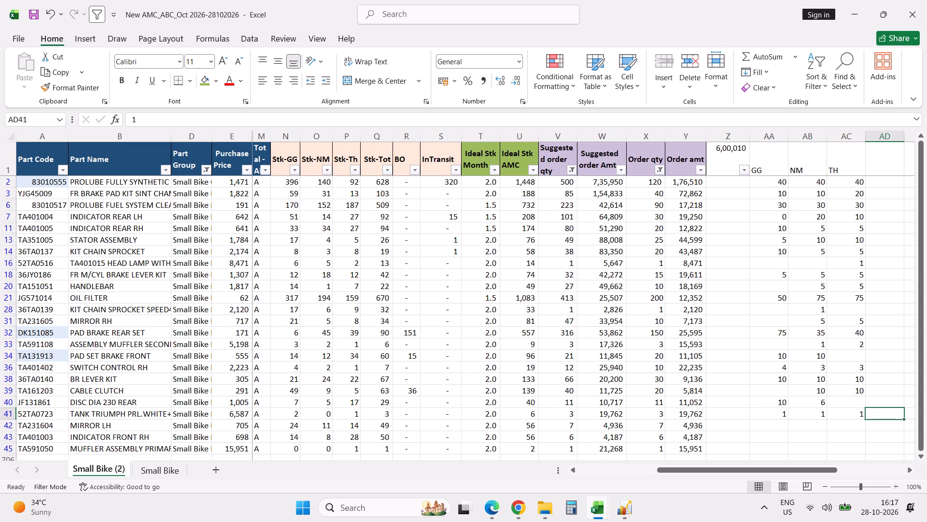
Allocate TA231604 MIRROR LH as NM 4 and TH 3, leaving GG blank.
left_click(763, 427)
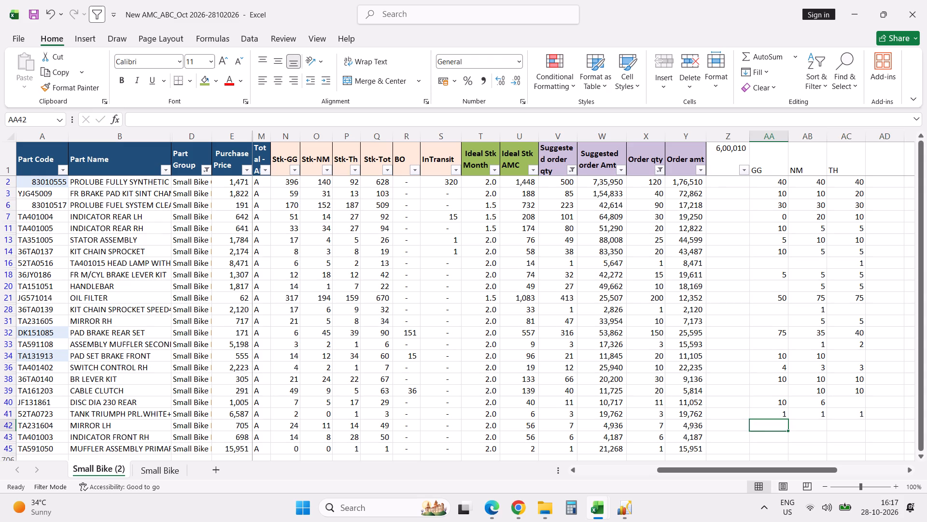
key("Tab")
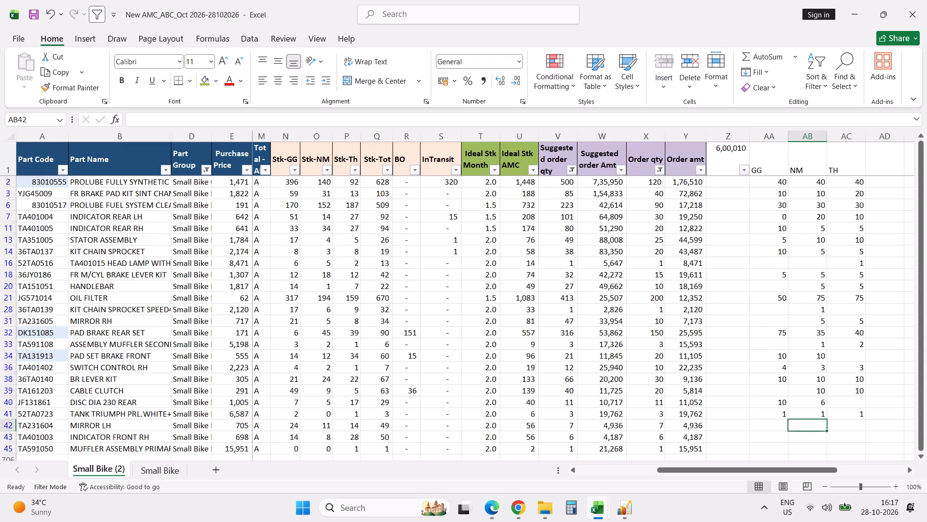
key("4")
key("Tab")
key("3")
key("Tab")
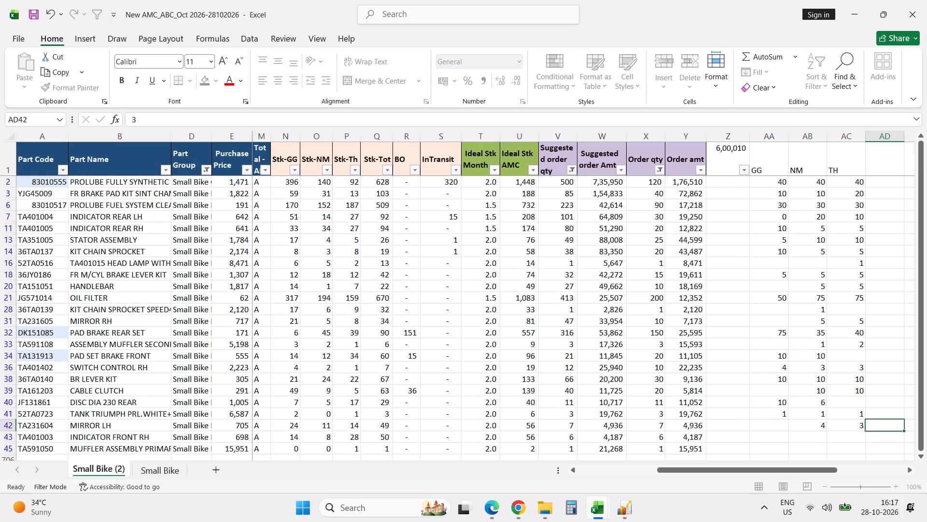
Allocate TA401003 INDICATOR FRONT RH as NM 6, leaving GG and TH blank.
left_click(763, 436)
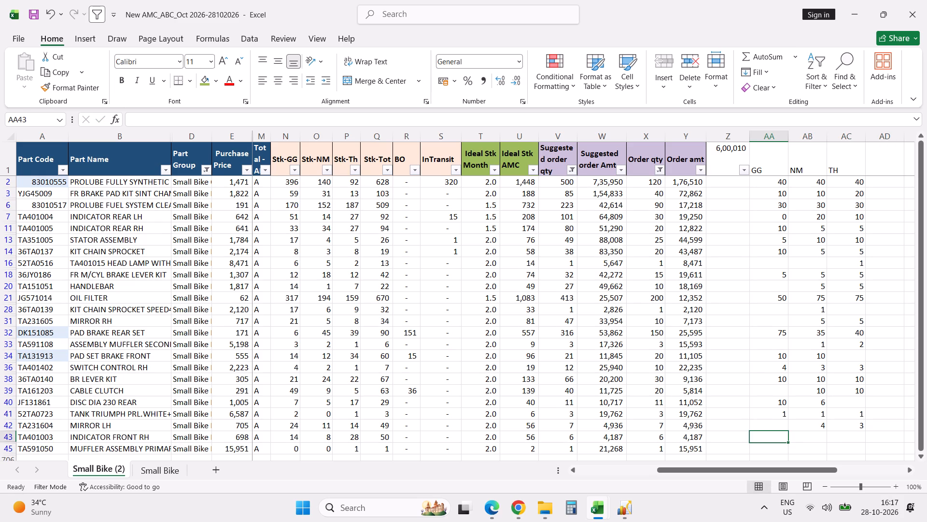
key("Tab")
key("6")
key("Return")
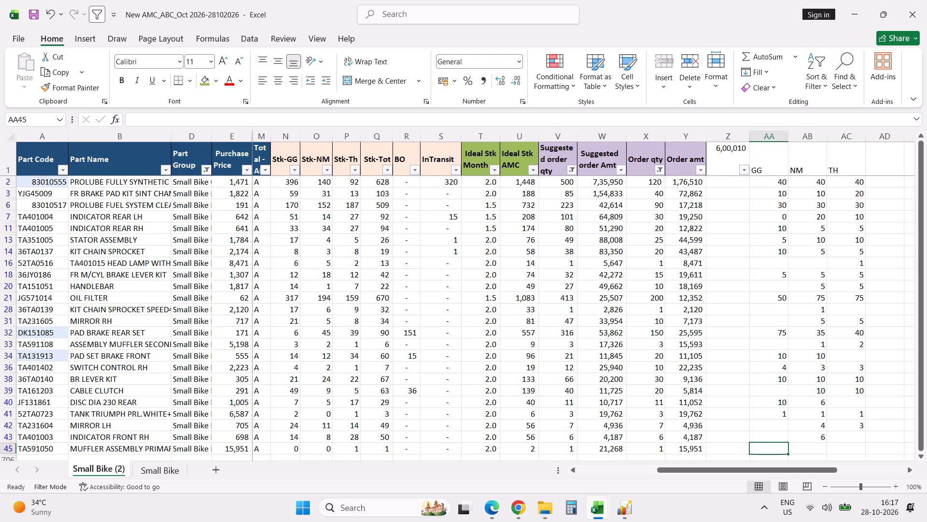
Allocate TA591050, the primary muffler assembly, as NM 1, leaving GG and TH blank.
key("Tab")
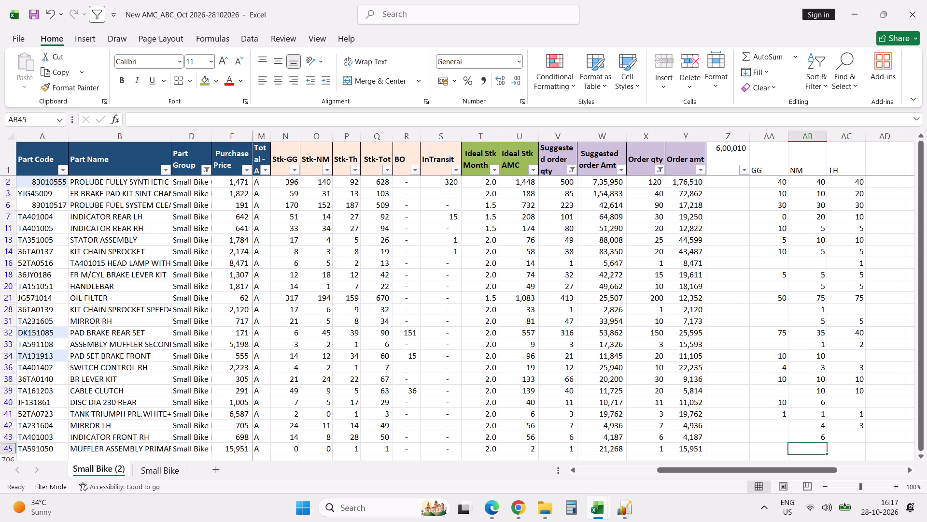
key("1")
key("Tab")
Review the GG, NM and TH allocations against the order quantities of the filtered small bike parts.
left_click_drag(763, 436, 762, 414)
left_click(762, 414)
scroll(762, 414, "down", 1)
scroll(762, 414, "up", 1)
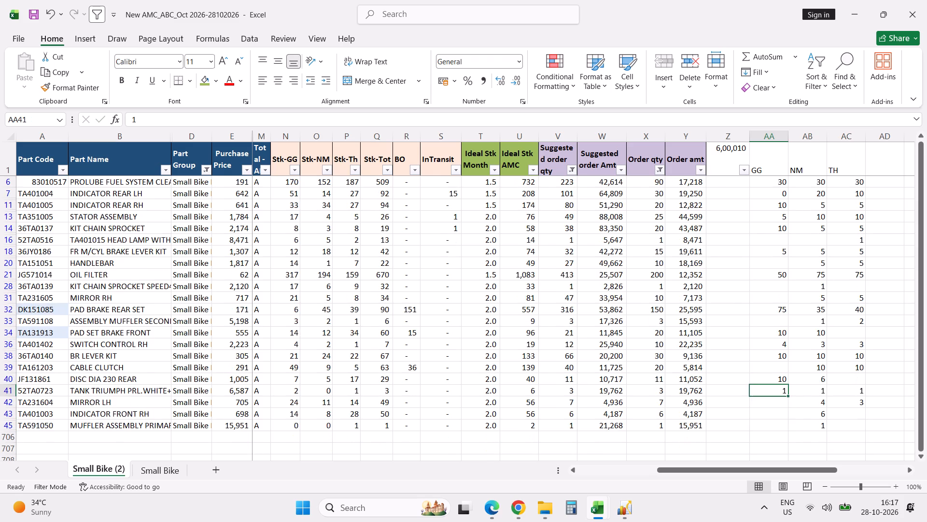
scroll(762, 414, "up", 9)
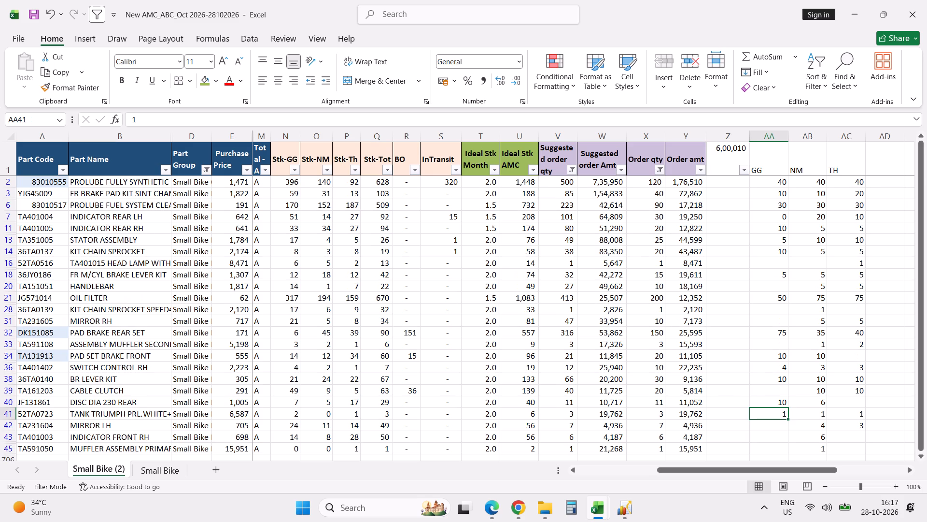
left_click(699, 368)
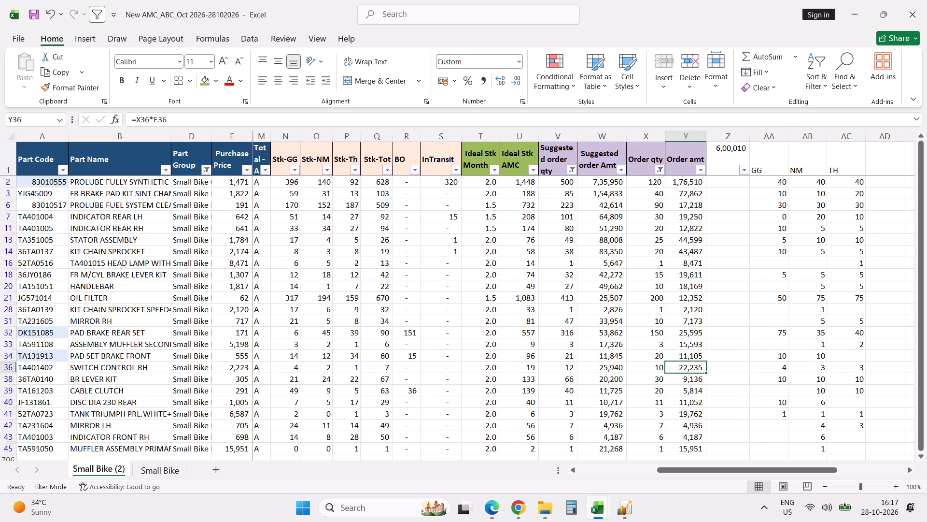
scroll(410, 265, "up", 4)
Check the DK151085 PAD BRAKE REAR SET back orders in the Back Order Statement workbook and copy the part code.
left_click(11, 333)
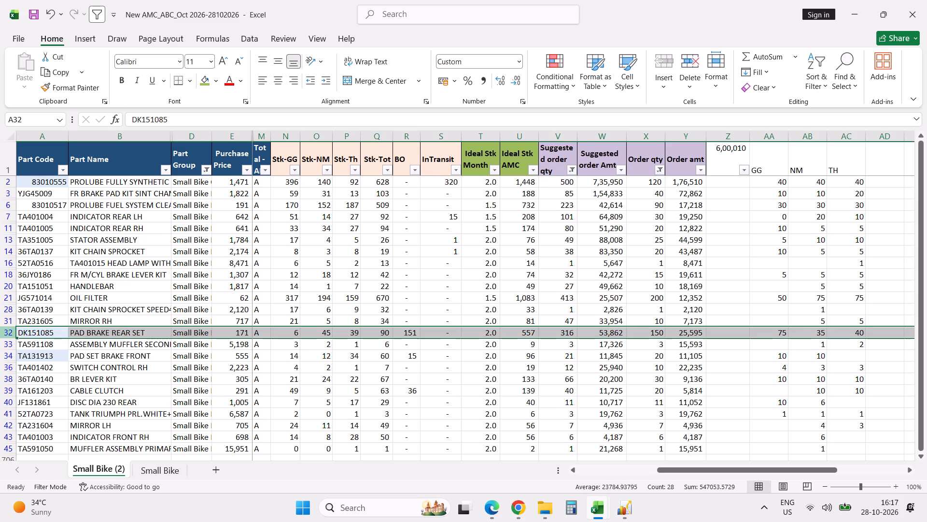
left_click(43, 333)
key("ctrl+c")
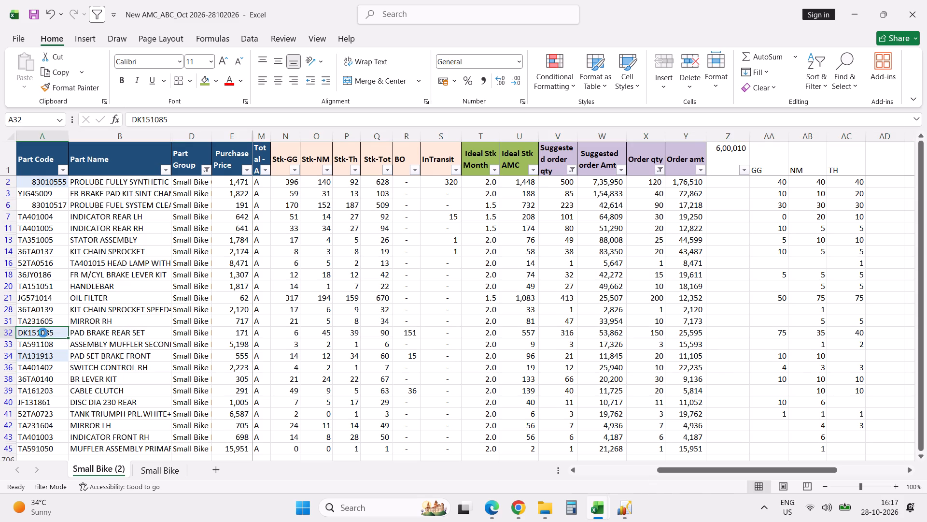
left_click(599, 507)
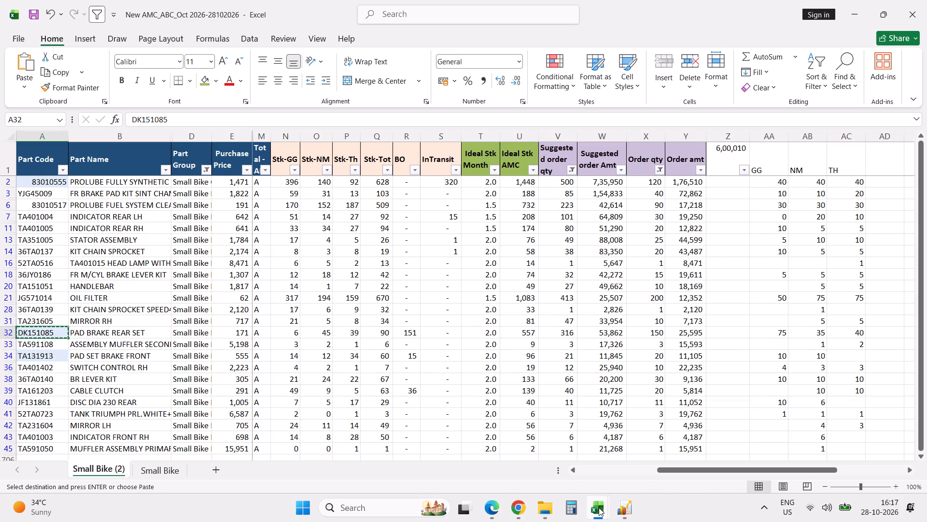
left_click(530, 453)
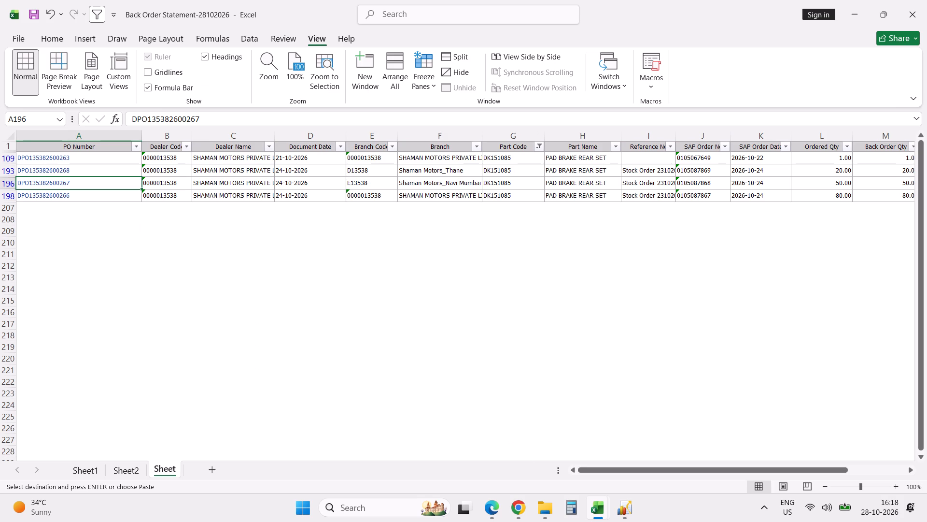
left_click(514, 198)
key("ctrl+c")
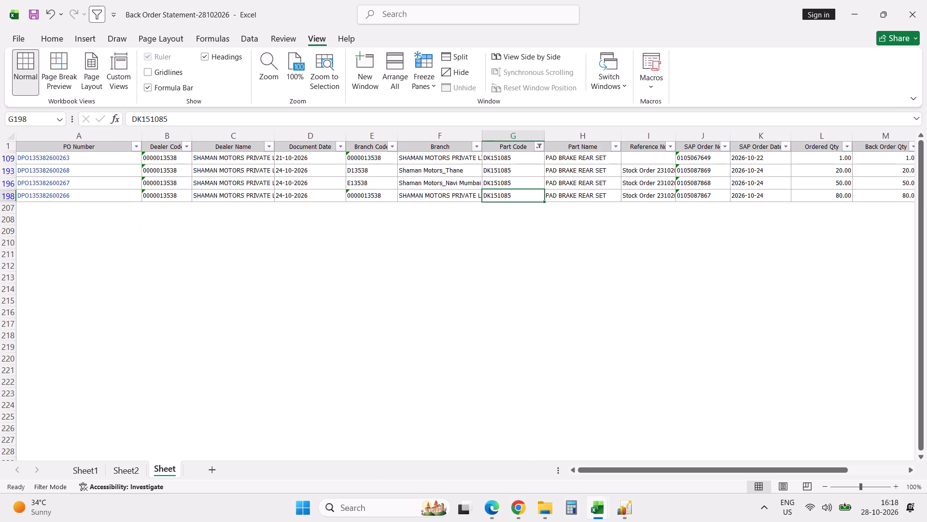
Switch to Excellon, close the Part Purchase Order Statement, and check the branch stock of DK151085 in Item View.
left_click(629, 508)
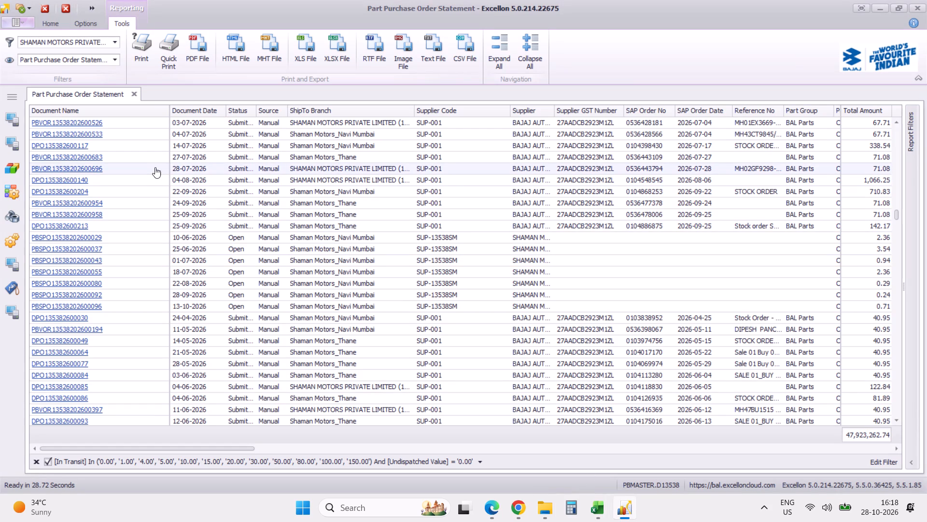
left_click(136, 95)
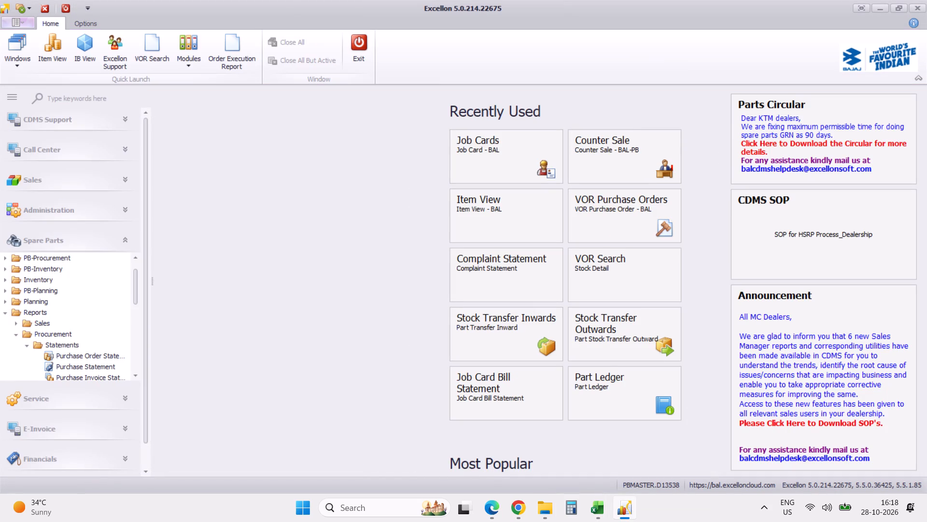
left_click(58, 55)
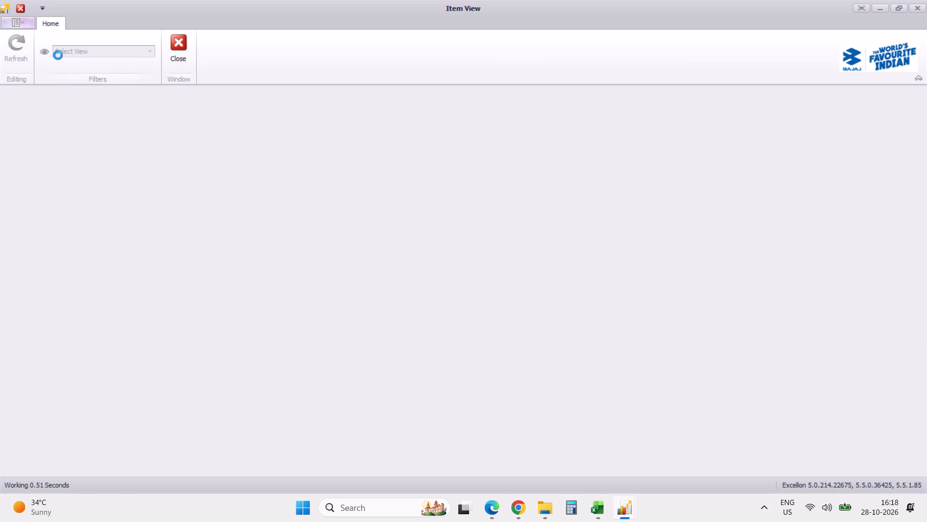
key("ctrl+v")
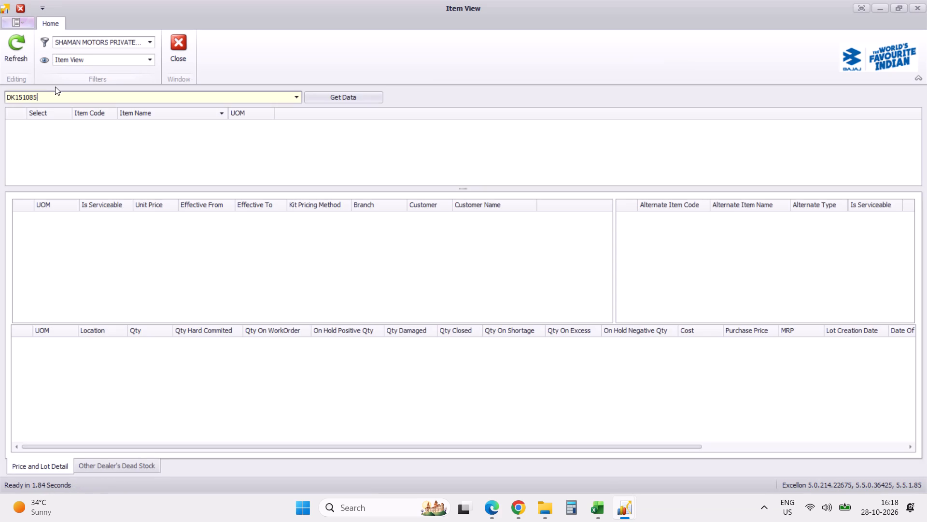
left_click(361, 96)
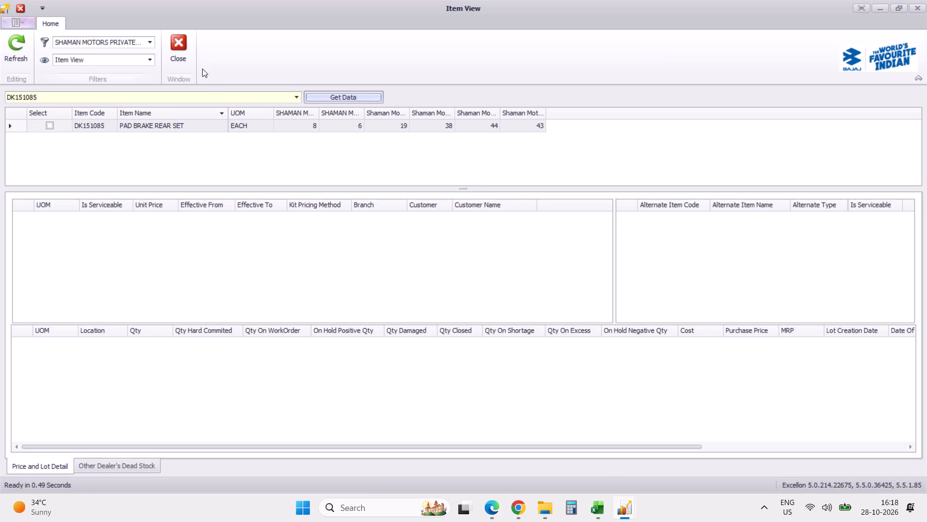
left_click(180, 46)
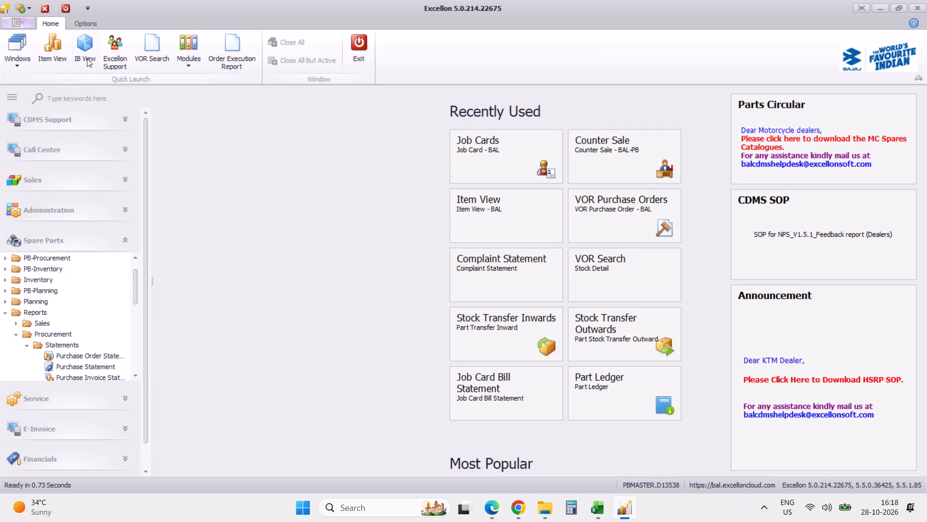
Generate a VOR Search report for item DK151085.
left_click(153, 45)
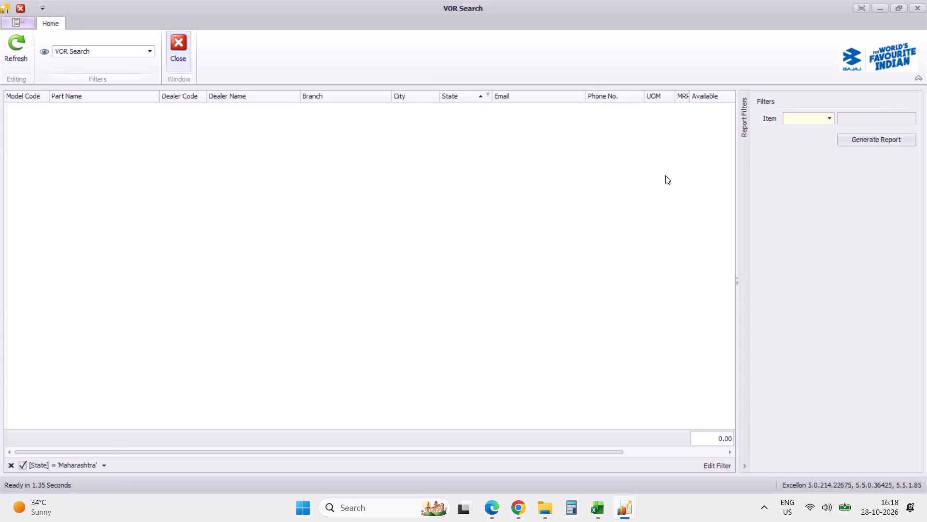
left_click(792, 121)
key("ctrl+v")
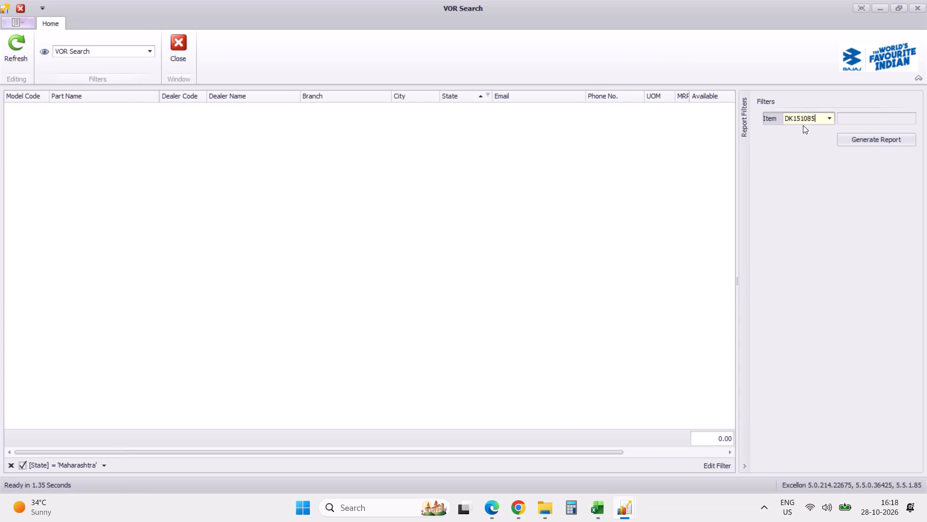
left_click(859, 140)
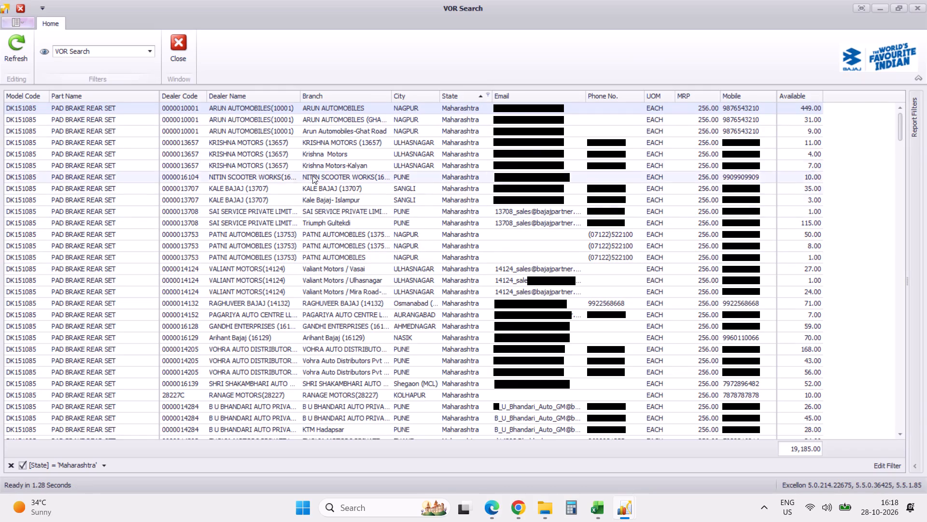
Sort the VOR Search results by dealer name and examine which Maharashtra dealers hold stock of DK151085.
left_click(264, 95)
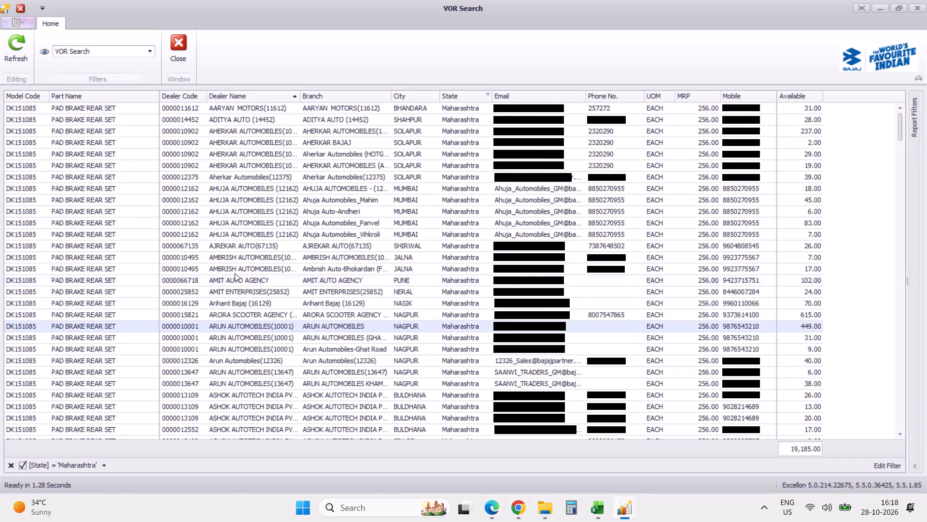
scroll(235, 275, "down", 20)
scroll(235, 275, "down", 20)
scroll(235, 275, "down", 18)
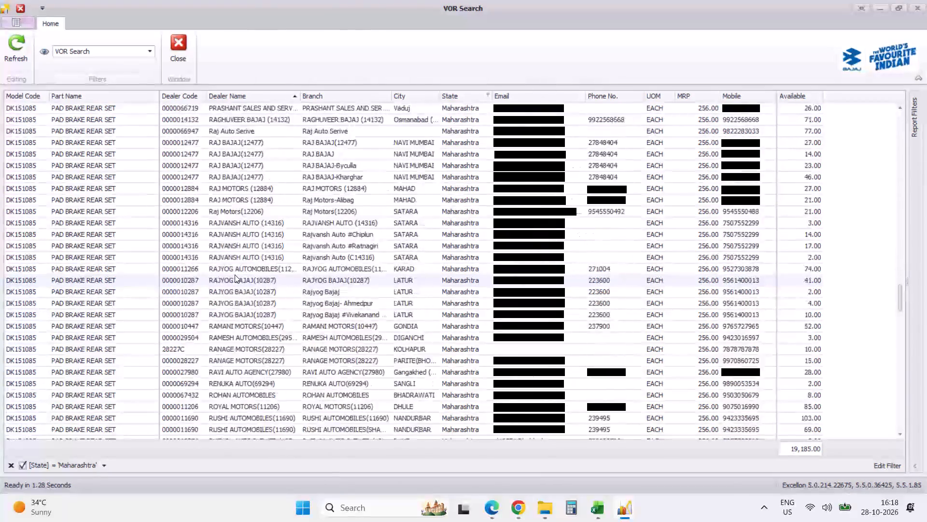
scroll(235, 275, "down", 18)
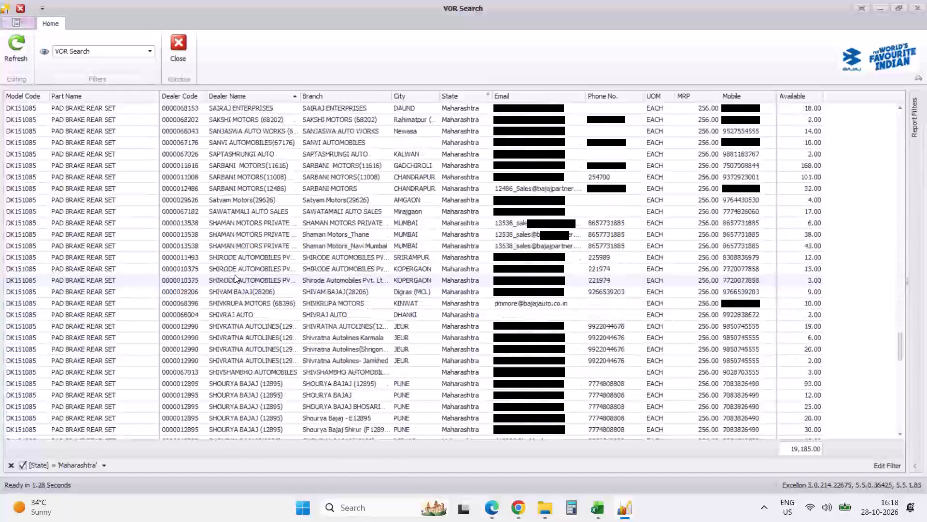
scroll(235, 275, "down", 20)
scroll(235, 275, "down", 15)
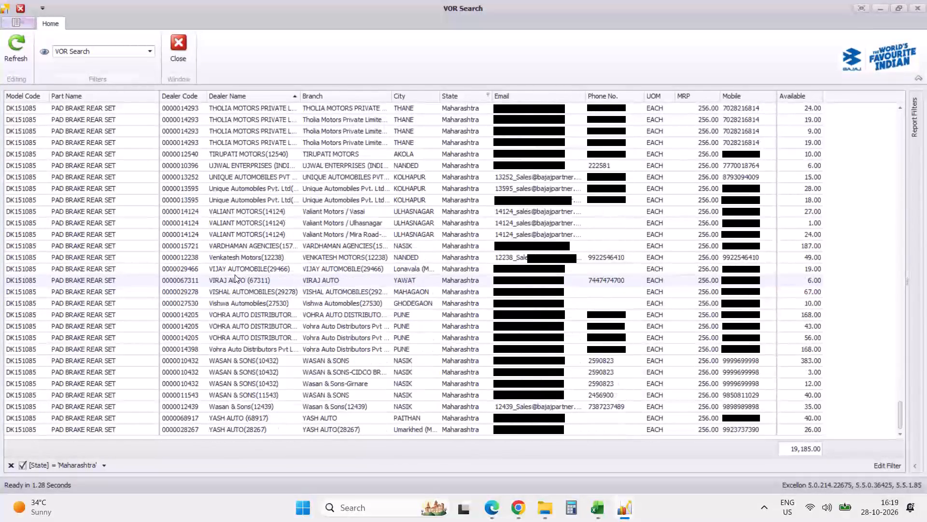
left_click(247, 247)
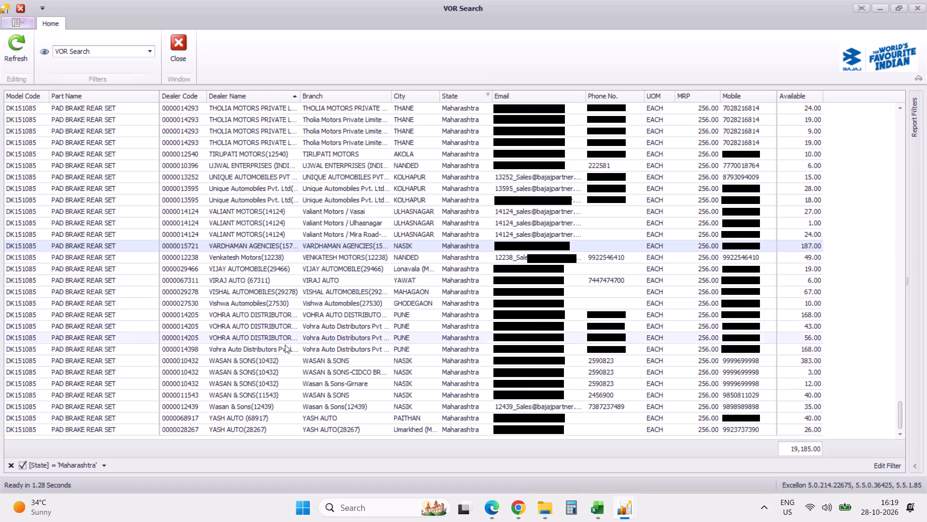
left_click(289, 360)
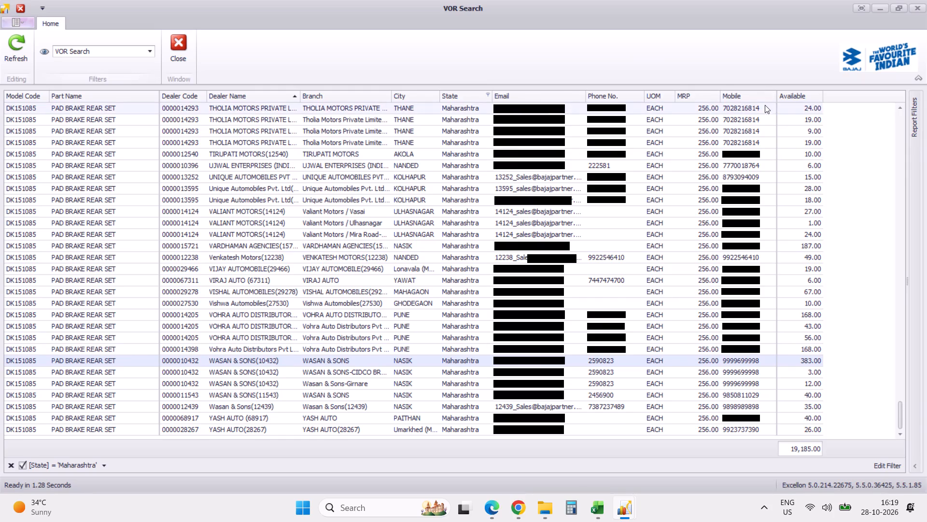
Sort the results by available quantity in ascending order and examine the dealers with the largest stocks.
left_click(787, 100)
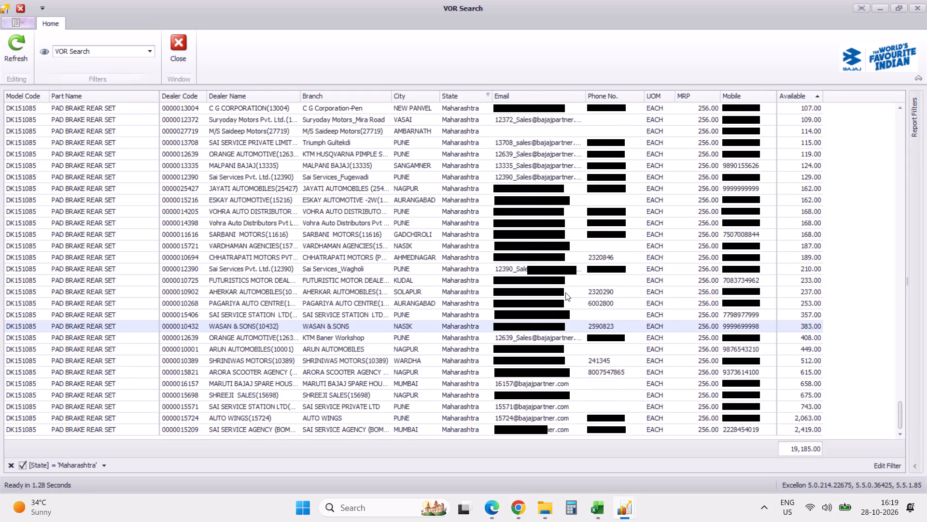
scroll(565, 292, "down", 20)
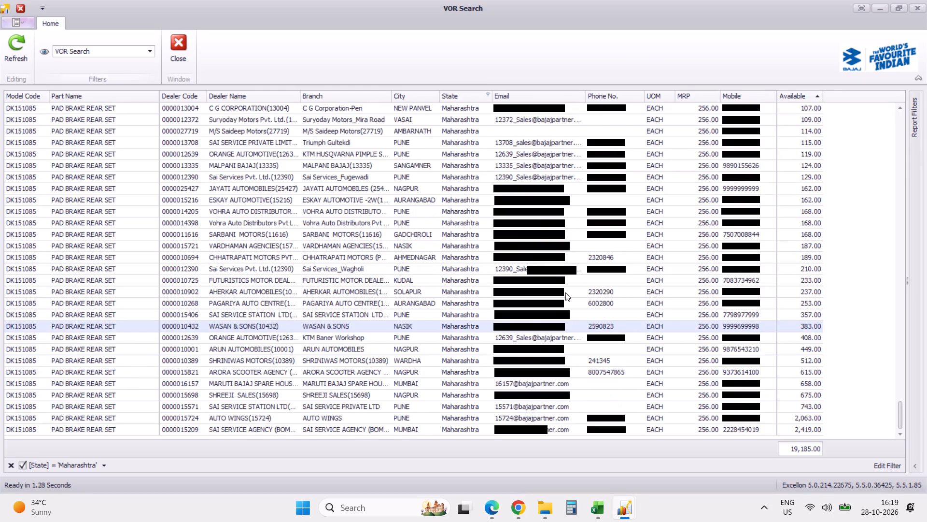
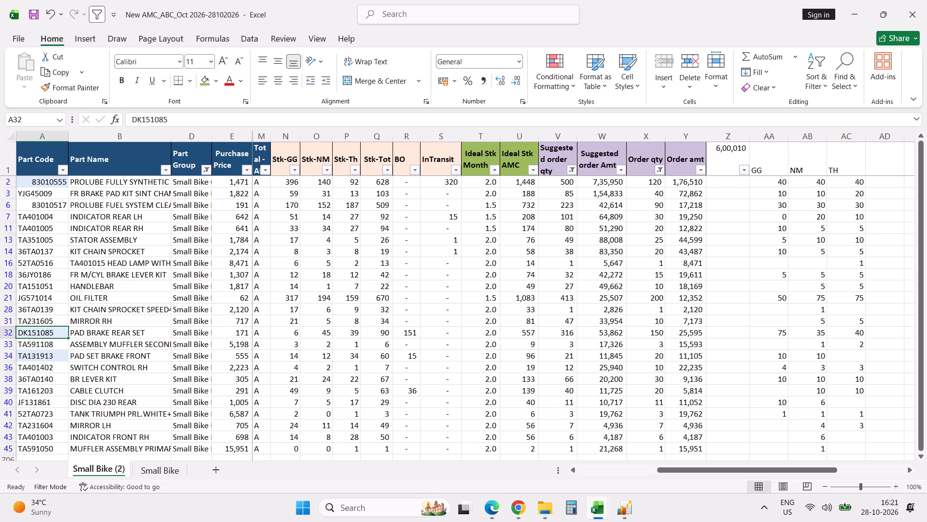
Open the Daily Order NM 09102026 workbook from the Documents folder in File Explorer.
left_click(547, 506)
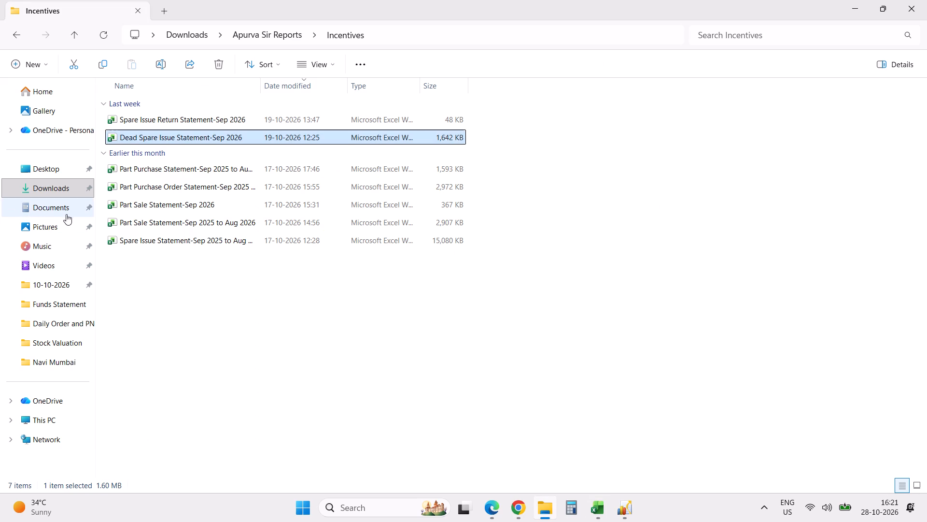
left_click(64, 210)
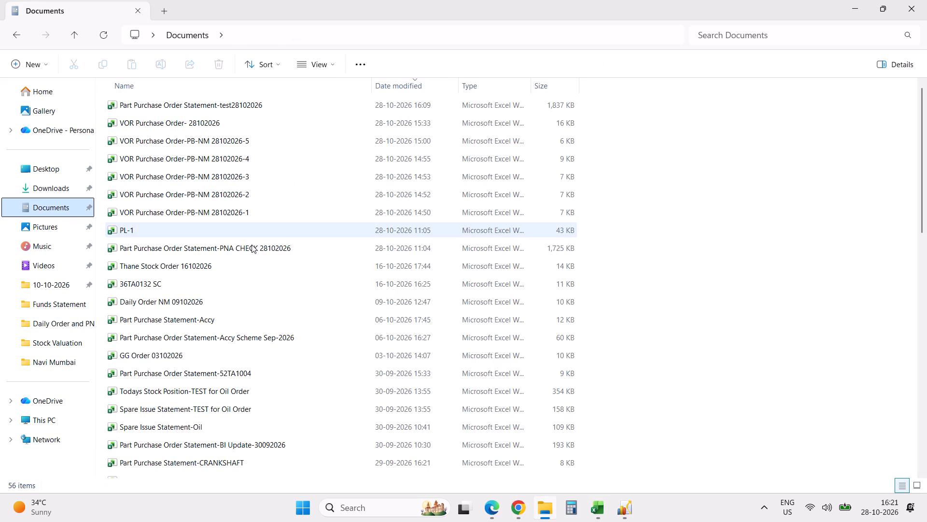
double_click(211, 299)
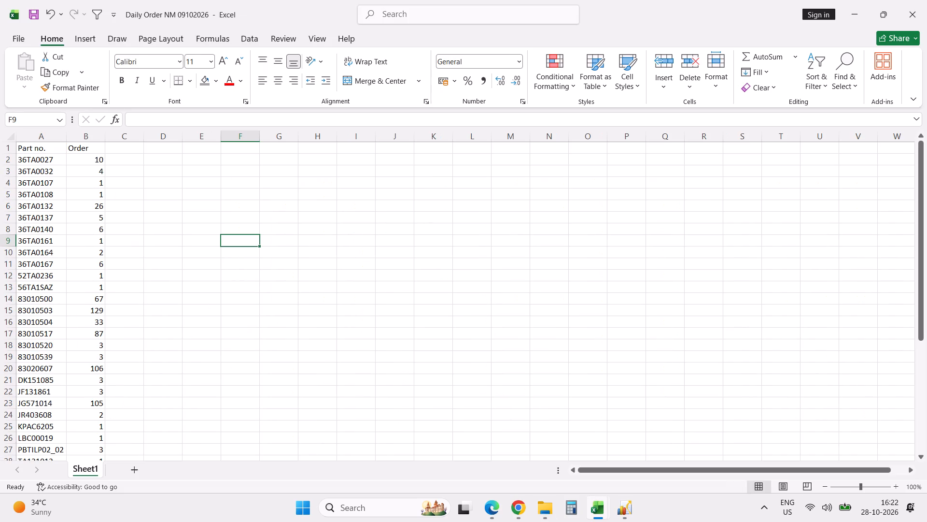
Clear all part numbers and order quantities below the header row in Sheet1.
left_click(40, 161)
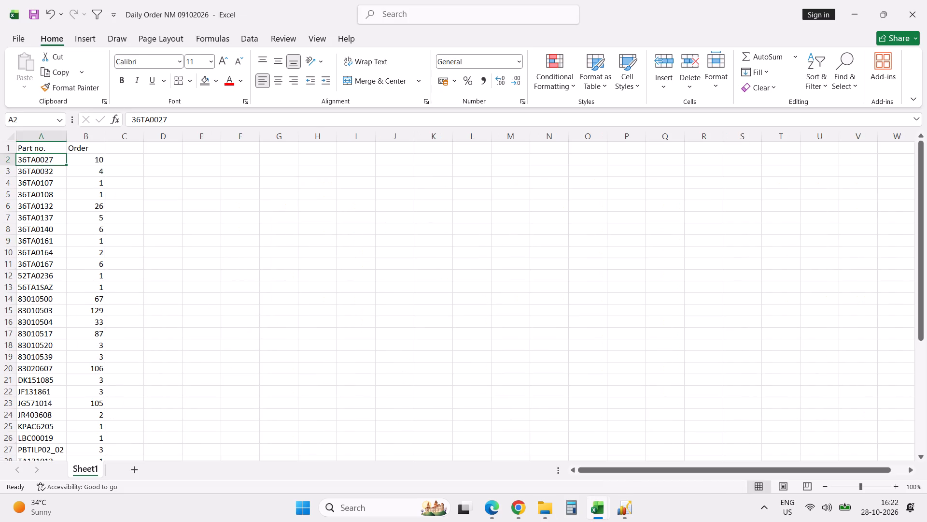
key("ctrl+shift+Right")
key("shift+Down")
key("ctrl+shift+Down")
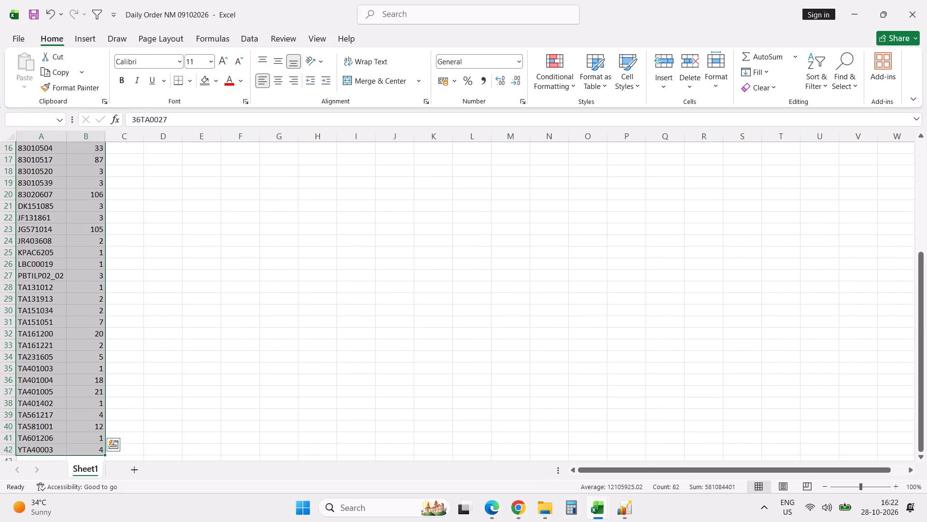
key("Delete")
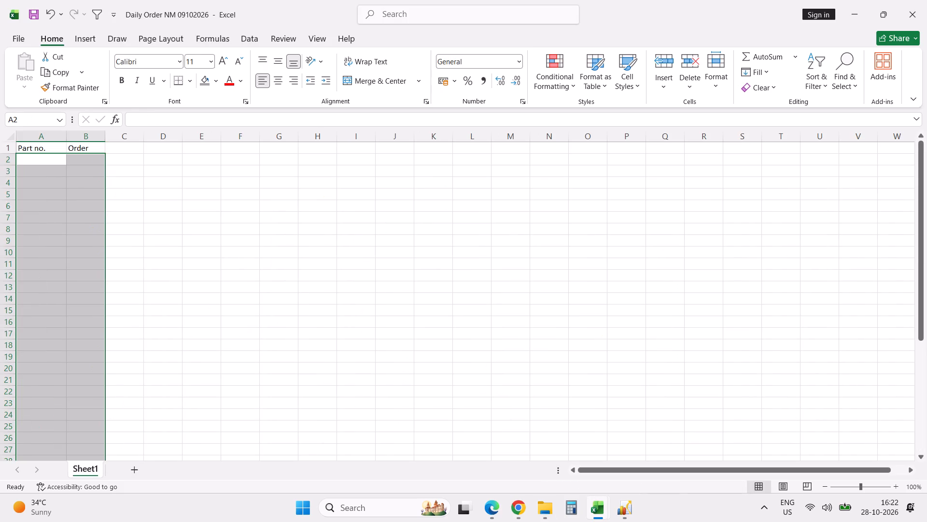
key("Up")
key("Down")
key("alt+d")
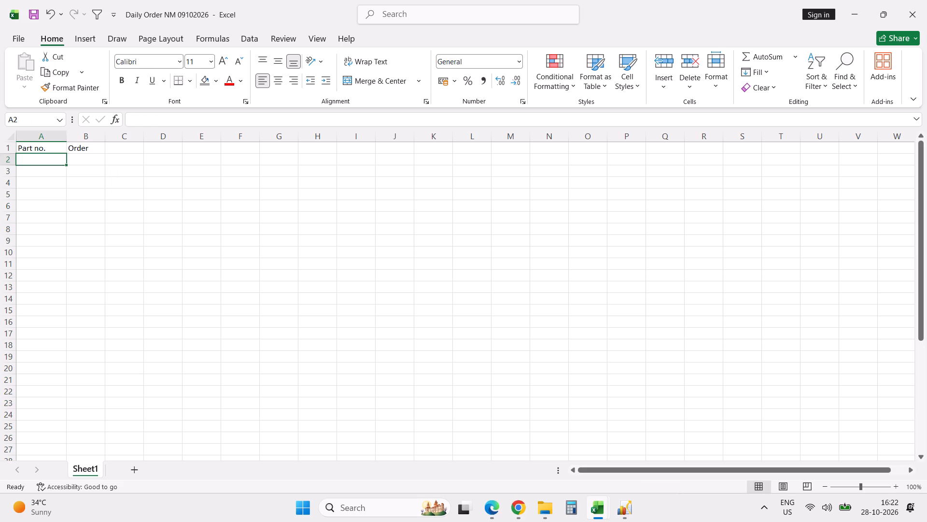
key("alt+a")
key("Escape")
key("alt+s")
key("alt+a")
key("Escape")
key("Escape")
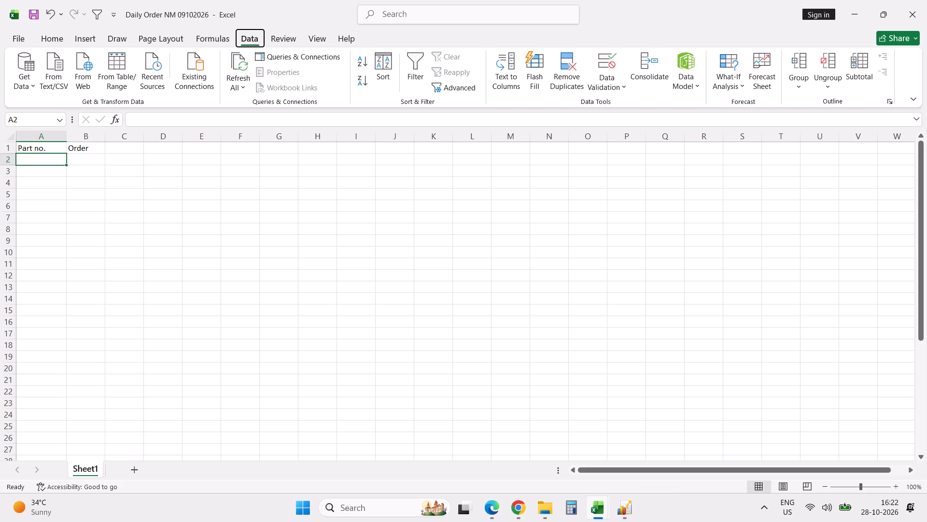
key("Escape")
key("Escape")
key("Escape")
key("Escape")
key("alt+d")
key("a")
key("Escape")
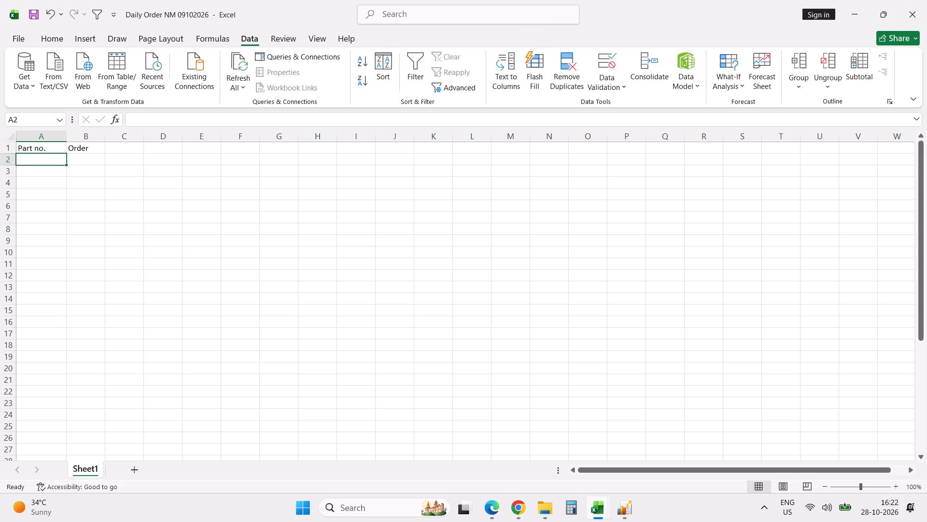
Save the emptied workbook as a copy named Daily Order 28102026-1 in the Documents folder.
key("alt+f")
key("a")
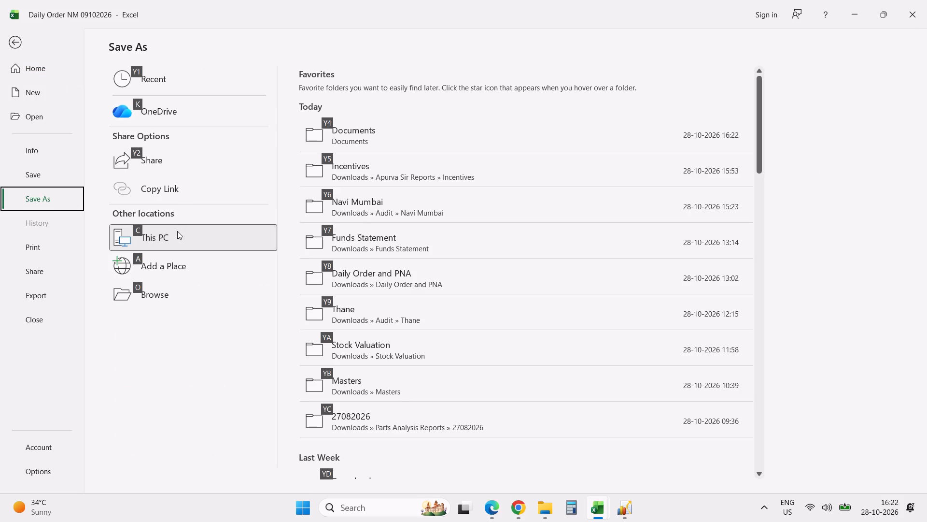
left_click(54, 192)
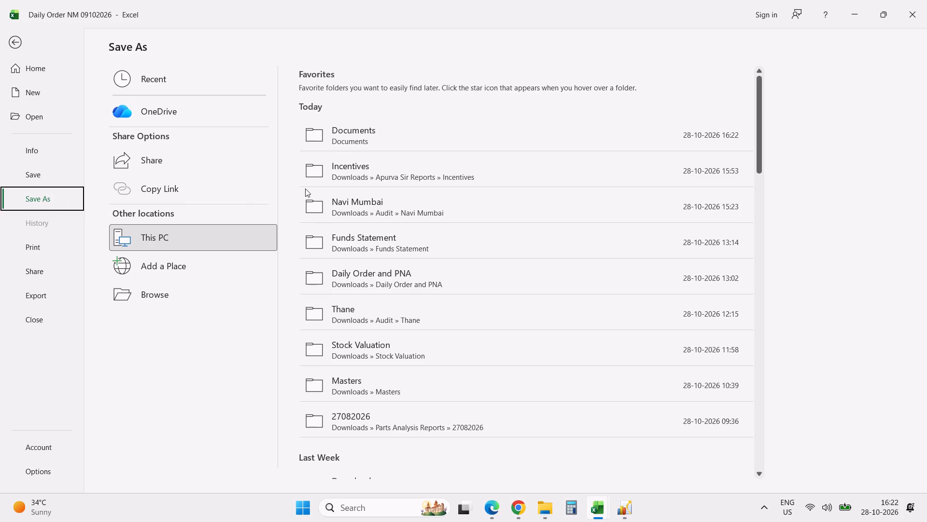
left_click(383, 146)
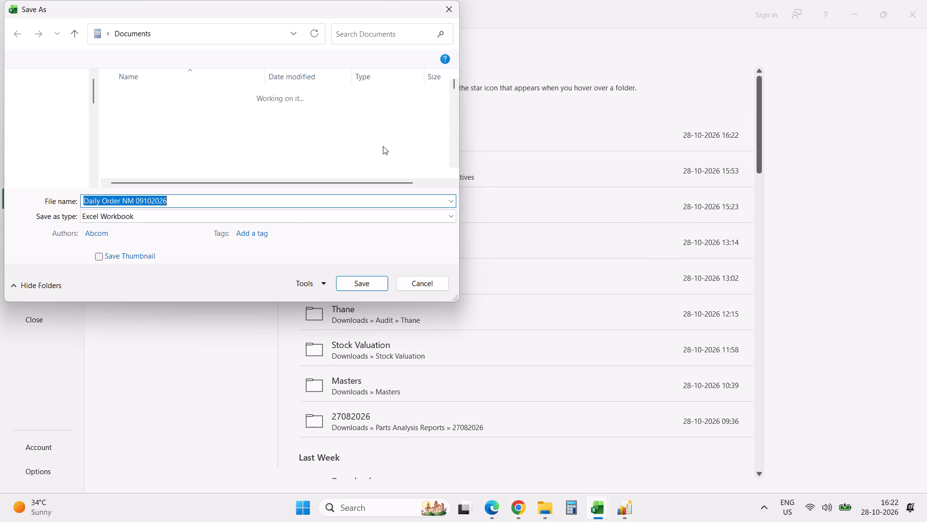
left_click(296, 202)
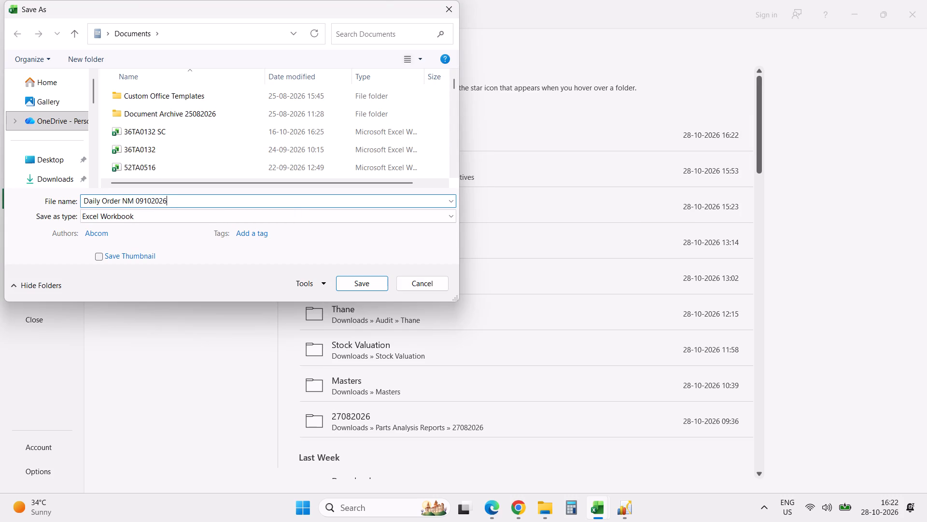
key("BackSpace")
key("BackSpace")
key("BackSpace")
key("BackSpace")
key("BackSpace")
key("BackSpace")
key("BackSpace")
key("BackSpace")
key("BackSpace")
key("BackSpace")
key("BackSpace")
key("BackSpace")
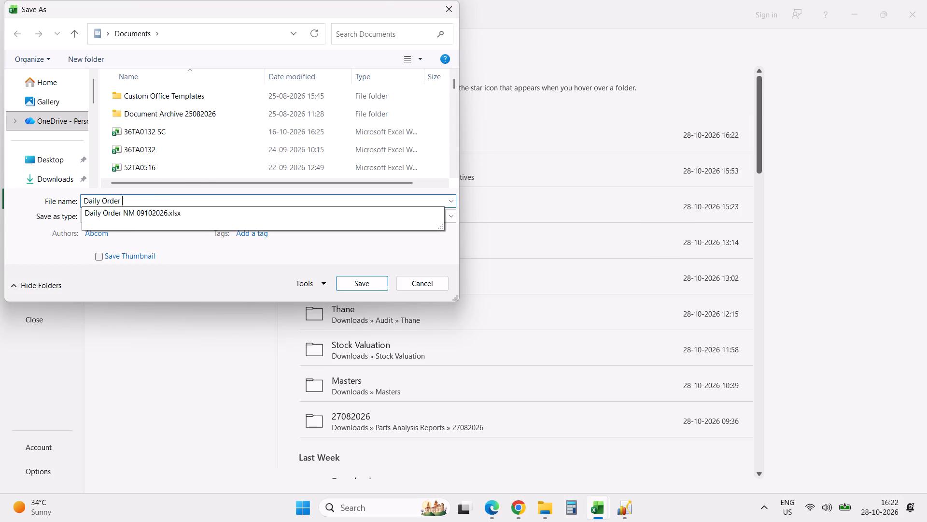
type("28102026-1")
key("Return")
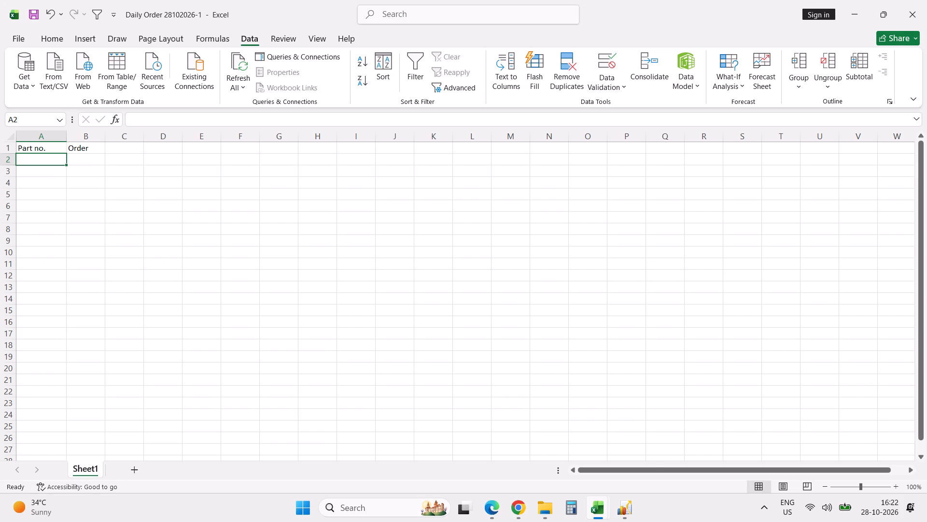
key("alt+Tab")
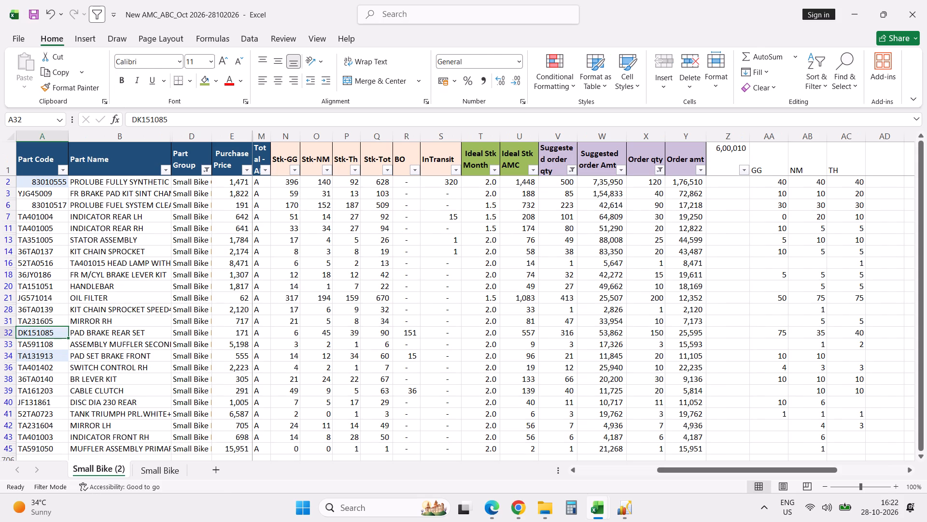
left_click(48, 181)
key("ctrl+shift+Down")
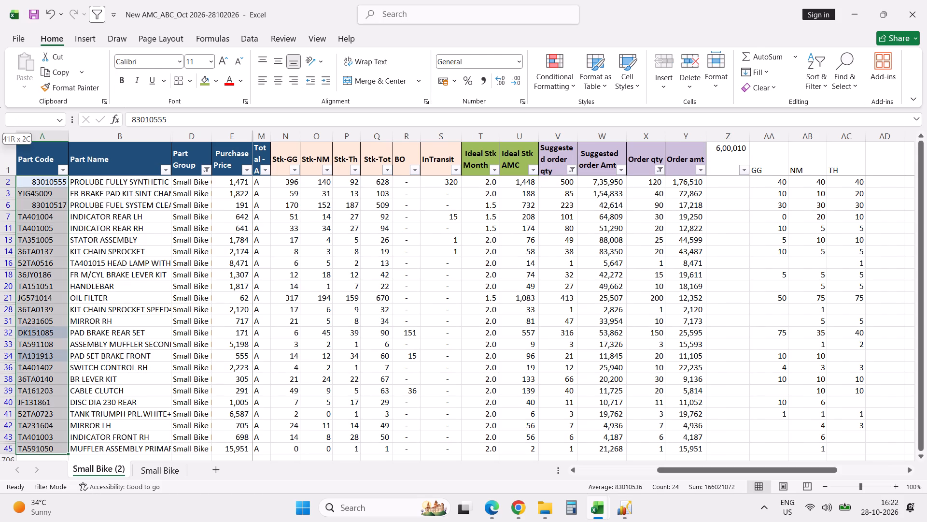
key("ctrl+c")
key("alt+Tab")
key("Return")
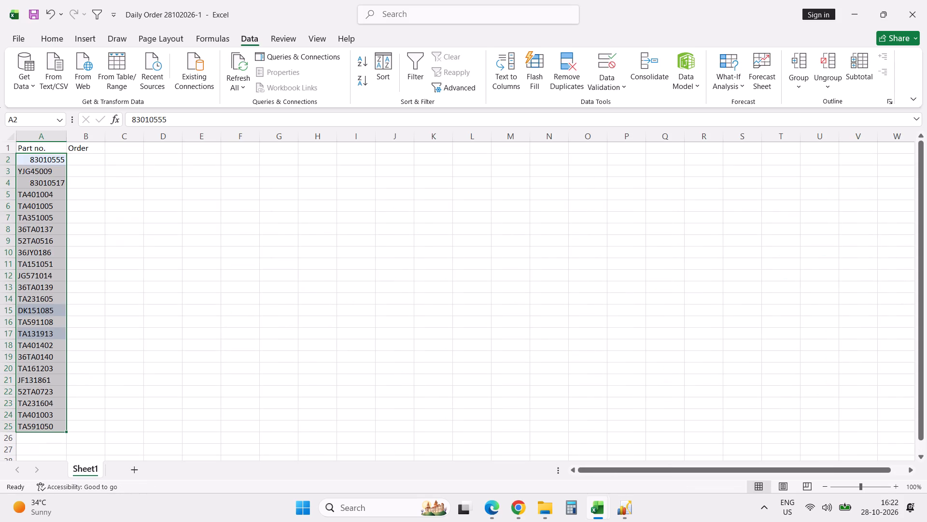
Copy the GG quantities for all filtered parts from the AMC workbook into the order sheet's Order column, starting at B2.
key("alt+Tab")
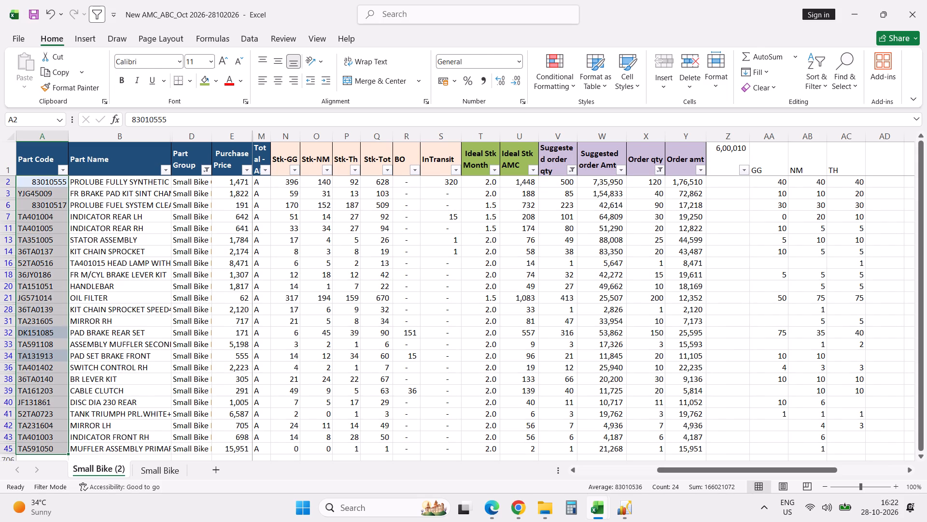
left_click(775, 182)
key("Up")
key("Down")
key("shift+Down")
key("shift+Down")
key("shift+Down")
key("shift+Down")
key("shift+Down")
key("shift+Down")
key("shift+Down")
key("shift+Down")
key("shift+Down")
key("shift+Down")
key("shift+Down")
key("shift+Down")
key("shift+Down")
key("shift+Down")
key("shift+Down")
key("shift+Down")
key("shift+Down")
key("shift+Down")
key("shift+Down")
key("shift+Down")
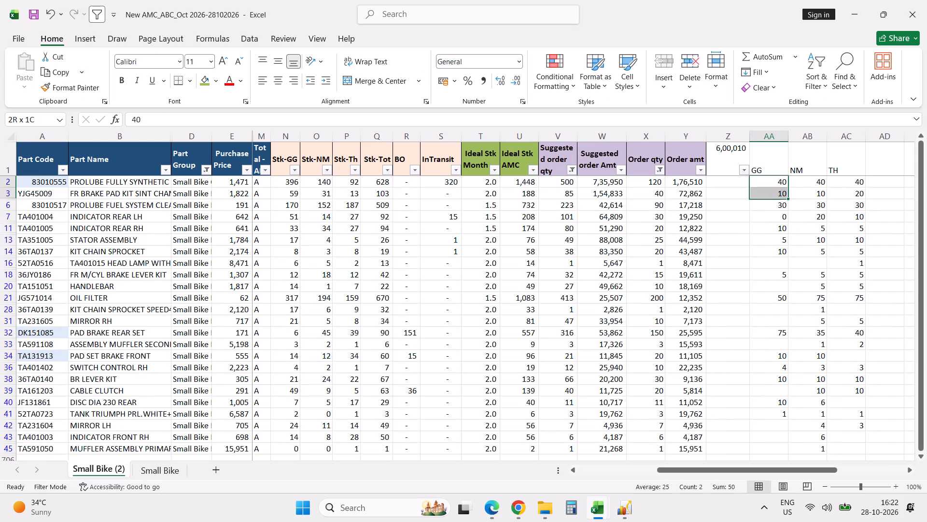
key("shift+Down")
key("shift+Down")
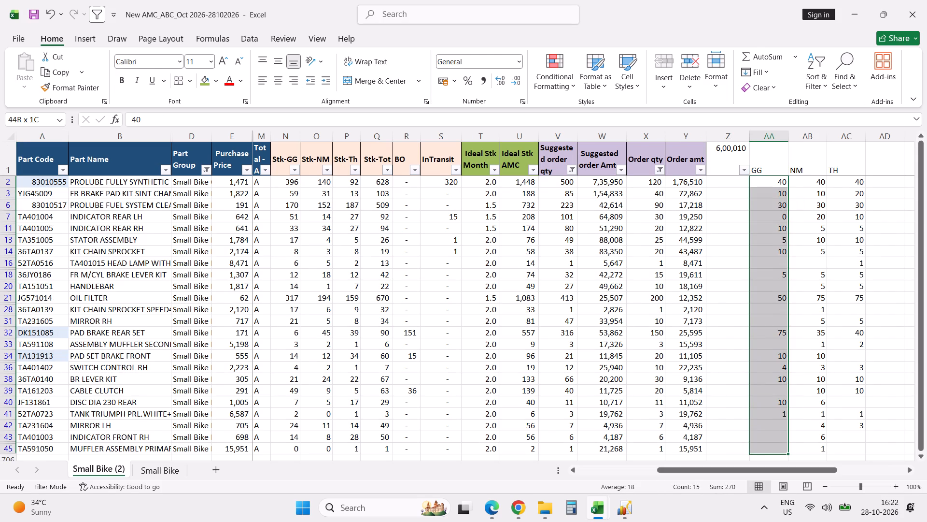
key("ctrl+c")
key("alt+Tab")
key("Right")
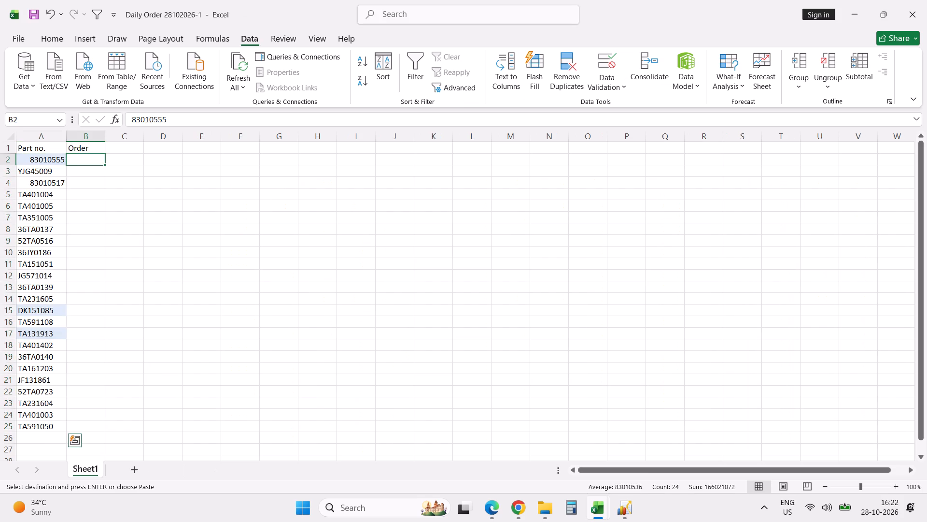
key("Return")
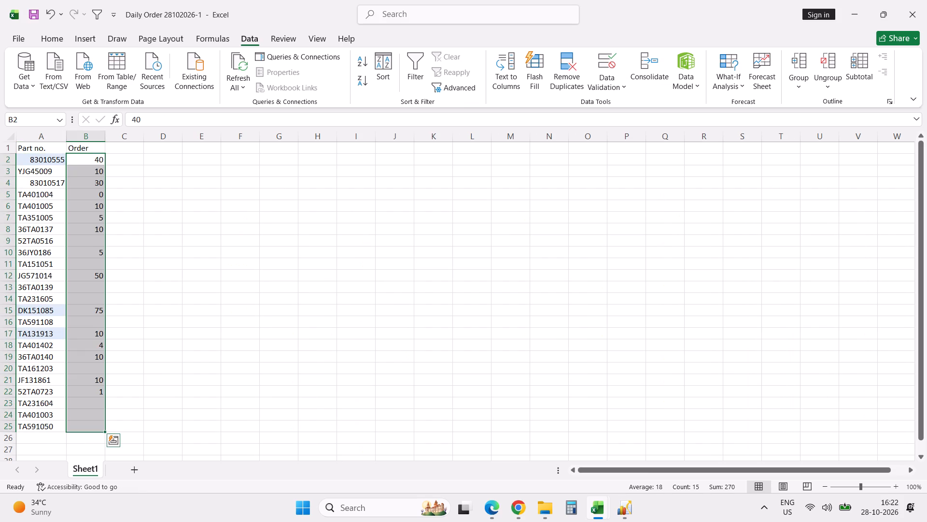
Delete the zero or blank order rows for TA401004, 52TA0516, TA151051, 36TA0139, TA231605, TA591108 and TA161203.
left_click(8, 194)
key("alt+Tab")
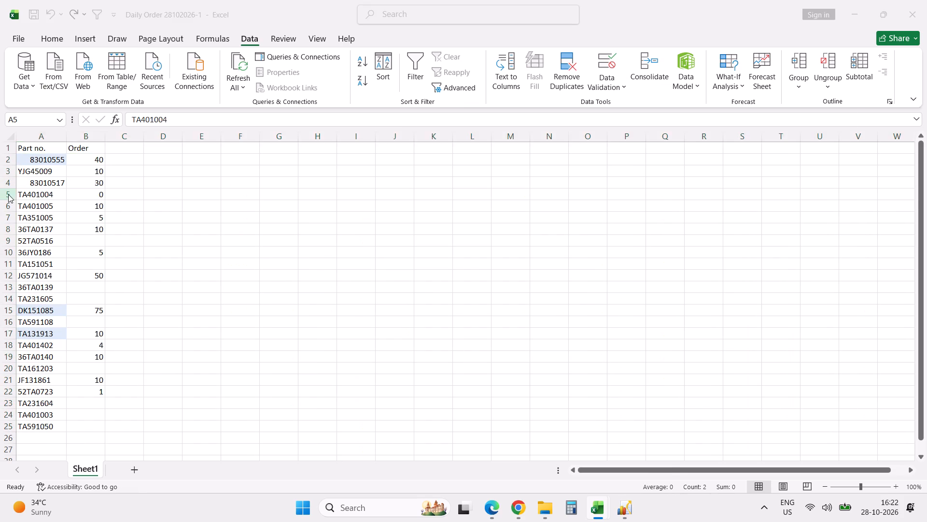
key("alt+Tab")
key("ctrl+minus")
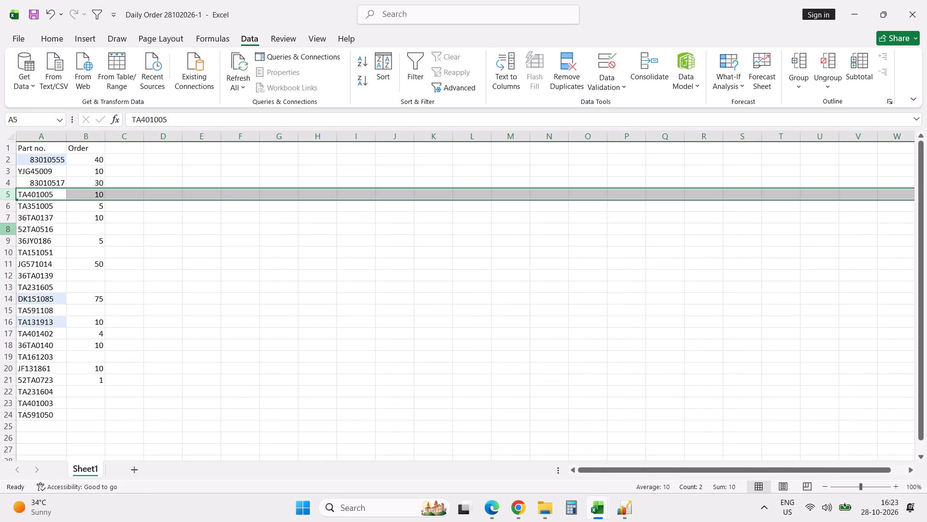
left_click(11, 227)
key("ctrl+minus")
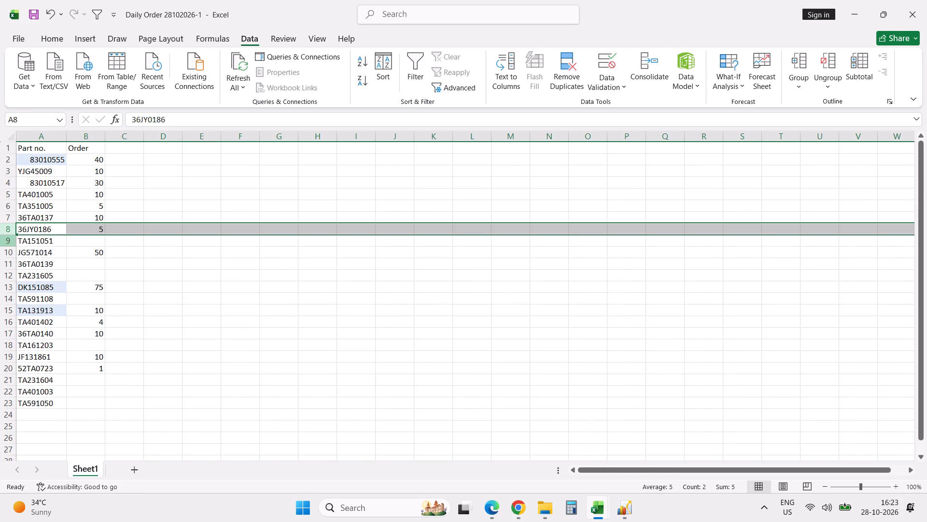
left_click(13, 243)
key("ctrl+minus")
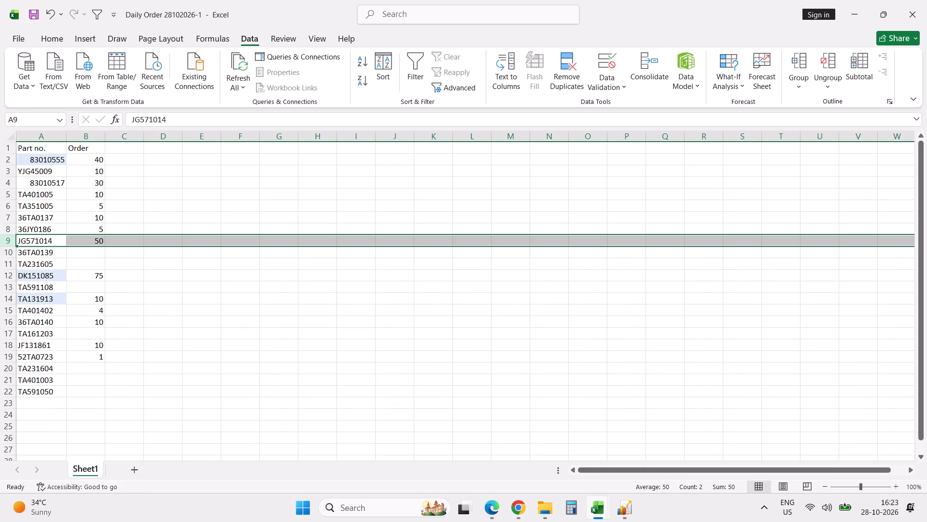
left_click(12, 253)
key("shift+Down")
key("ctrl+minus")
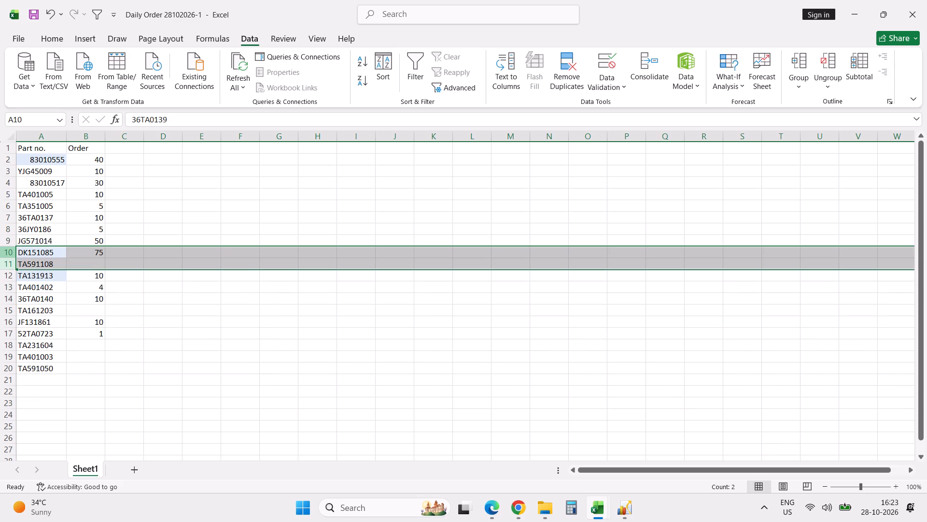
left_click(12, 265)
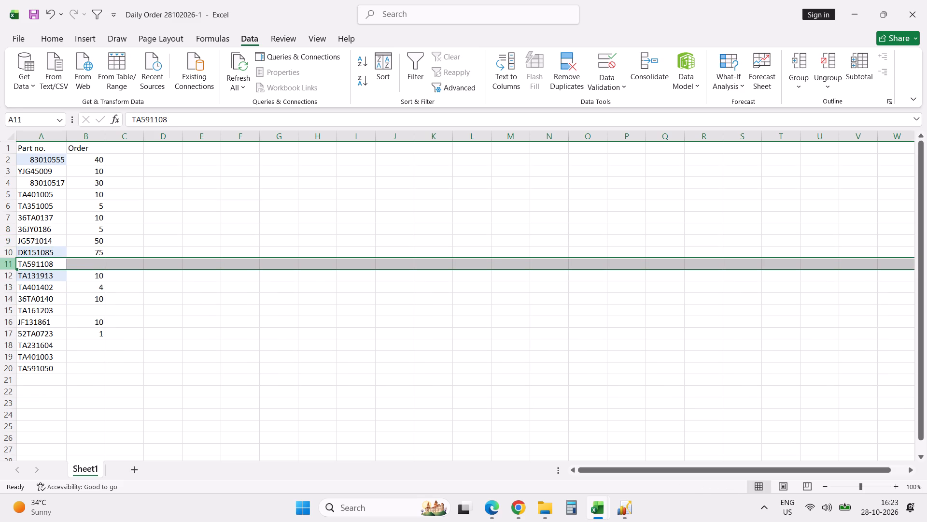
key("ctrl+minus")
left_click(13, 299)
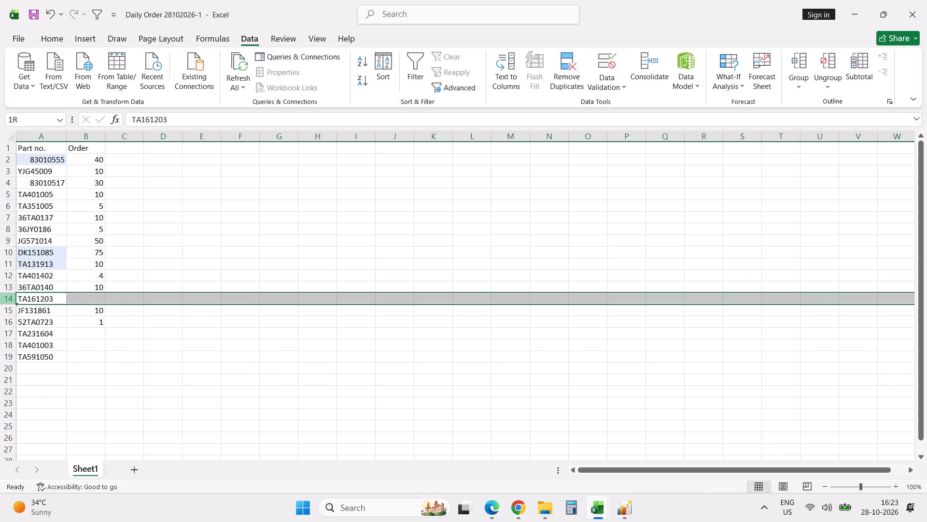
key("ctrl+minus")
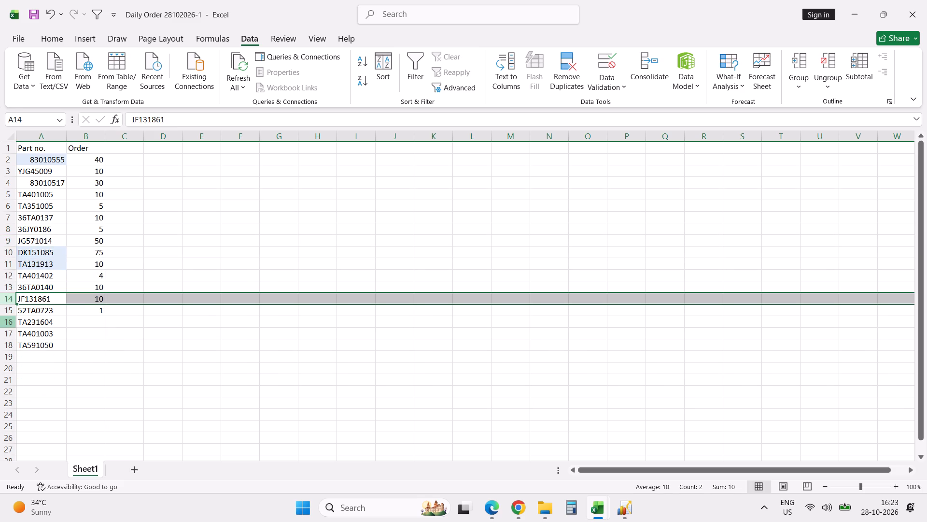
Clear the last three rows without order quantities: TA231604, TA401003 and TA591050.
left_click(13, 322)
key("shift+Down")
key("shift+Down")
key("Delete")
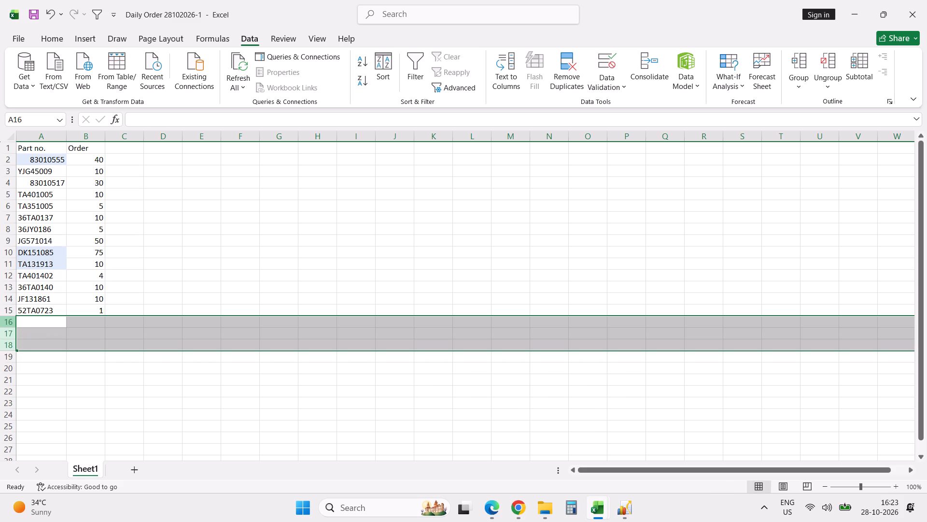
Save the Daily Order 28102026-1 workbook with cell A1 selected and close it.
key("Up")
key("Up")
key("Up")
key("Up")
key("Up")
key("Up")
key("Up")
key("Up")
key("Up")
key("Up")
key("Up")
key("Up")
key("Up")
key("Up")
key("Up")
key("Up")
key("Up")
key("Up")
key("Up")
key("Up")
key("Up")
key("Up")
key("Up")
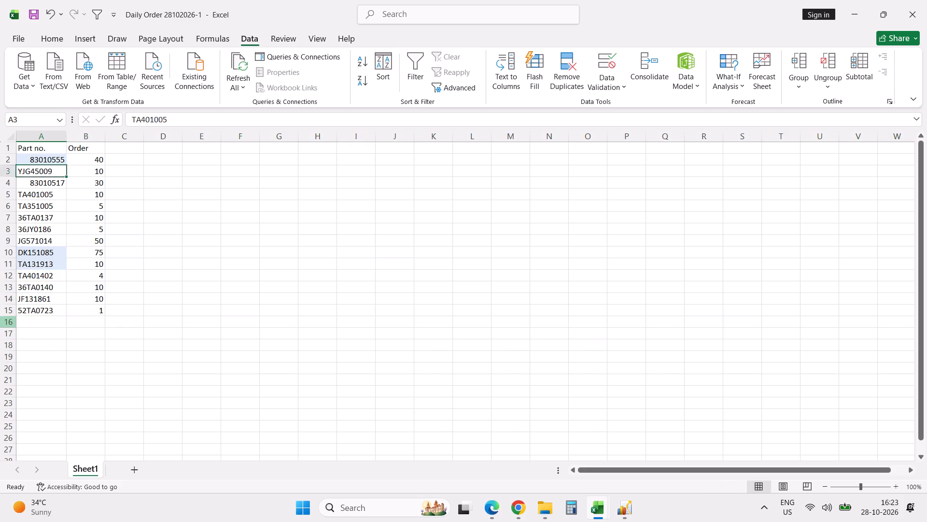
key("ctrl+s")
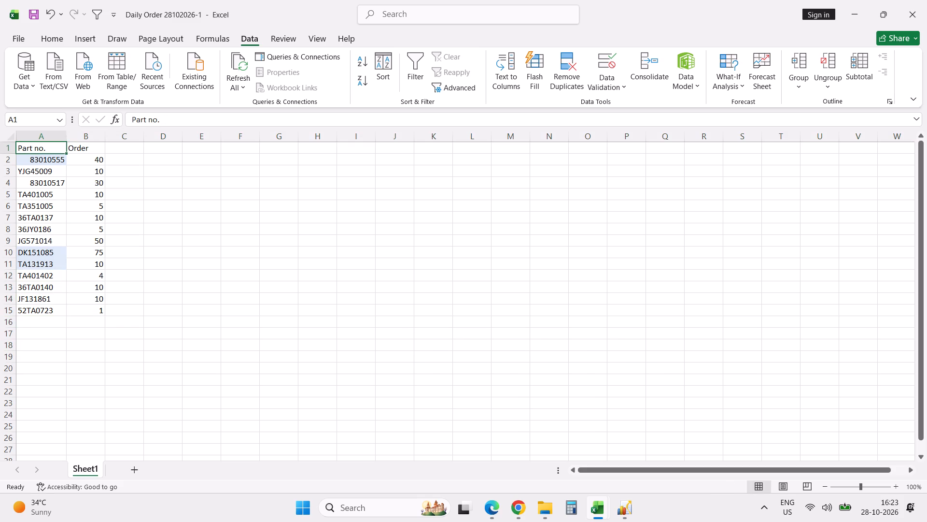
left_click(914, 16)
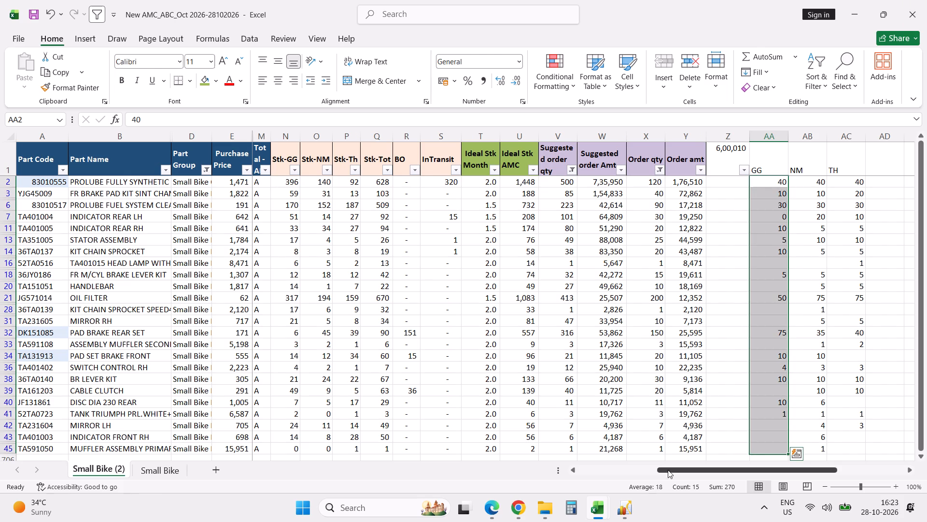
Switch to Excellon, search its modules for "daily", open Daily Purchase Orders and start a new order.
left_click(628, 500)
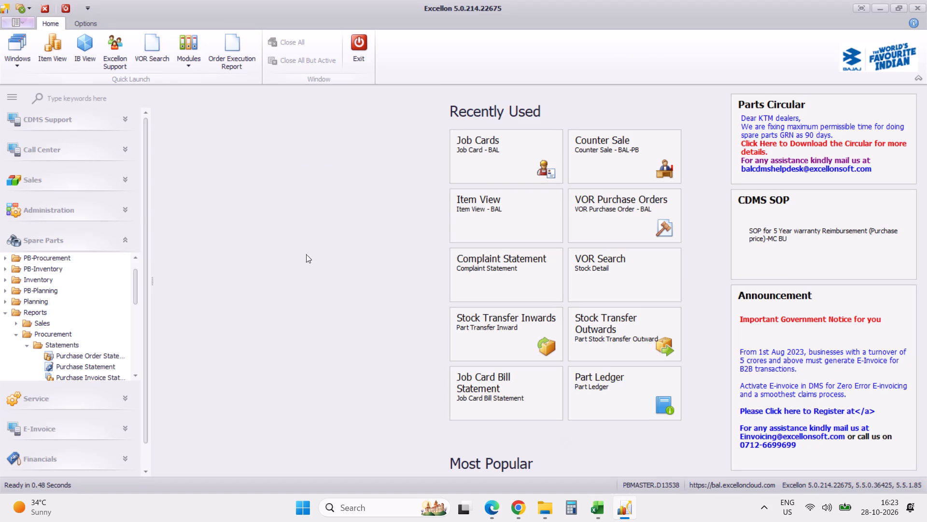
left_click(59, 98)
type("daily")
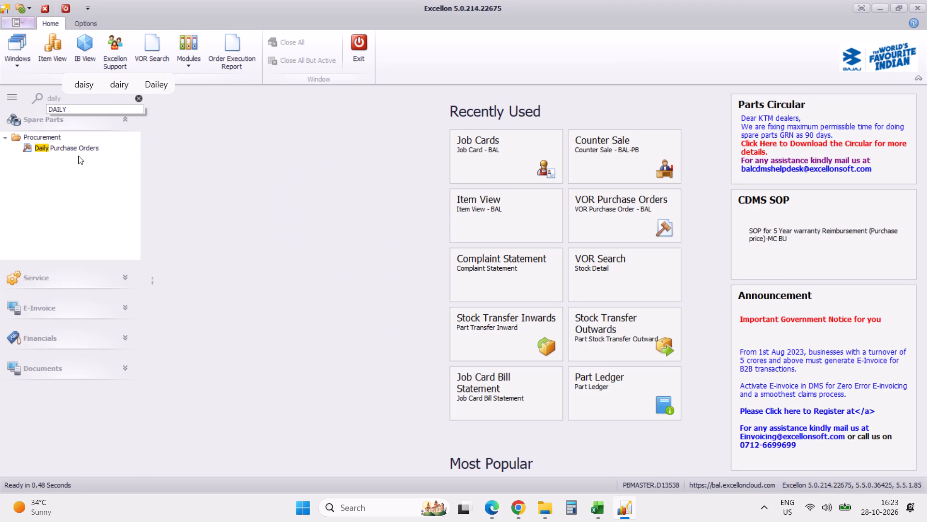
left_click(78, 147)
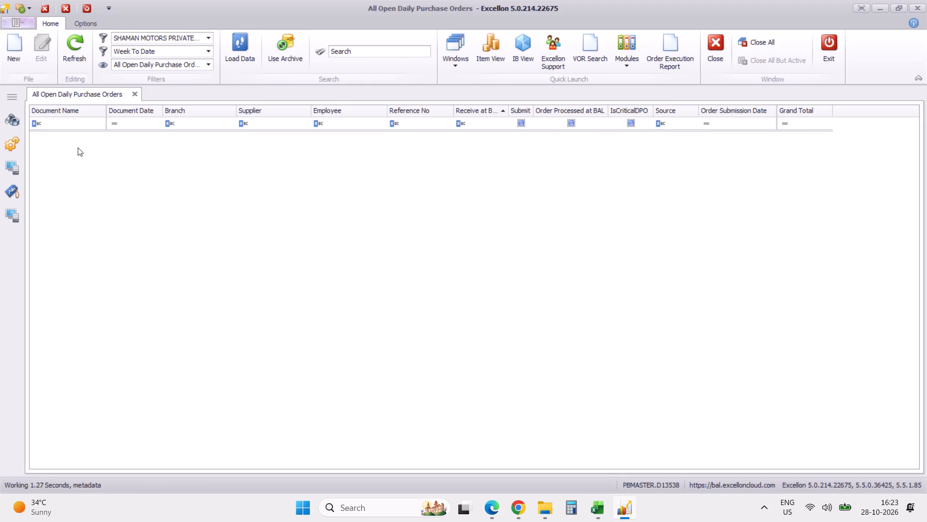
left_click(16, 56)
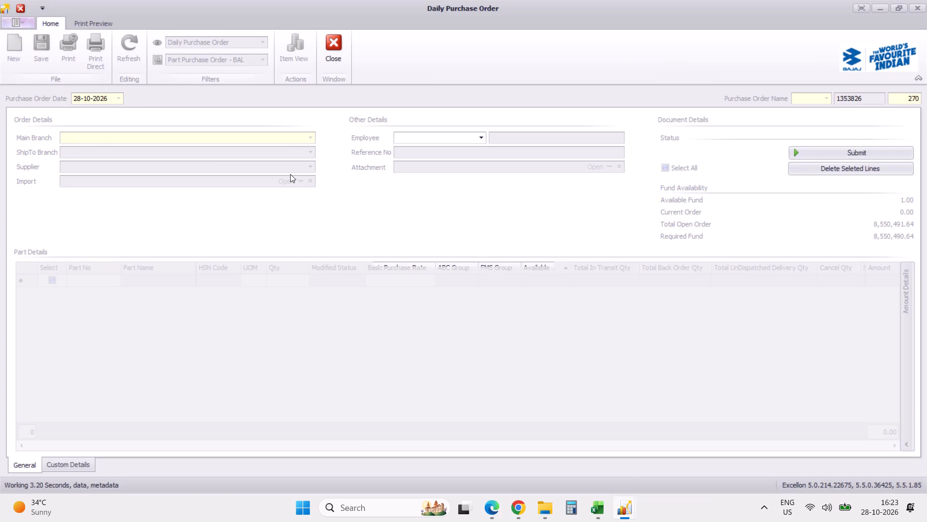
Set the order's main branch to SHAMAN MOTORS PRIVATE LIMITED (13538).
left_click(310, 139)
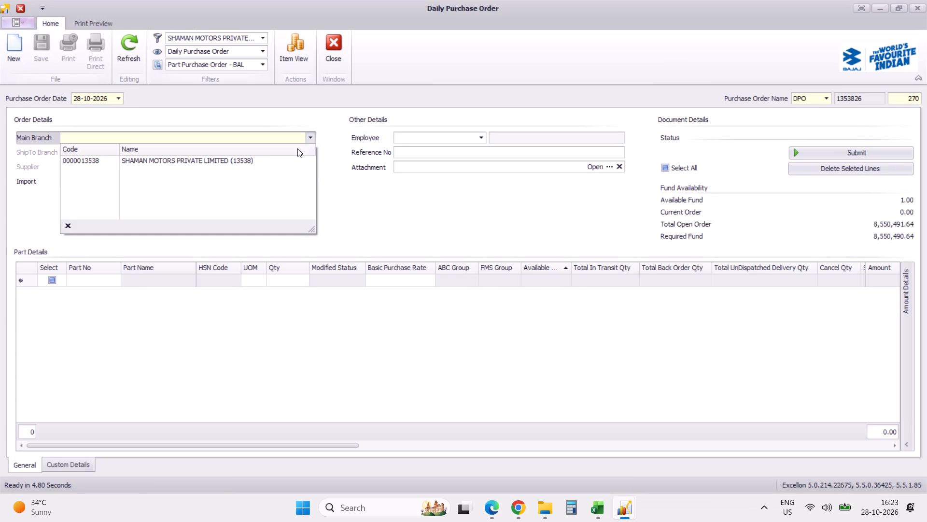
left_click(288, 162)
key("Tab")
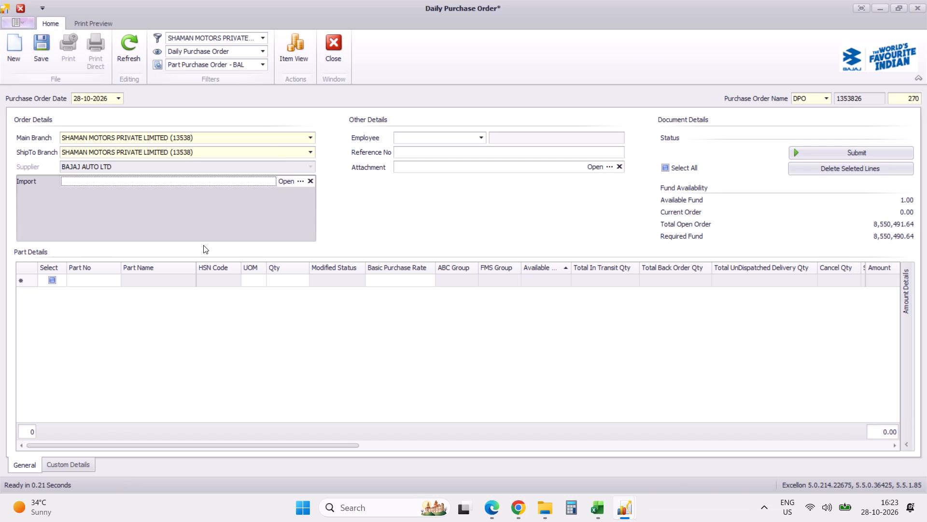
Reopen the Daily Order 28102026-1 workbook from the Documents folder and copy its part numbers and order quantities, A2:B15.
key("alt+Tab")
key("alt+Tab")
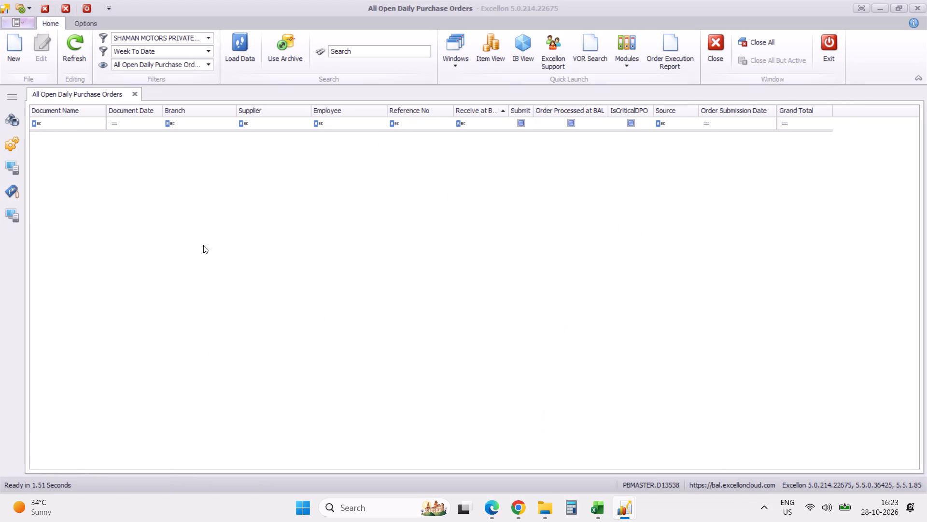
left_click(548, 513)
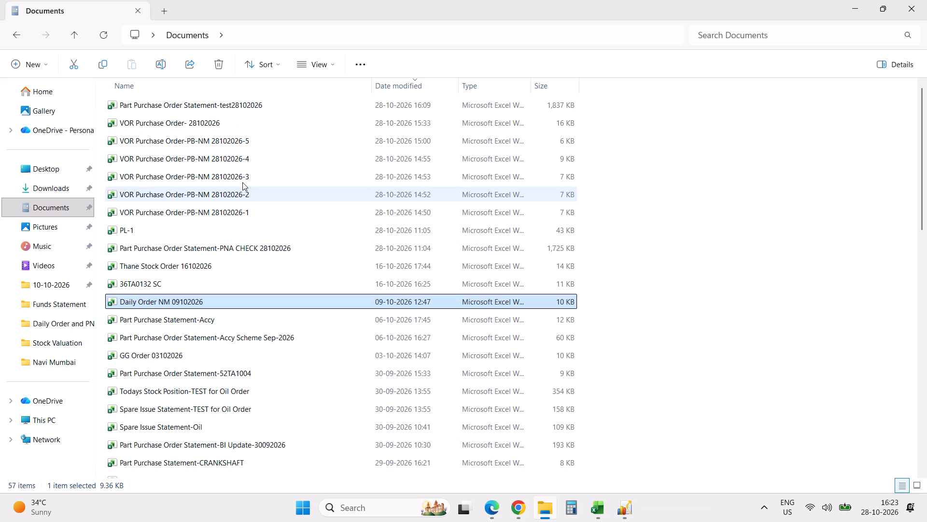
key("F5")
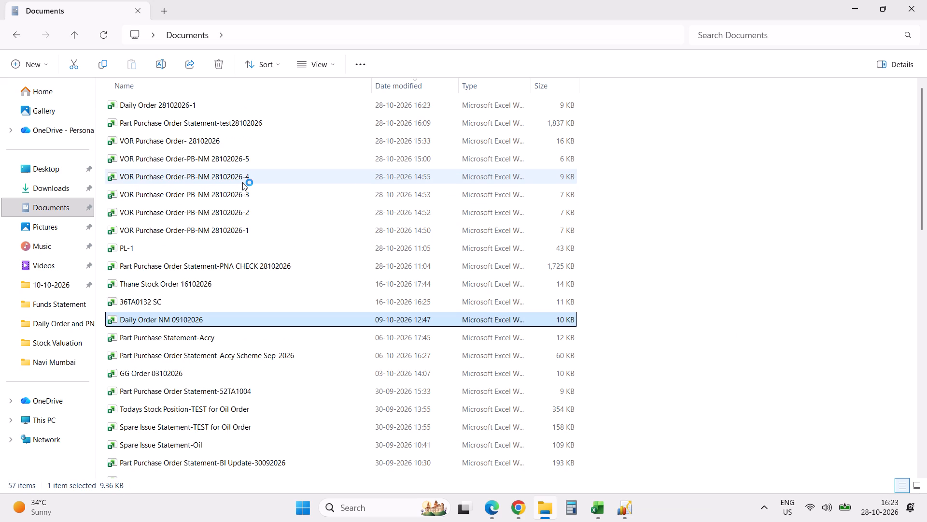
double_click(197, 109)
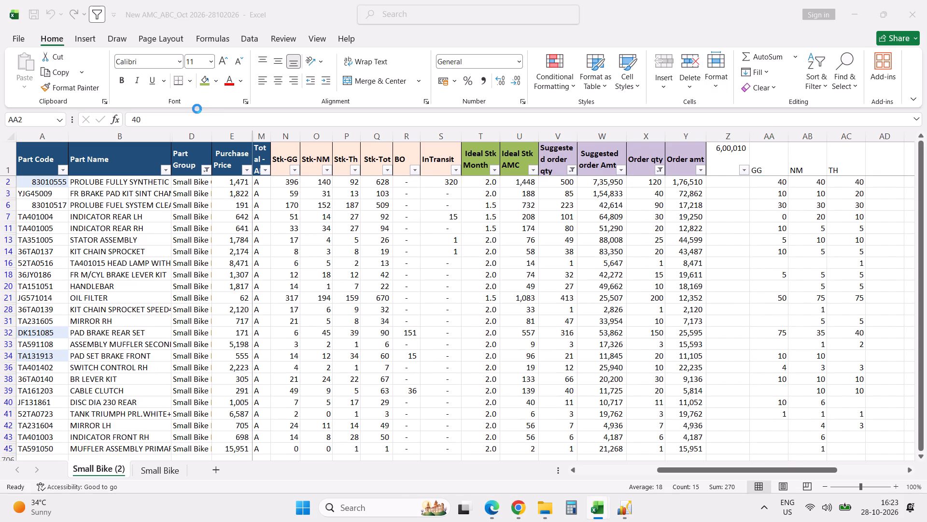
left_click(50, 160)
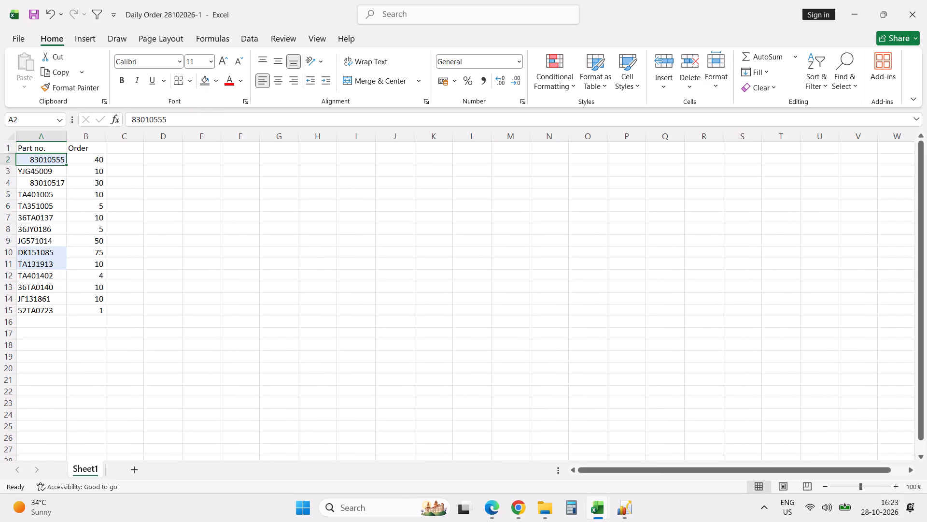
key("ctrl+shift+Right")
key("ctrl+shift+Down")
key("ctrl+c")
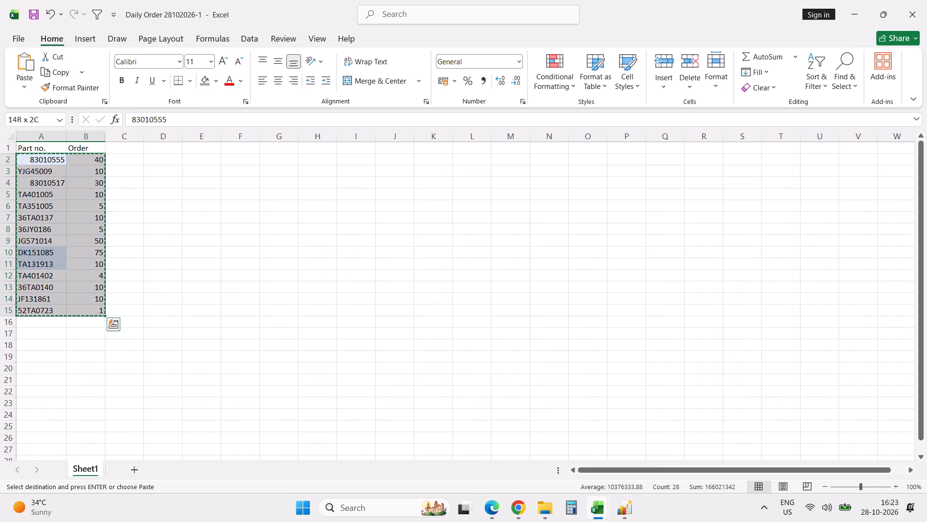
Paste the copied part numbers and quantities into the Excellon purchase order's Part Details, starting in the first Part No cell.
key("alt+Tab")
key("alt+Tab")
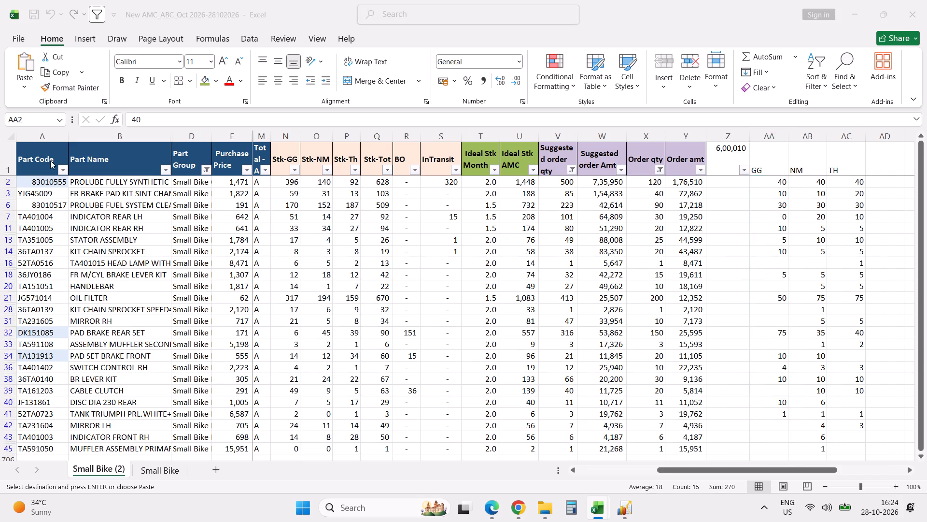
key("alt+Tab")
key("alt+Tab")
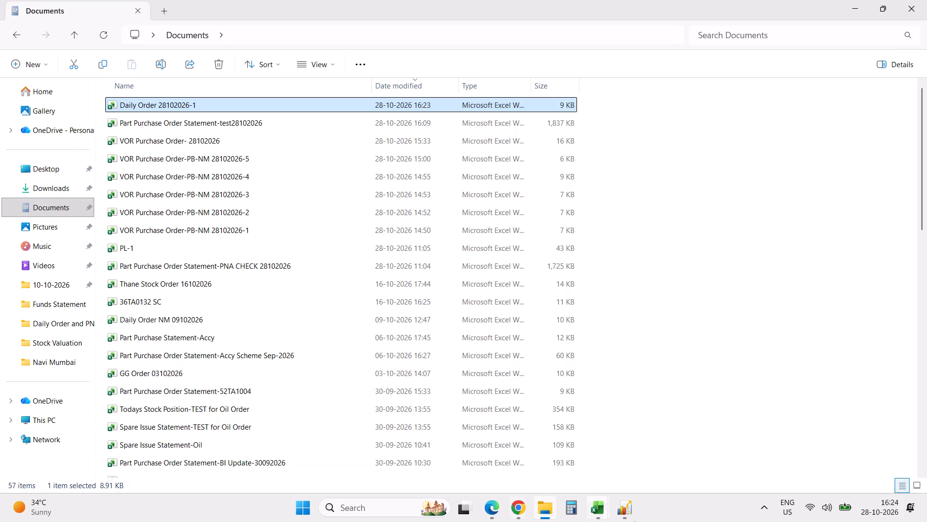
left_click(627, 507)
left_click(672, 464)
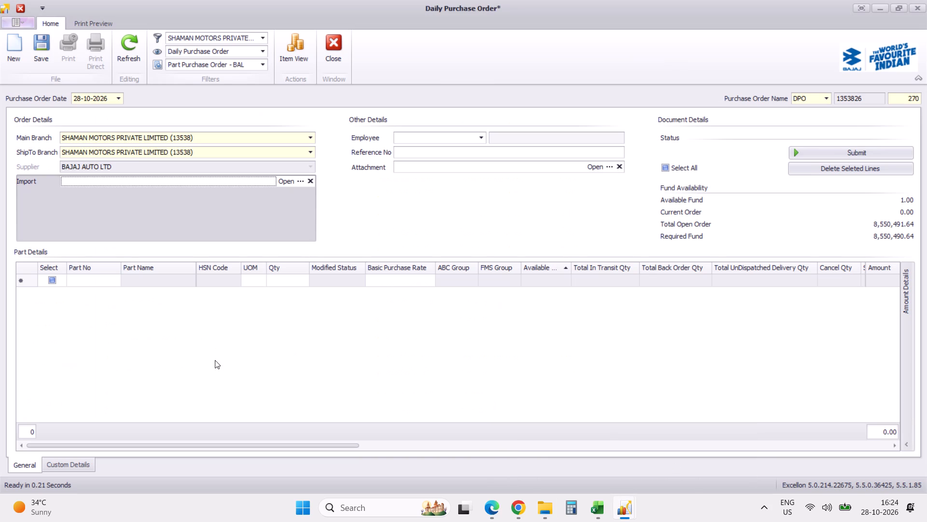
left_click(91, 283)
key("ctrl+v")
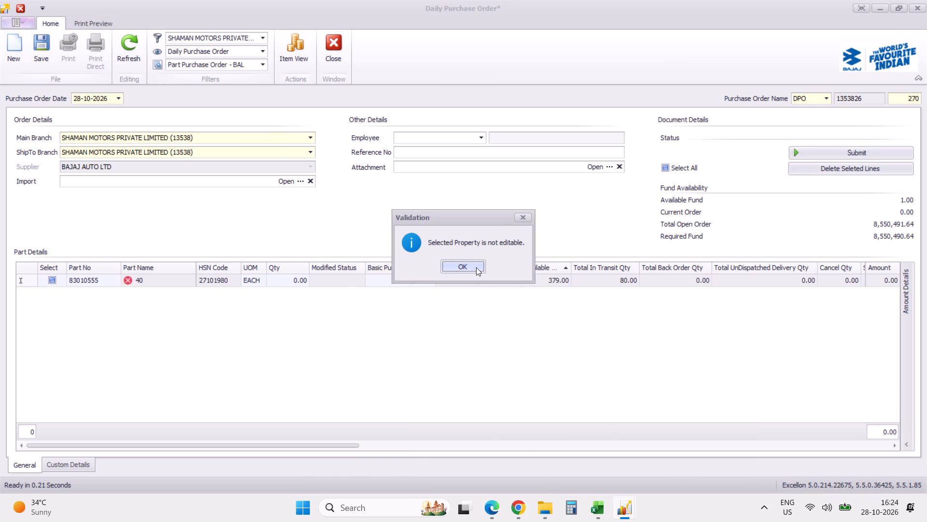
left_click(476, 267)
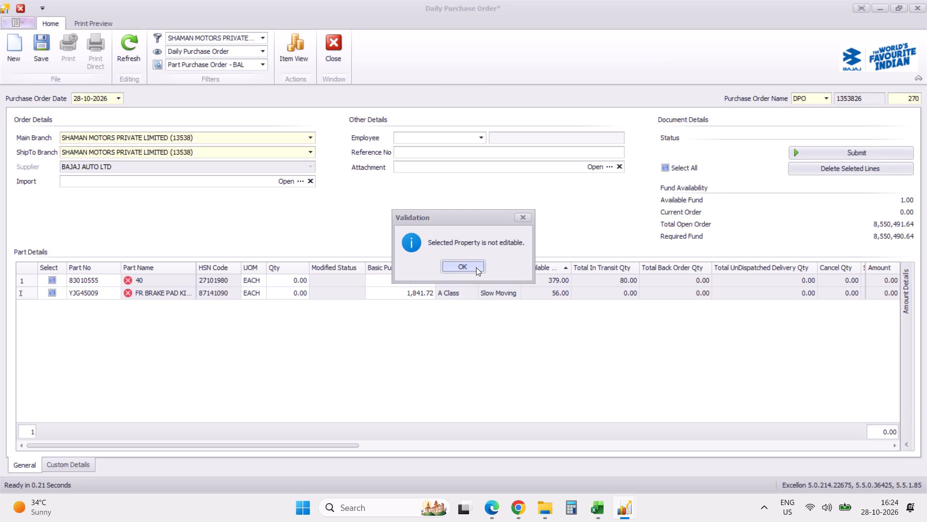
left_click(476, 267)
left_click(476, 267)
left_click(476, 267)
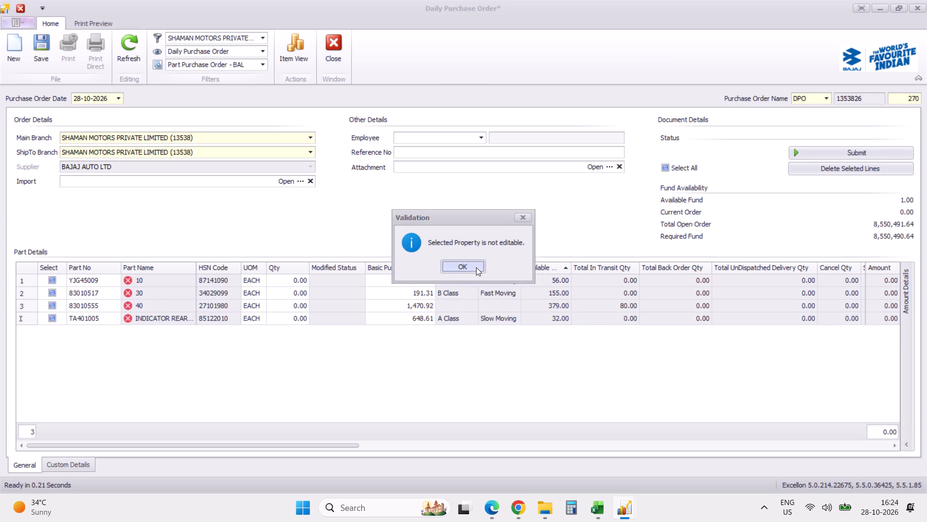
left_click(476, 267)
left_click(476, 267)
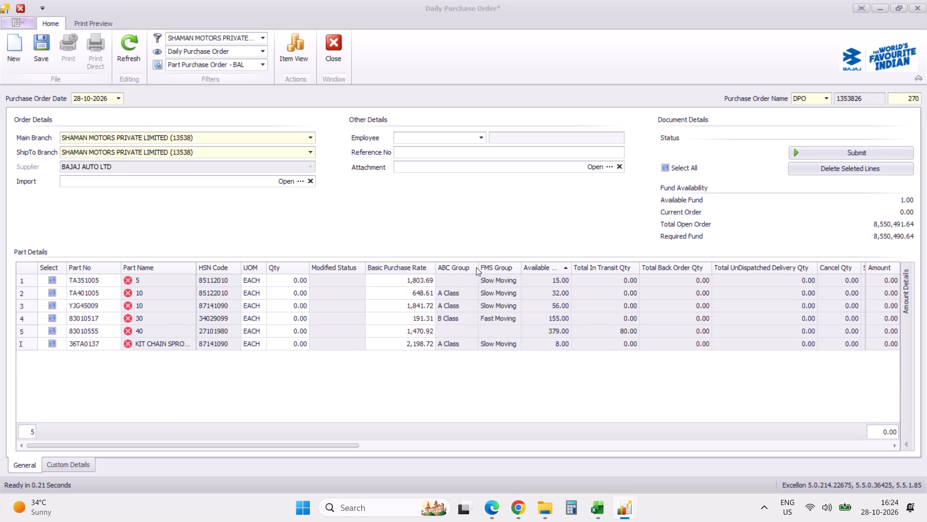
left_click(476, 267)
left_click(476, 267)
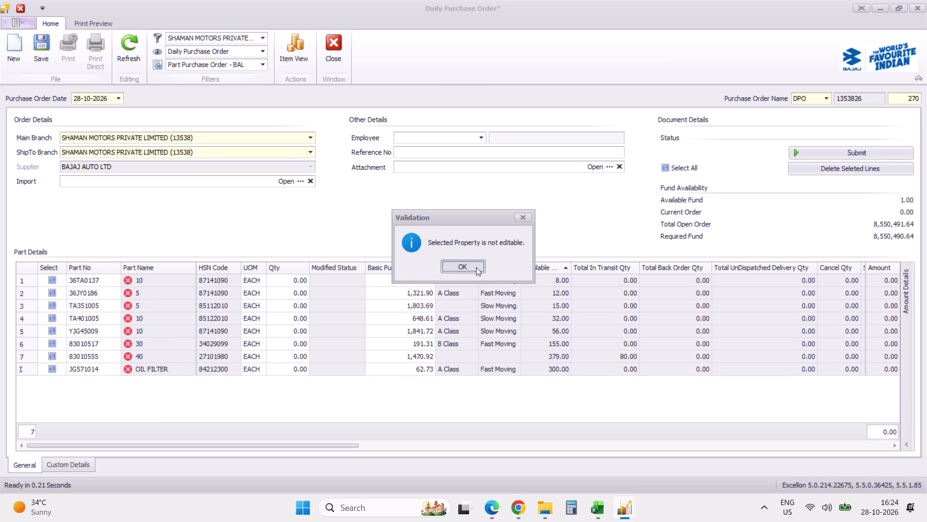
left_click(476, 267)
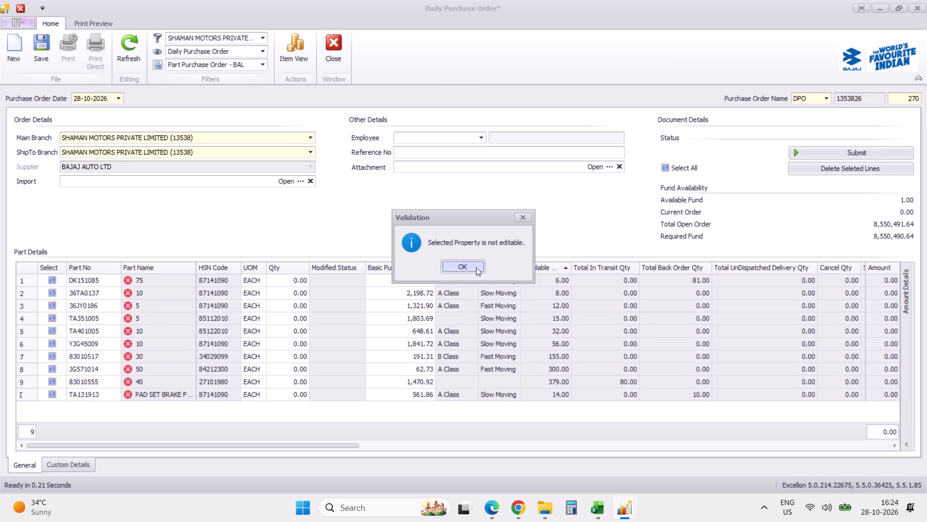
left_click(476, 267)
left_click(476, 267)
left_click(476, 267)
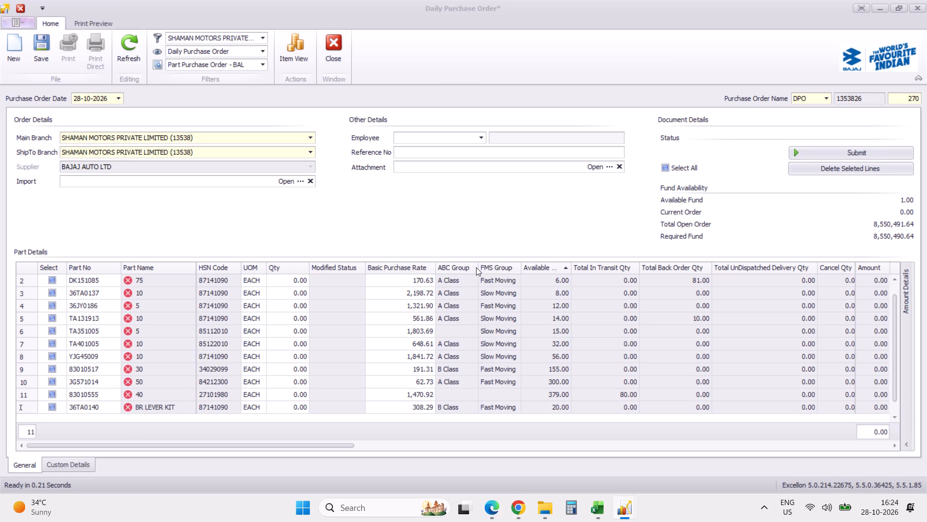
left_click(476, 267)
left_click(476, 267)
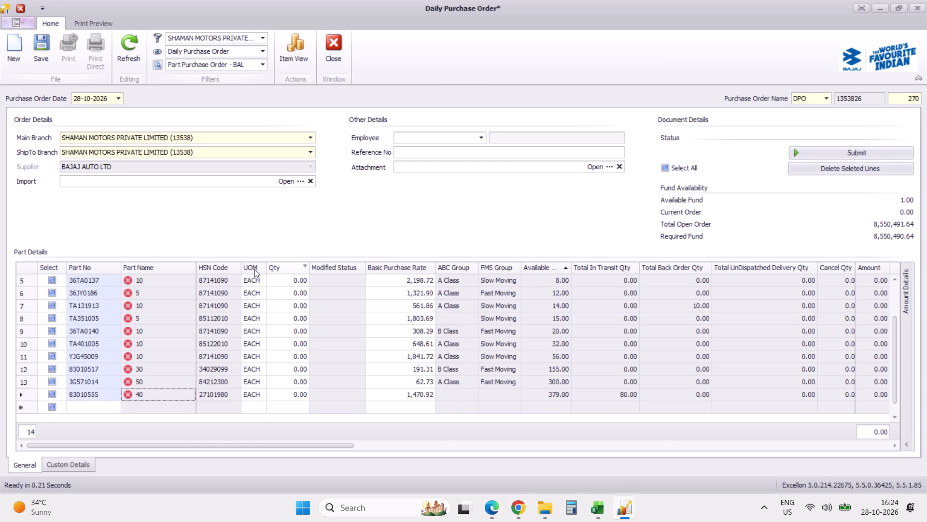
Set the order Qty to 10 for 36TA0137, 5 for 36JY0186, 10 for TA131913 and 5 for TA351005.
left_click(289, 282)
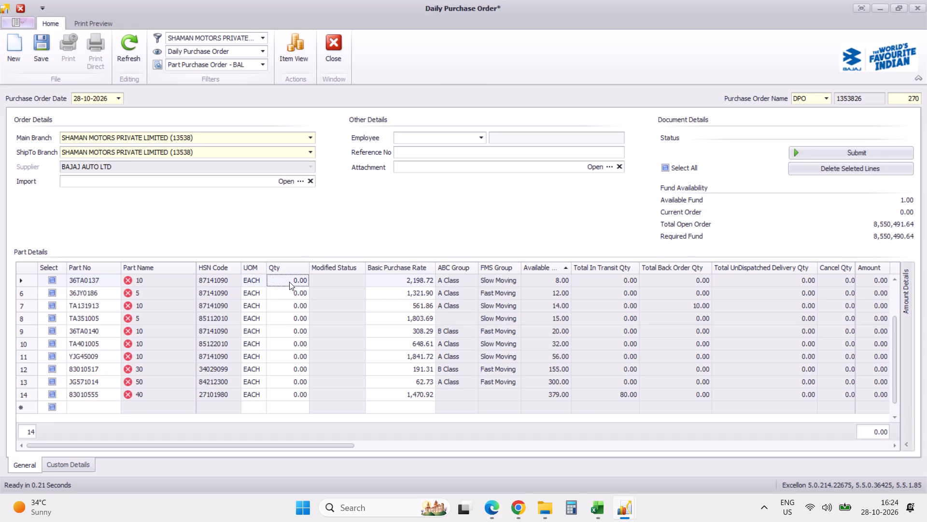
type("10")
key("Down")
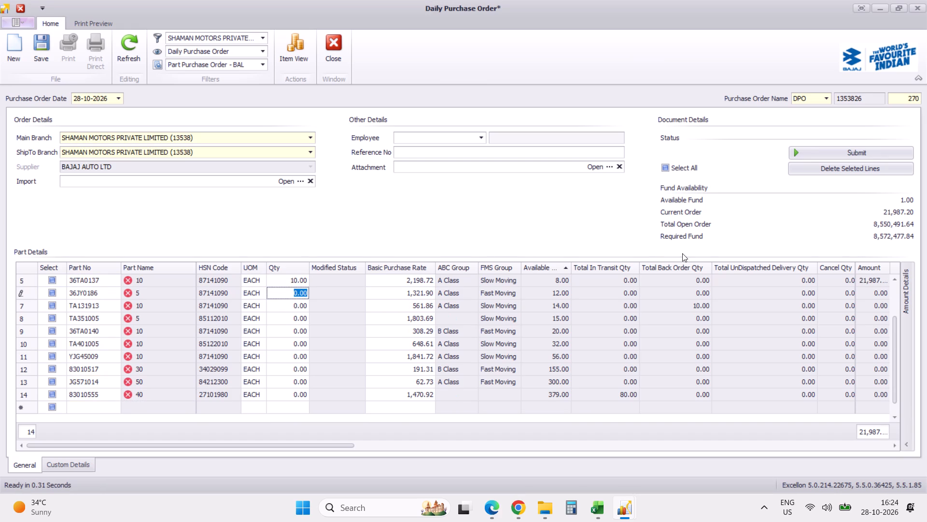
key("5")
key("Down")
type("10")
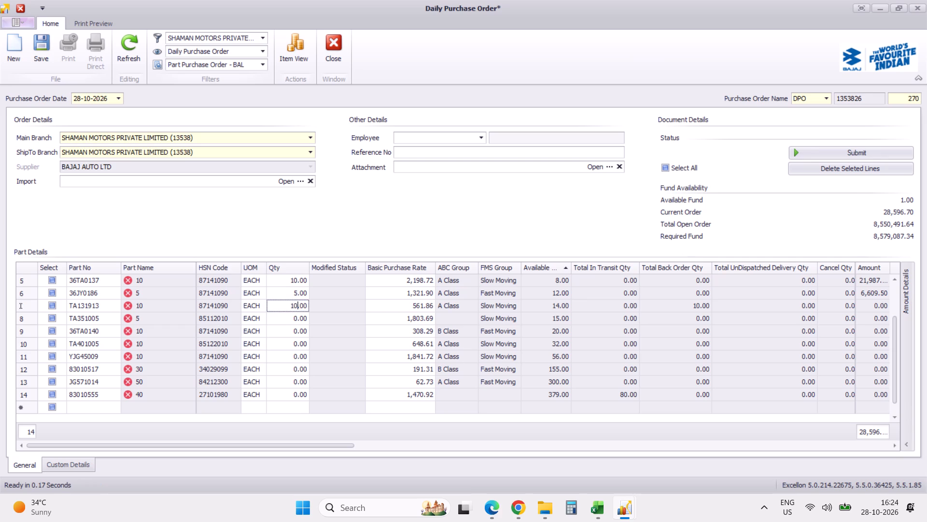
key("Left")
key("Down")
key("5")
key("Down")
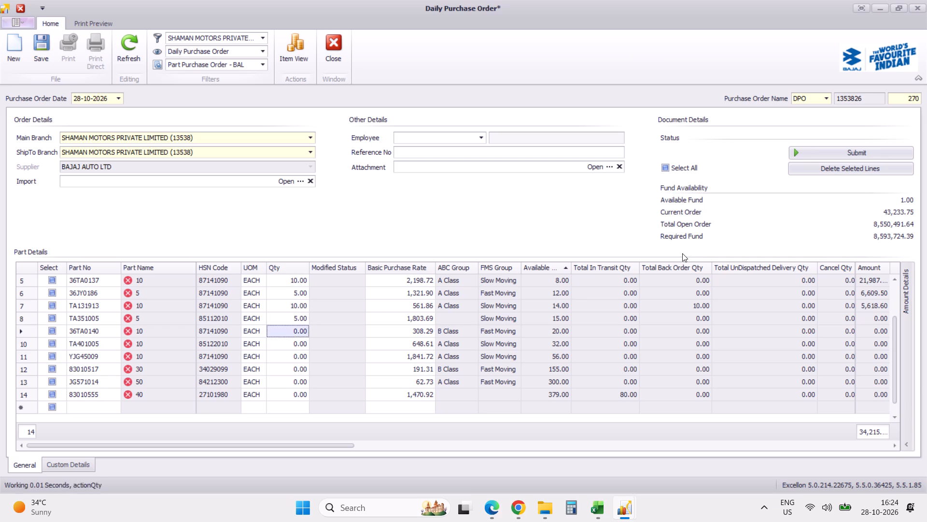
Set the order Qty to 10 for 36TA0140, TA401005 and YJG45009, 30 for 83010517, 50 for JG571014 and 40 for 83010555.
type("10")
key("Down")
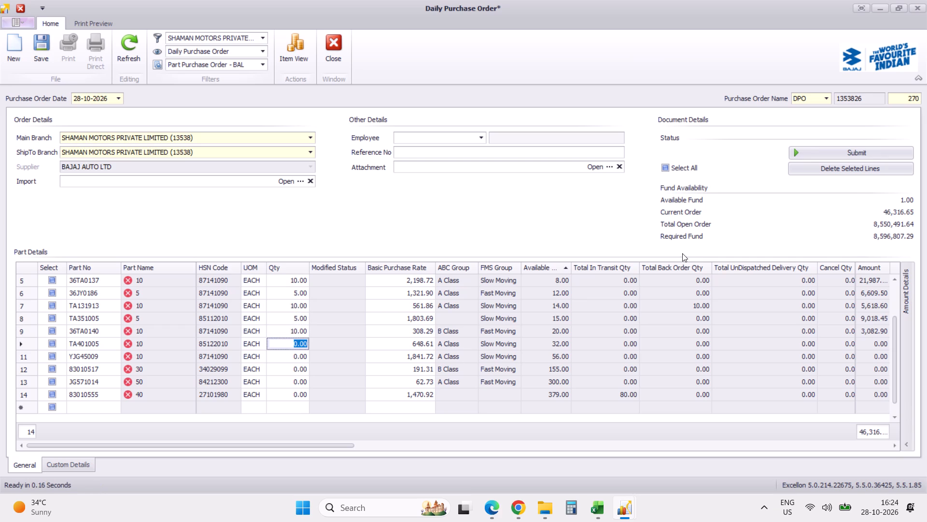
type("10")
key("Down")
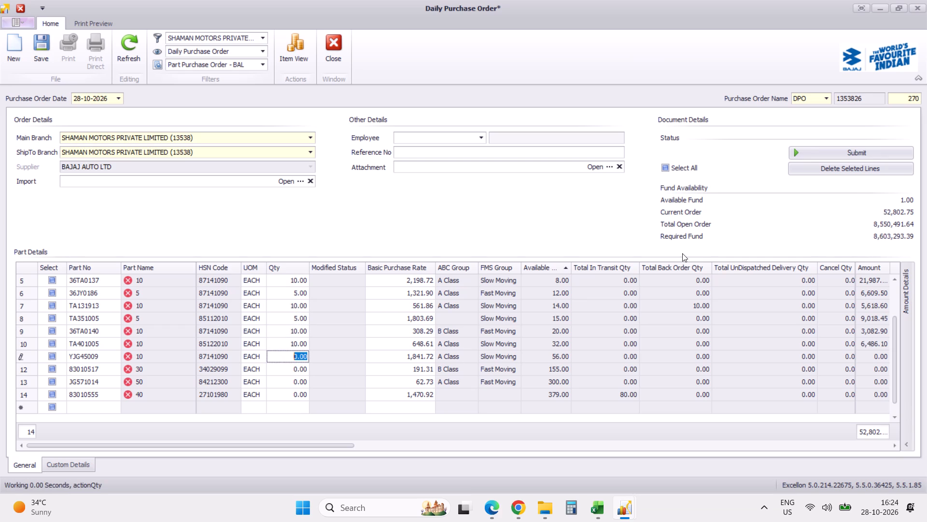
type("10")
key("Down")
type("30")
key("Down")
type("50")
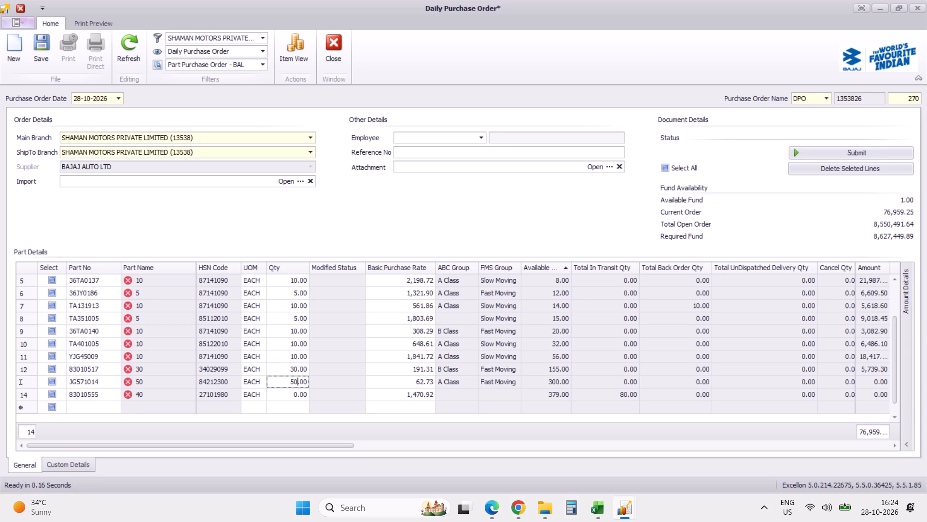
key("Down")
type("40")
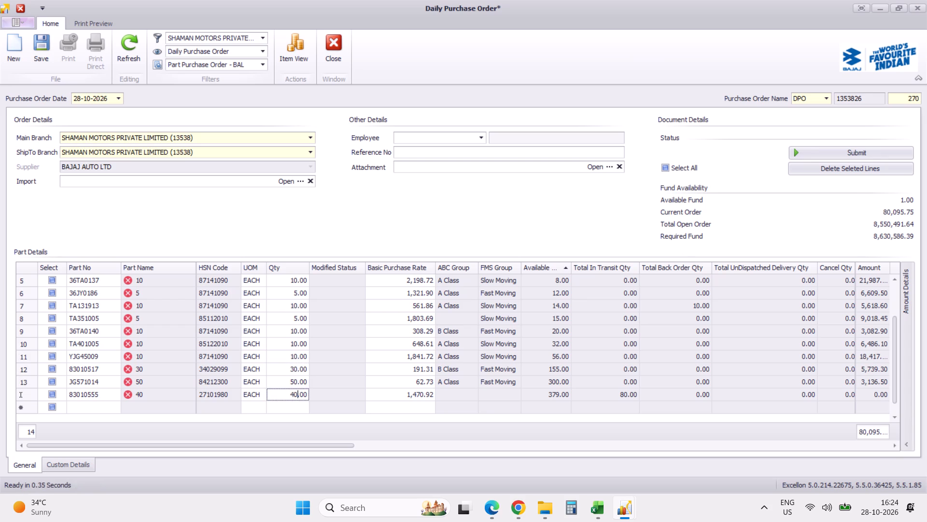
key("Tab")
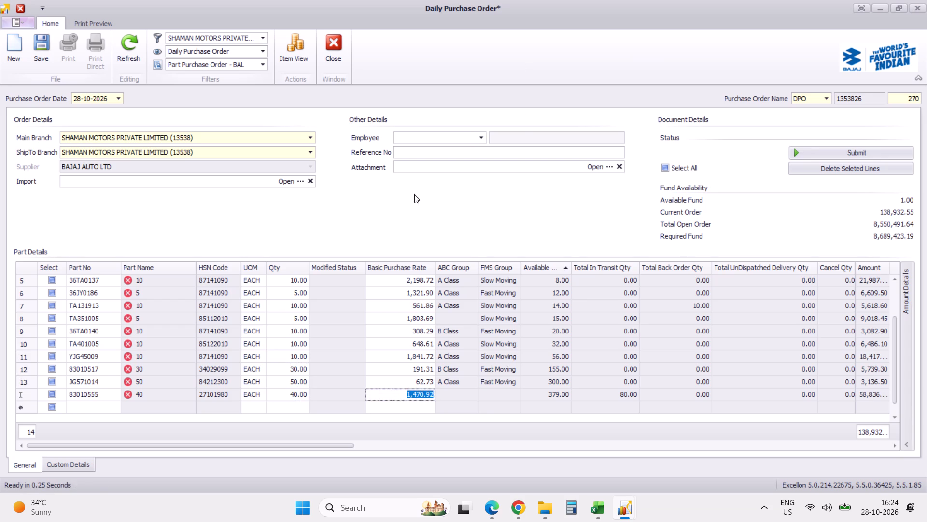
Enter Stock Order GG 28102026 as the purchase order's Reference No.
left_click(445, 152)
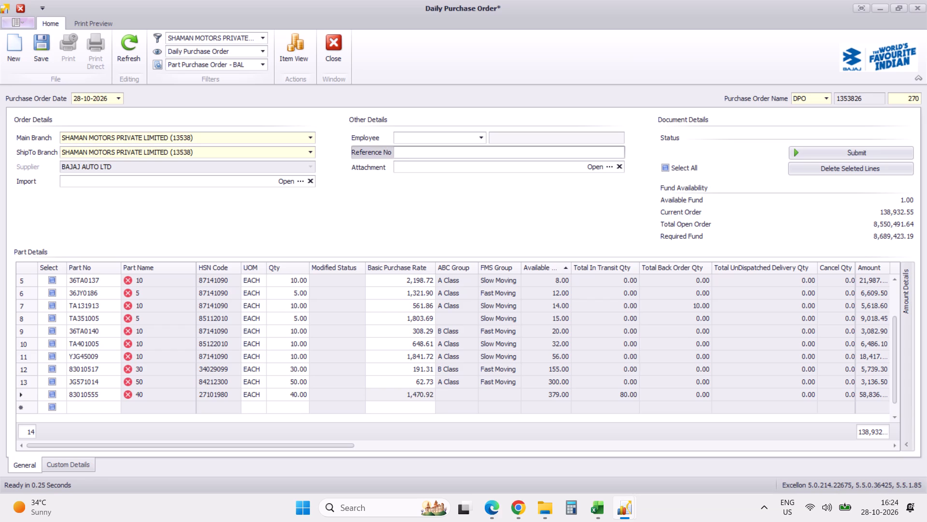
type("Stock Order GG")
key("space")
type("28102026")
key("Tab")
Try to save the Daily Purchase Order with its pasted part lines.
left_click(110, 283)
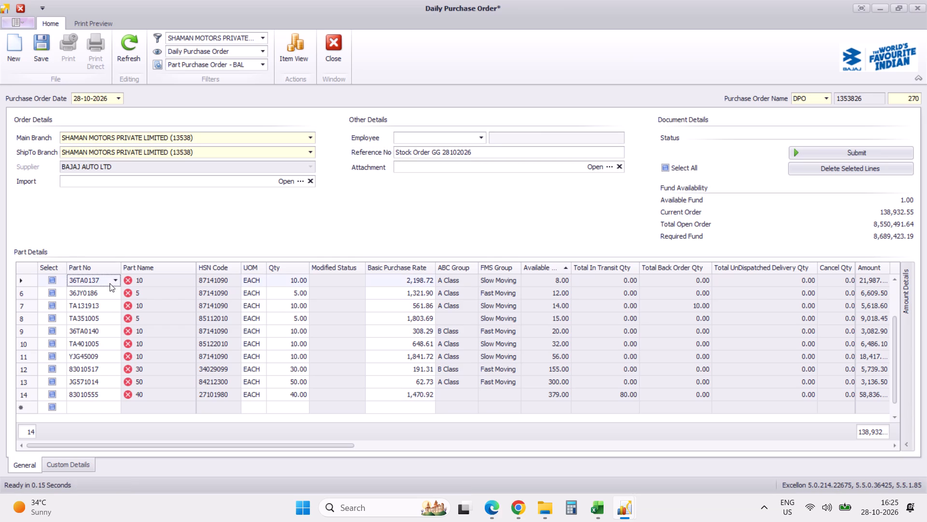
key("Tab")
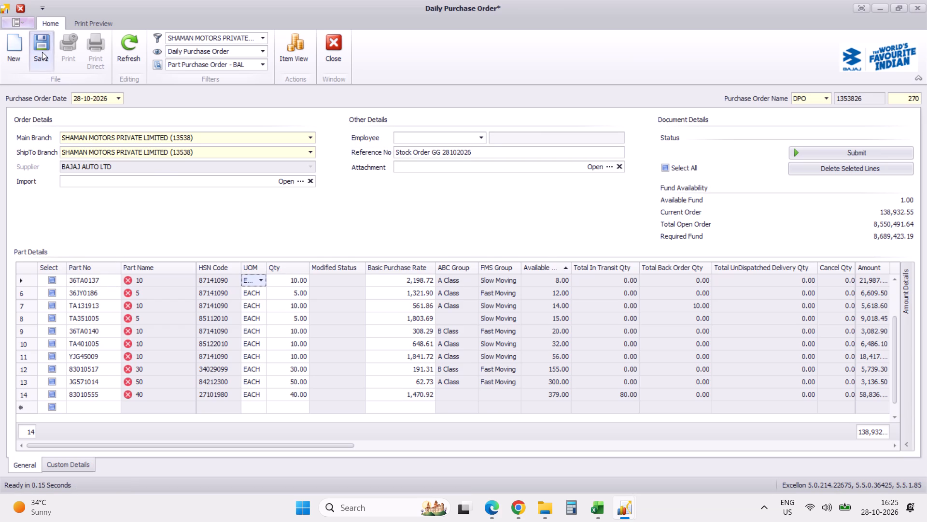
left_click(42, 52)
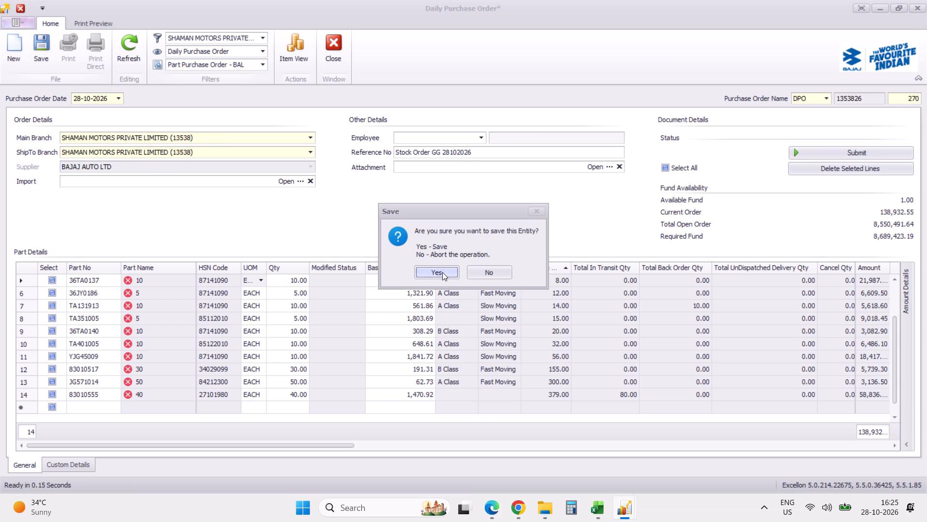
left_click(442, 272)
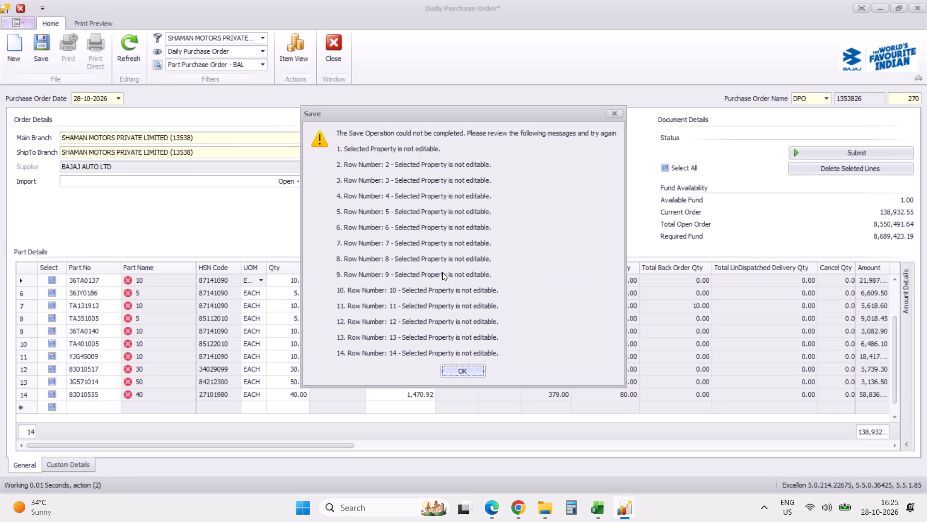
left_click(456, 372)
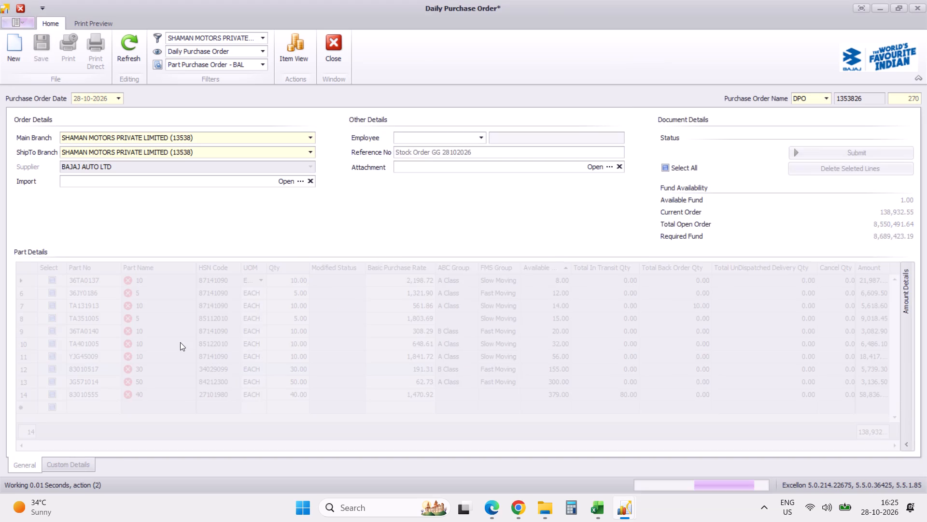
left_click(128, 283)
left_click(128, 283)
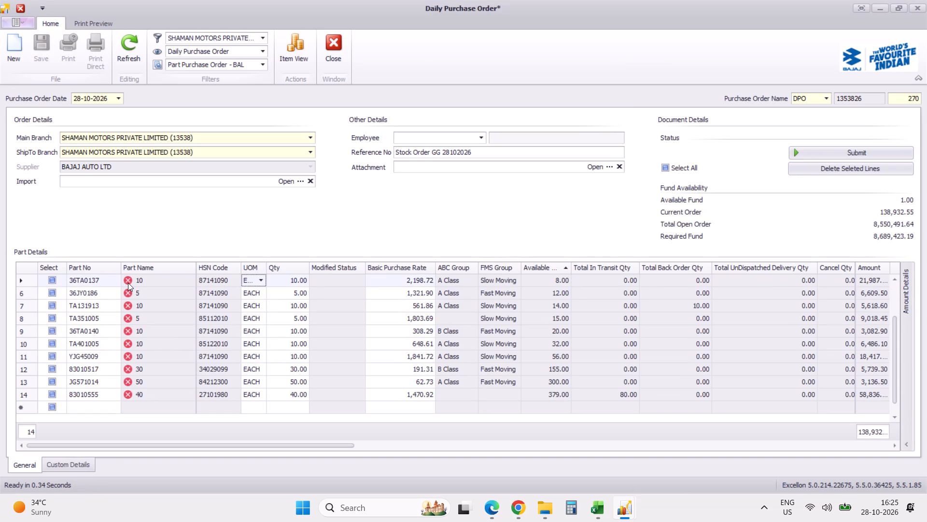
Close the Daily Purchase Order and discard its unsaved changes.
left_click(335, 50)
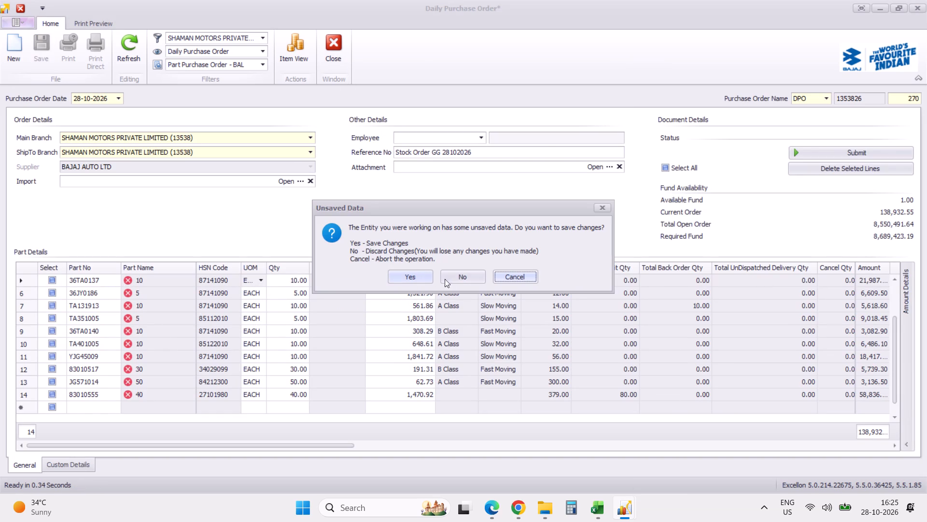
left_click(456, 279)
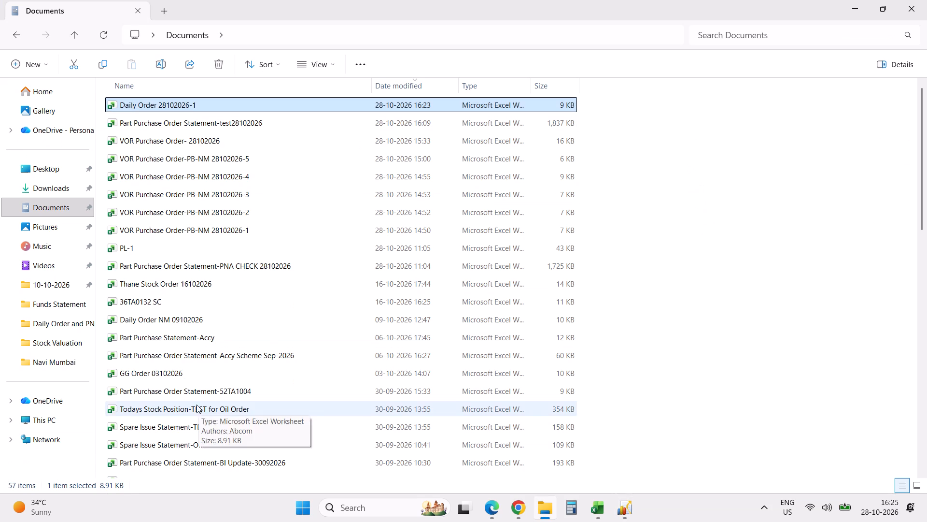
Open the GG Order 03102026 workbook from the Documents folder to examine its order layout, and close it again.
double_click(187, 375)
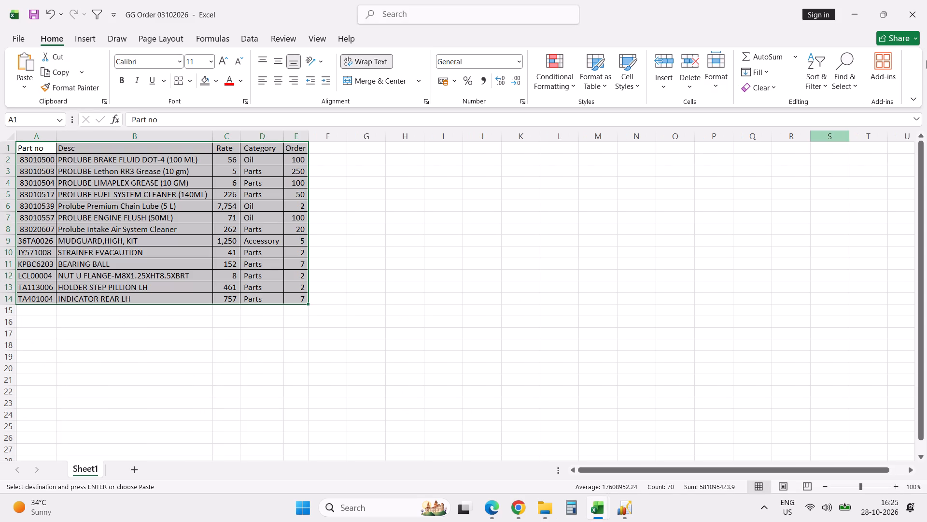
left_click(915, 15)
key("alt+Tab")
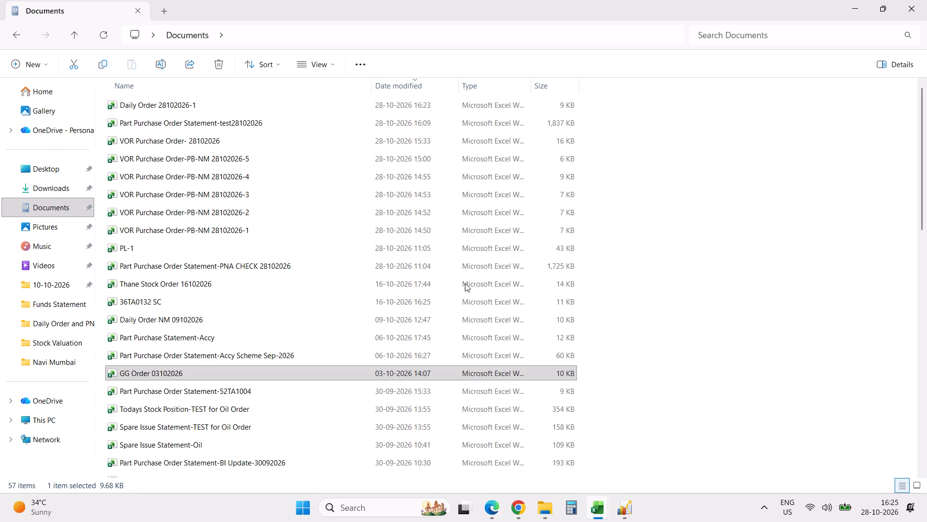
Switch to Excellon and start a new Daily Purchase Order with SHAMAN MOTORS PRIVATE LIMITED (13538) as the main branch.
left_click(618, 506)
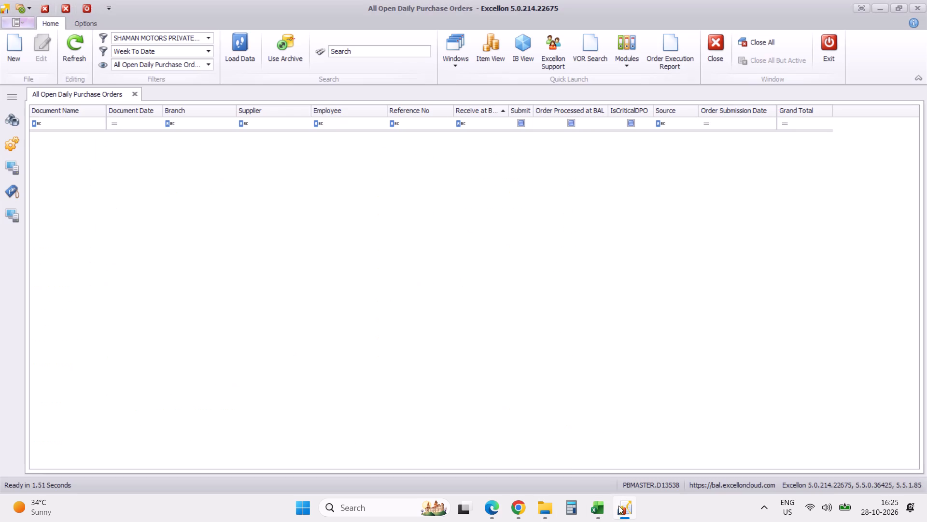
left_click(11, 45)
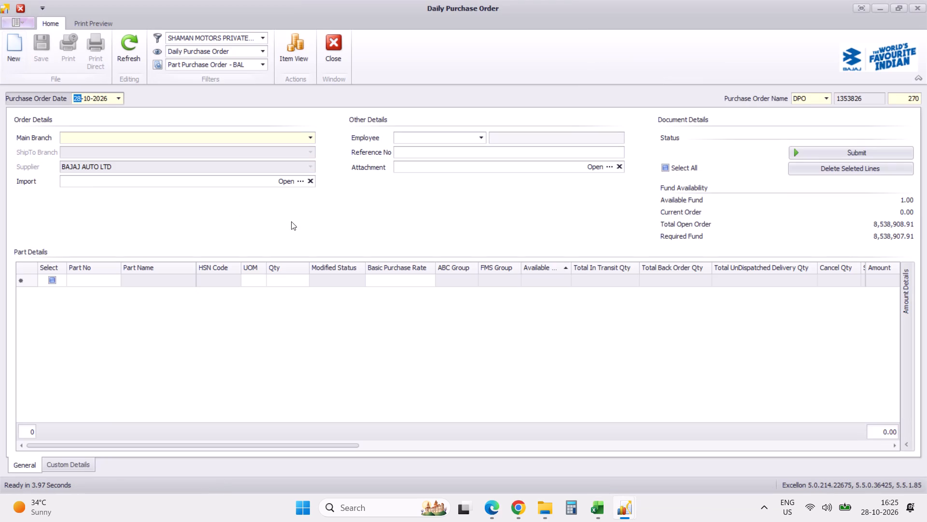
left_click(312, 138)
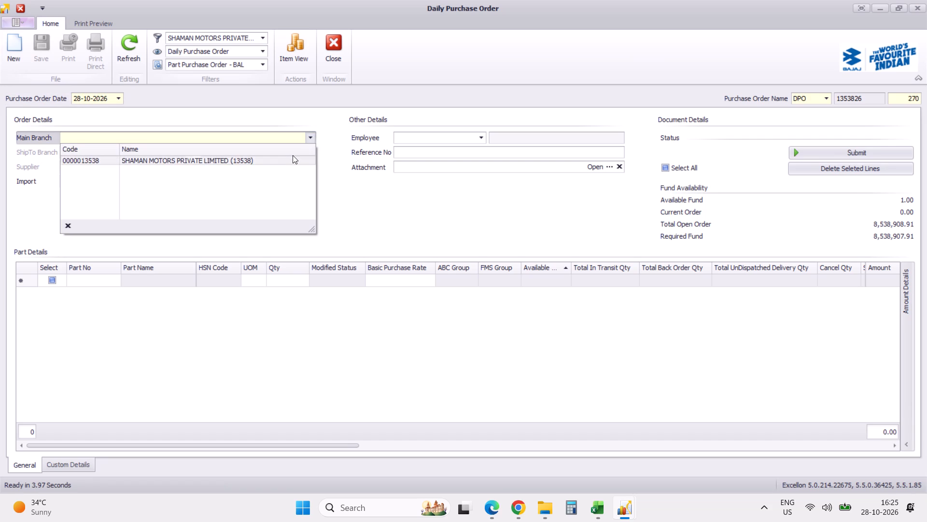
left_click(293, 155)
key("Tab")
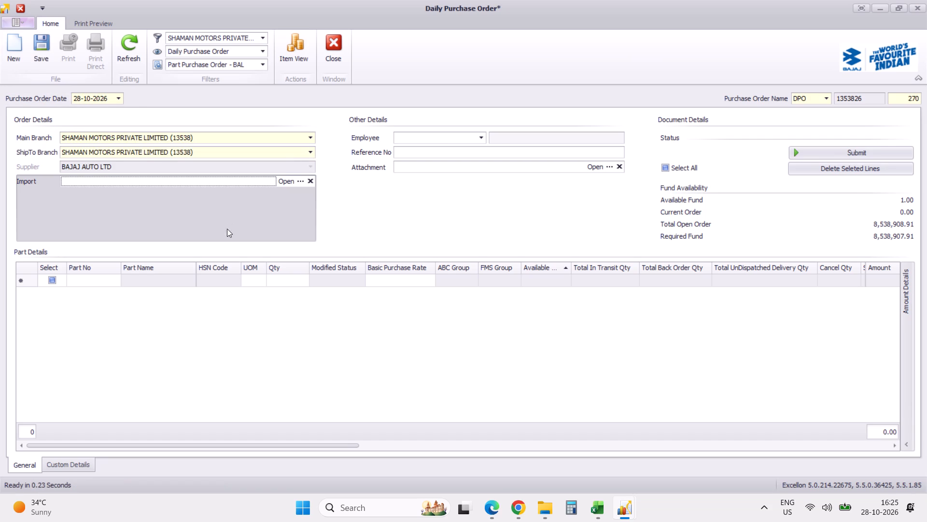
Enter Stock Order GG 28102026 as the new purchase order's Reference No.
left_click(423, 152)
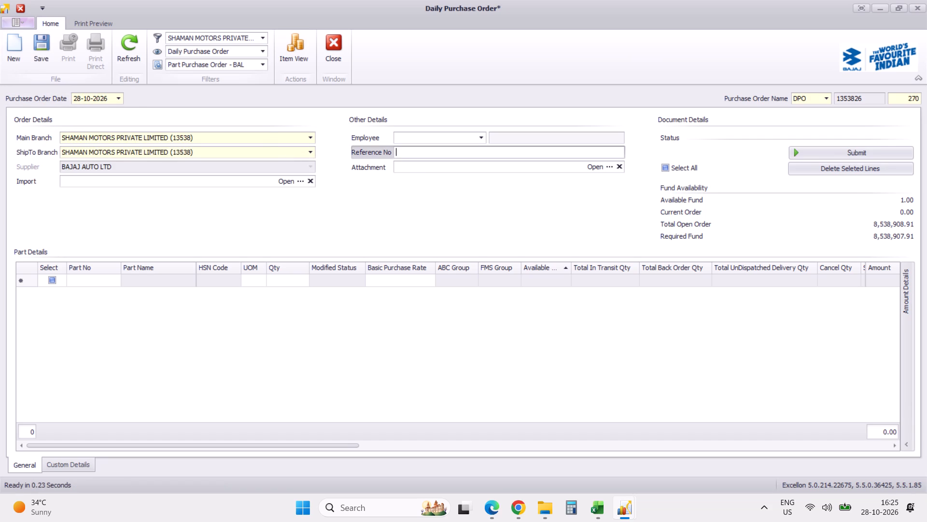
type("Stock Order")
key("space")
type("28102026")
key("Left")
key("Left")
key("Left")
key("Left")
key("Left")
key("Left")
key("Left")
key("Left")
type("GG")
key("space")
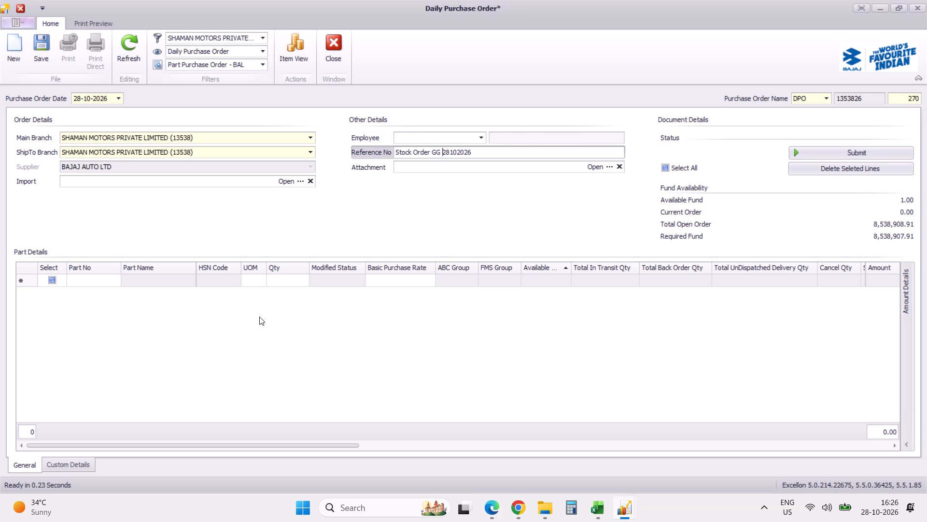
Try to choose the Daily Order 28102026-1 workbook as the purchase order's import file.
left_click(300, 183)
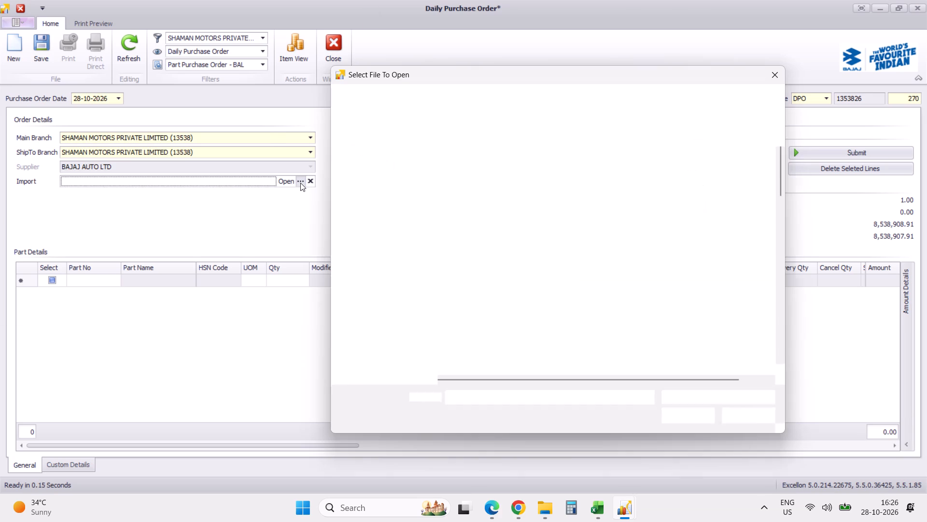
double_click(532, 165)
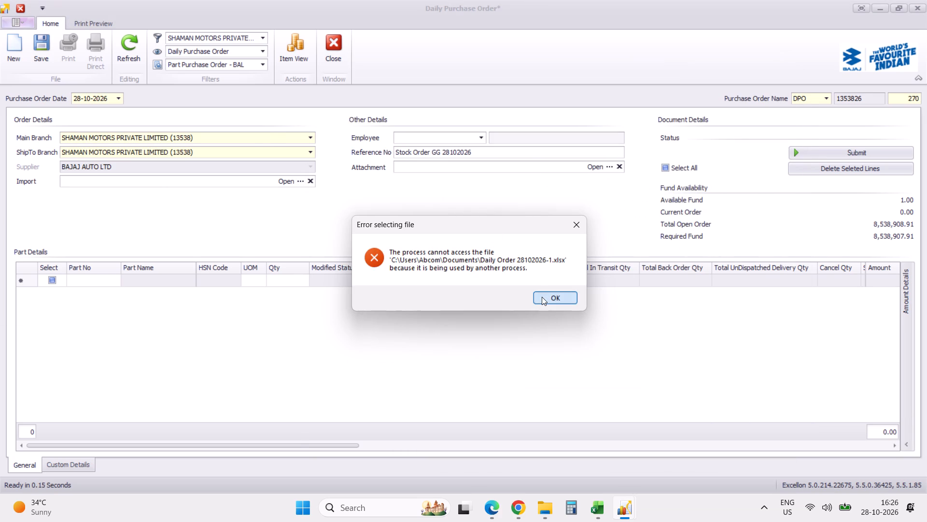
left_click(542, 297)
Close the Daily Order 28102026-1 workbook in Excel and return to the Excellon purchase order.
left_click(598, 507)
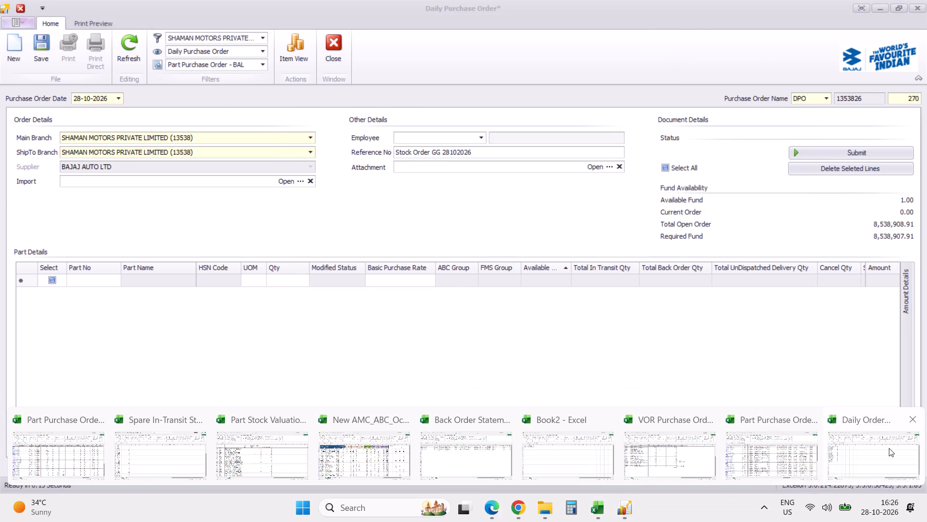
left_click(889, 448)
left_click(920, 10)
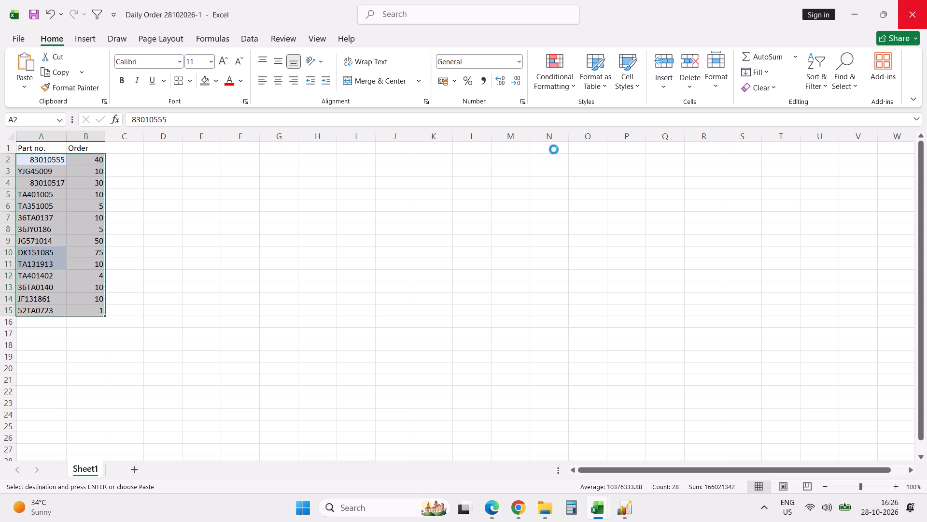
key("alt+Tab")
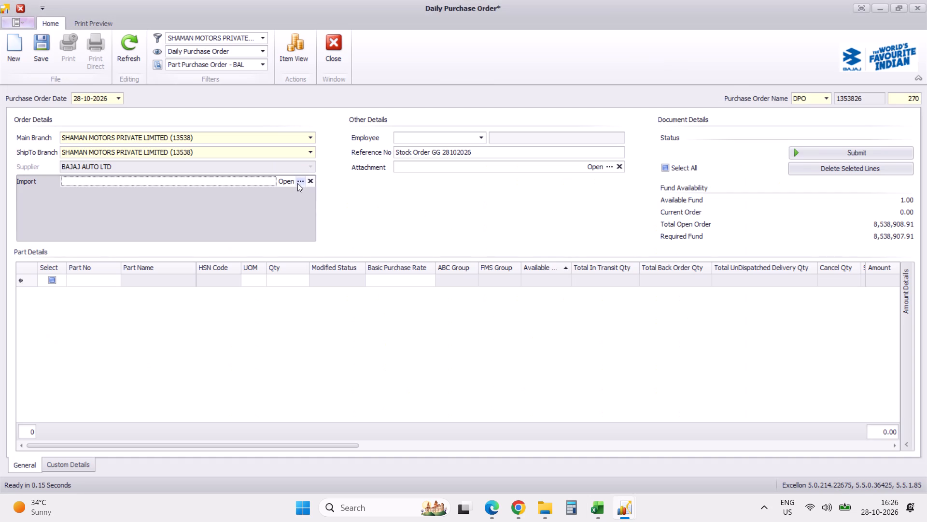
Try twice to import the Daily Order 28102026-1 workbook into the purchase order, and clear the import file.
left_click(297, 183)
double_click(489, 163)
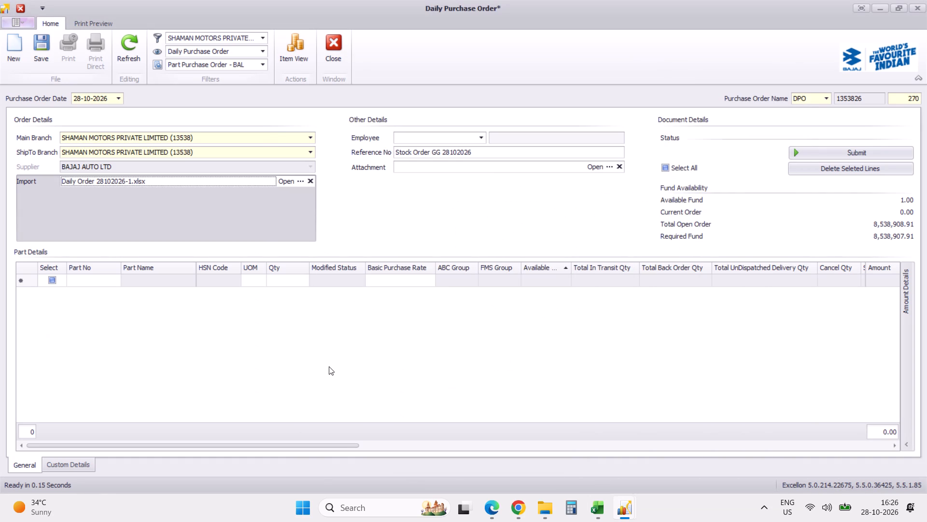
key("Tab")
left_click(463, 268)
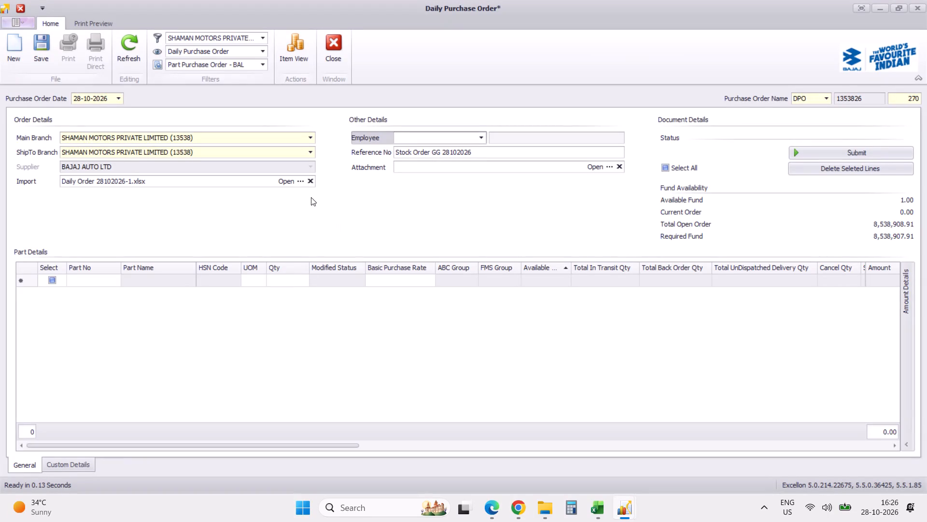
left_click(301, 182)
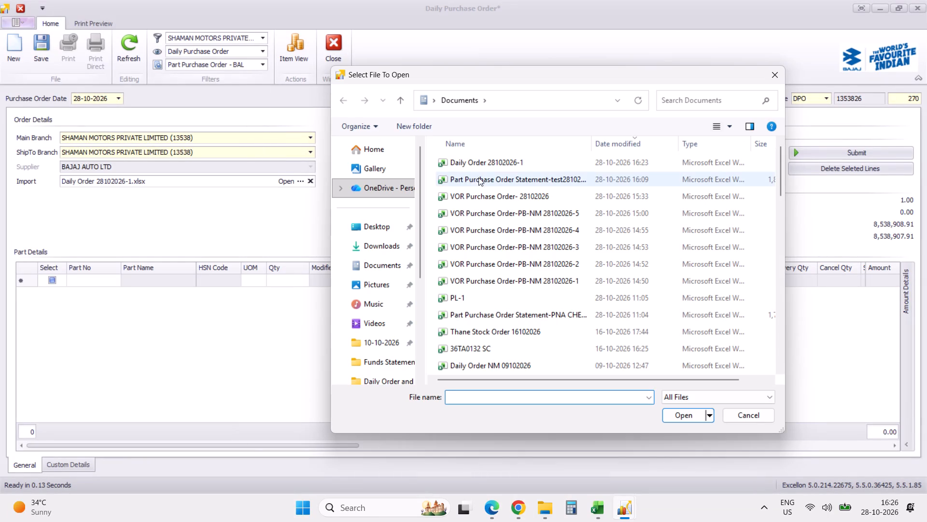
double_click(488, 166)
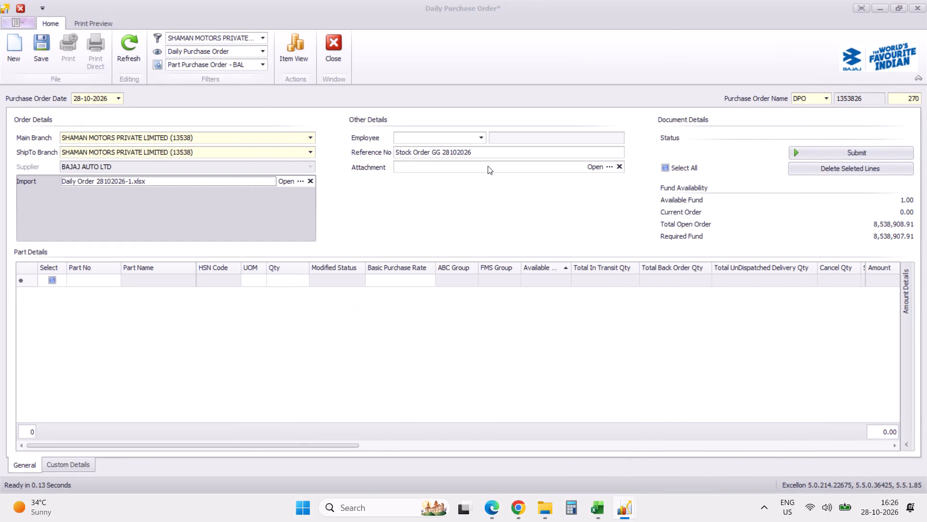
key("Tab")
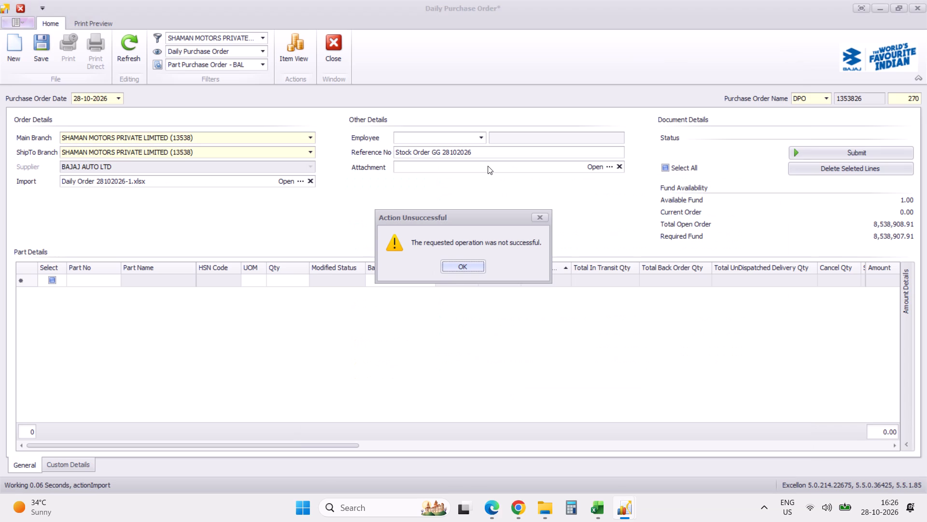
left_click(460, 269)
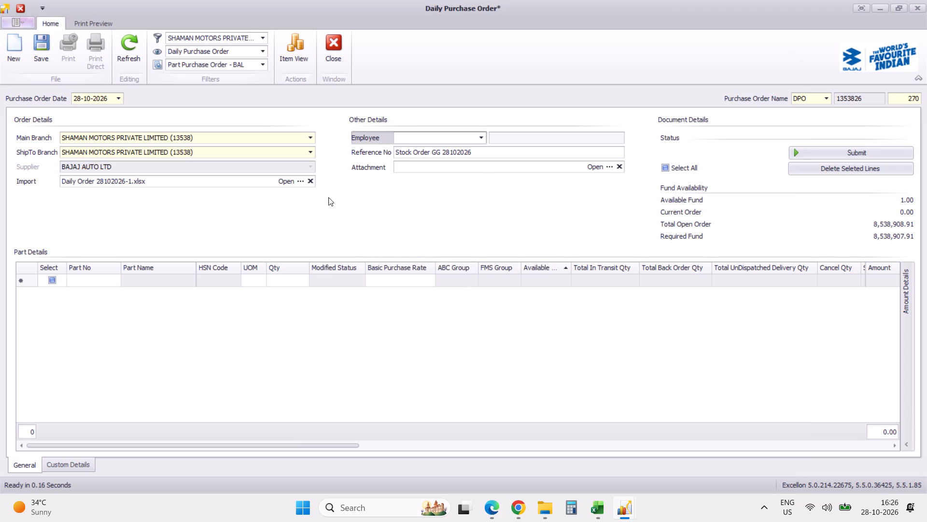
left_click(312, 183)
Check the layouts of Daily Purchase Order-GG 21102026 and DPO NM 17102026 from the Daily Order and PNA folder, closing each workbook.
key("alt+Tab")
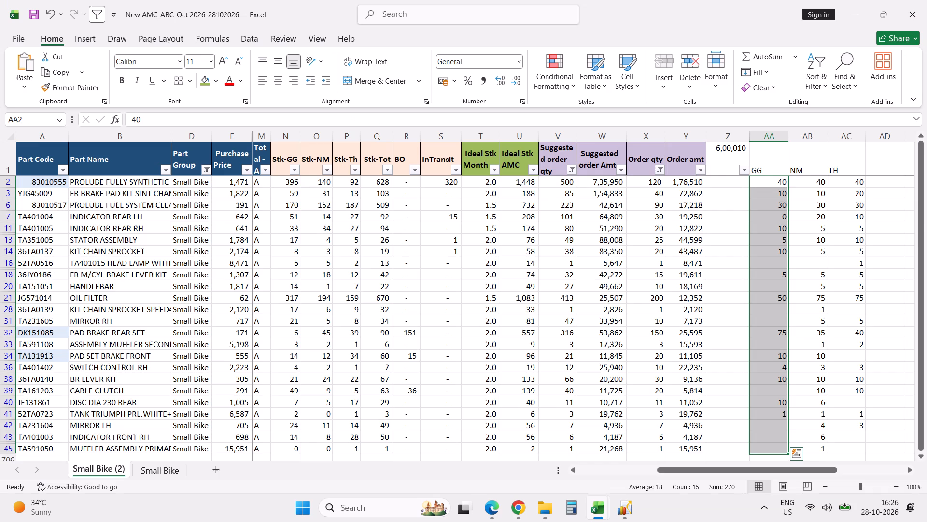
left_click(547, 510)
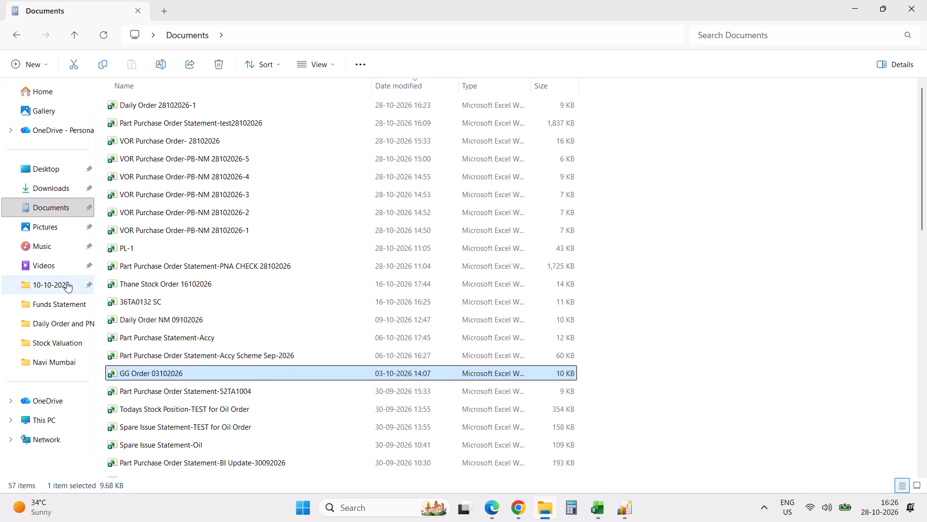
left_click(63, 320)
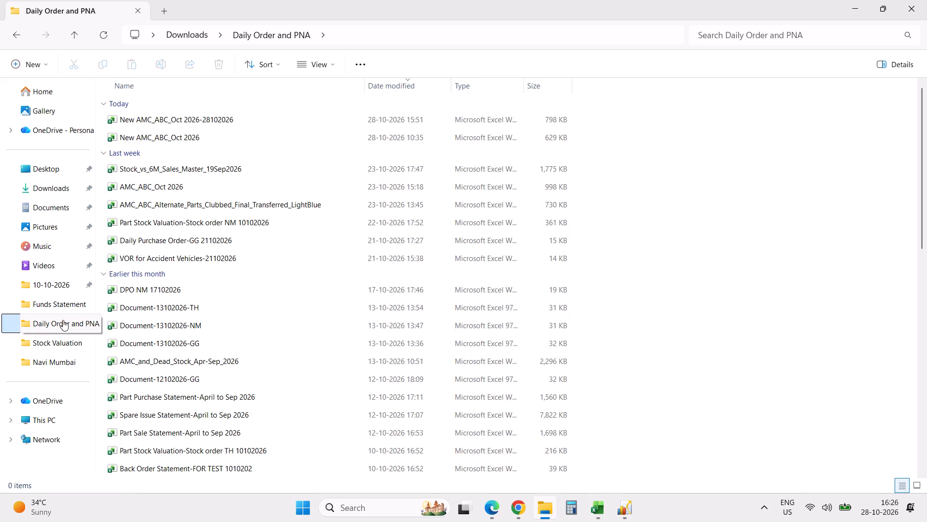
double_click(191, 238)
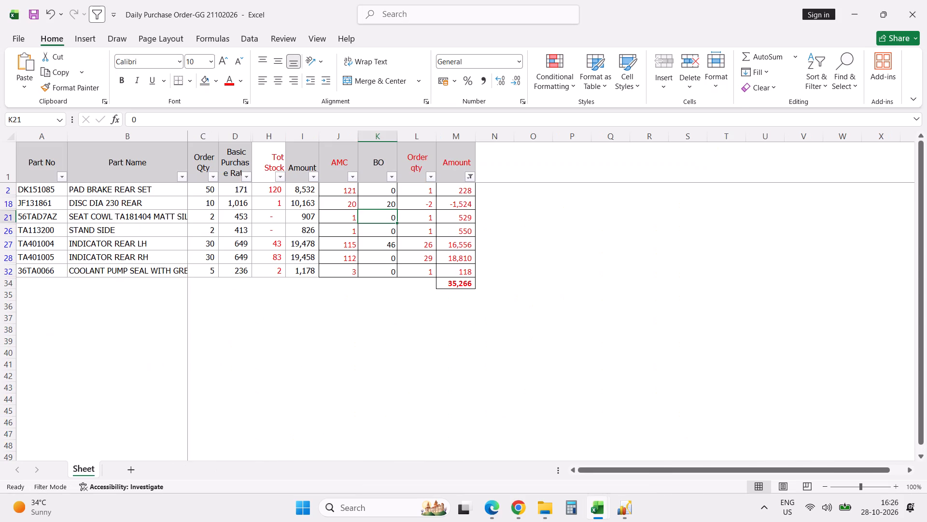
left_click(921, 24)
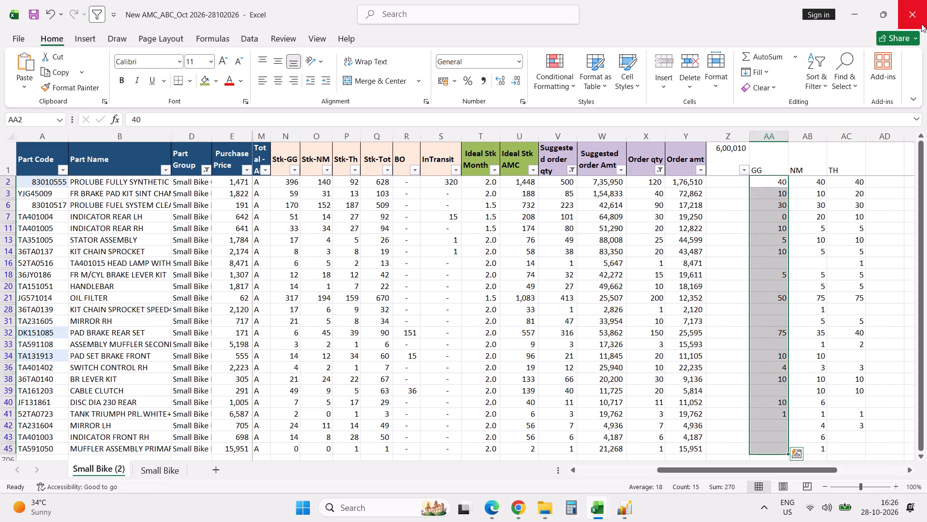
key("alt+Tab")
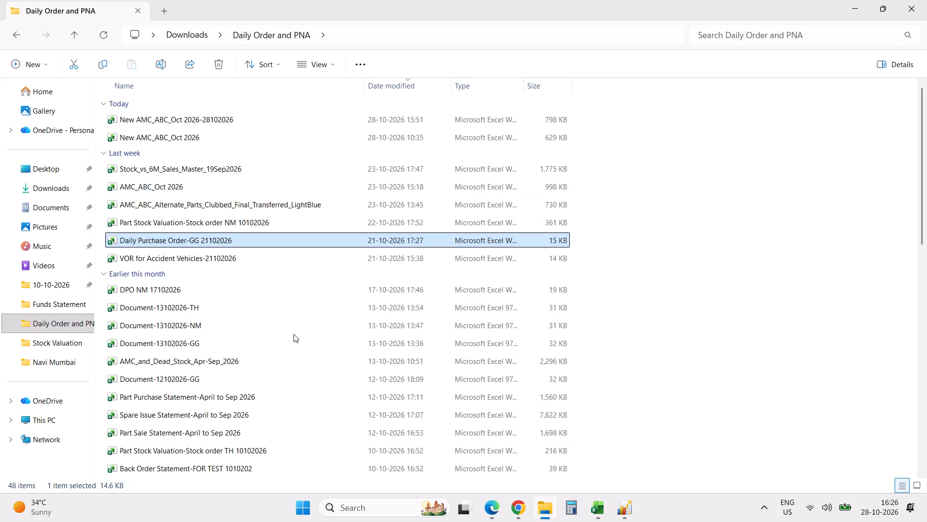
double_click(168, 291)
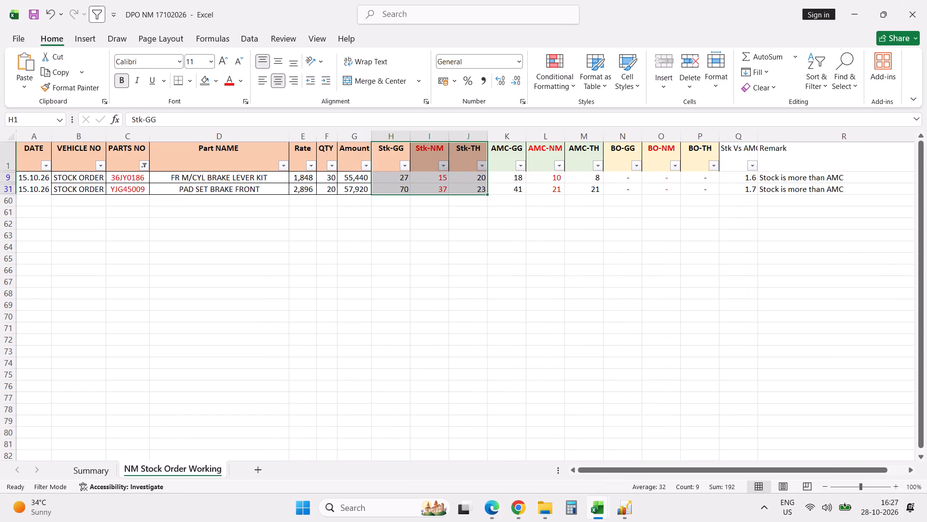
left_click(910, 23)
key("alt+Tab")
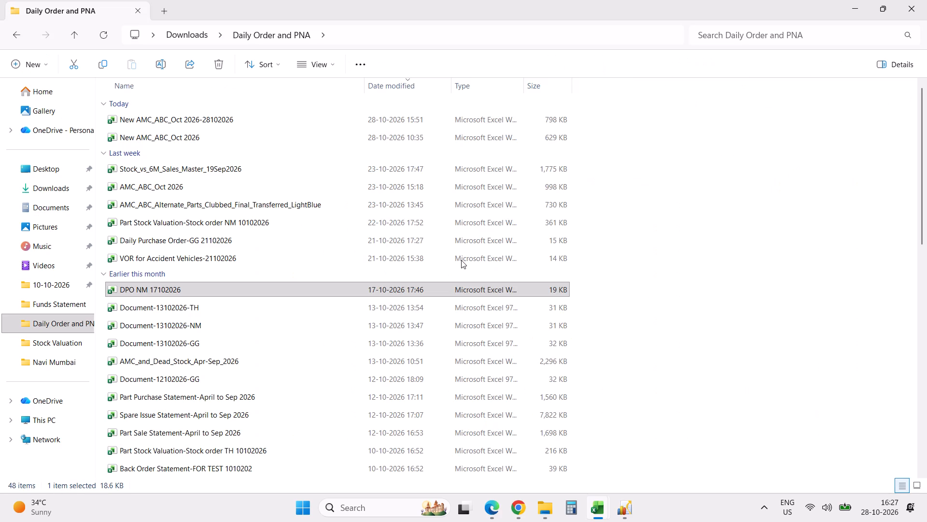
Open the Document-12102026-GG workbook from the Daily Order and PNA folder and look over its column layout.
double_click(165, 377)
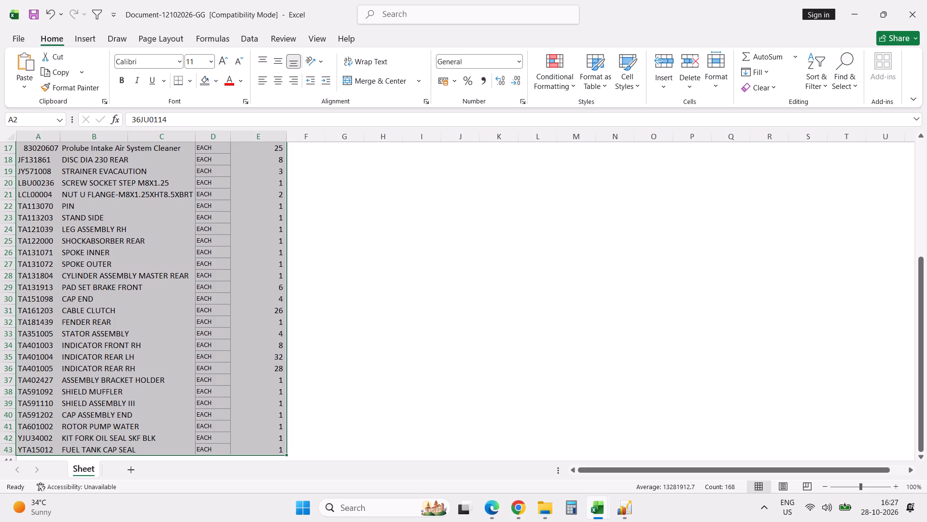
scroll(165, 377, "up", 5)
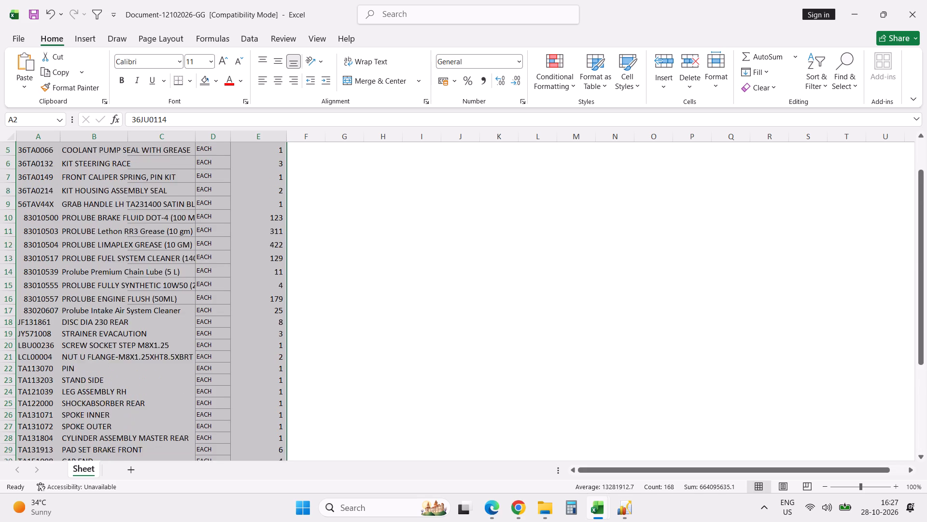
scroll(165, 377, "up", 3)
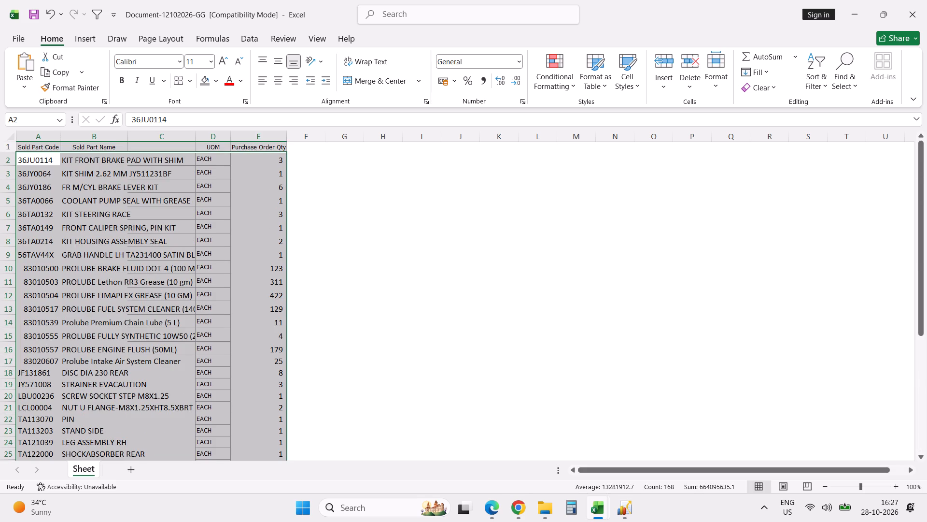
left_click(548, 511)
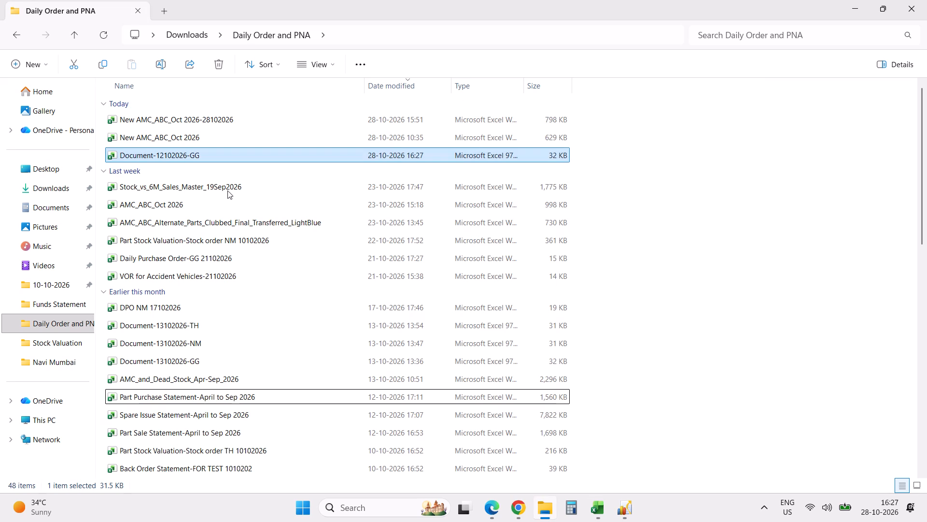
key("alt+Tab")
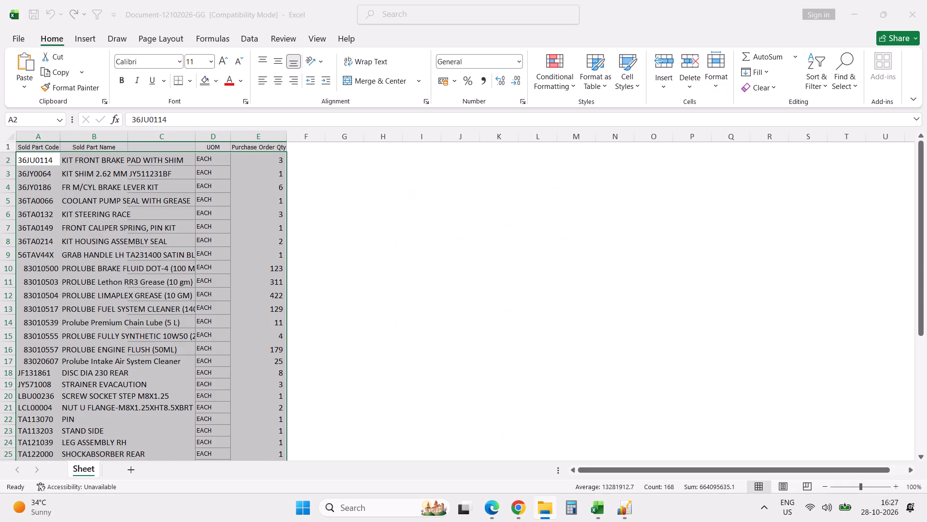
Save a copy of the workbook as Document-28102026-GG in the Daily Order and PNA folder, keeping the Excel 97-2003 format.
left_click(512, 303)
key("alt+f")
key("alt+a")
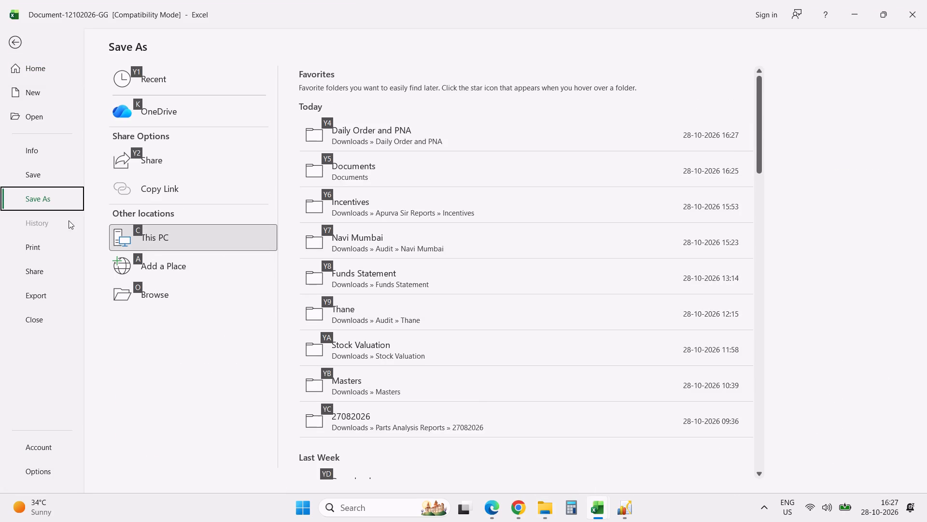
left_click(62, 203)
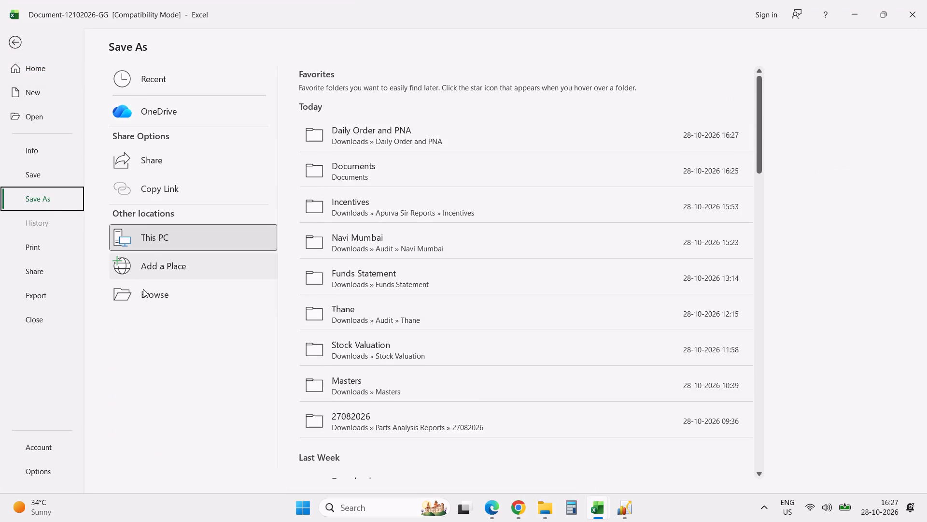
left_click(158, 290)
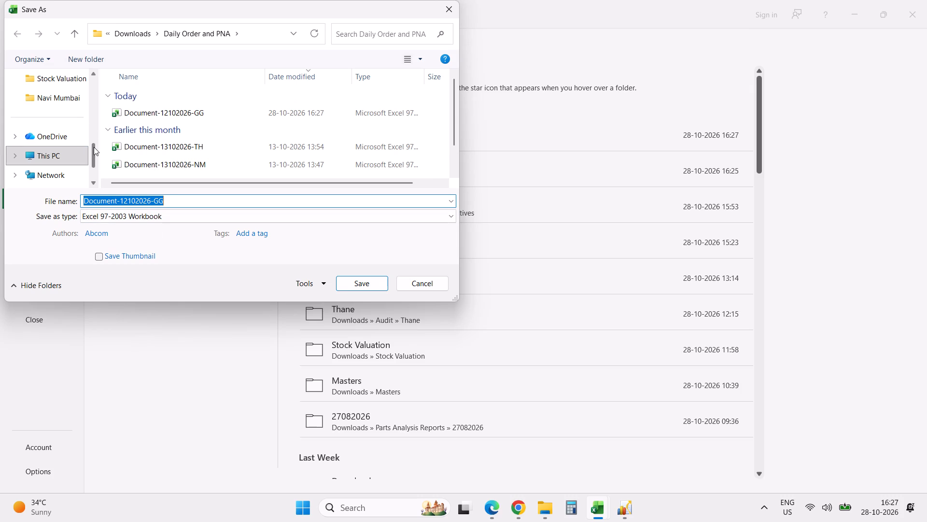
left_click(152, 203)
key("Left")
key("Left")
key("Left")
key("Left")
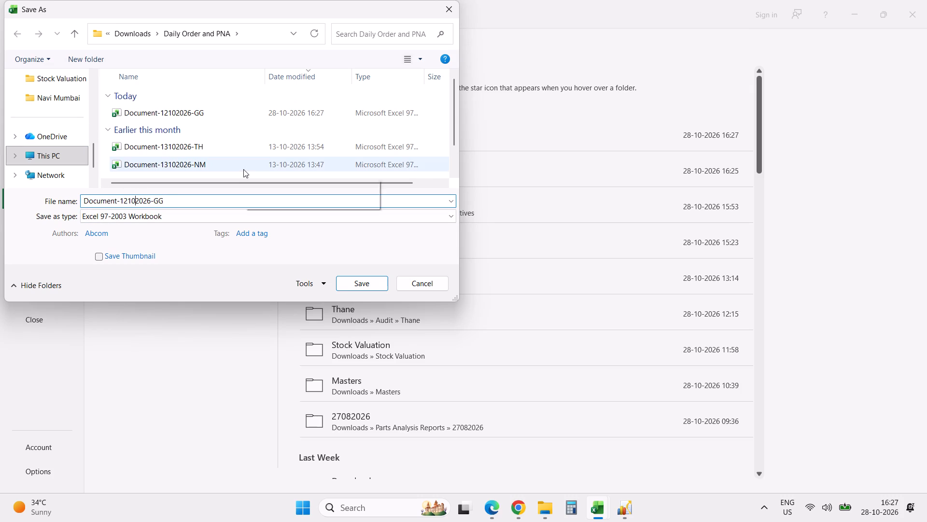
key("Left")
key("Left")
key("shift+Left")
key("shift+Left")
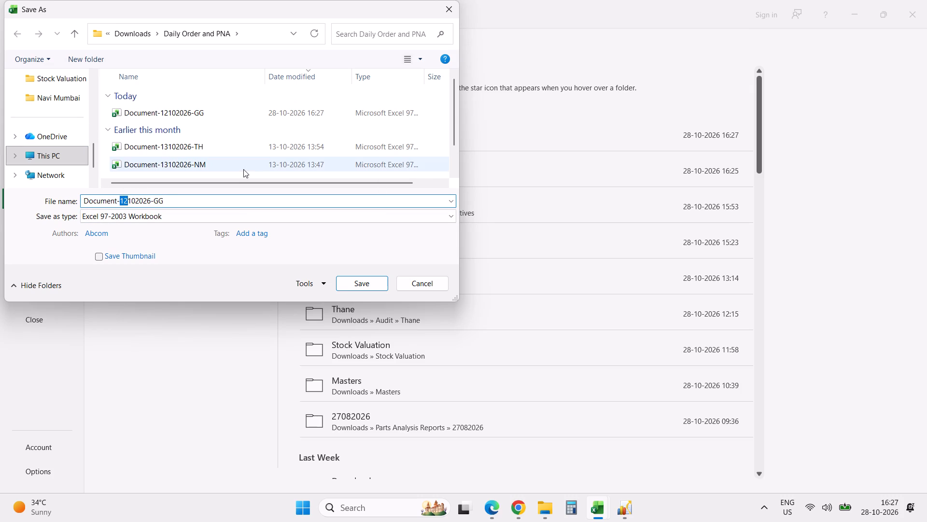
type("28")
left_click(365, 282)
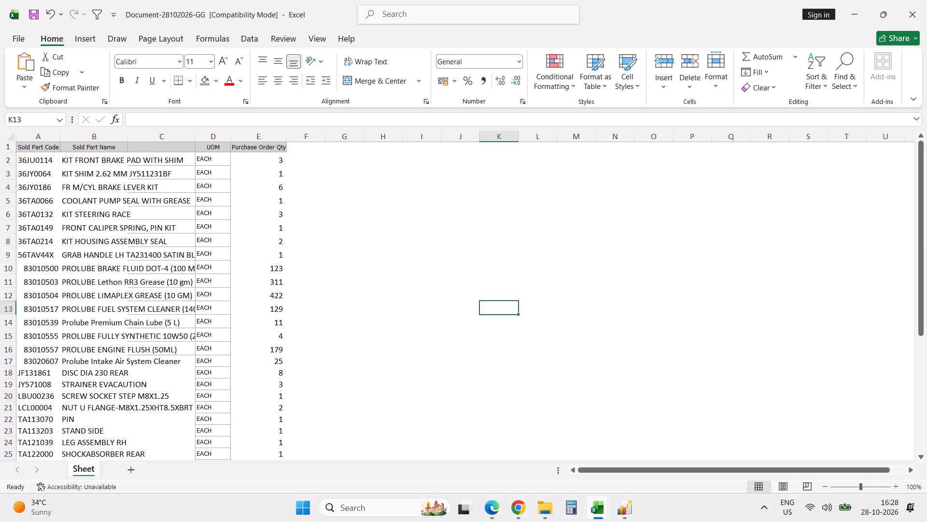
Clear all part codes, part names and purchase order quantities below the header row in Document-28102026-GG.
left_click(26, 160)
key("ctrl+shift+Right")
key("ctrl+shift+Down")
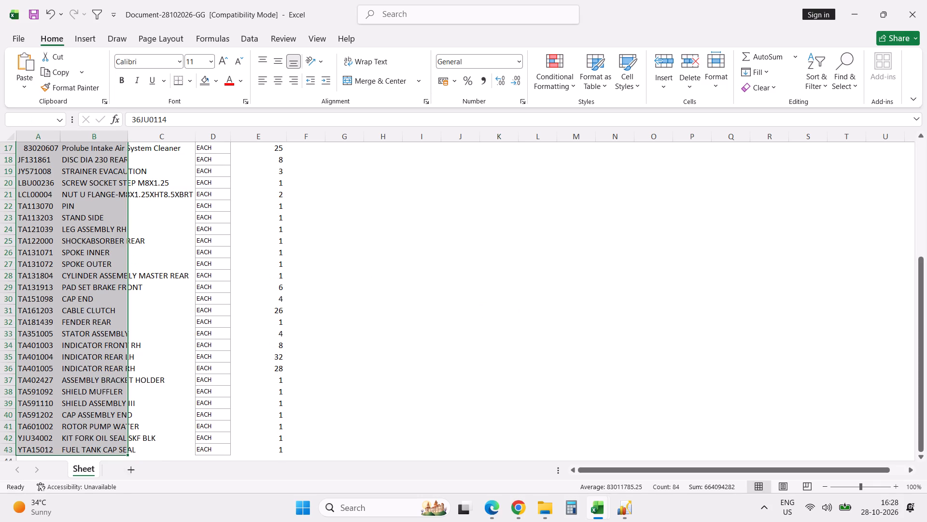
key("Delete")
key("Right")
key("Right")
key("Right")
key("Right")
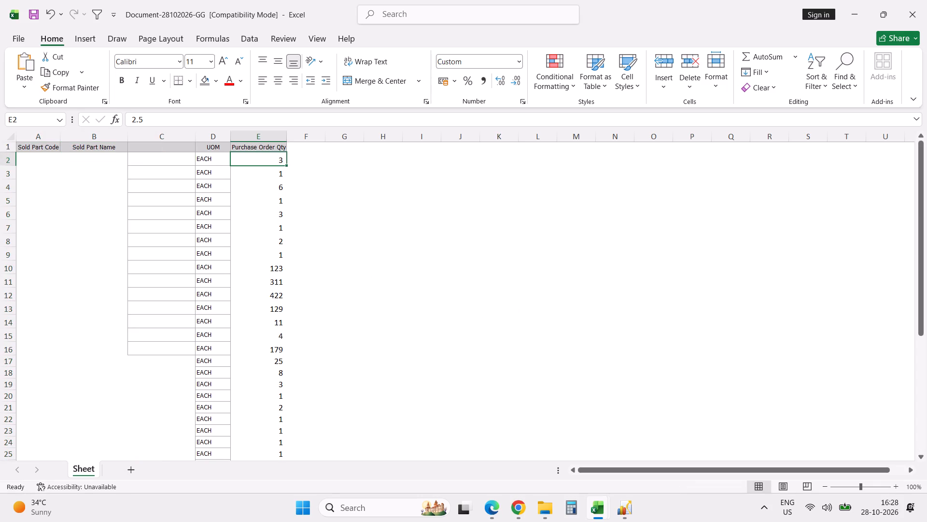
key("ctrl+shift+Down")
key("Delete")
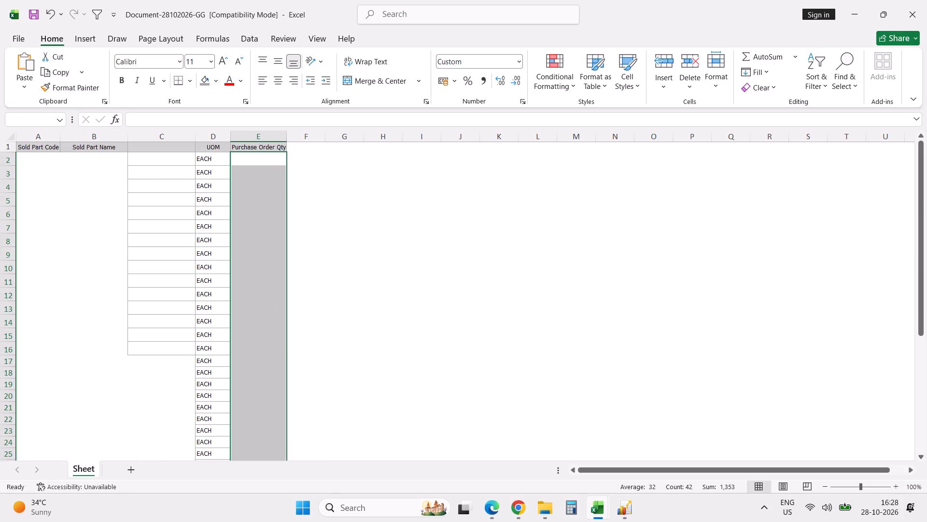
left_click(32, 162)
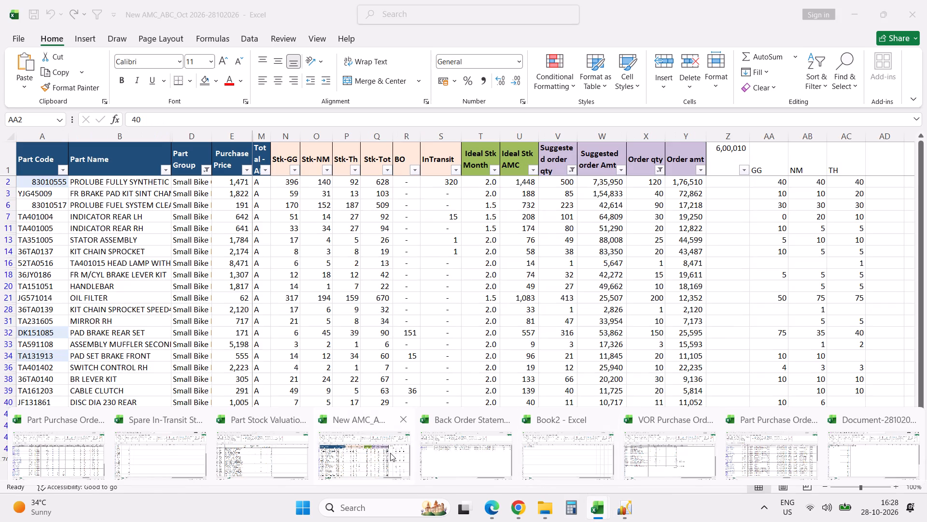
left_click(390, 453)
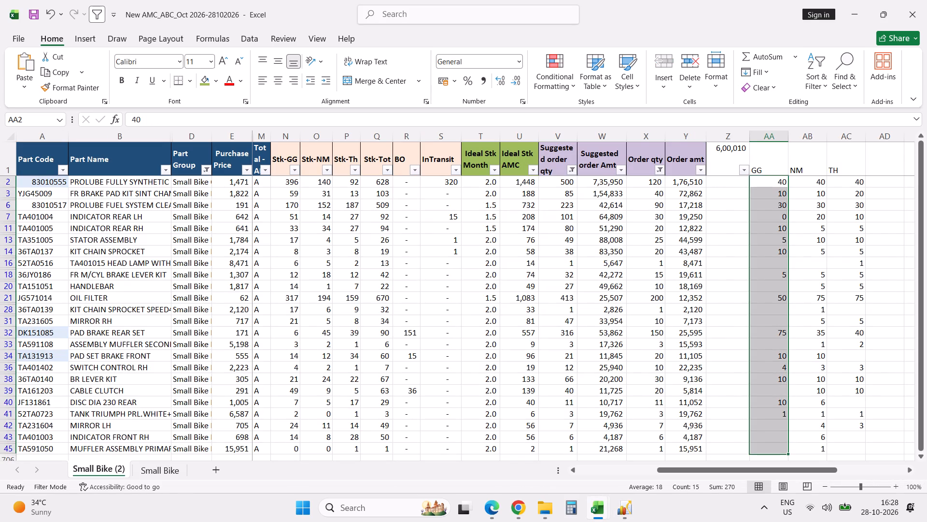
key("alt+d")
type("ff")
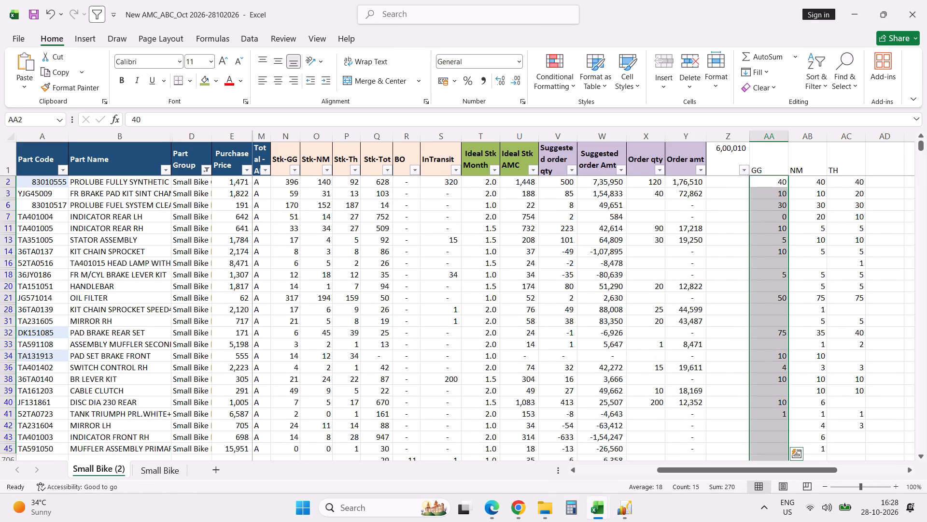
left_click(40, 150)
key("alt+d")
type("ff")
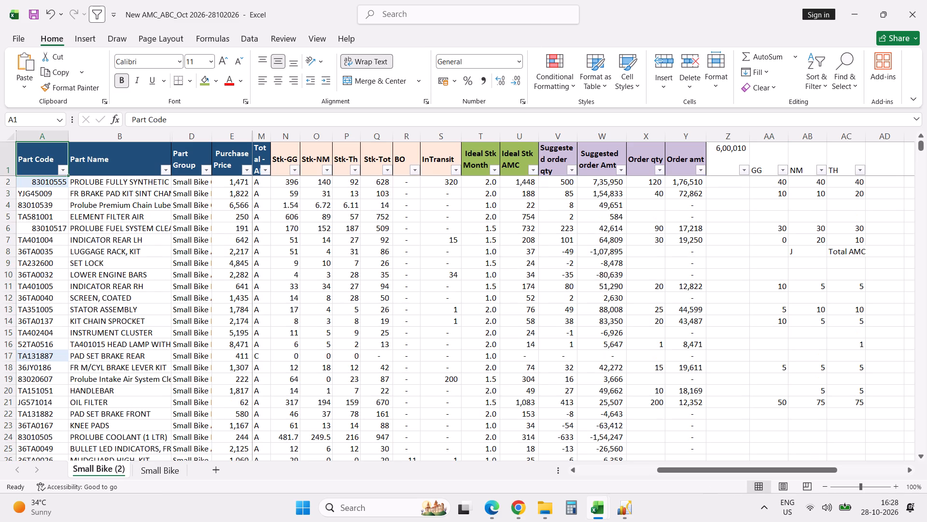
Filter the GG column to exclude 0 and blank quantities.
left_click(783, 173)
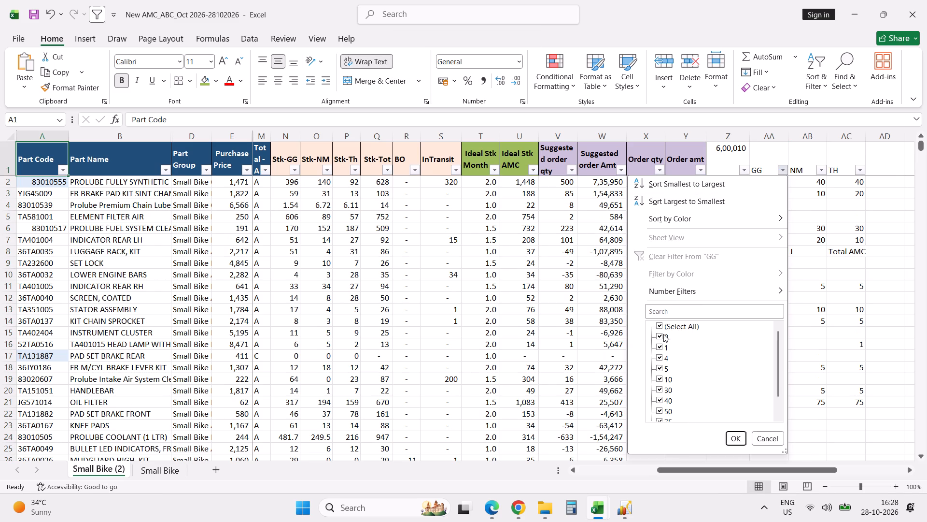
left_click(662, 336)
double_click(780, 416)
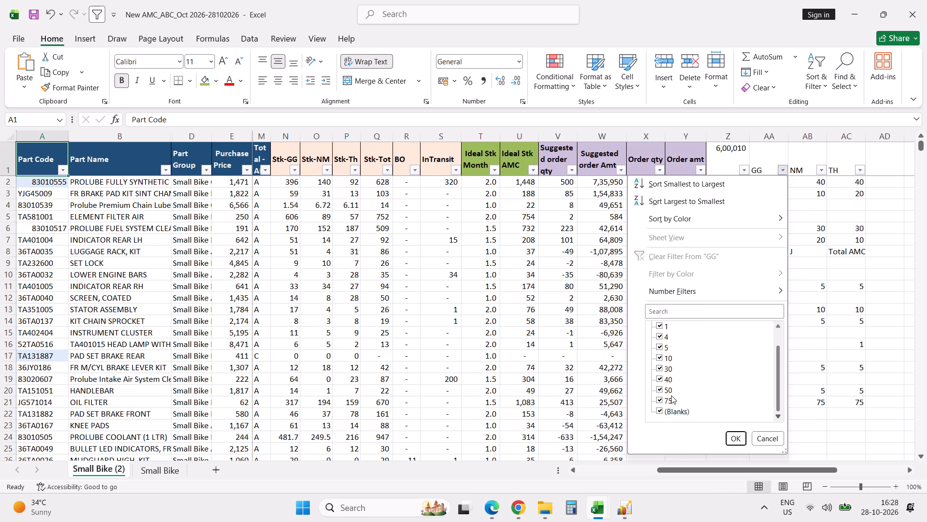
left_click(661, 413)
left_click(731, 438)
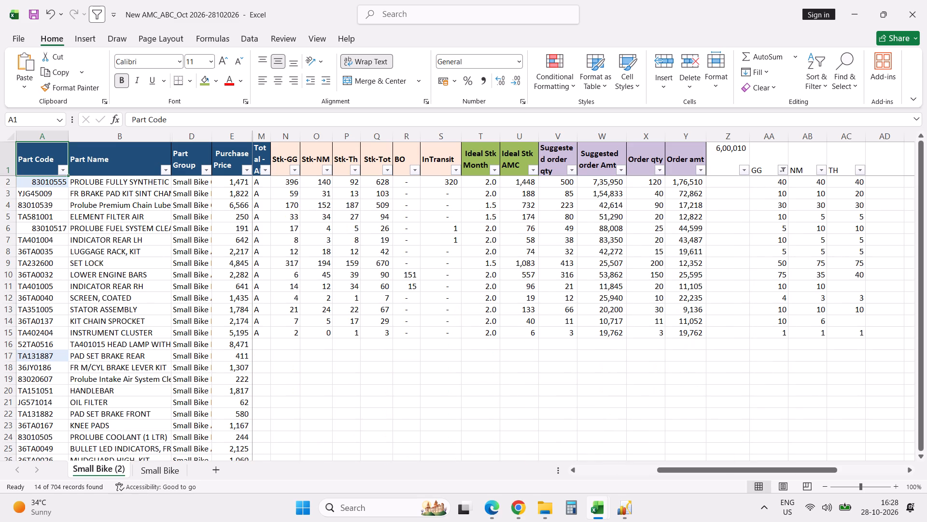
Copy the filtered part codes and part names into Document-28102026-GG, starting at the first row below the header.
key("Down")
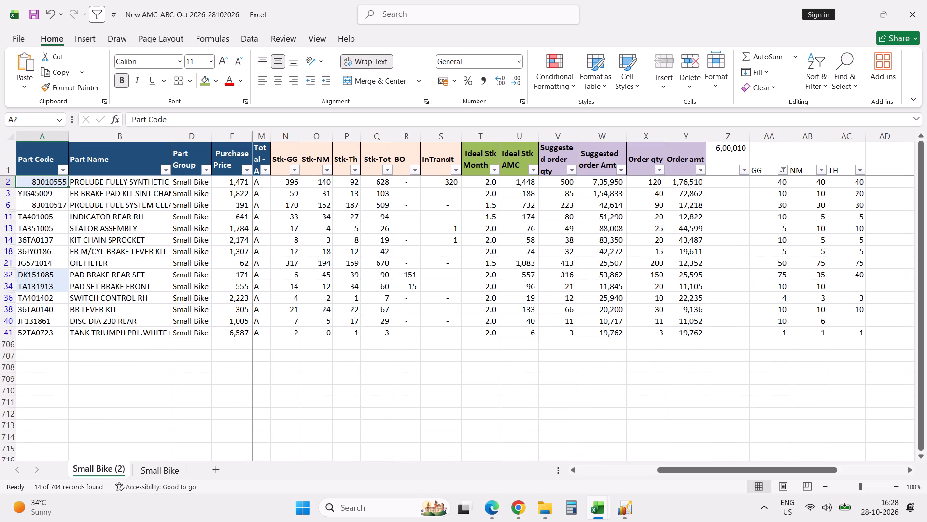
key("shift+Right")
key("ctrl+shift+Down")
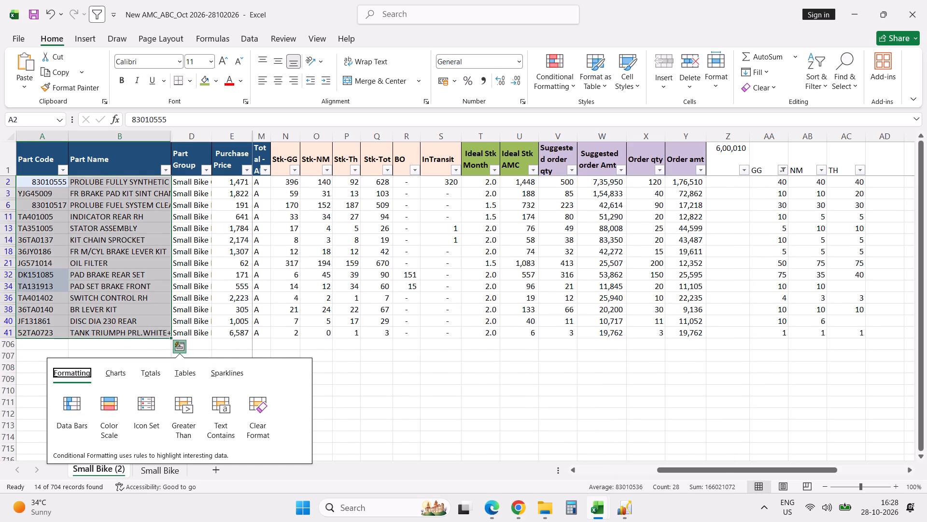
key("ctrl+c")
key("Escape")
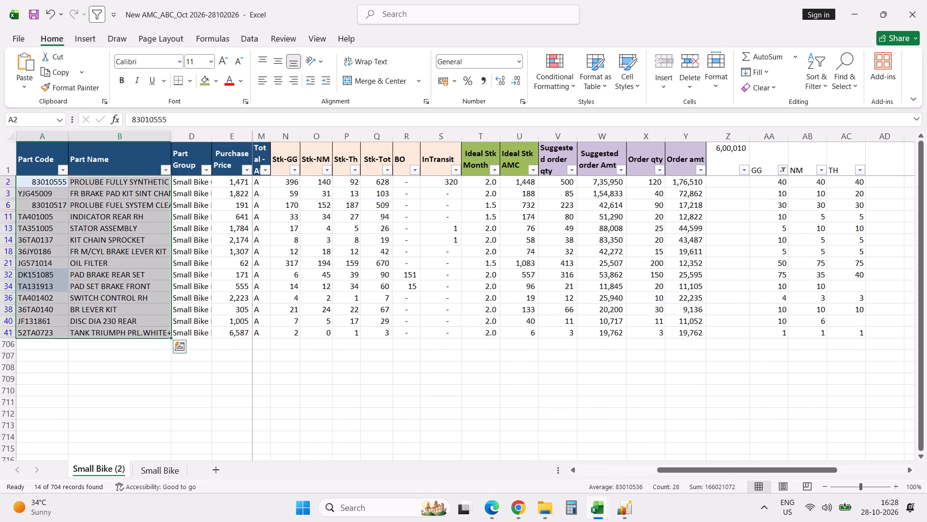
key("ctrl+c")
key("alt+Tab")
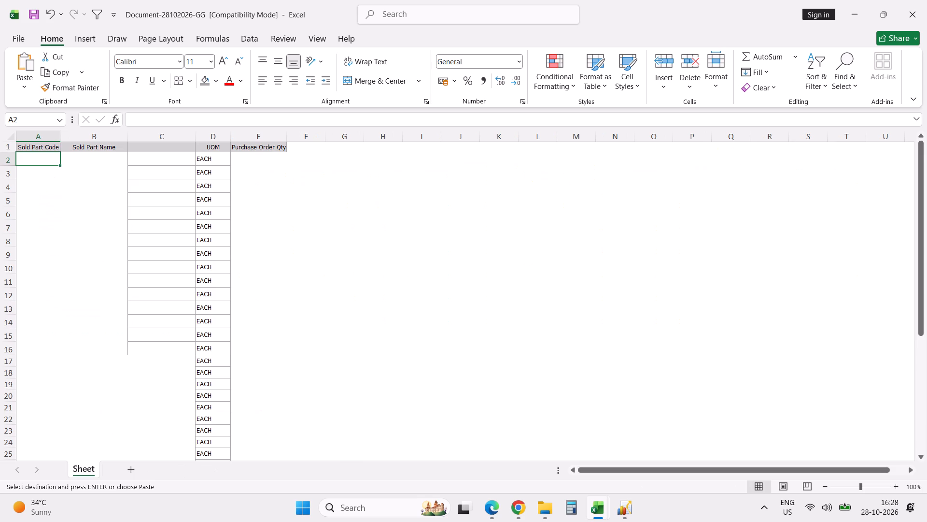
key("ctrl+v")
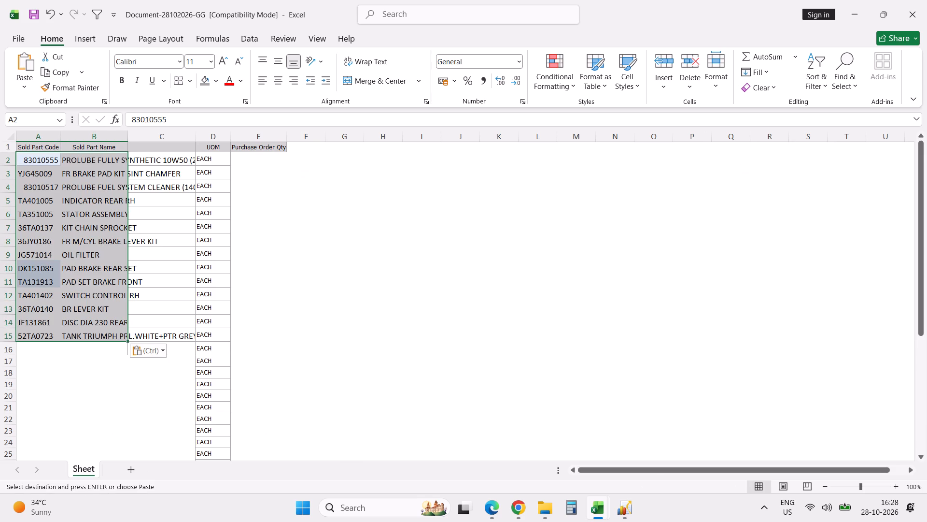
Copy the filtered GG quantities into the Purchase Order Qty column of Document-28102026-GG, starting at E2.
left_click(257, 157)
key("alt+Tab")
left_click(767, 166)
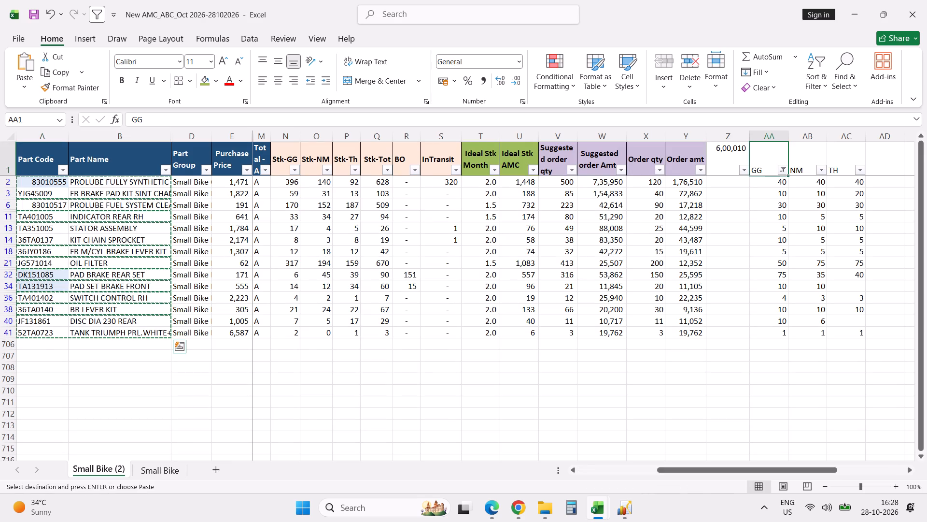
key("Down")
key("ctrl+shift+Down")
key("ctrl+c")
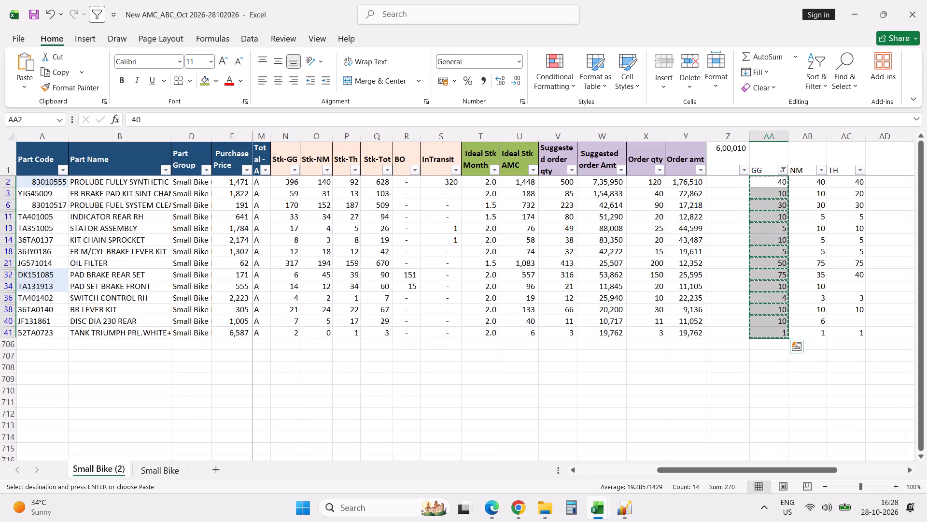
key("alt+Tab")
key("ctrl+v")
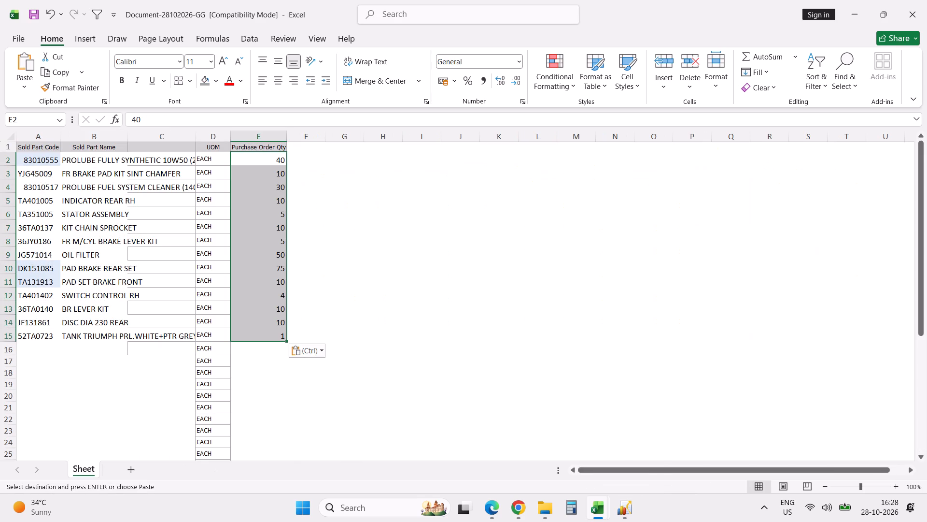
Clear the surplus EACH entries in the UOM column from row 16 downward.
left_click(212, 348)
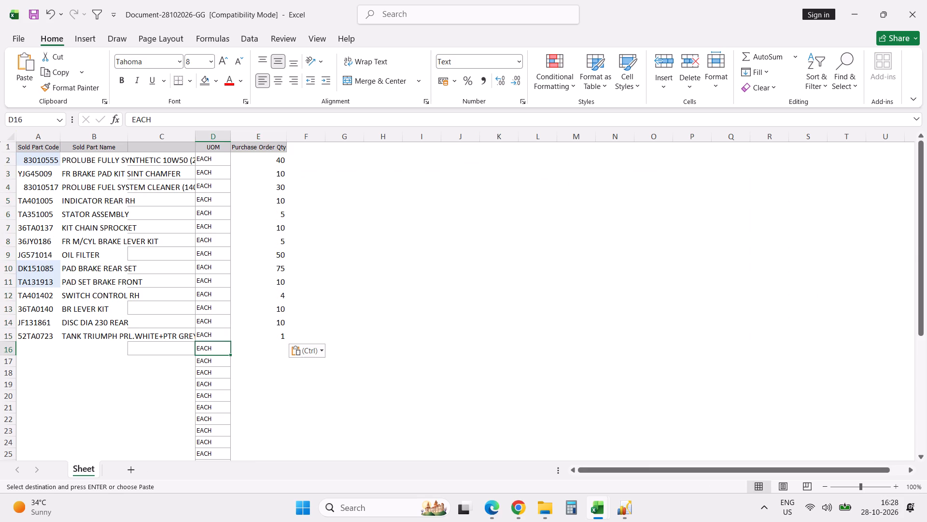
key("ctrl+shift+Down")
key("ctrl+r")
key("Up")
key("Up")
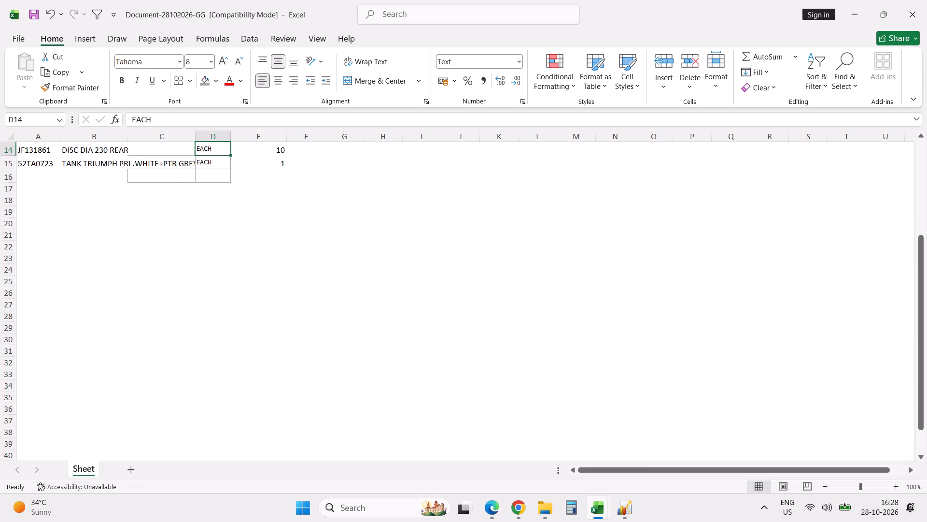
key("Up")
key("Up")
key("Up")
key("Up")
key("Up")
key("Up")
key("Up")
key("Up")
key("Up")
key("Up")
key("Up")
key("Up")
key("Up")
key("Up")
key("Up")
key("Up")
key("Up")
key("Up")
key("Up")
key("Up")
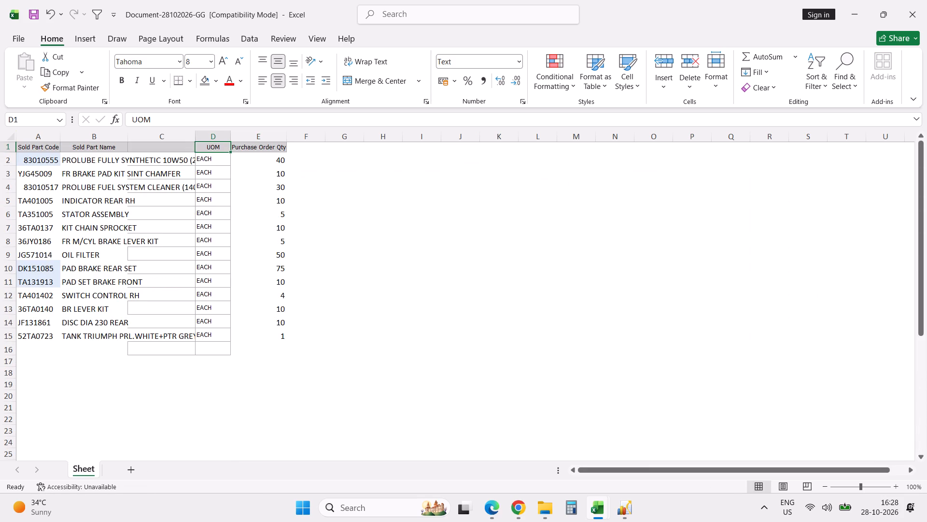
Save Document-28102026-GG in its current Excel 97-2003 format, accepting the compatibility check, and close the workbook.
left_click(35, 160)
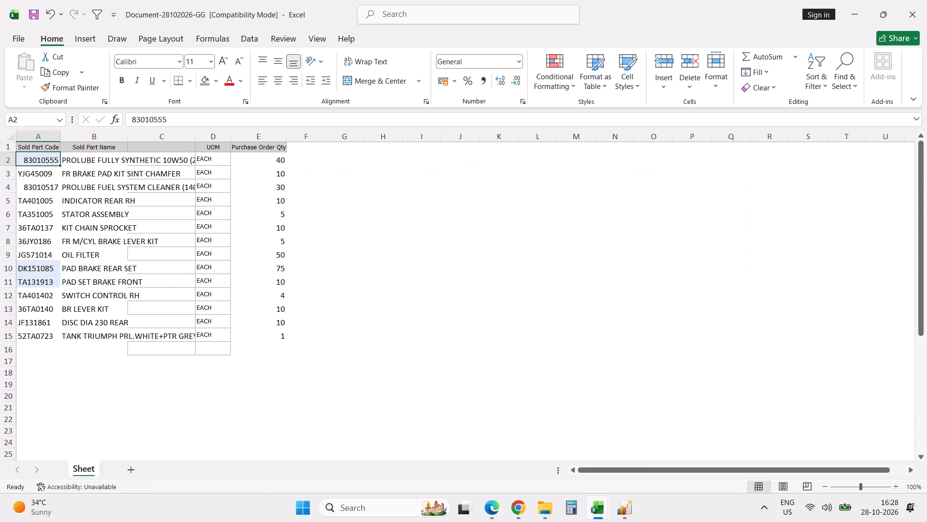
key("ctrl+s")
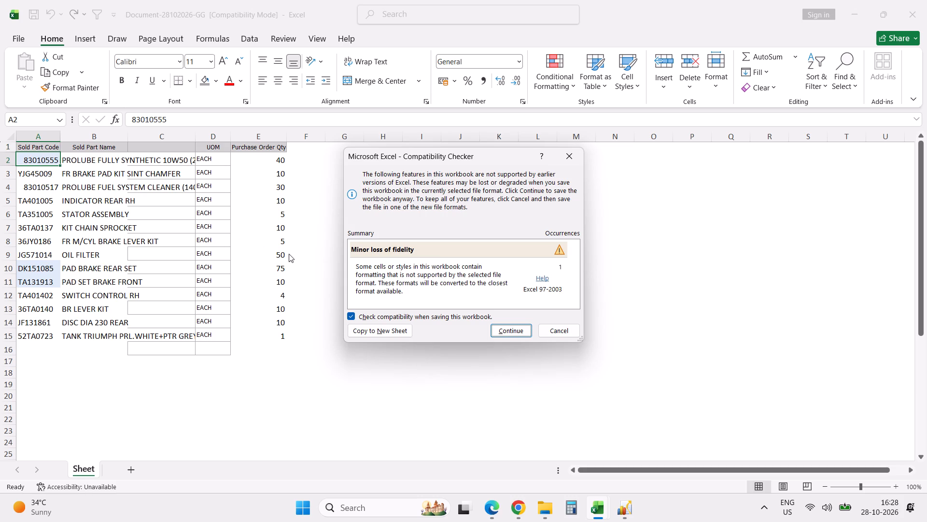
left_click(511, 334)
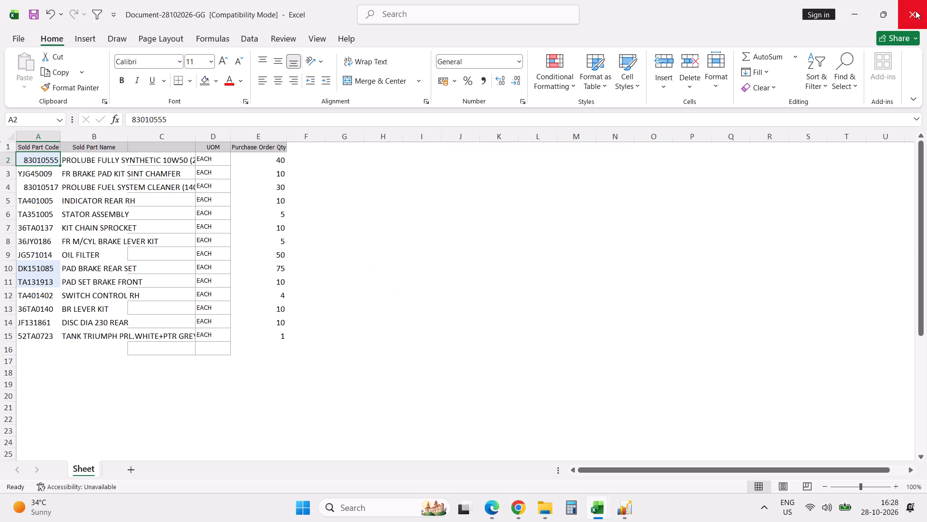
left_click(915, 11)
Switch to the Excellon Daily Purchase Order and try to import Document-28102026-GG.xls from the Daily Order and PNA folder.
left_click(625, 510)
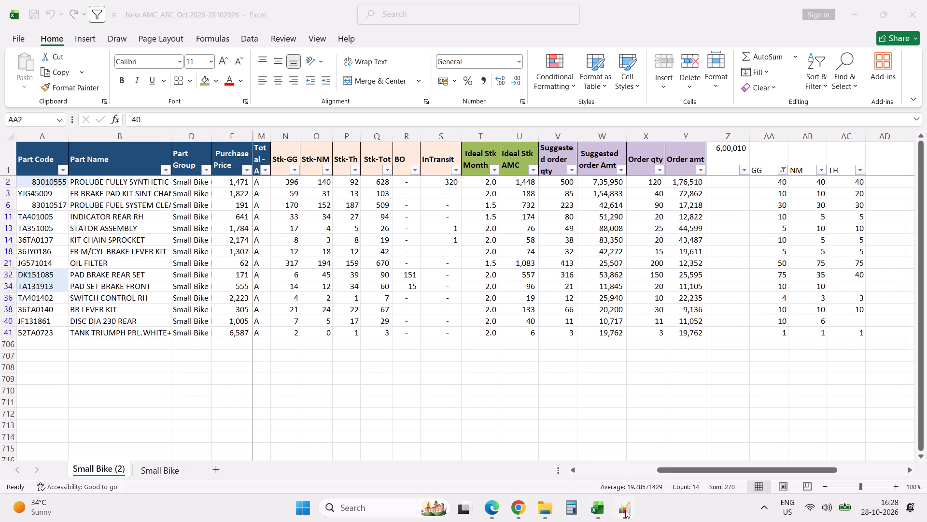
left_click(660, 476)
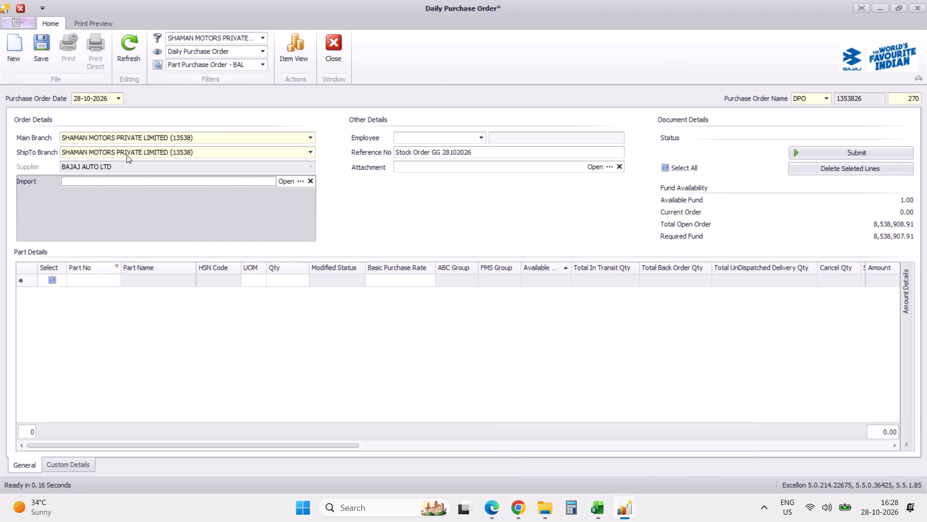
left_click(300, 183)
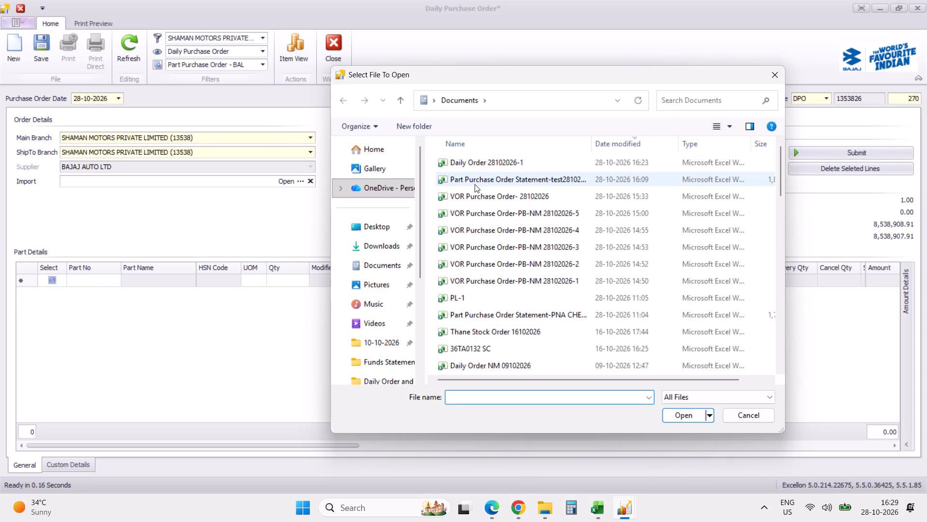
left_click(384, 250)
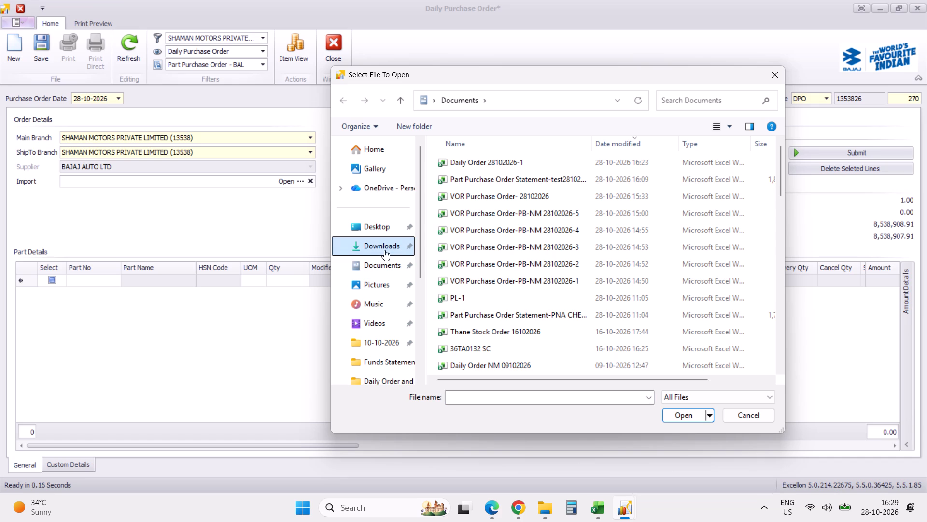
left_click(382, 383)
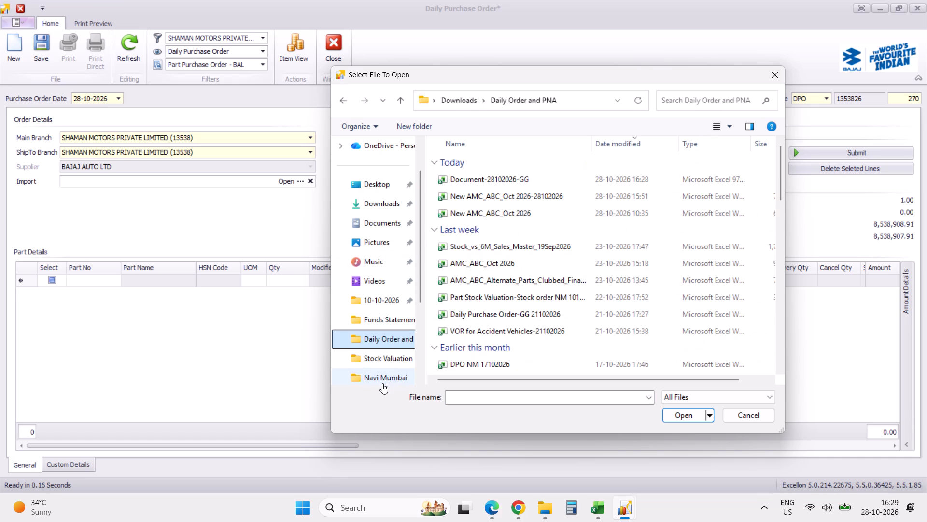
double_click(500, 179)
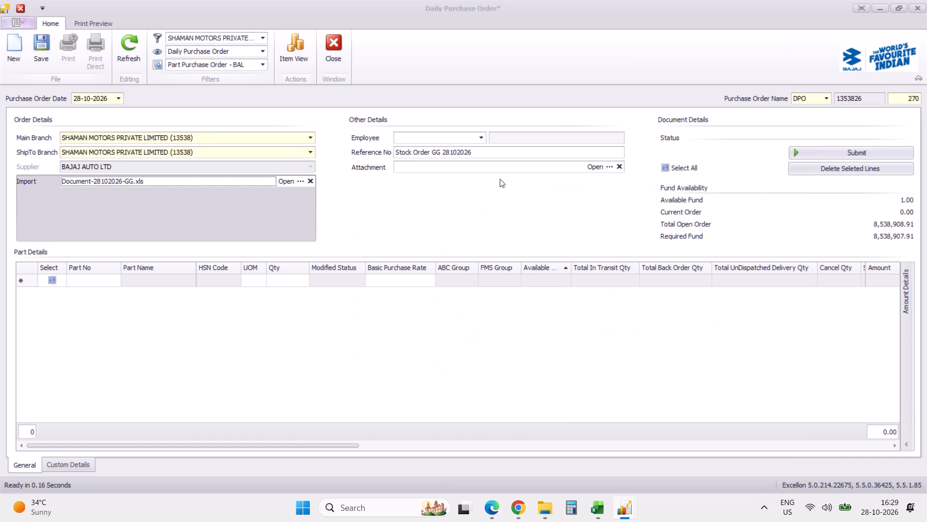
key("Tab")
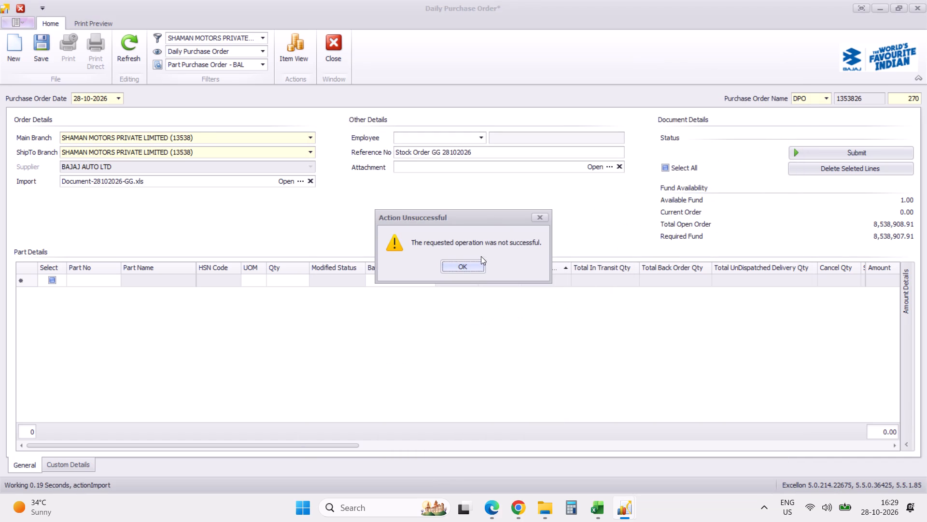
left_click(478, 262)
Reopen Document-28102026-GG from the Daily Order and PNA folder in File Explorer.
key("alt+Tab")
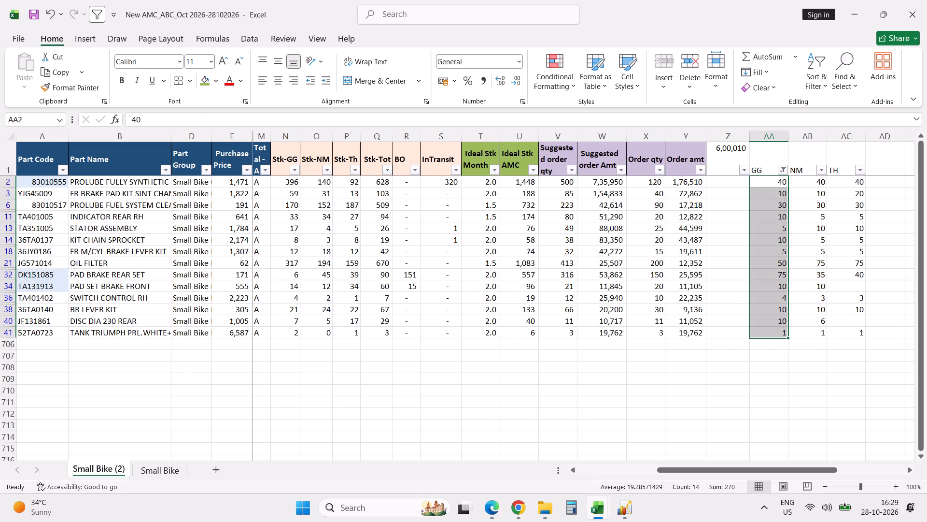
key("alt+Tab")
left_click(546, 513)
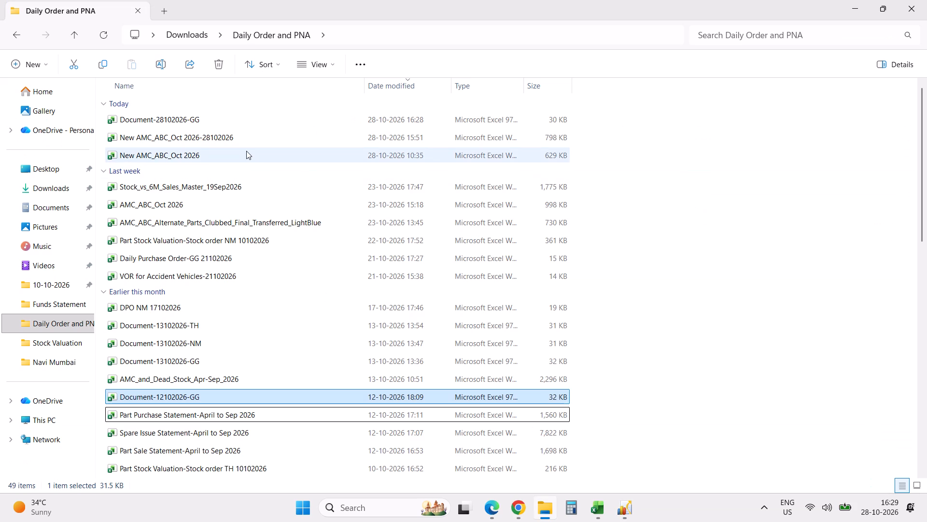
double_click(201, 123)
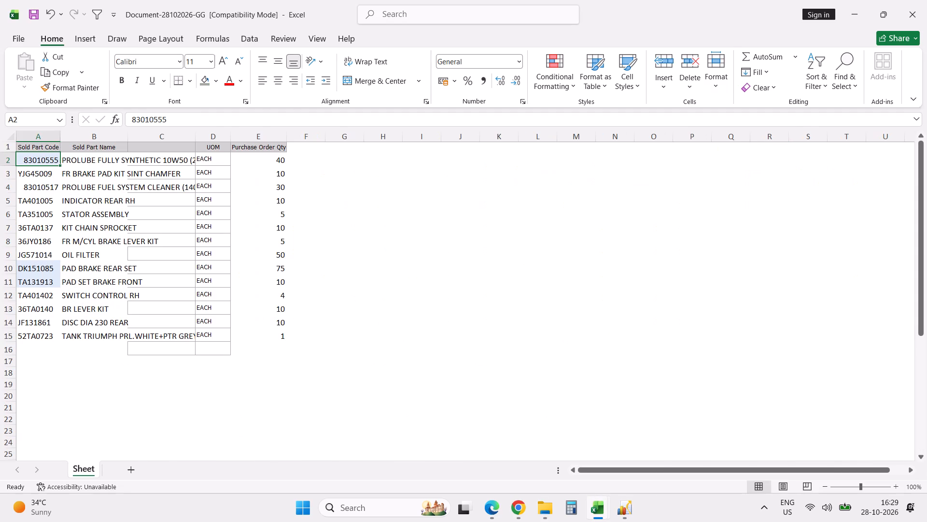
Copy the order lines A2:E15 and paste them into the Part Details grid of the Excellon Daily Purchase Order.
key("shift+Right")
key("shift+Right")
key("shift+Right")
key("shift+Right")
key("shift+Right")
key("shift+Left")
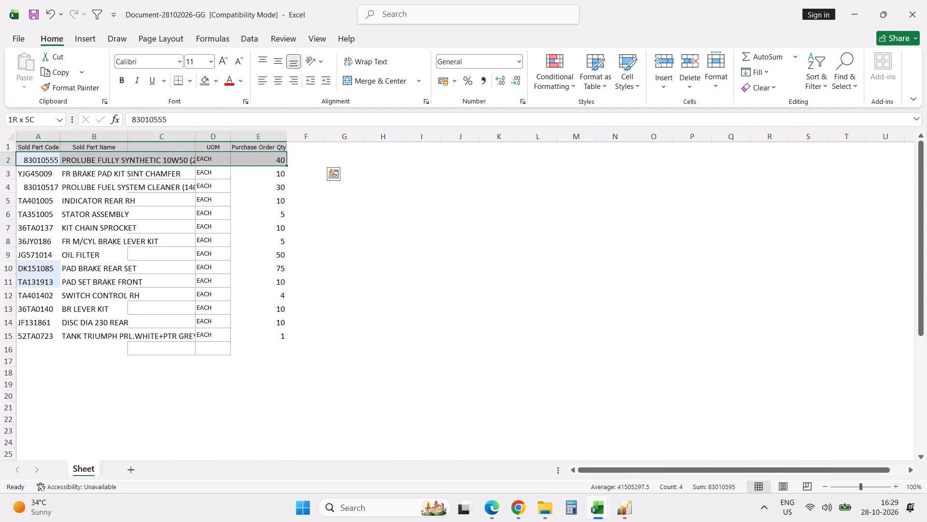
key("ctrl+shift+Down")
key("ctrl+c")
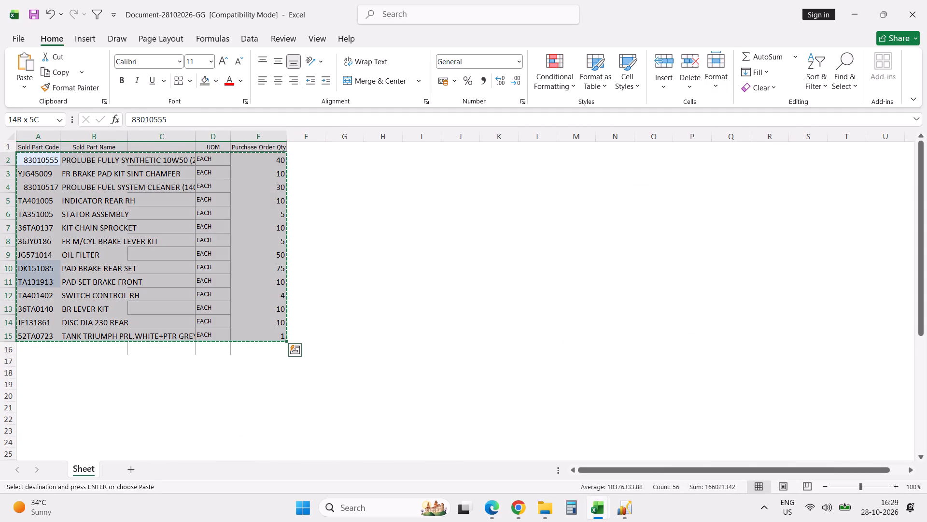
key("alt+Tab")
key("alt+Tab")
key("alt+Tab")
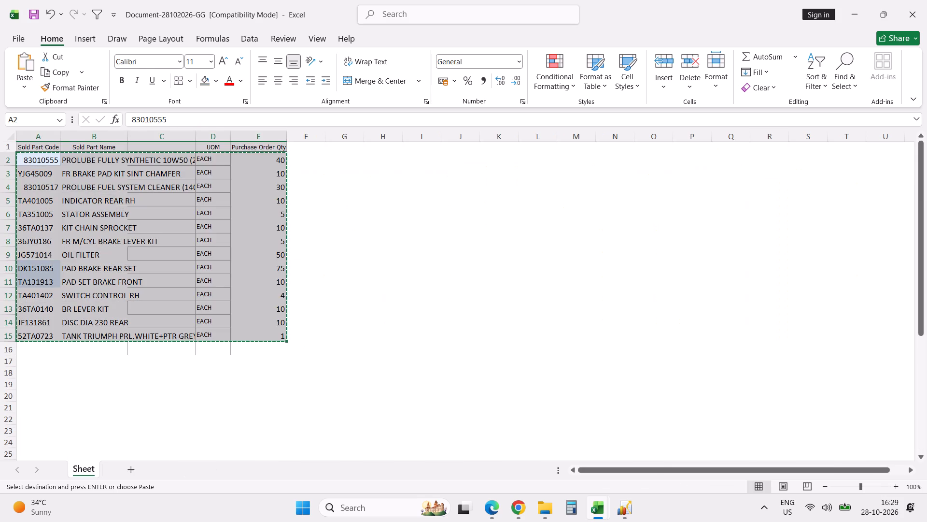
key("alt+Tab")
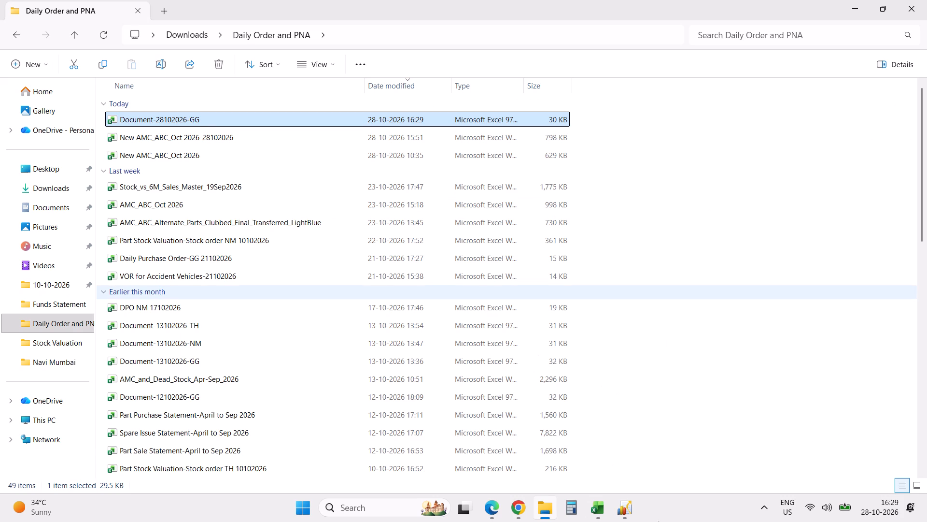
left_click(626, 508)
left_click(716, 432)
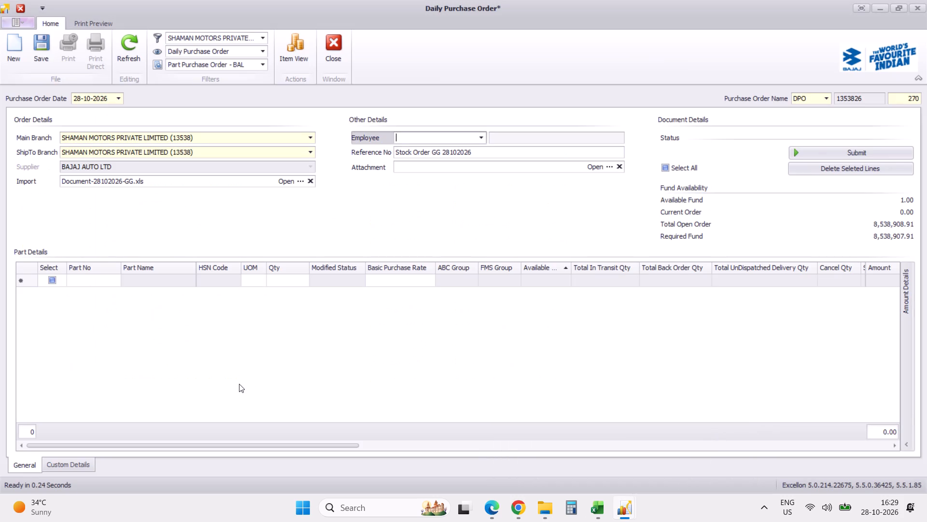
left_click(83, 283)
key("ctrl+v")
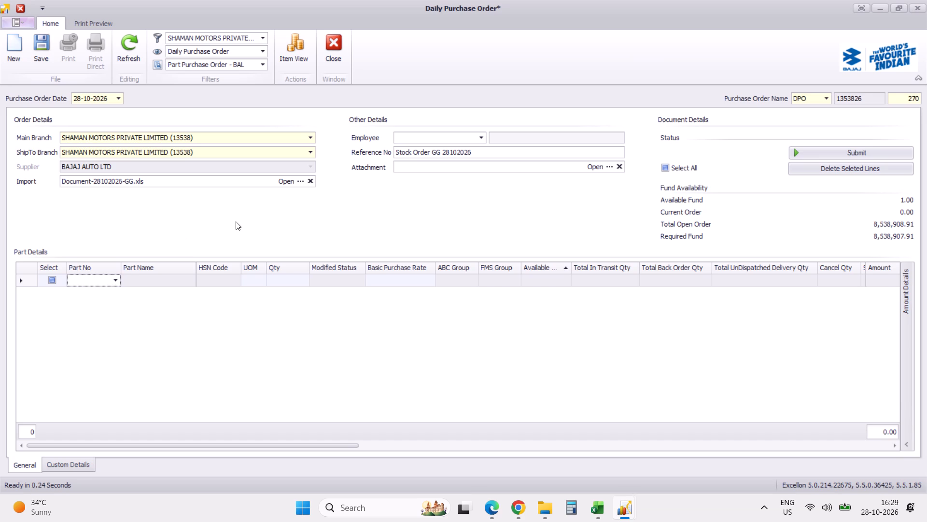
key("alt+Tab")
key("alt+Tab")
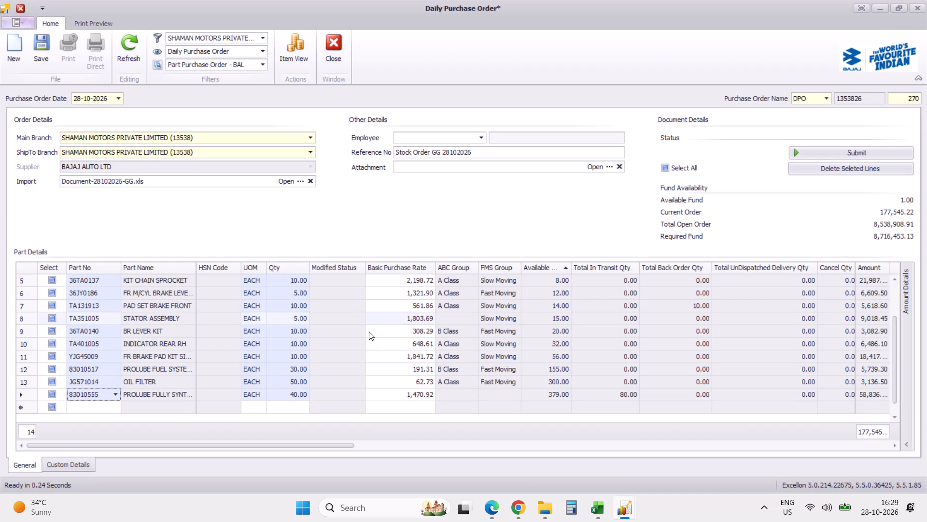
Review the part numbers, quantities and stock figures of the order lines in the Part Details grid.
scroll(369, 332, "down", 15)
scroll(369, 332, "up", 11)
scroll(369, 332, "down", 20)
scroll(369, 332, "down", 1)
scroll(369, 332, "up", 4)
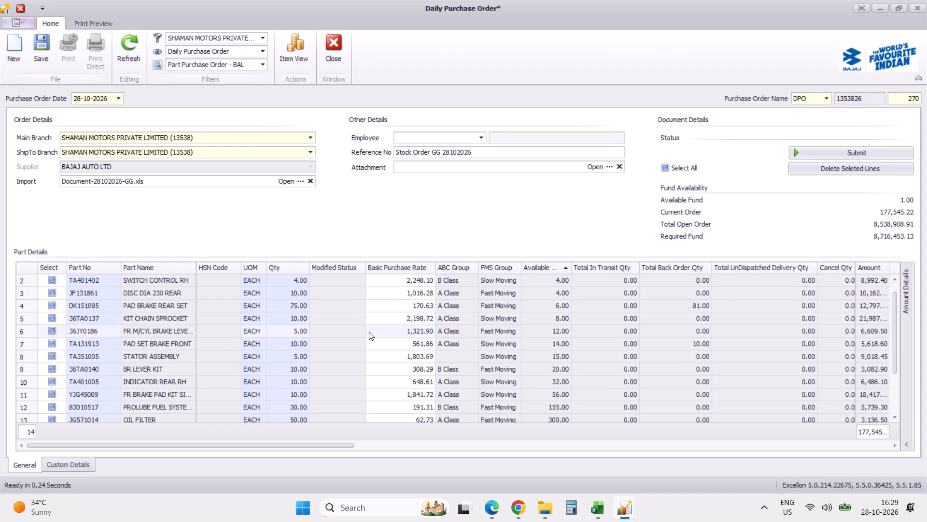
scroll(369, 332, "up", 9)
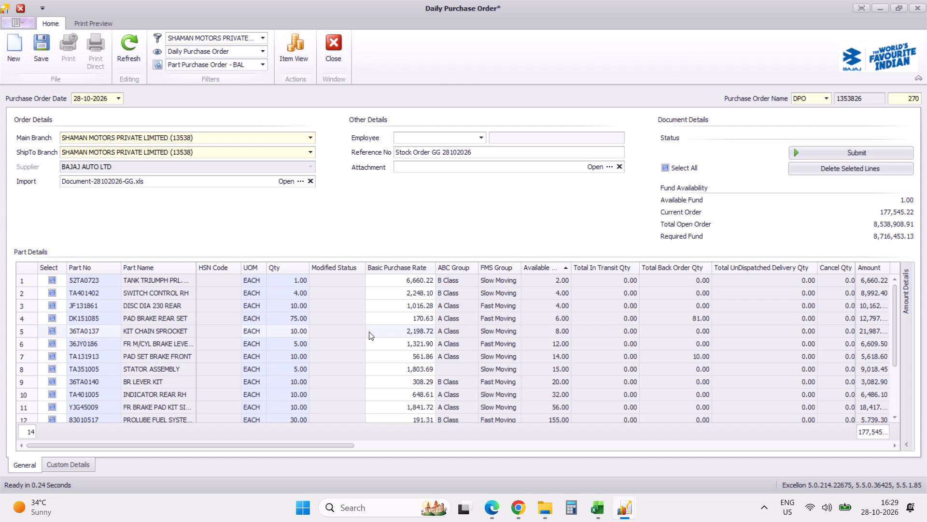
key("alt+Tab")
key("alt+Tab")
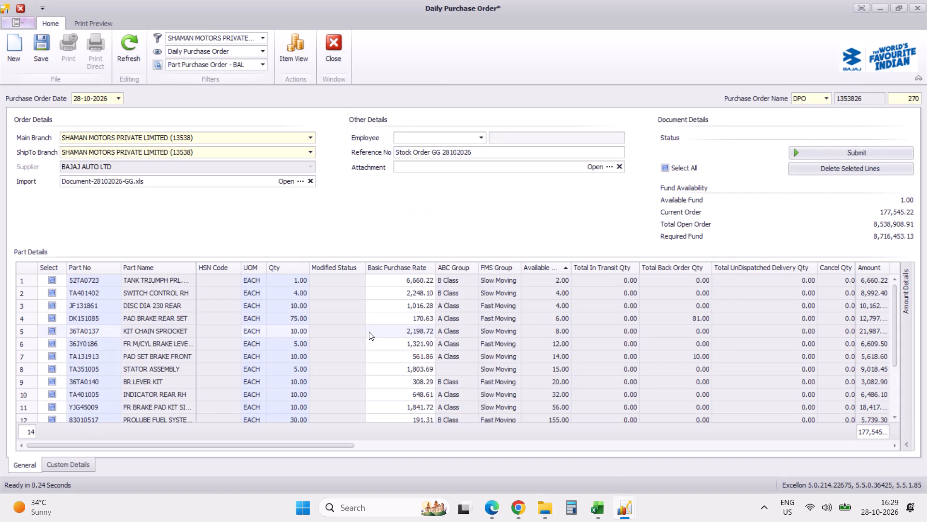
scroll(369, 332, "down", 2)
scroll(369, 332, "up", 20)
scroll(369, 332, "up", 20)
scroll(369, 332, "up", 12)
scroll(369, 332, "down", 20)
scroll(369, 332, "up", 11)
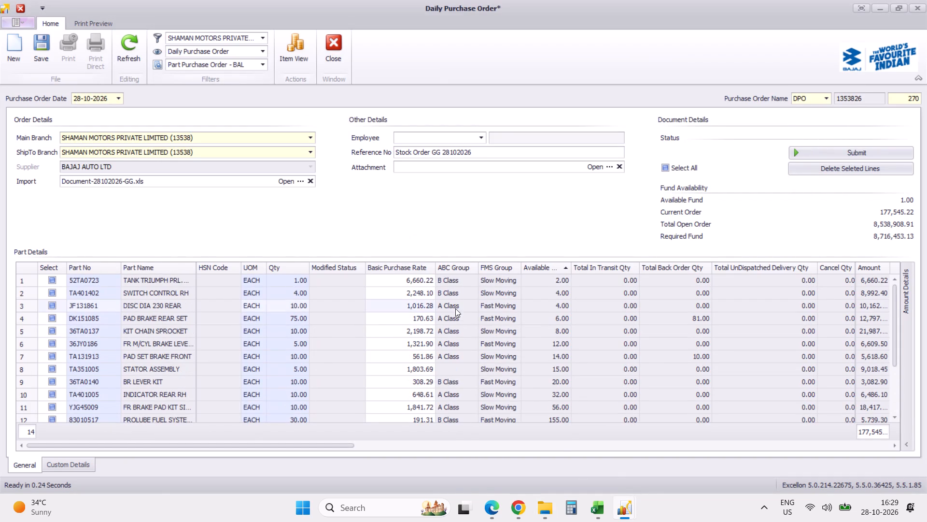
Compare the part codes in A2:A15 of Document-28102026-GG with the lines in the Daily Purchase Order's Part Details grid.
left_click(603, 507)
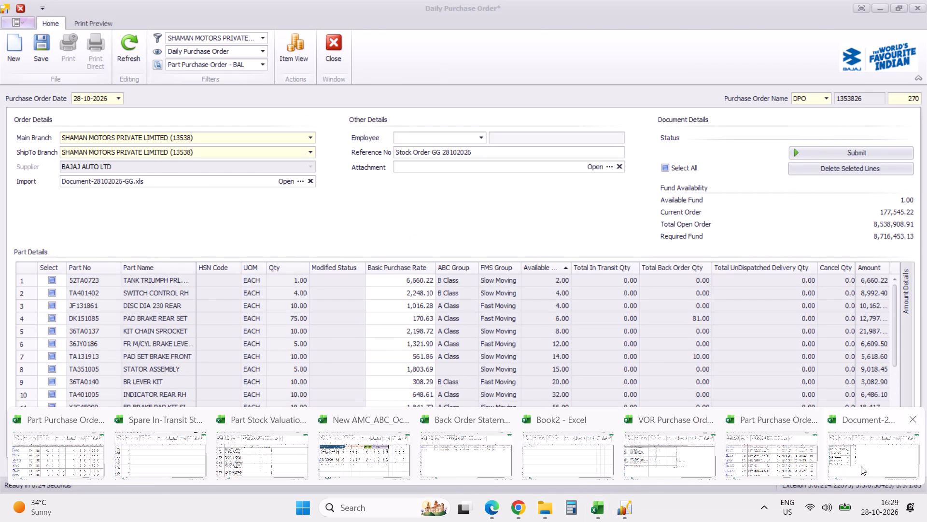
left_click(865, 465)
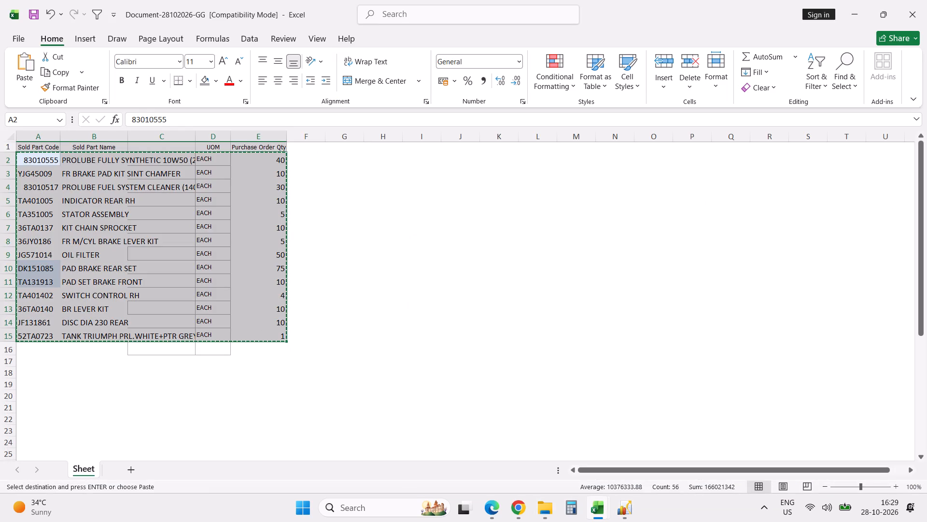
left_click(44, 161)
key("ctrl+shift+Down")
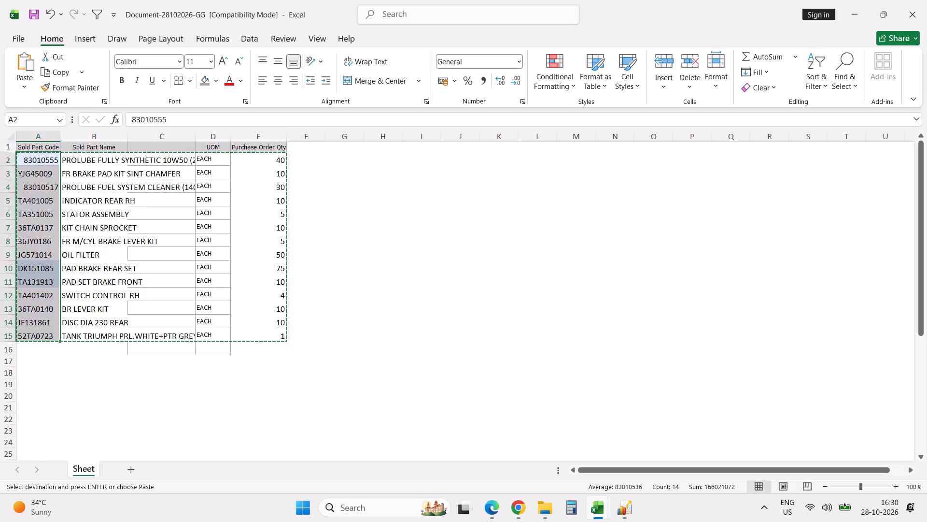
key("alt+Tab")
scroll(118, 317, "down", 13)
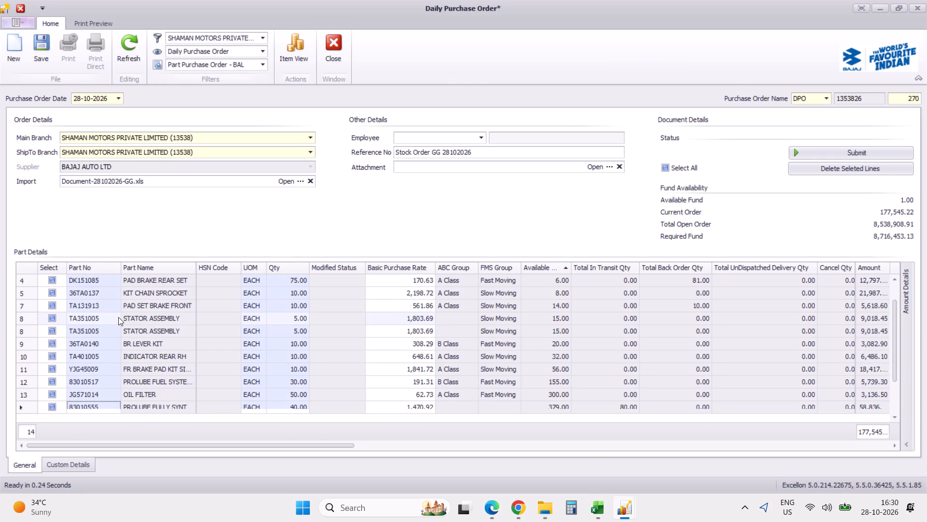
scroll(118, 317, "down", 5)
scroll(118, 317, "up", 8)
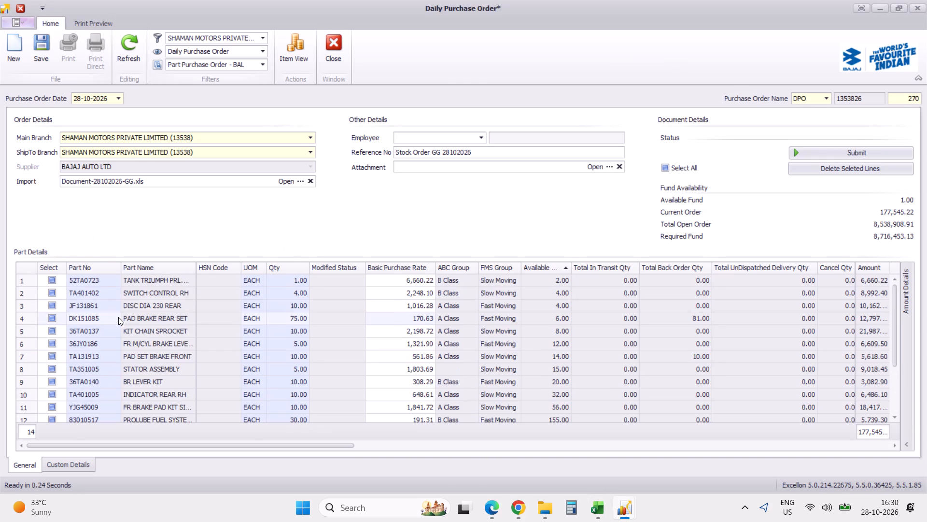
scroll(118, 317, "up", 20)
scroll(118, 317, "up", 20)
scroll(118, 317, "up", 4)
scroll(118, 317, "down", 14)
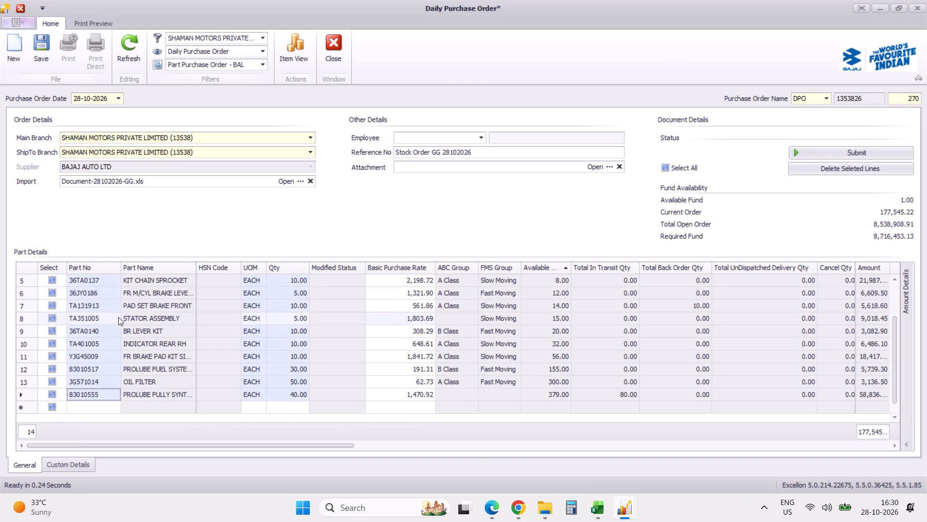
scroll(118, 317, "down", 8)
key("alt+Tab")
key("alt+Tab")
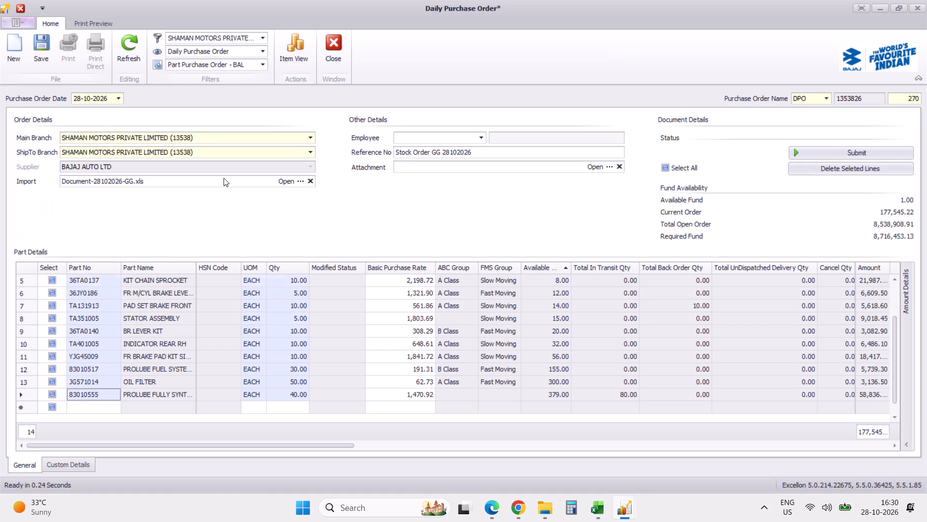
Remove Document-28102026-GG.xls from the Import field and save the Daily Purchase Order.
left_click(314, 182)
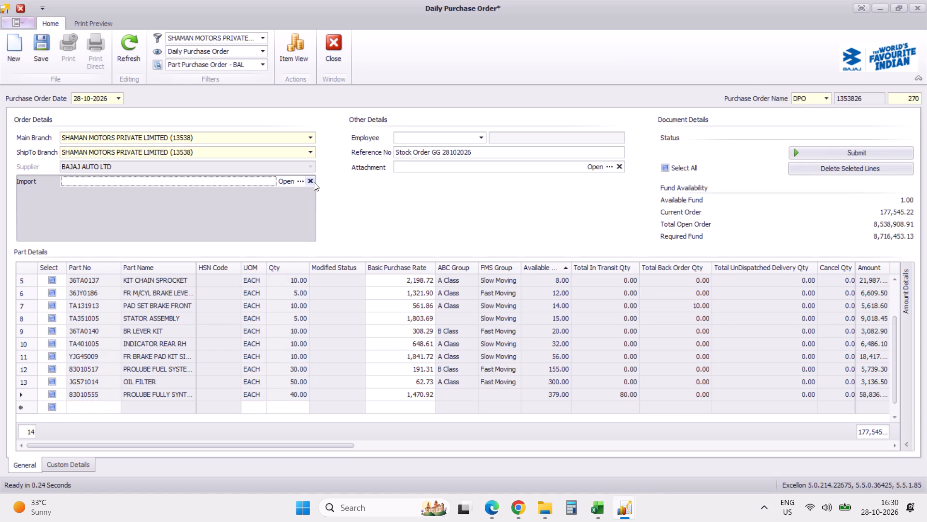
left_click(374, 222)
left_click(39, 53)
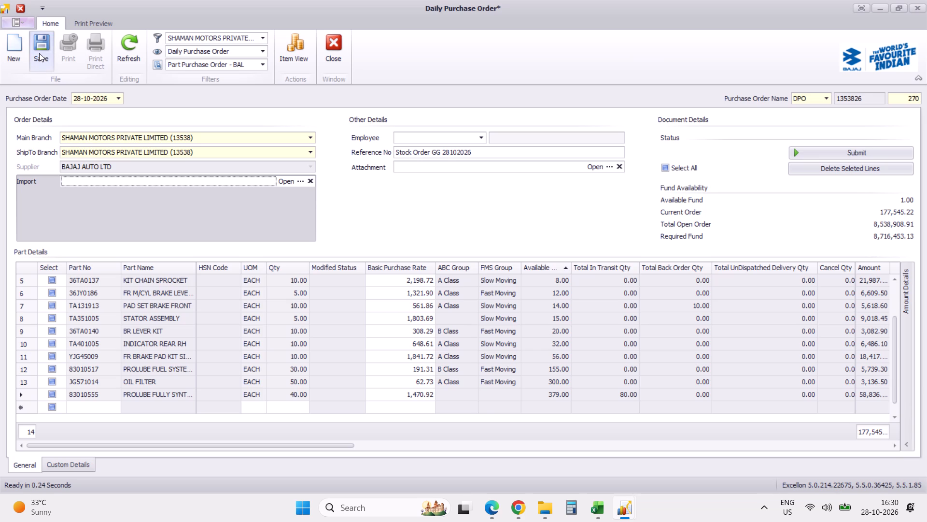
left_click(468, 266)
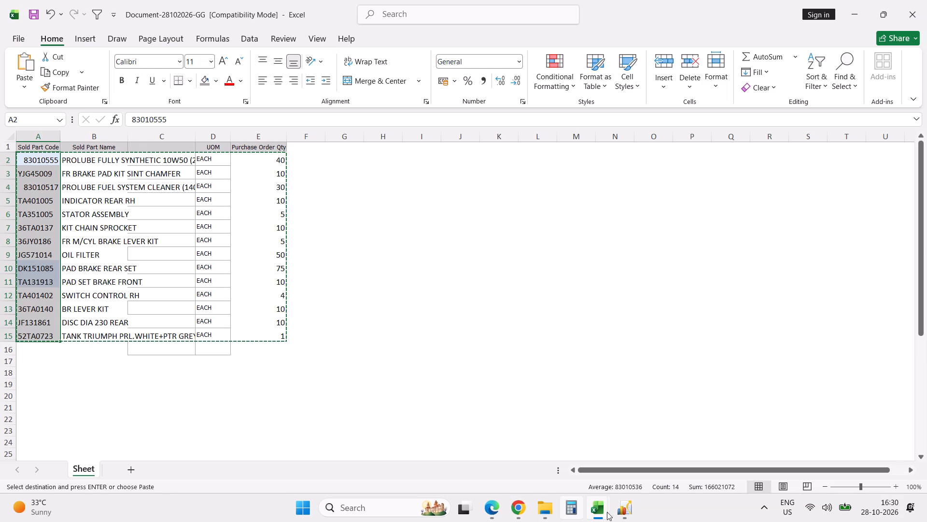
Switch back to the Excellon main window and exit Excellon.
left_click(624, 508)
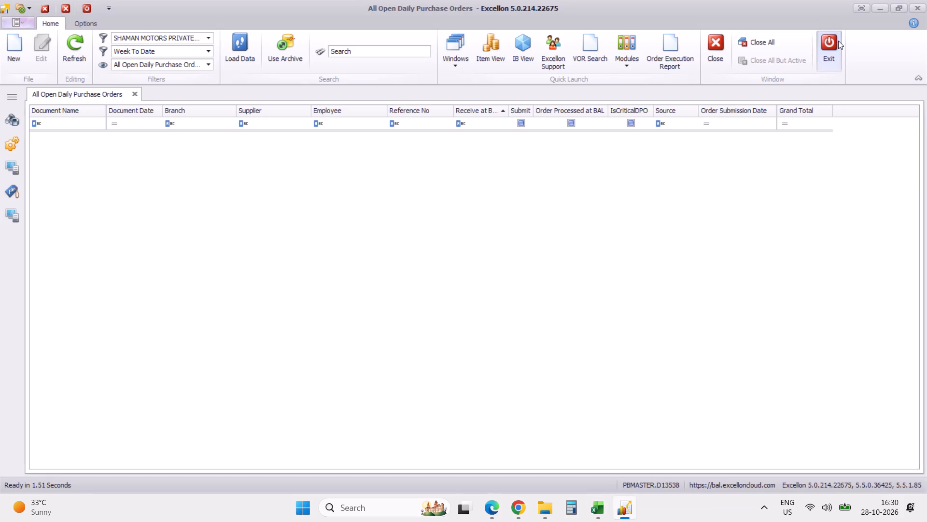
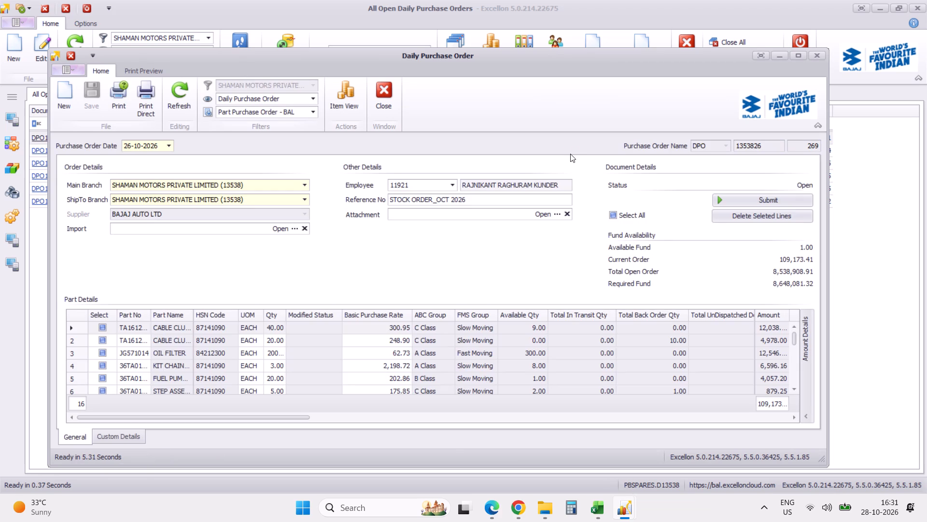
Review the order lines of the open Daily Purchase Order with reference STOCK ORDER_OCT 2026, and close the order.
left_click(795, 56)
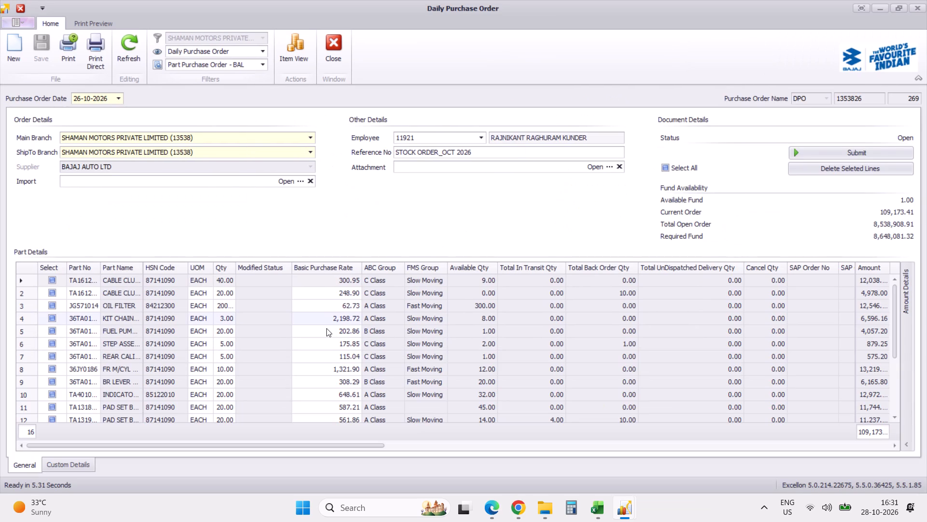
scroll(326, 328, "down", 20)
scroll(326, 328, "down", 10)
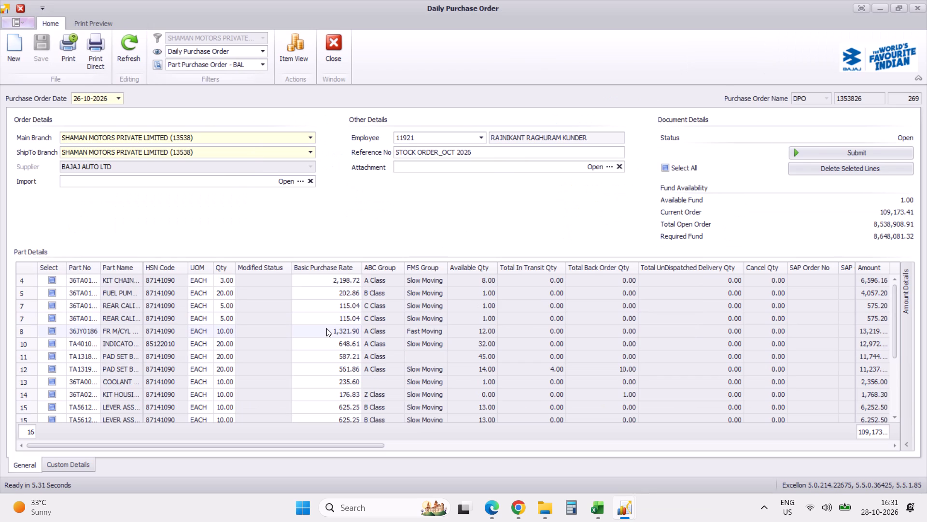
scroll(326, 328, "down", 2)
scroll(326, 328, "up", 20)
scroll(326, 328, "up", 20)
scroll(326, 328, "up", 4)
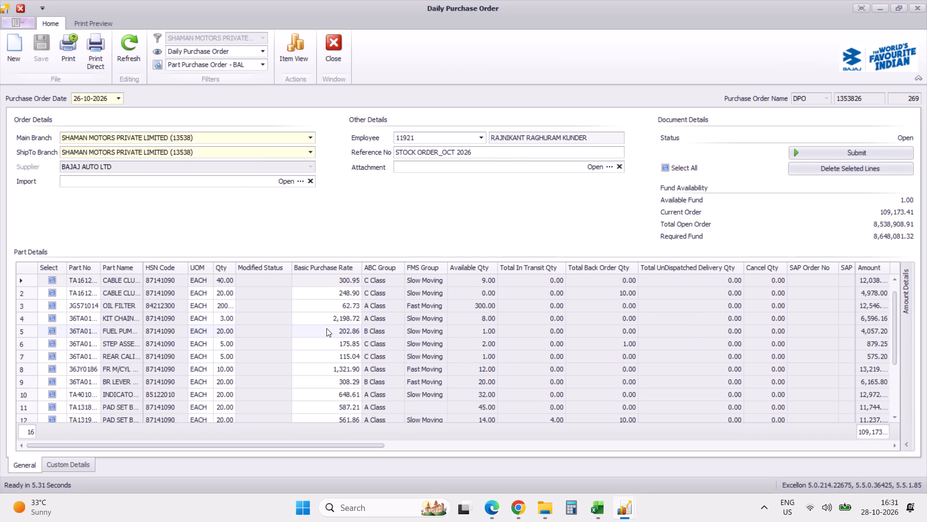
scroll(326, 328, "up", 4)
left_click(335, 50)
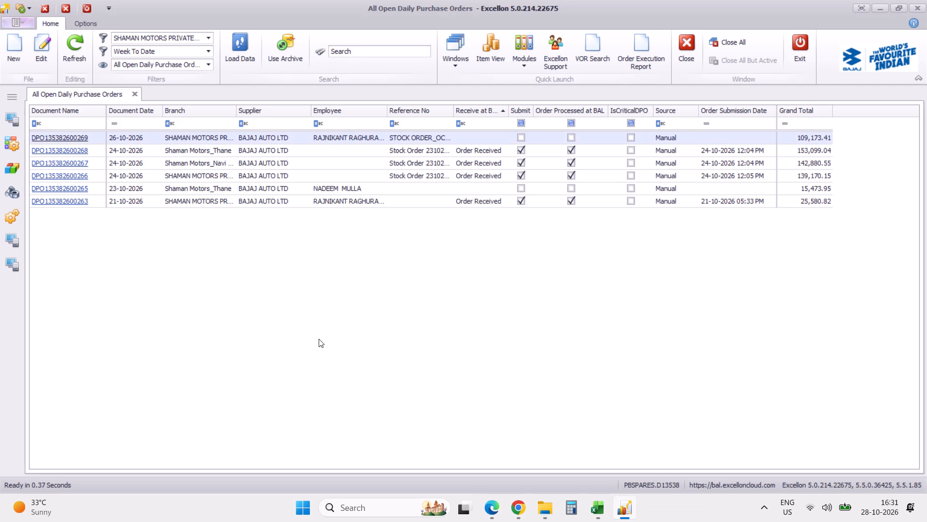
left_click(208, 60)
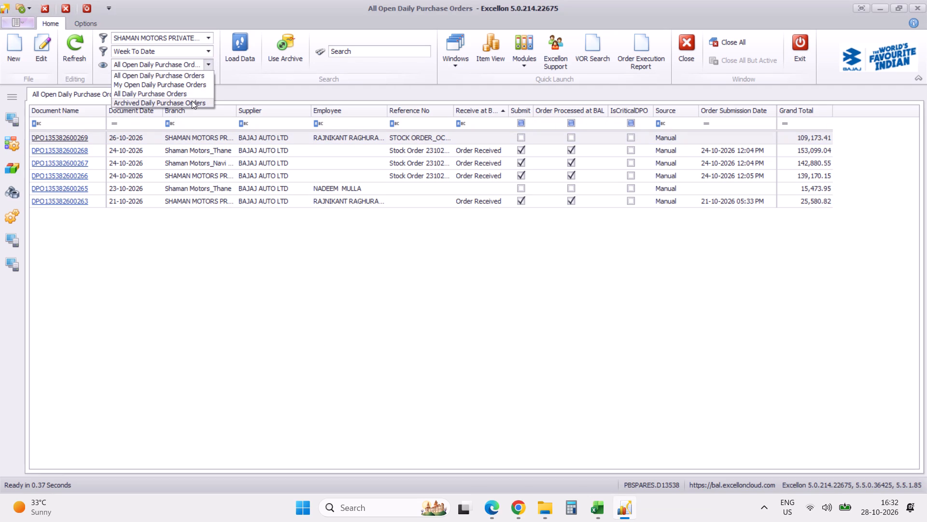
left_click(192, 101)
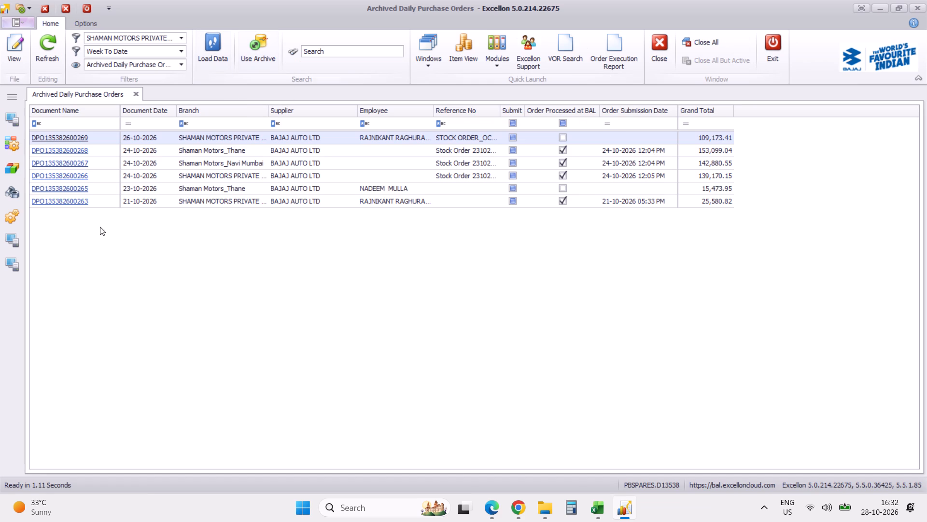
left_click(84, 188)
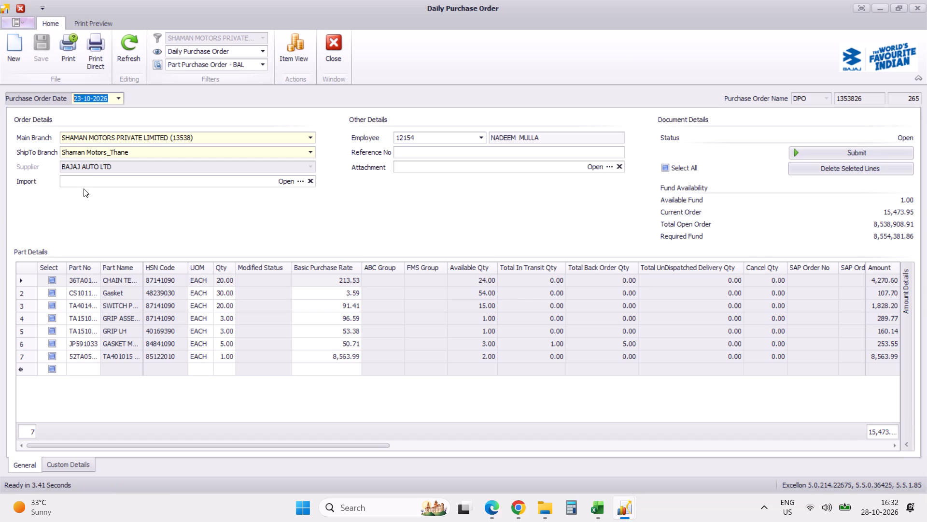
left_click(324, 66)
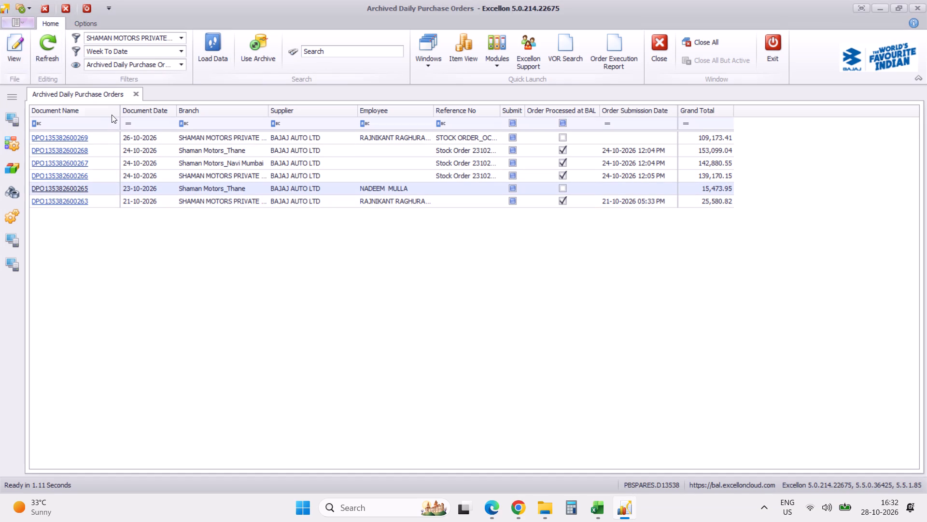
left_click(135, 93)
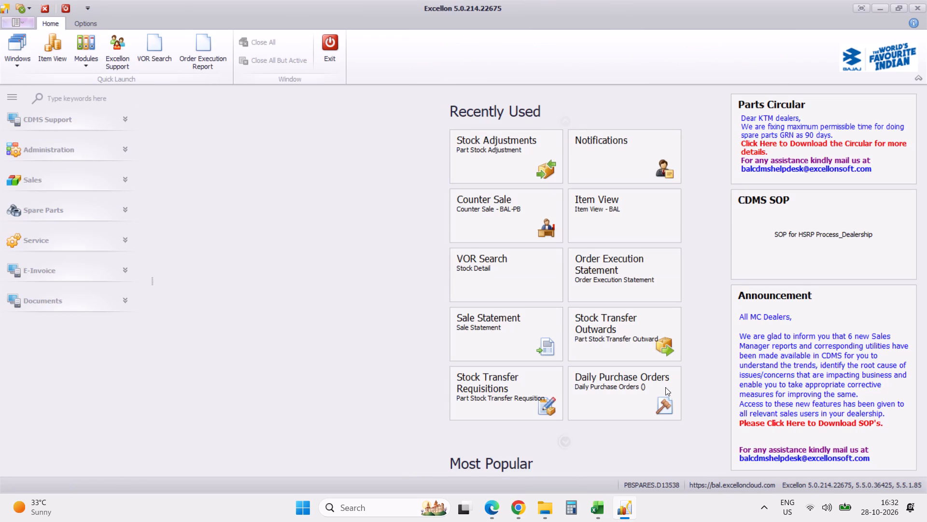
Create a new Daily Purchase Order for main branch SHAMAN MOTORS PRIVATE LIMITED (13538) with reference number Stock Order GG 28102026.
left_click(613, 395)
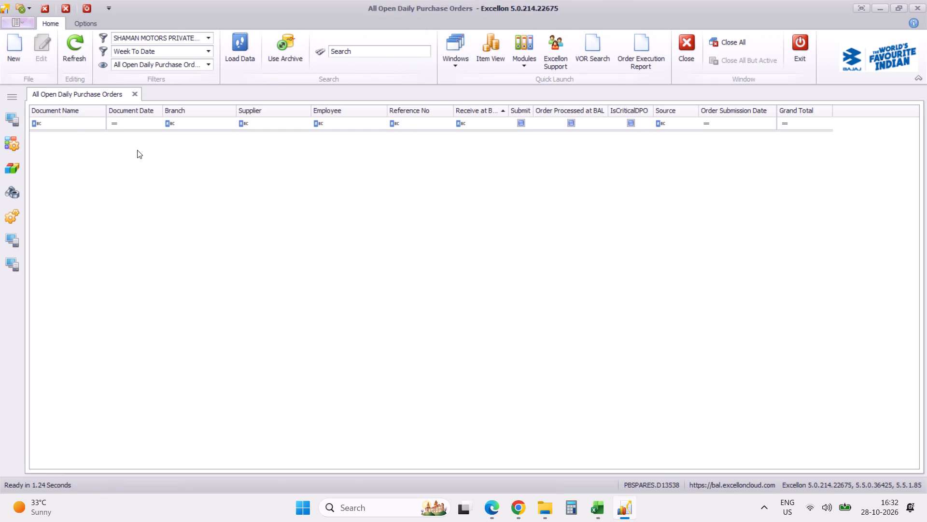
left_click(16, 56)
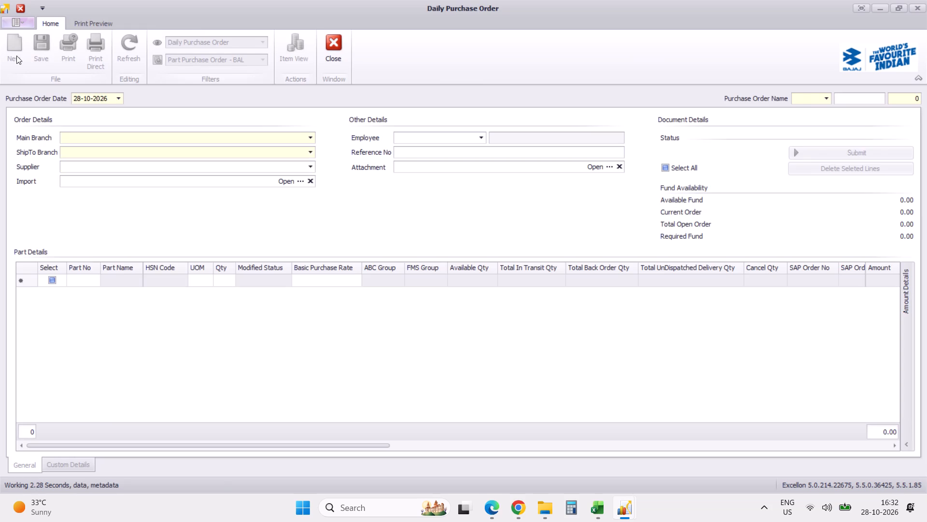
left_click(311, 140)
left_click(295, 160)
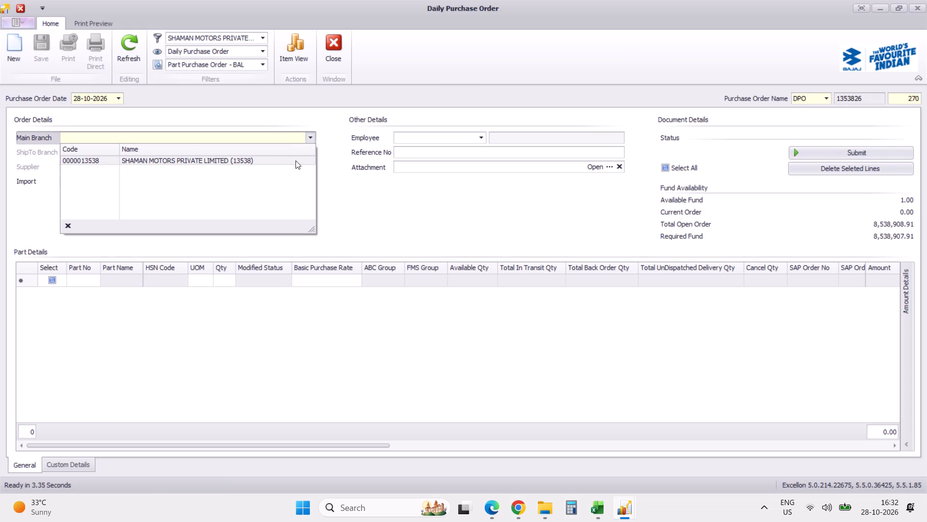
key("Tab")
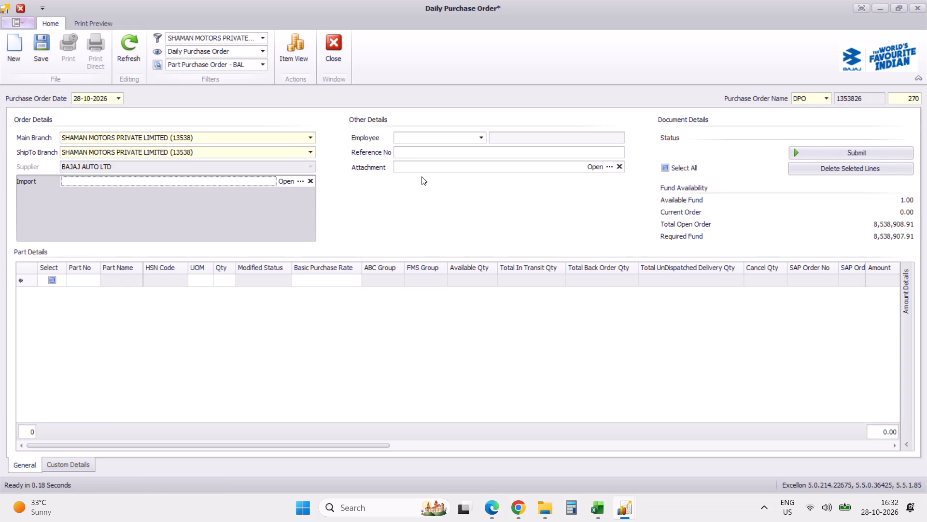
left_click(433, 150)
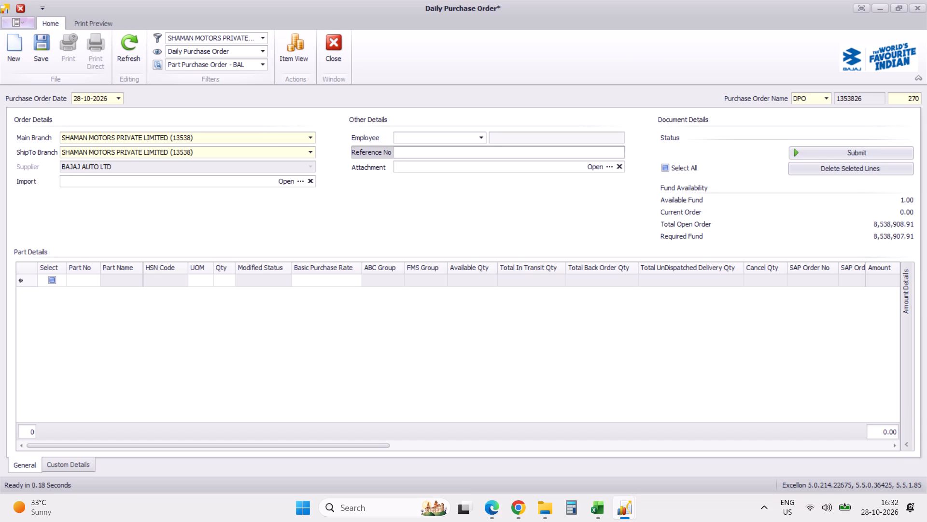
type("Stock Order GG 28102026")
Paste the copied part lines and quantities from Document-28102026-GG into the Part Details grid and check the lines.
left_click(92, 283)
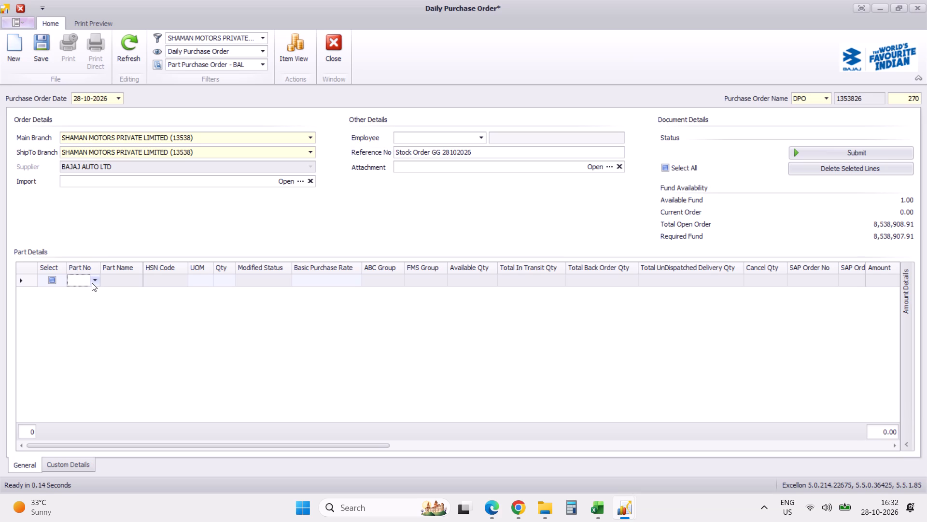
key("ctrl+v")
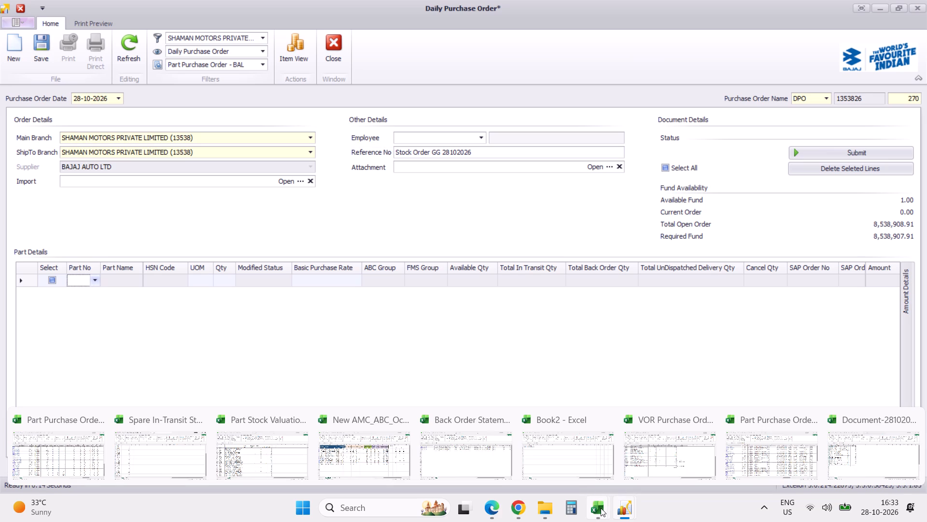
left_click(869, 449)
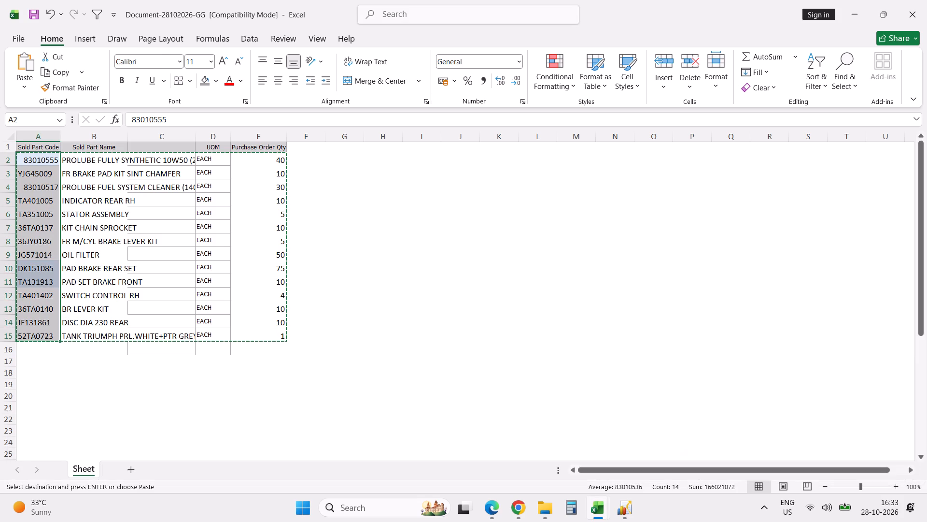
key("alt+Tab")
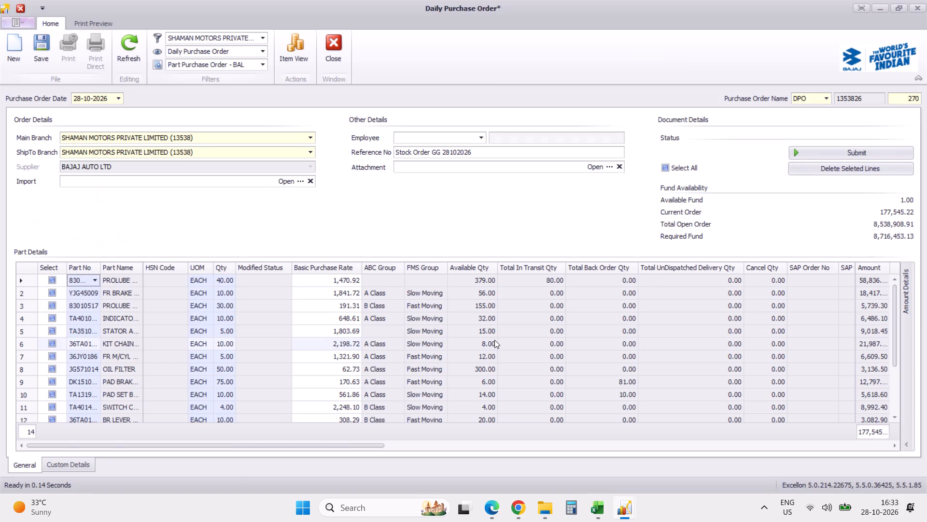
scroll(494, 340, "down", 20)
scroll(494, 340, "down", 2)
scroll(494, 340, "up", 4)
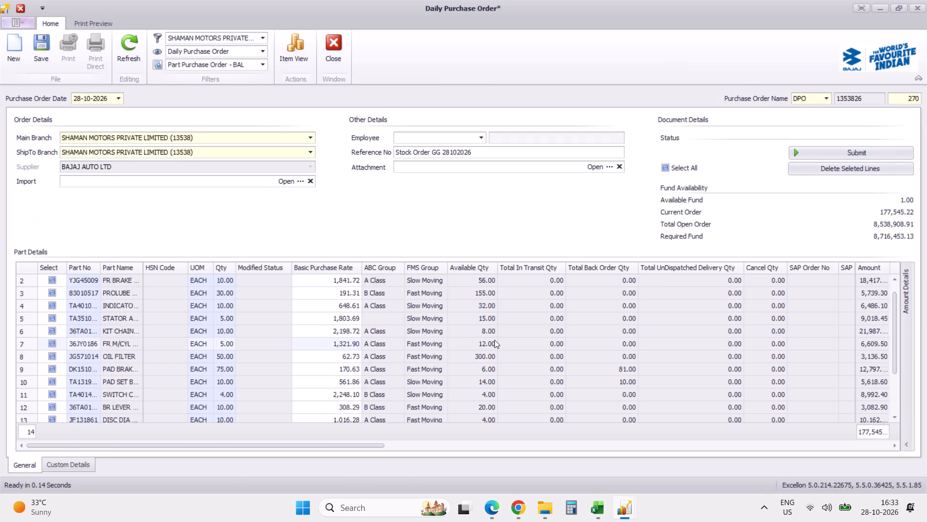
scroll(494, 340, "up", 20)
scroll(494, 340, "up", 20)
scroll(494, 340, "up", 7)
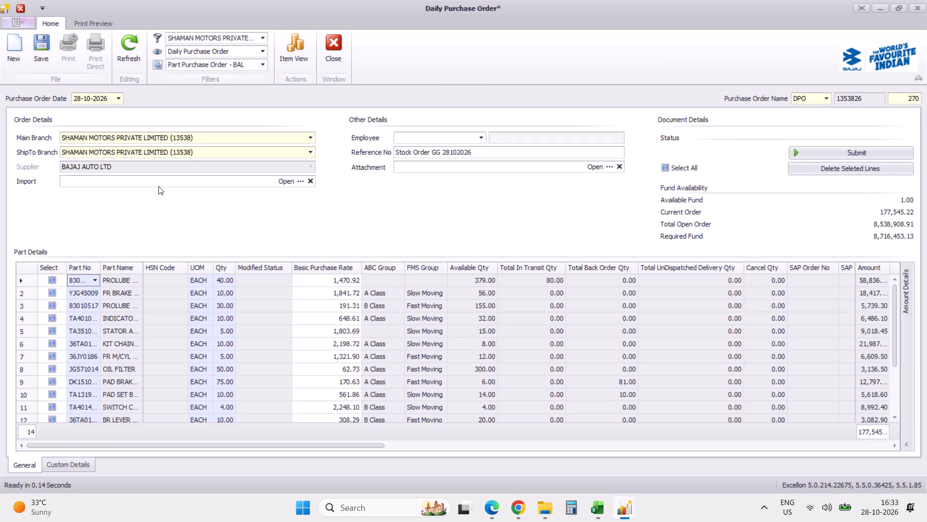
Save the Daily Purchase Order Stock Order GG 28102026.
left_click(40, 57)
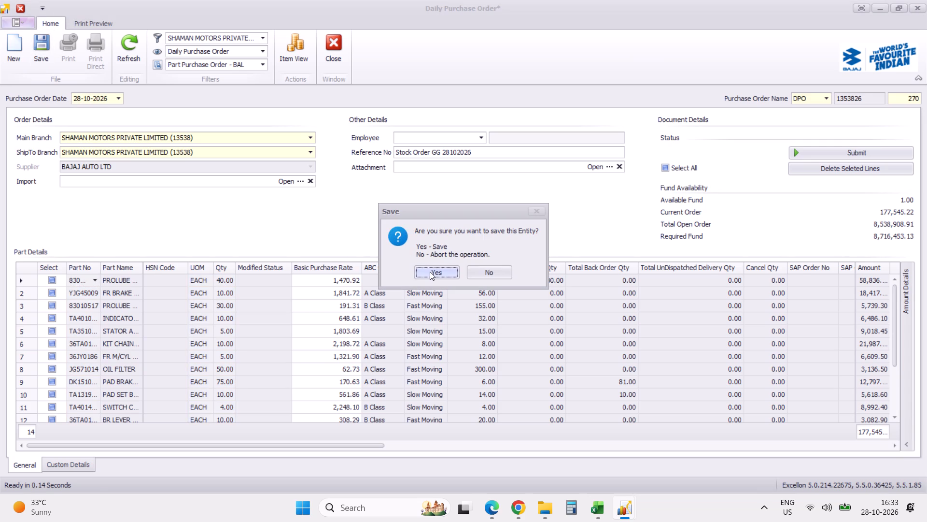
left_click(430, 272)
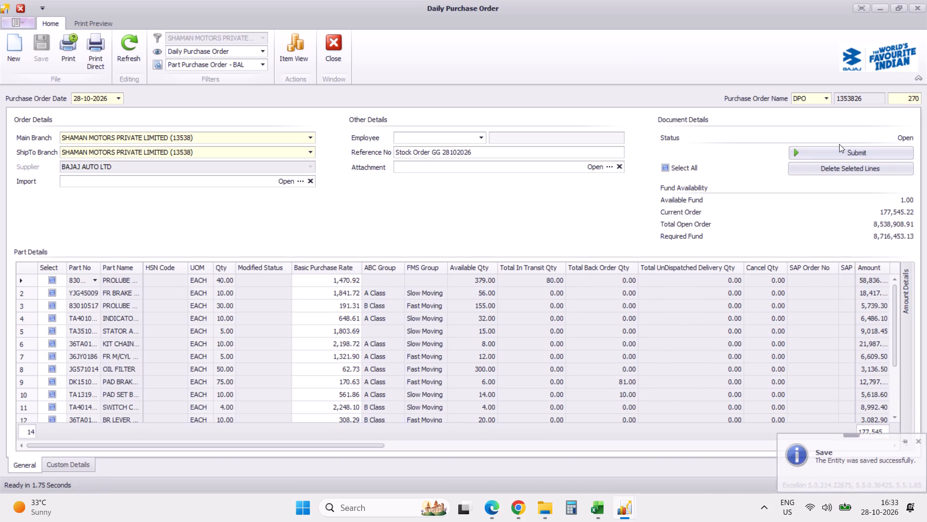
Submit the Daily Purchase Order Stock Order GG 28102026 and save the submission.
left_click(836, 153)
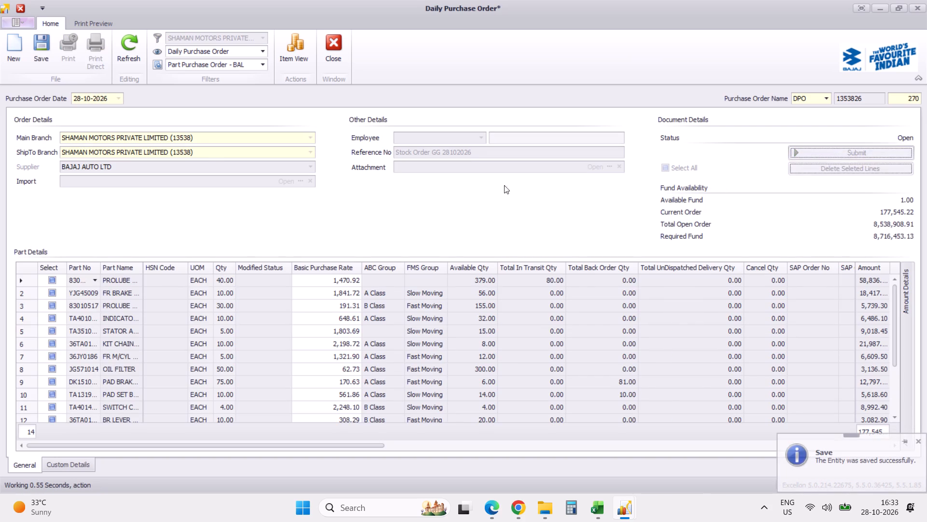
left_click(466, 263)
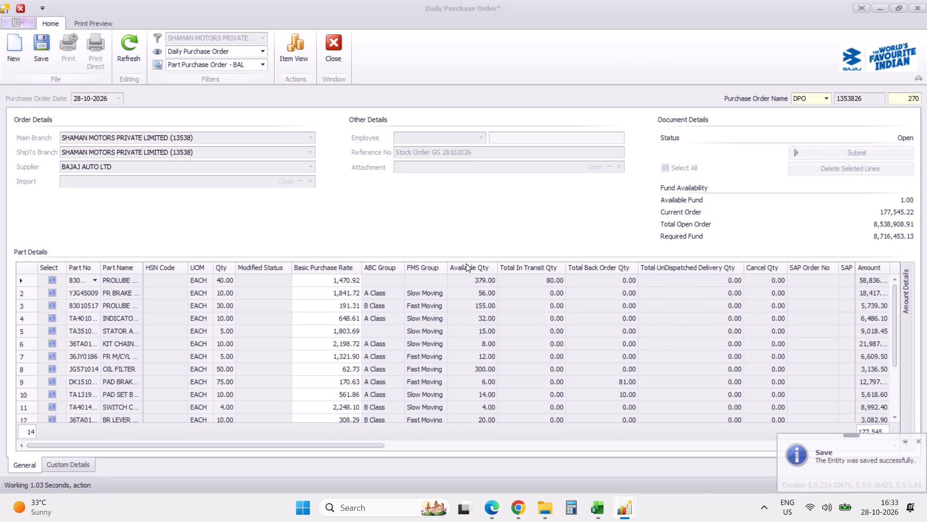
left_click(40, 60)
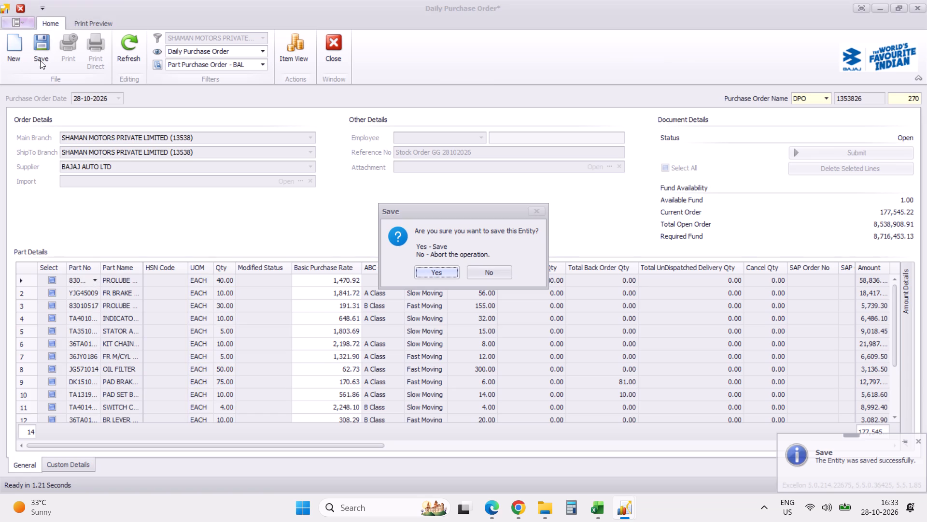
left_click(435, 274)
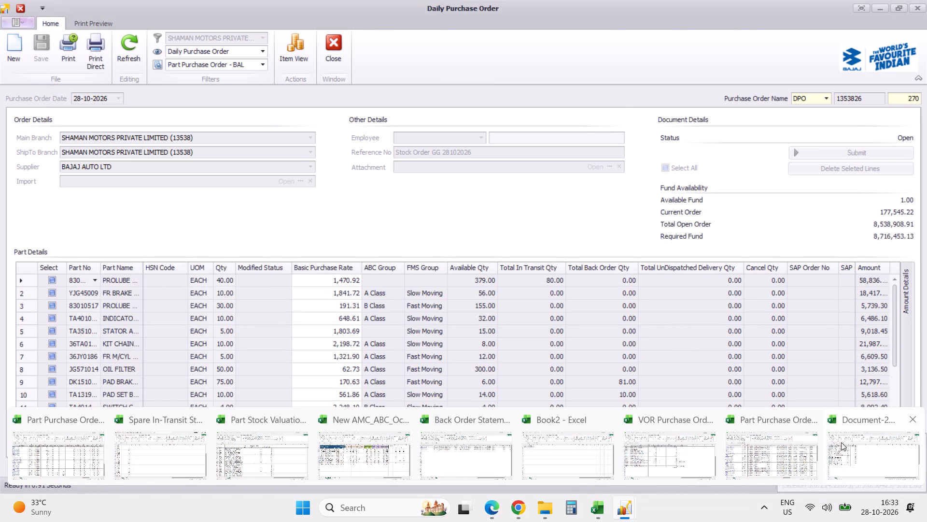
In the Excel workbook Document-28102026-GG, clear the part codes and names in A2:B15 and the quantities in E2:E16.
left_click(841, 442)
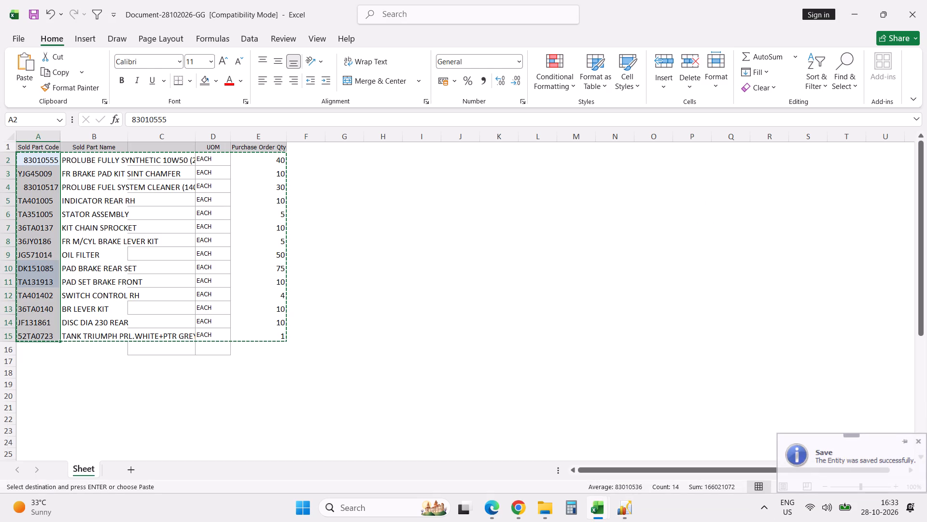
left_click(42, 158)
left_click(111, 335, "shift")
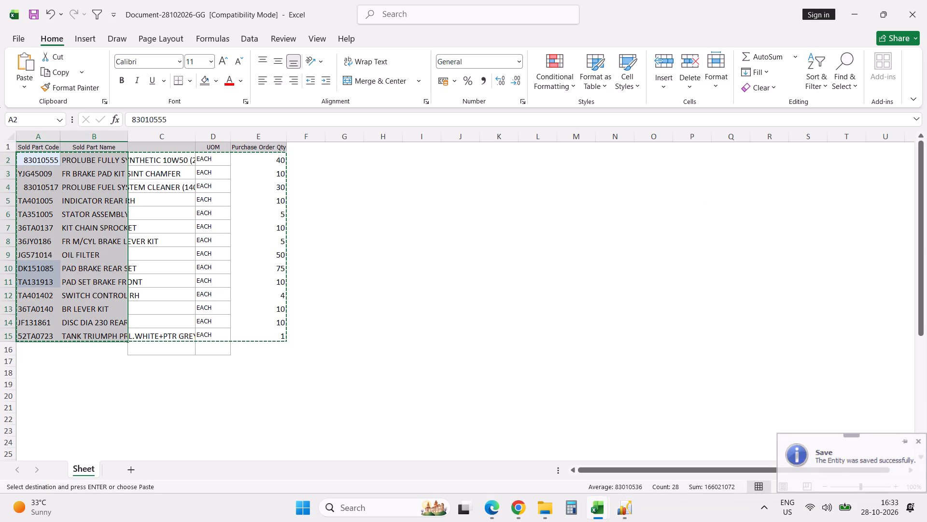
key("Delete")
left_click(272, 163)
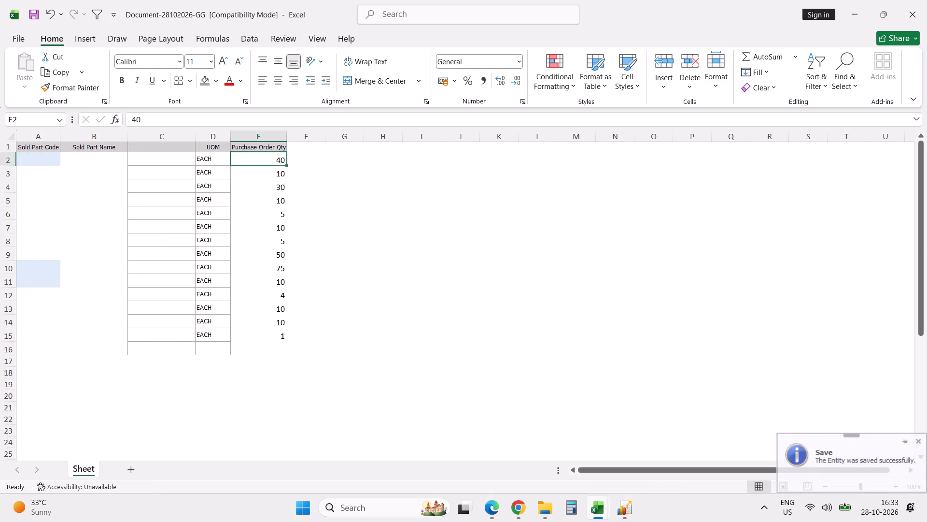
left_click(275, 343, "shift")
key("Delete")
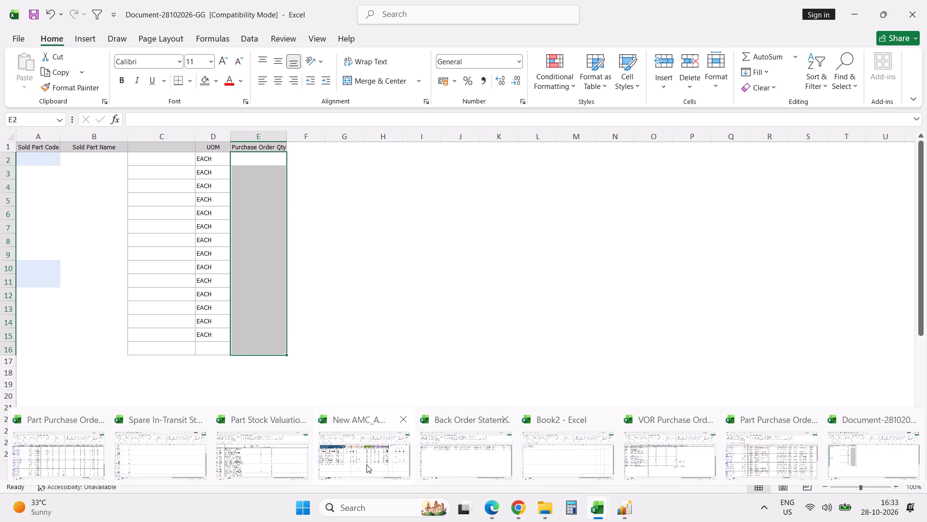
left_click(364, 463)
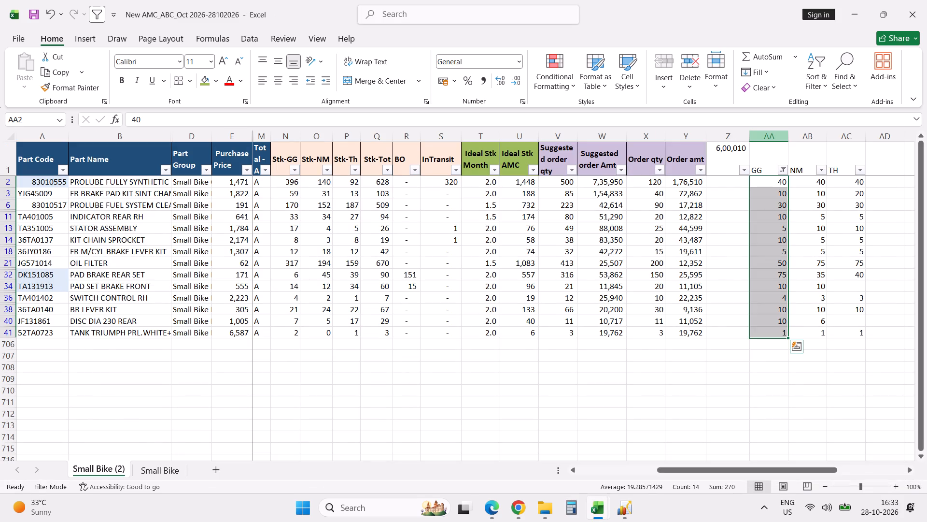
left_click(784, 167)
left_click(688, 328)
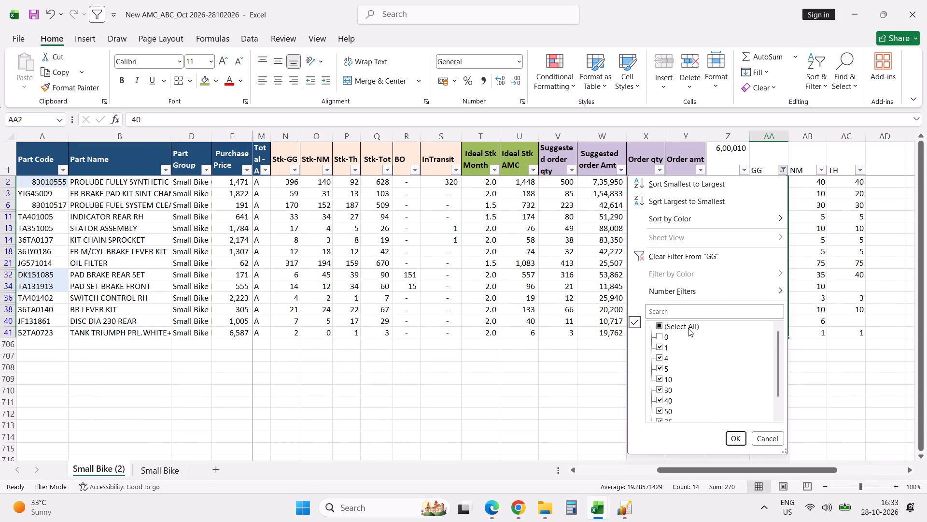
left_click(735, 435)
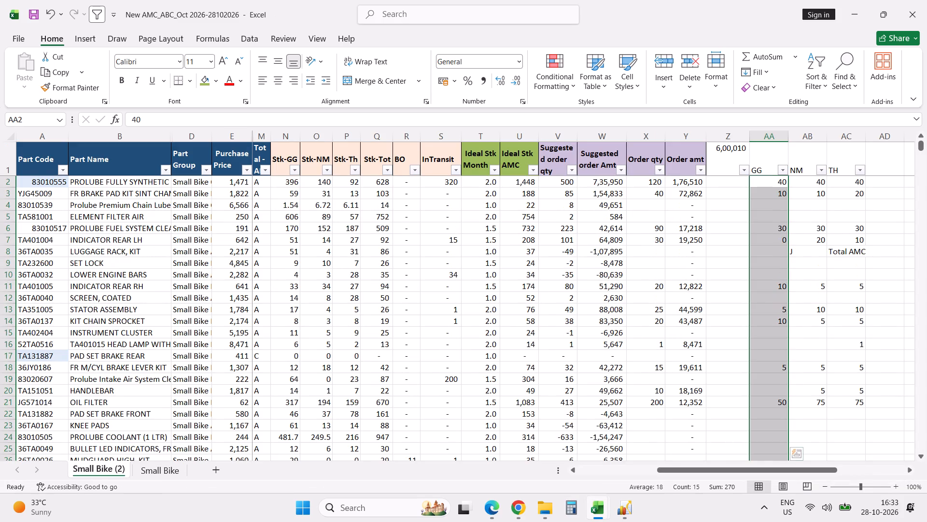
Filter the NM column on sheet Small Bike (2) to exclude blanks and the J entry.
left_click(820, 175)
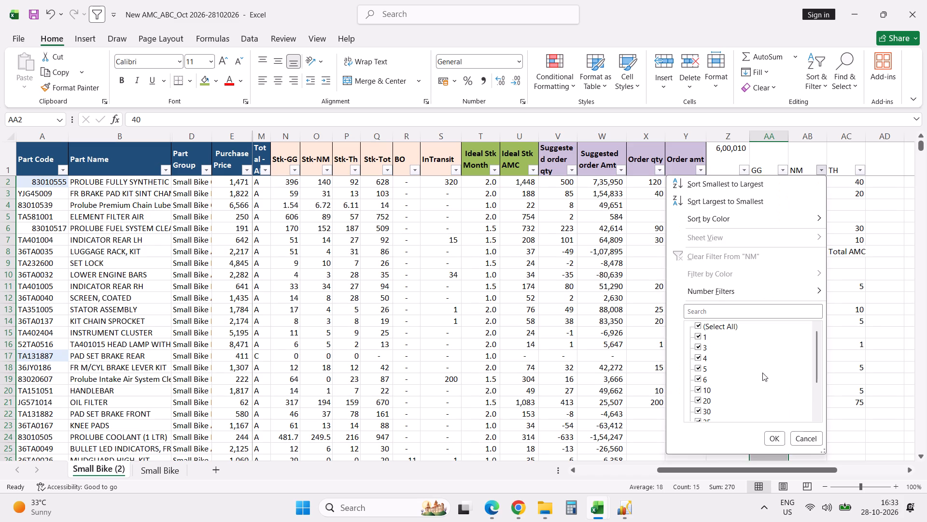
triple_click(819, 410)
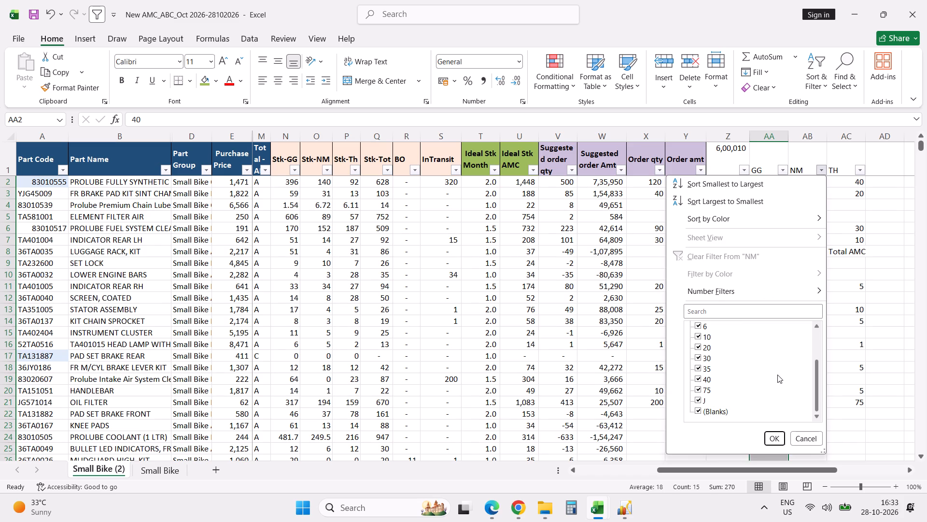
left_click(723, 411)
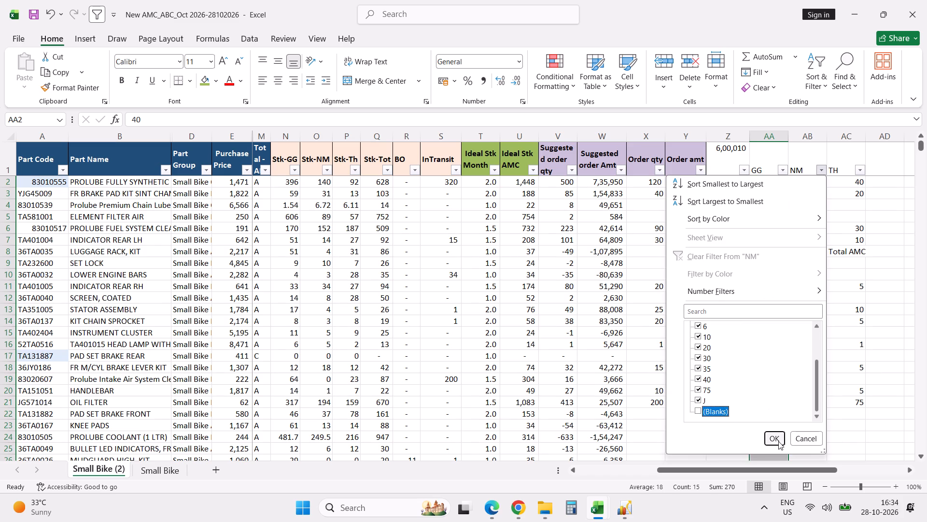
left_click(776, 439)
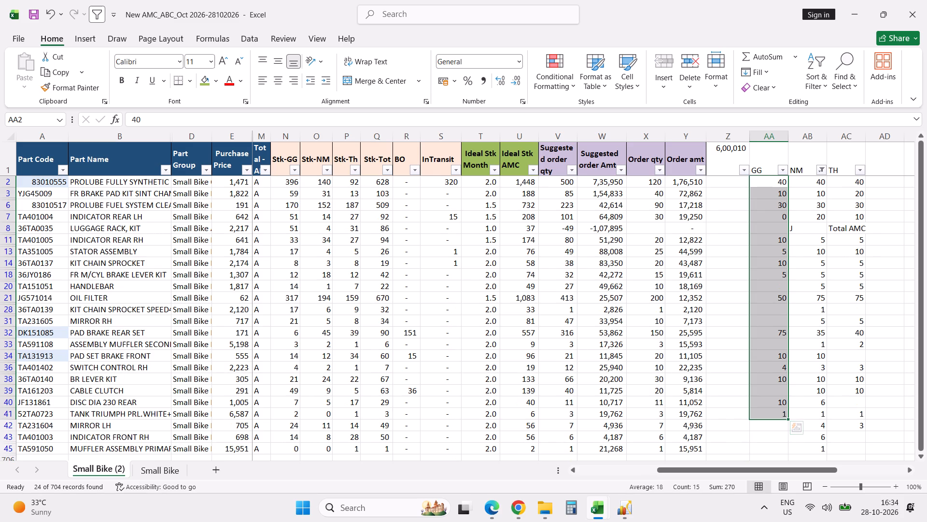
left_click(842, 229)
left_click(819, 229)
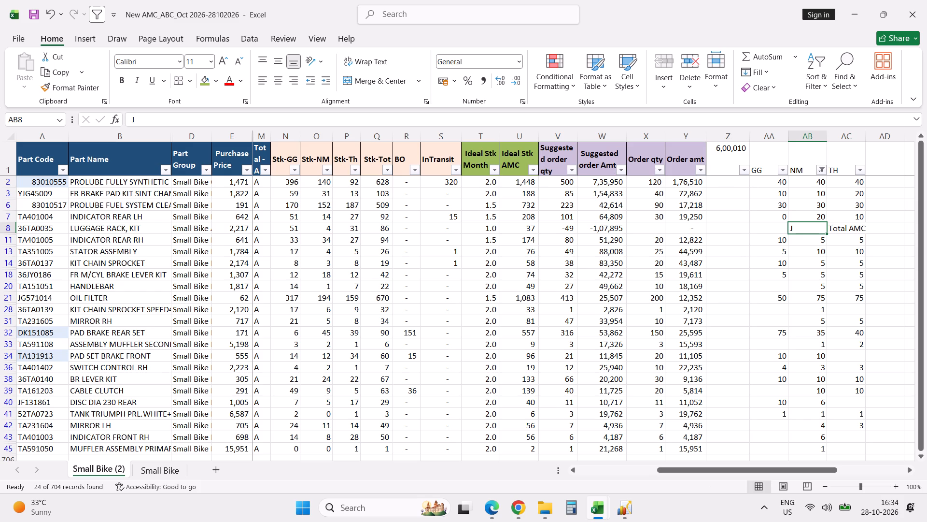
left_click(822, 169)
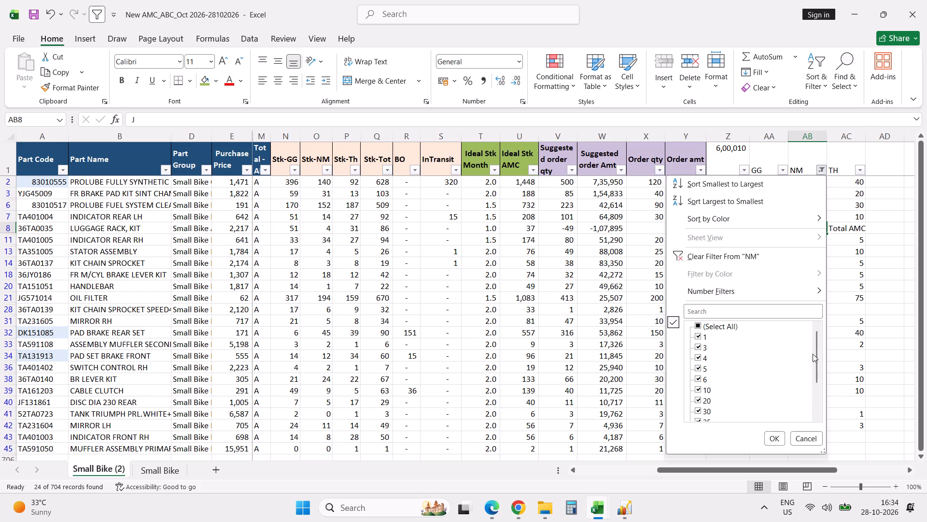
triple_click(817, 408)
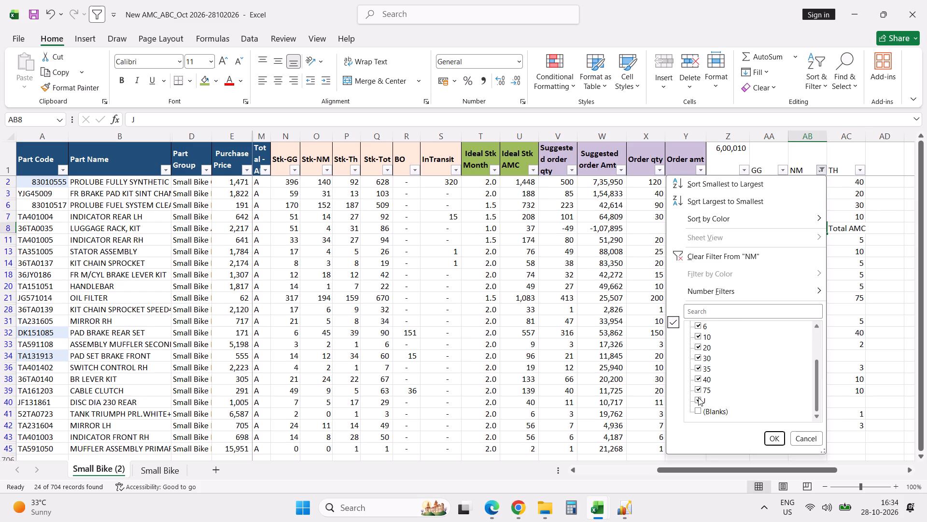
left_click(698, 397)
left_click(771, 438)
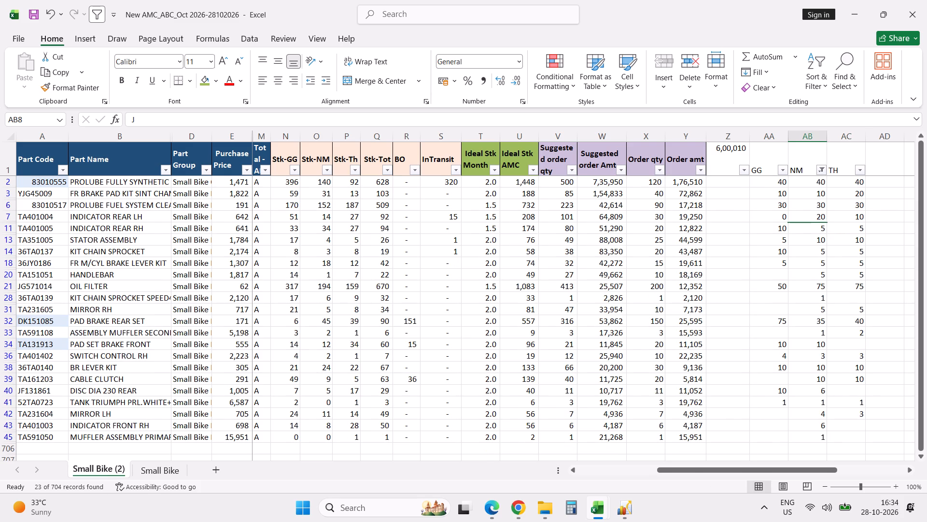
scroll(759, 383, "down", 3)
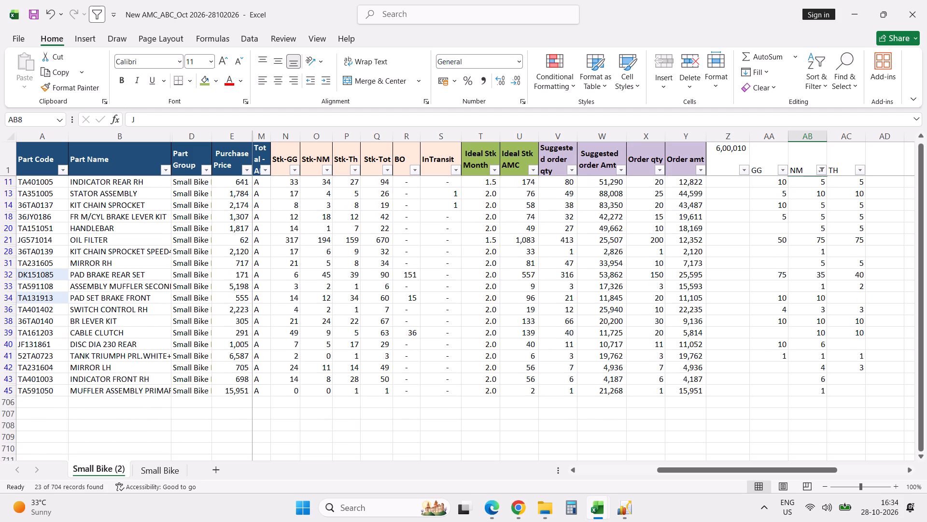
scroll(759, 383, "up", 8)
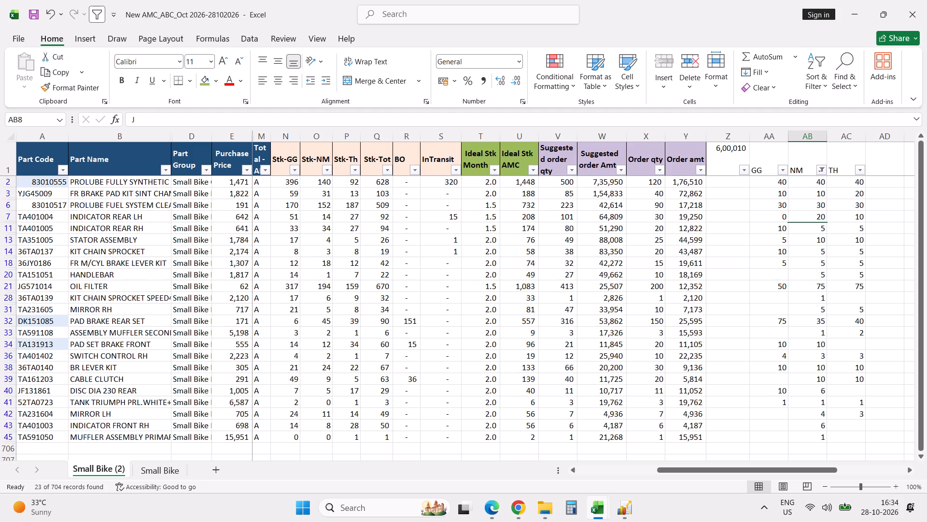
Copy the filtered part codes and part names into Document-28102026-GG, starting at cell A2.
left_click(47, 183)
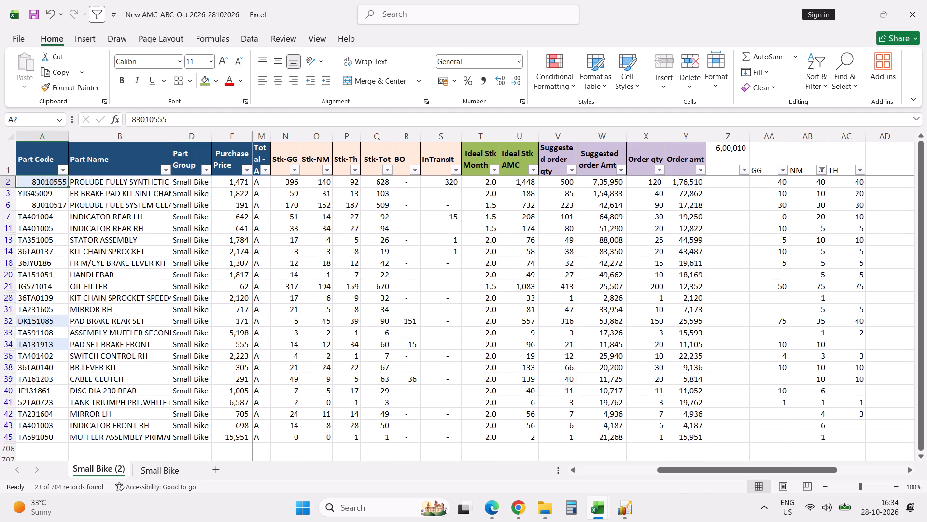
key("shift+Right")
key("ctrl+shift+Down")
key("ctrl+c")
key("alt+Tab")
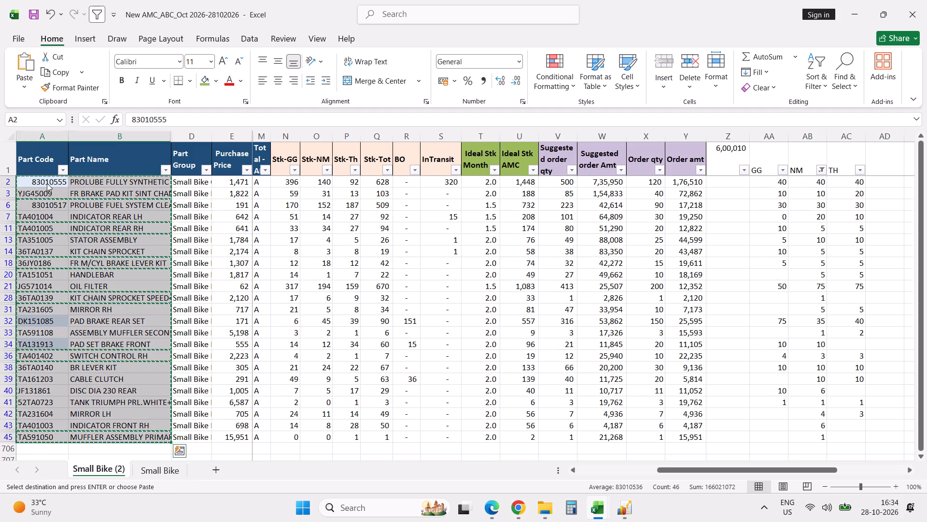
left_click(45, 159)
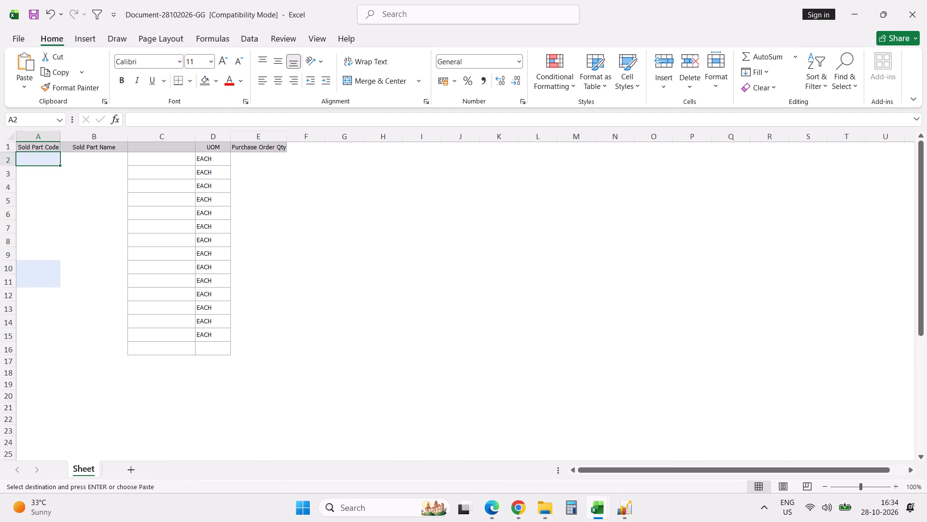
key("ctrl+v")
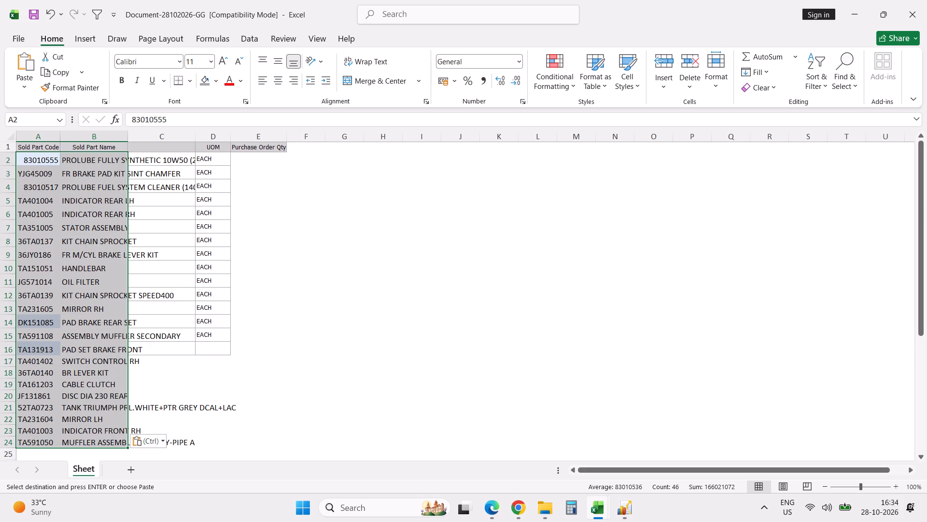
Save the order workbook as Document-28102026-NM in the Daily Order and PNA folder, keeping the Excel 97-2003 format.
key("alt+f")
key("alt+a")
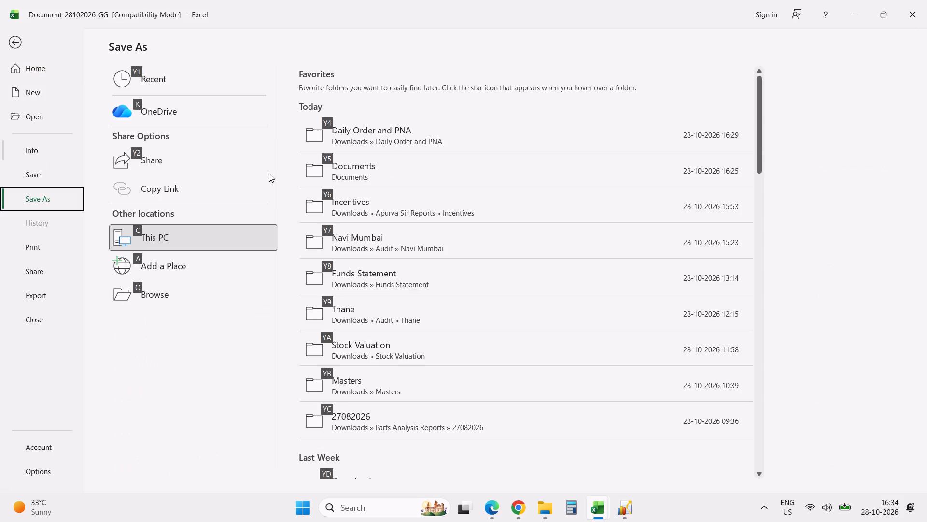
left_click(428, 142)
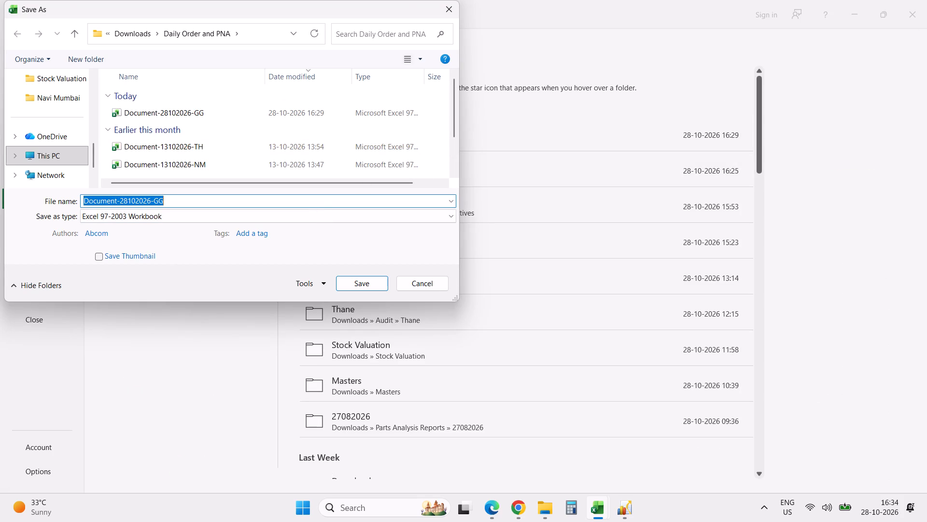
left_click(322, 205)
key("BackSpace")
key("BackSpace")
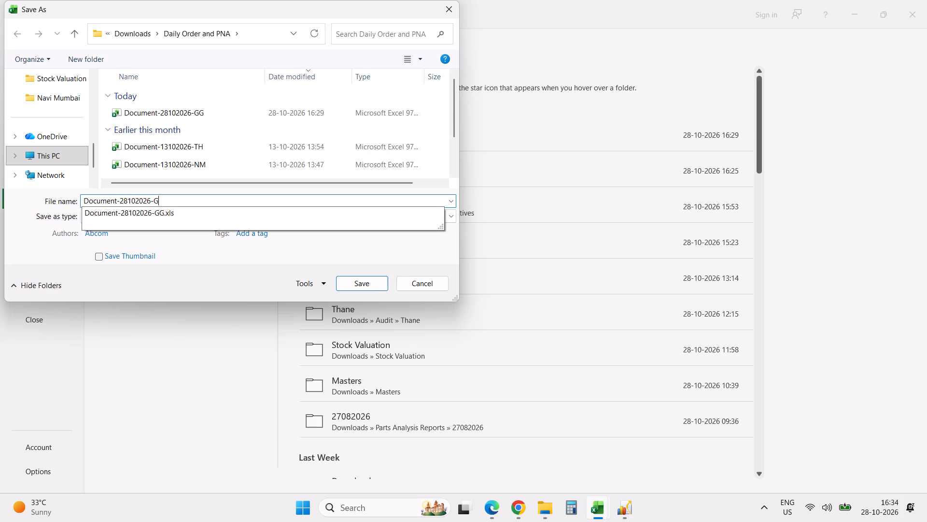
key("BackSpace")
type("nm")
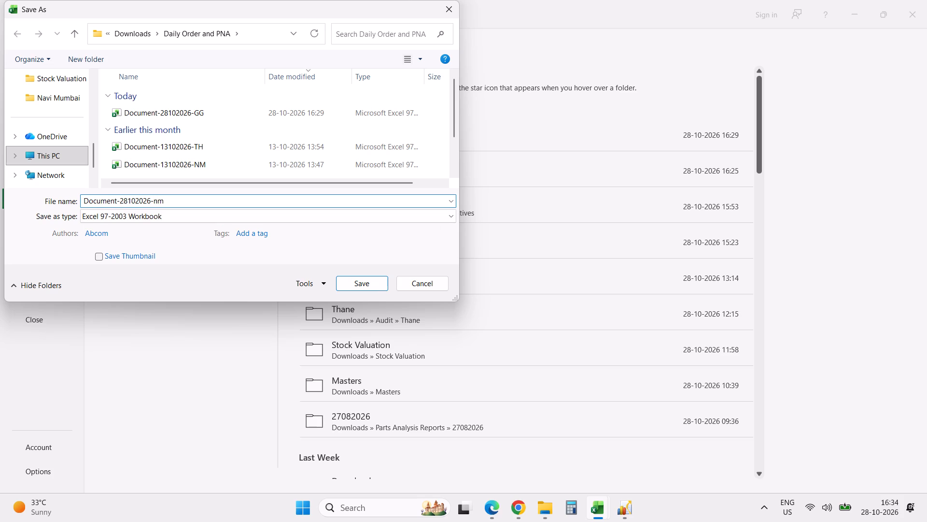
key("BackSpace")
type("NM")
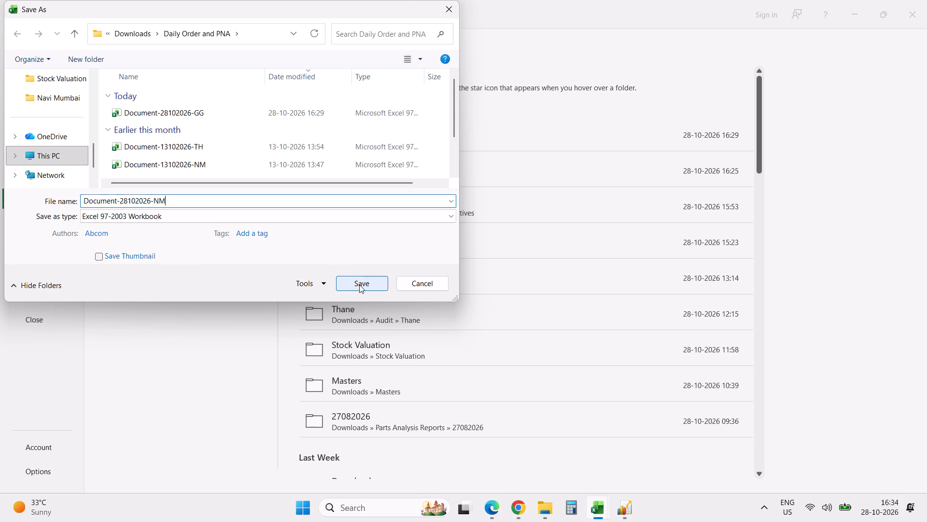
left_click(359, 285)
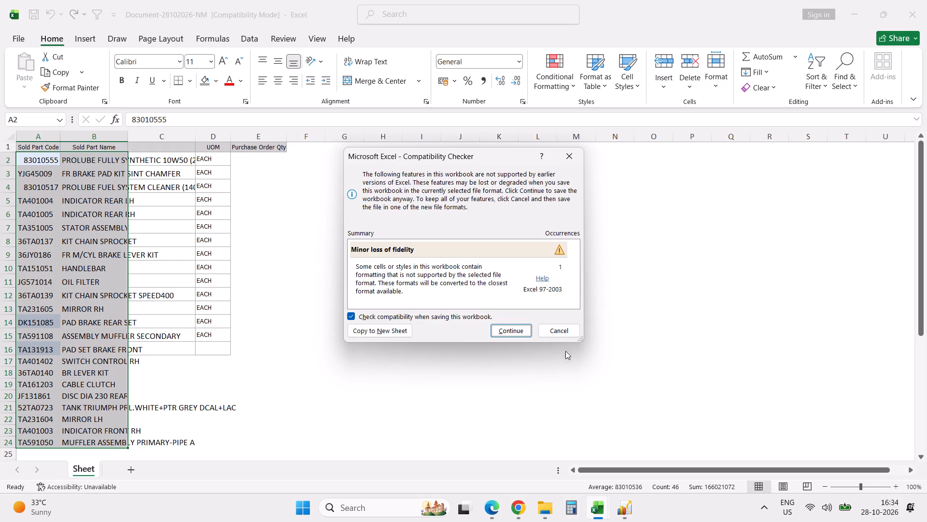
left_click(513, 332)
Copy the filtered NM quantities from the stock workbook into the Purchase Order Qty column of Document-28102026-NM, starting at E2.
key("alt+Tab")
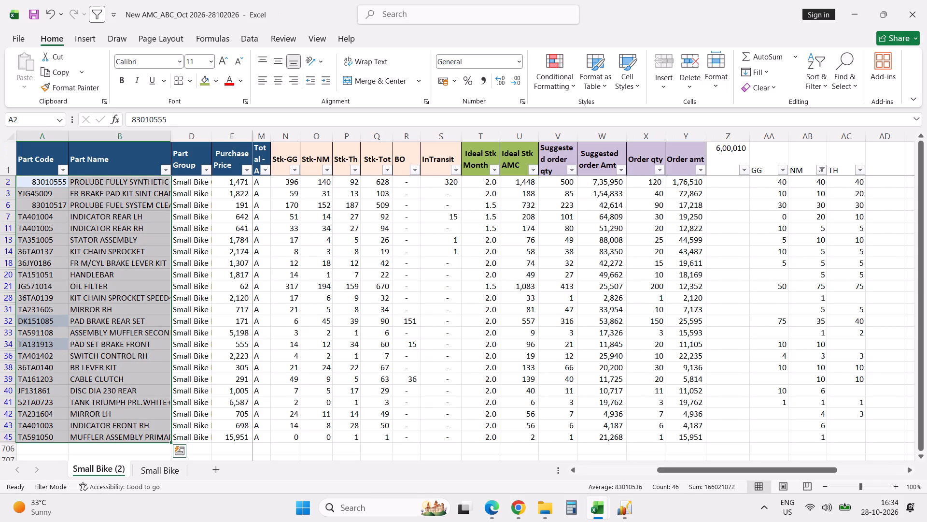
left_click(813, 144)
key("Down")
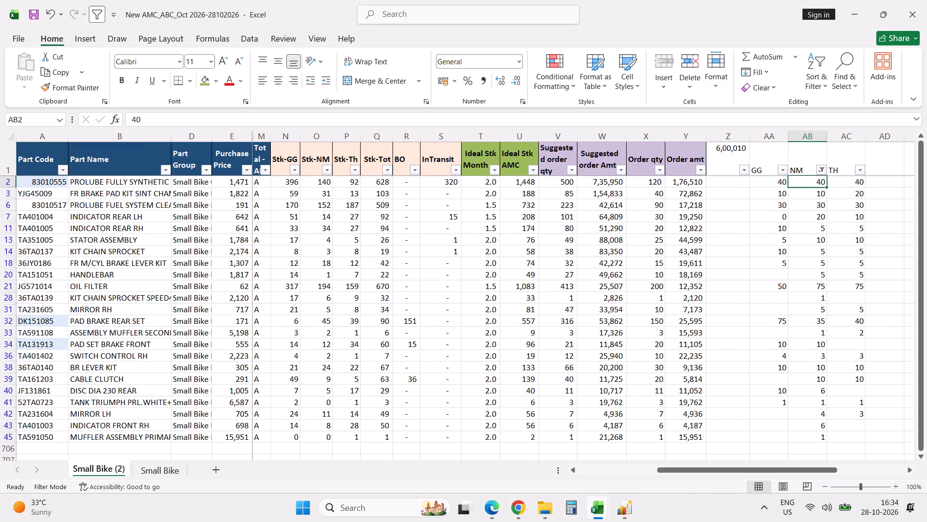
key("ctrl+shift+Down")
key("ctrl+c")
key("alt+Tab")
key("Right")
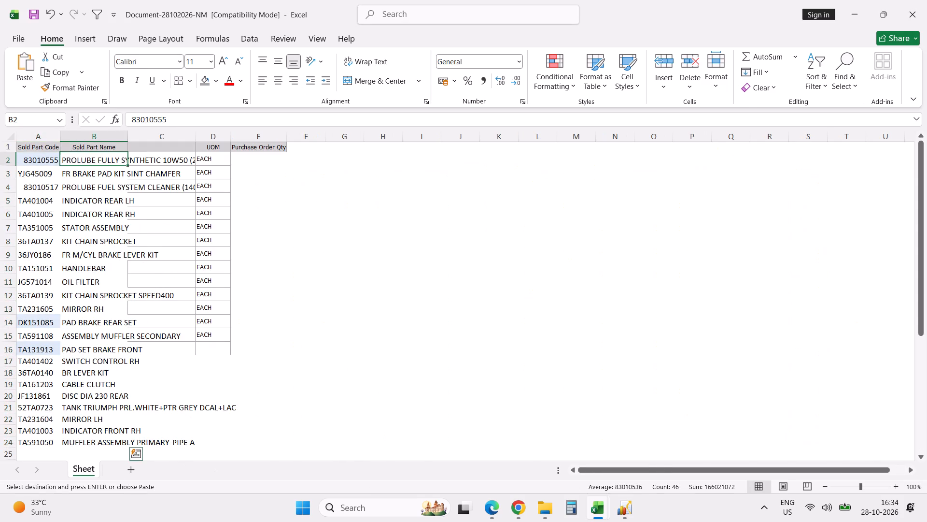
key("Right")
key("Right")
key("Right")
key("ctrl+v")
key("Left")
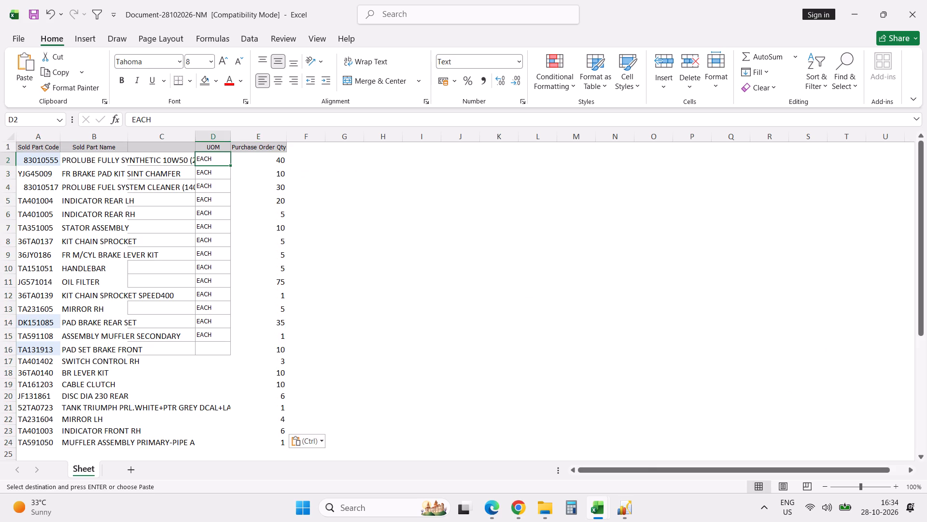
key("Down")
key("Down")
key("Escape")
key("Escape")
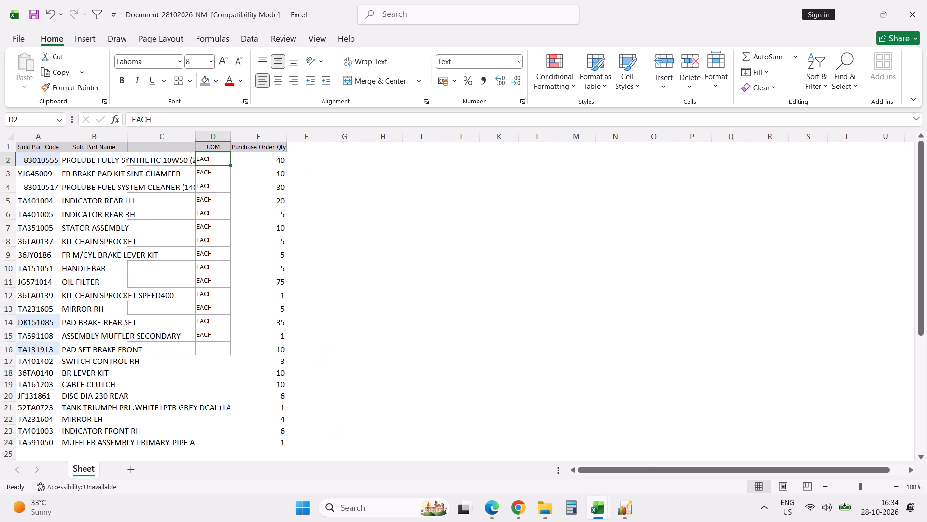
Fill the UOM value EACH down from D15 through D24 for the remaining parts.
key("Down")
key("Down")
key("Down")
key("Down")
key("Down")
key("Down")
key("Down")
key("Down")
key("Down")
key("Down")
key("Down")
key("Down")
key("Down")
key("shift+Down")
key("shift+Down")
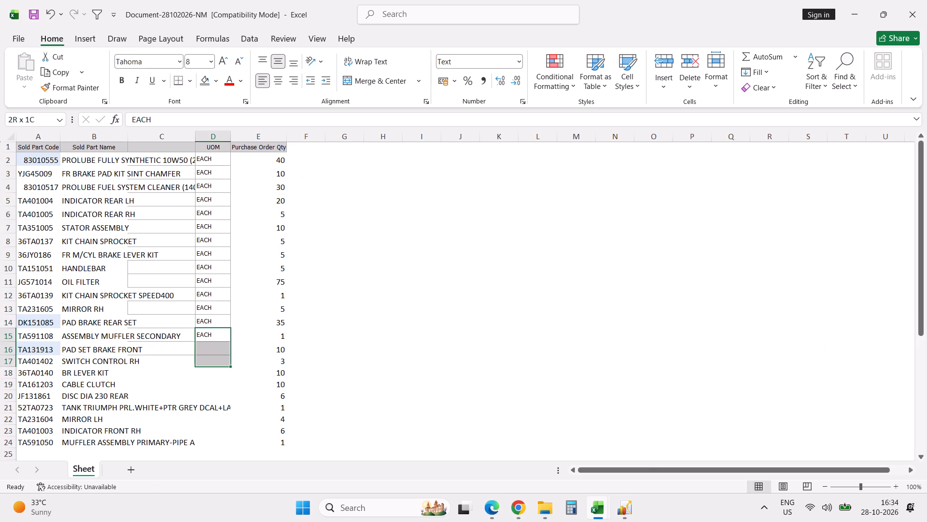
key("shift+Down")
key("shift+Down")
key("shift+Down")
key("shift+Down")
key("shift+Down")
key("shift+Down")
key("shift+Down")
key("ctrl+d")
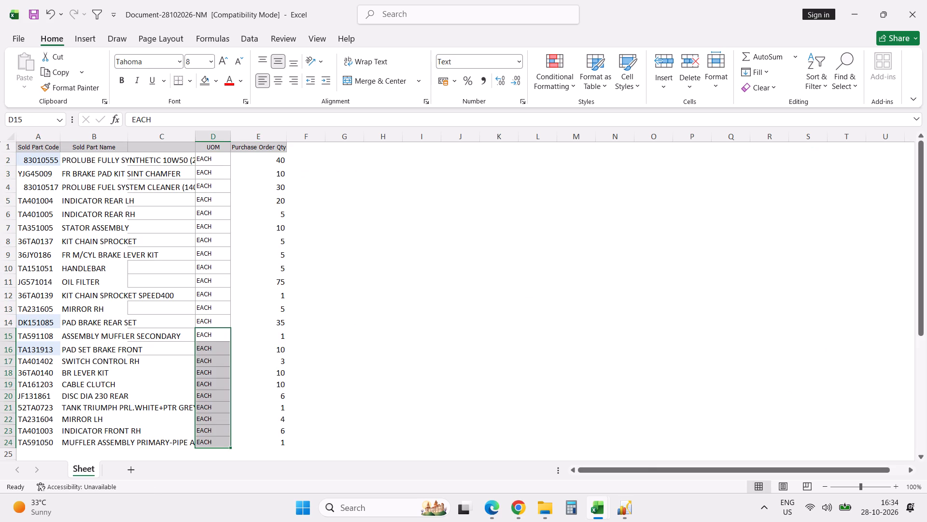
Save Document-28102026-NM, keeping its current format.
key("Up")
key("ctrl+s")
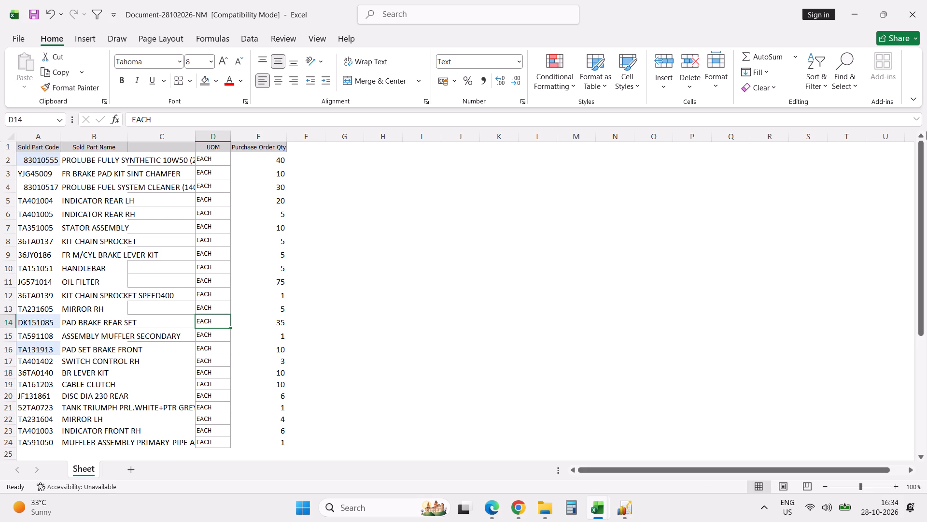
left_click(505, 331)
Switch to Excellon and start a new Daily Purchase Order with main branch SHAMAN MOTORS PRIVATE LIMITED (13538).
left_click(618, 505)
left_click(733, 421)
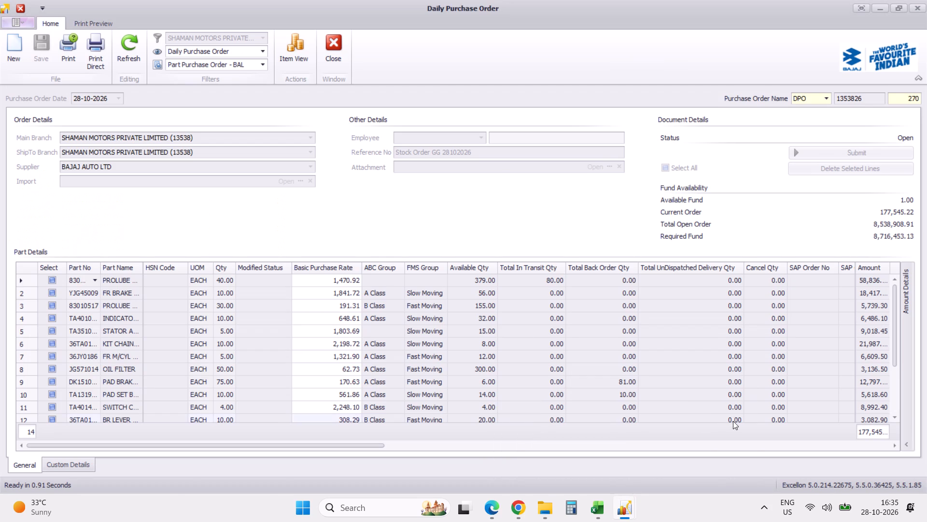
left_click(14, 57)
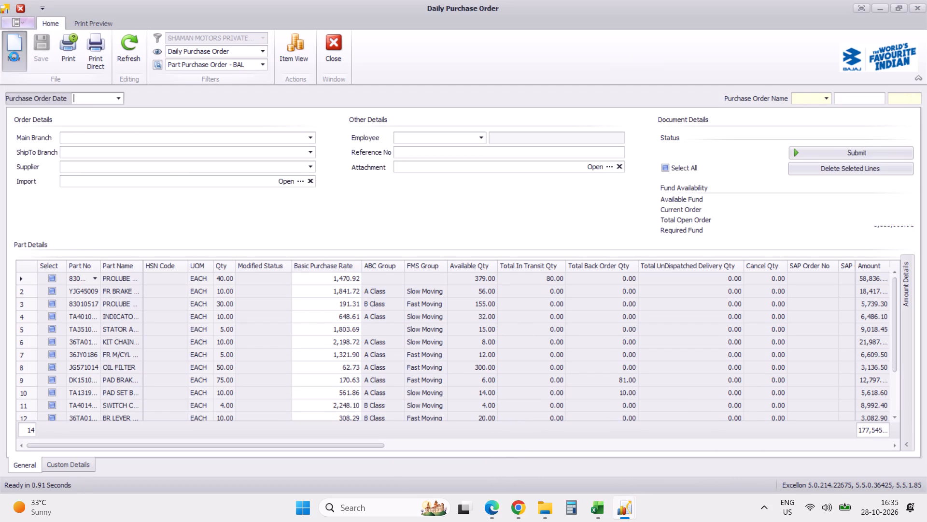
left_click(202, 138)
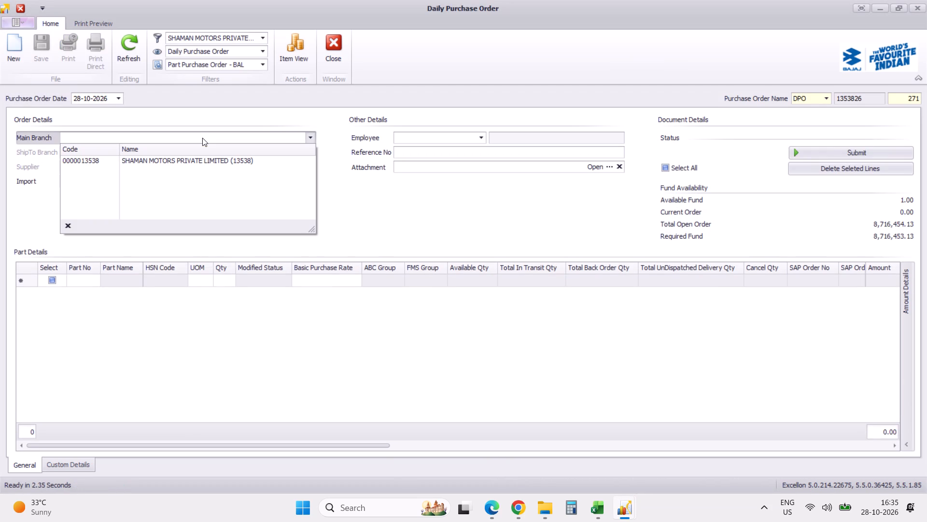
left_click(198, 159)
left_click(201, 153)
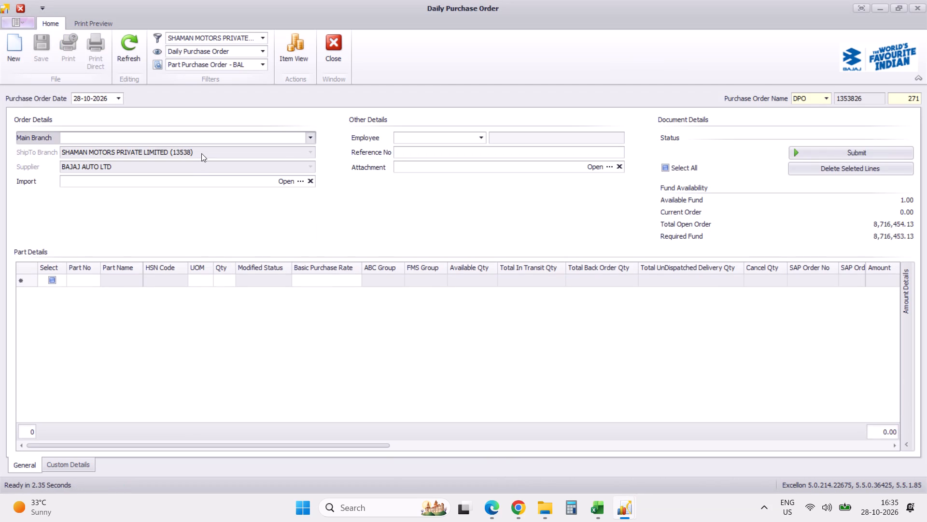
key("Tab")
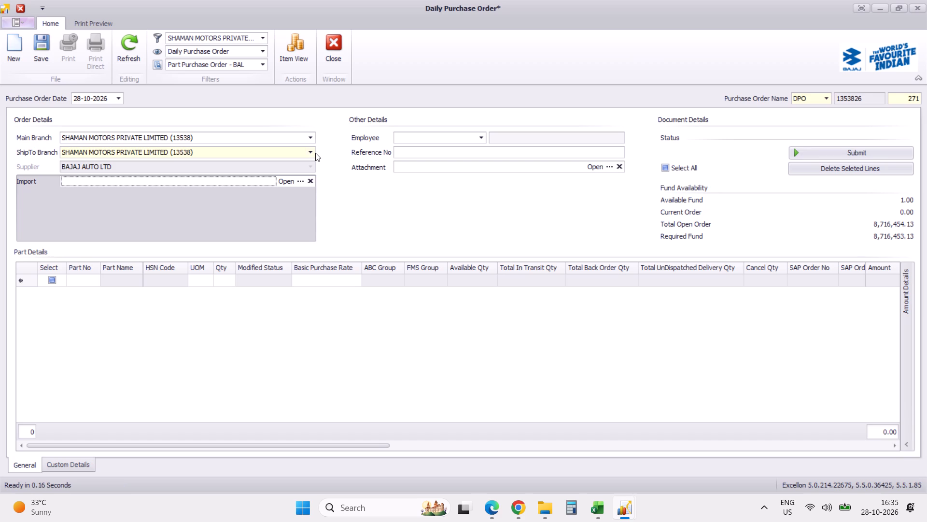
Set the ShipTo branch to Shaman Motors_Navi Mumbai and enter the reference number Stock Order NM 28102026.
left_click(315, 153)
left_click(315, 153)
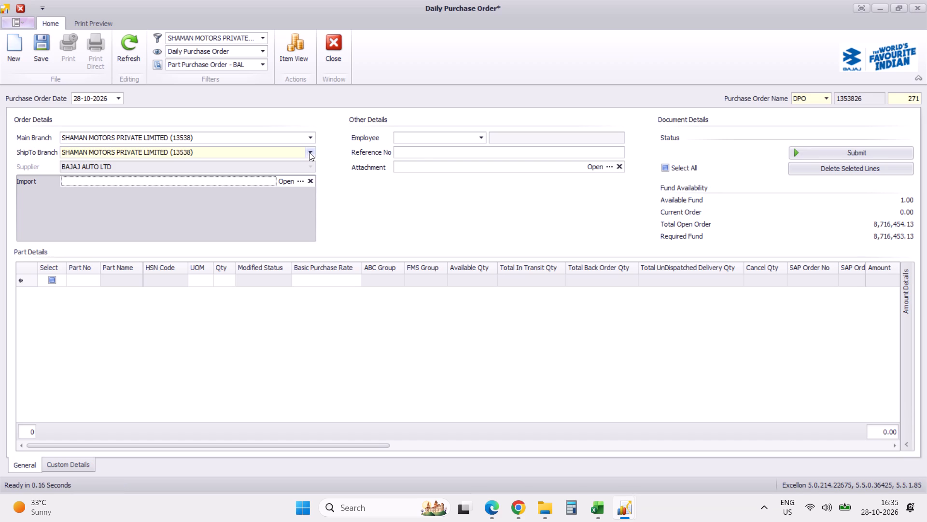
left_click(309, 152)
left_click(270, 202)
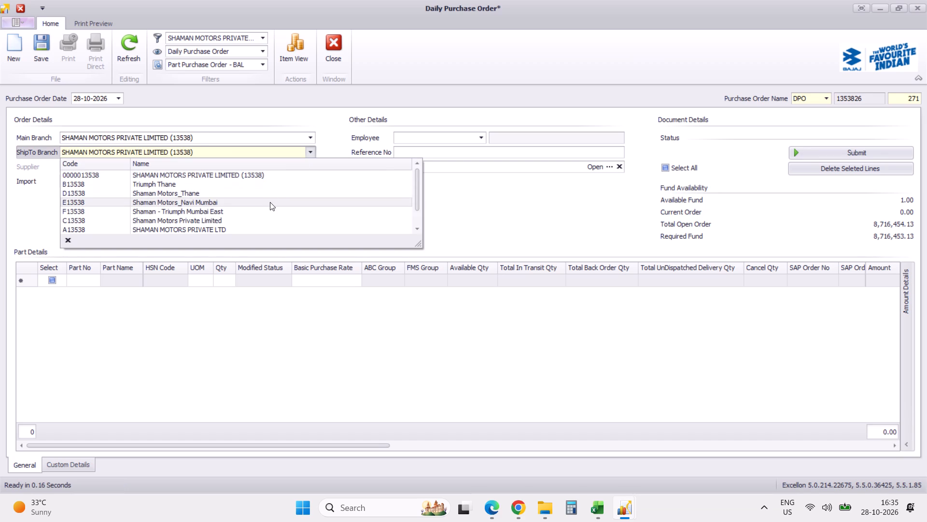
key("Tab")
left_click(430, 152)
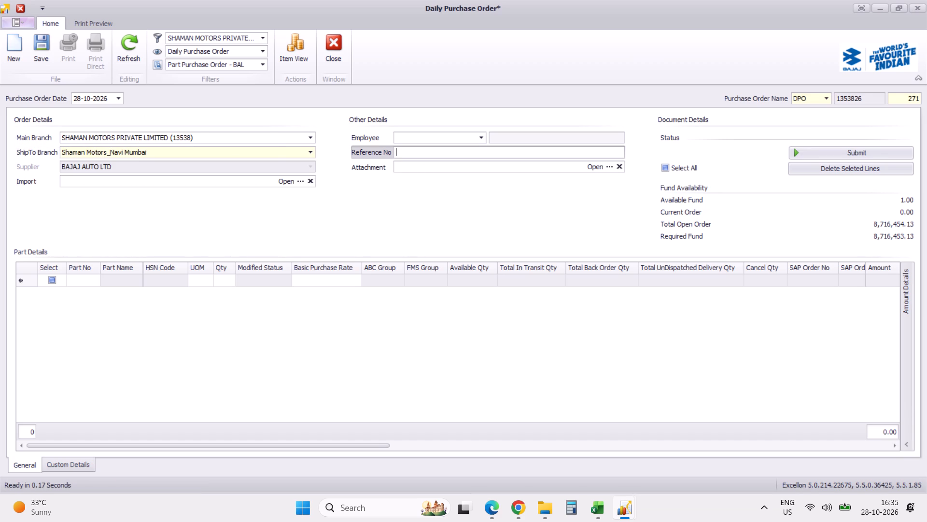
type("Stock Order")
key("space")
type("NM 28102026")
Copy the part lines A2 to E24 from Document-28102026-NM and return to the Daily Purchase Order.
left_click(92, 282)
key("alt+Tab")
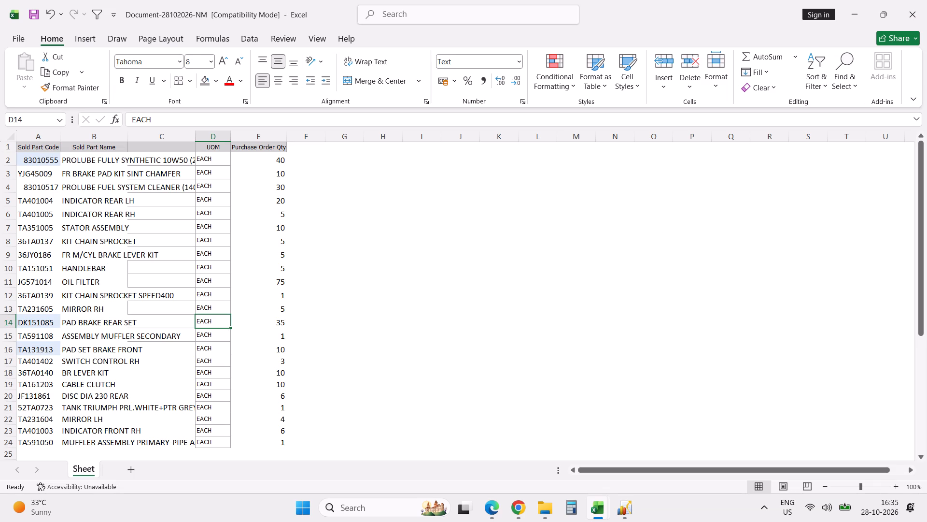
left_click(30, 159)
key("shift+Right")
key("shift+Right")
key("shift+Right")
key("shift+Right")
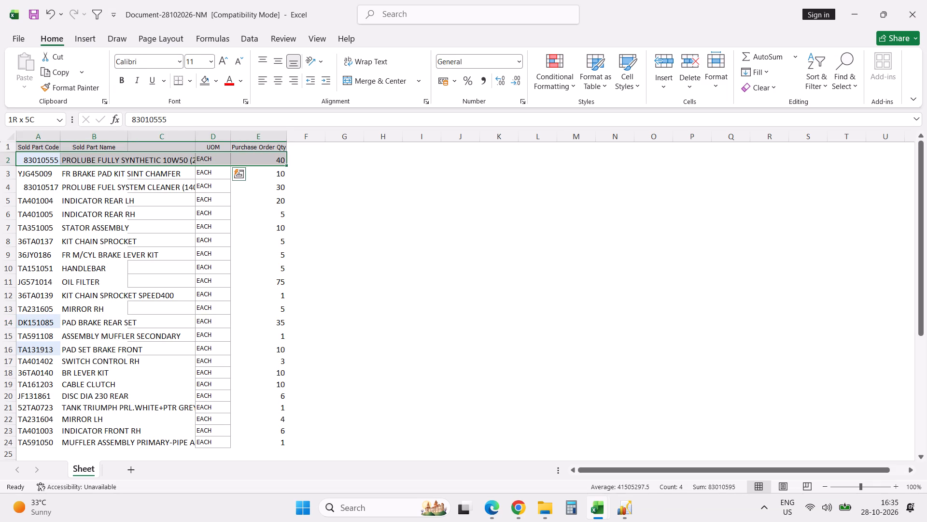
key("ctrl+shift+Down")
key("ctrl+c")
key("alt+Tab")
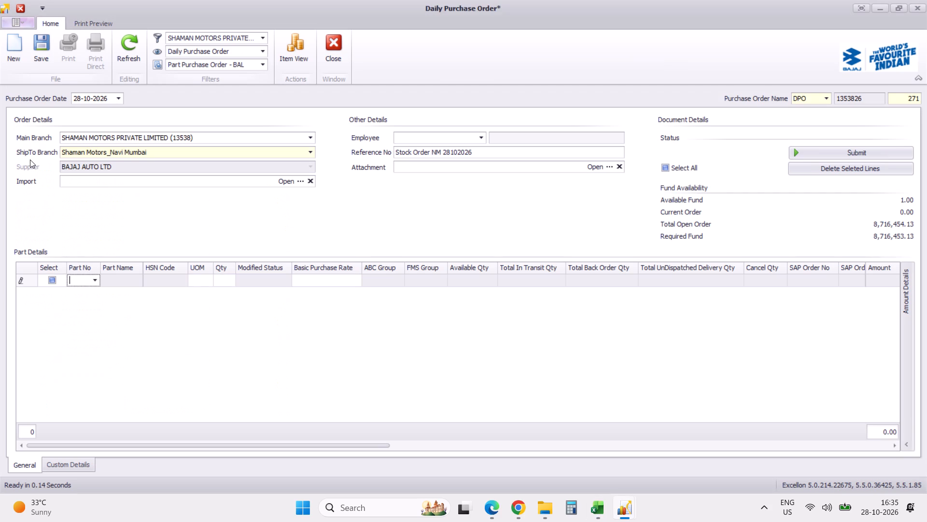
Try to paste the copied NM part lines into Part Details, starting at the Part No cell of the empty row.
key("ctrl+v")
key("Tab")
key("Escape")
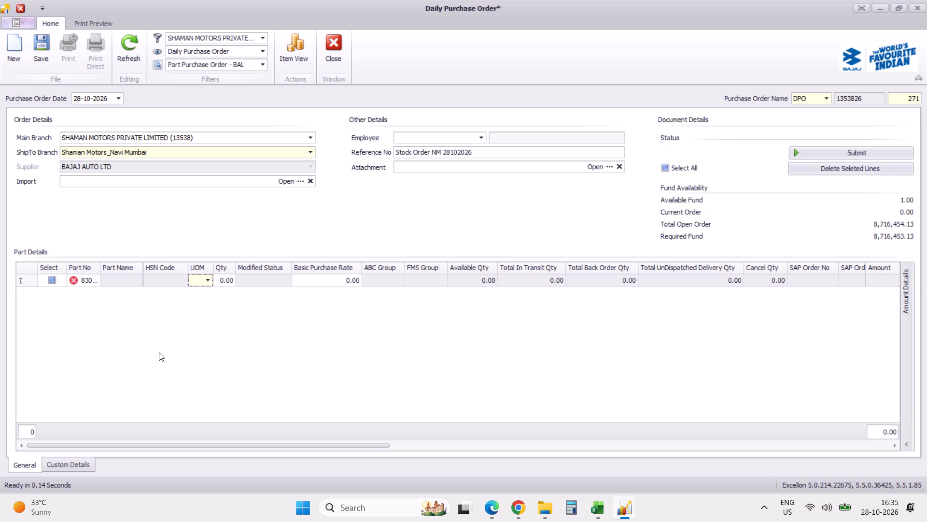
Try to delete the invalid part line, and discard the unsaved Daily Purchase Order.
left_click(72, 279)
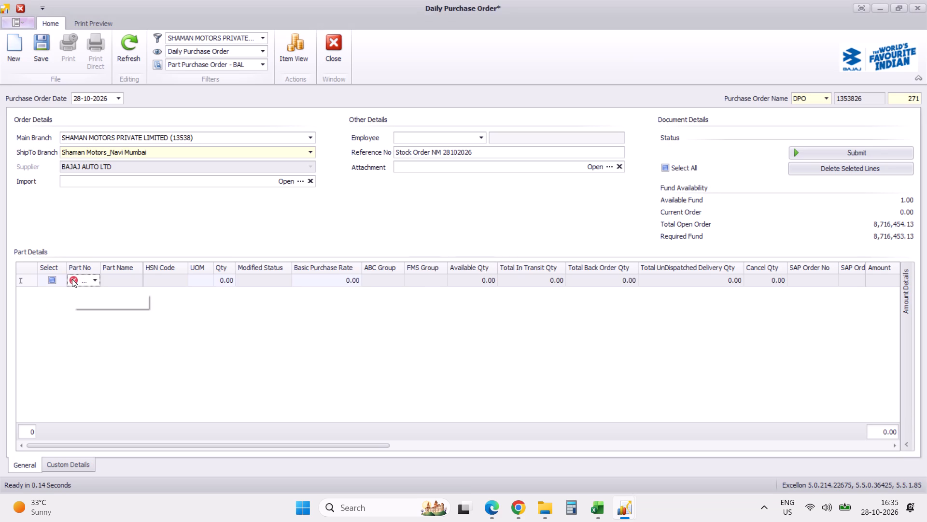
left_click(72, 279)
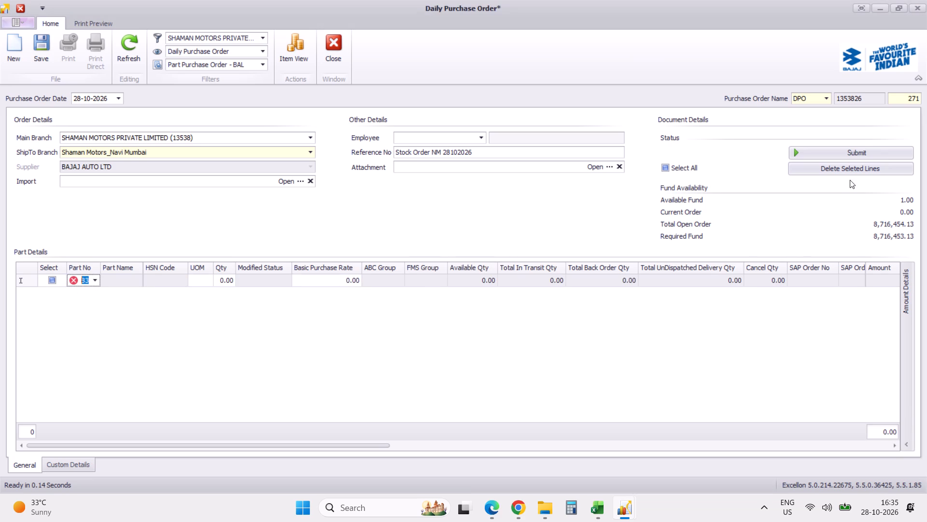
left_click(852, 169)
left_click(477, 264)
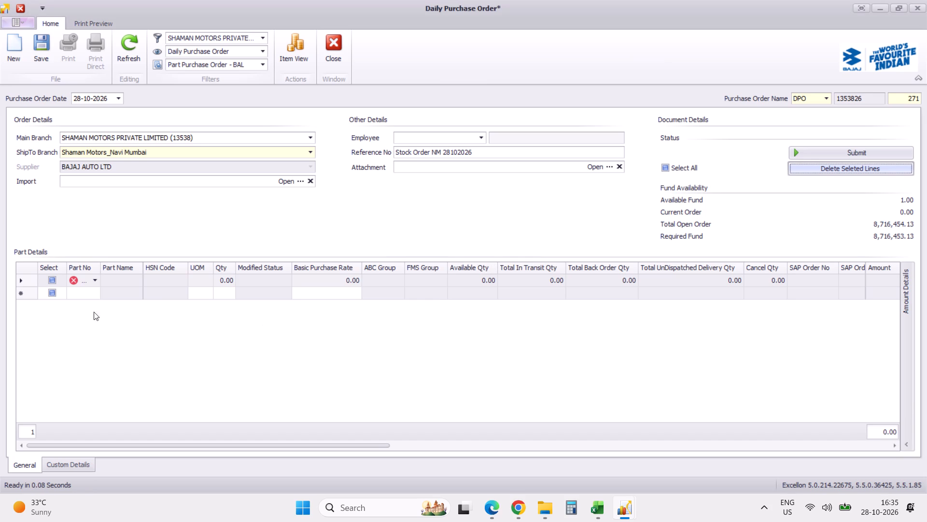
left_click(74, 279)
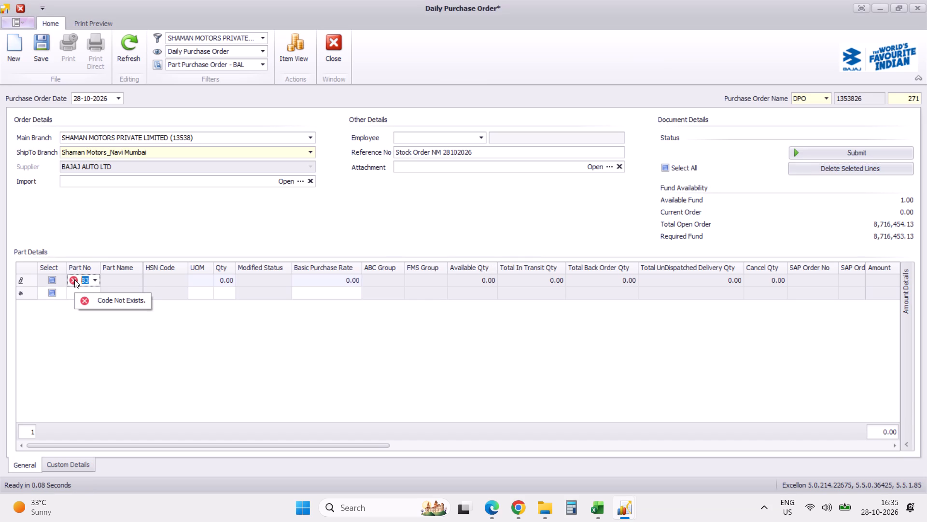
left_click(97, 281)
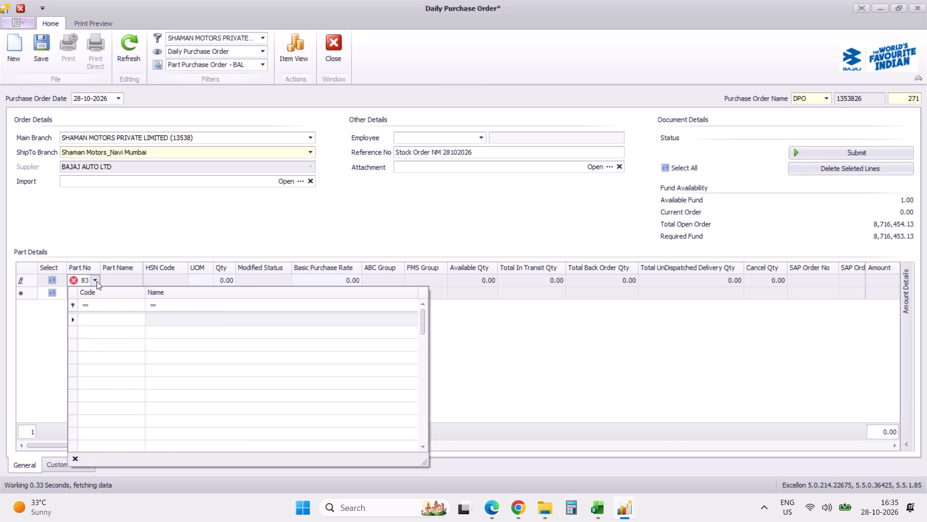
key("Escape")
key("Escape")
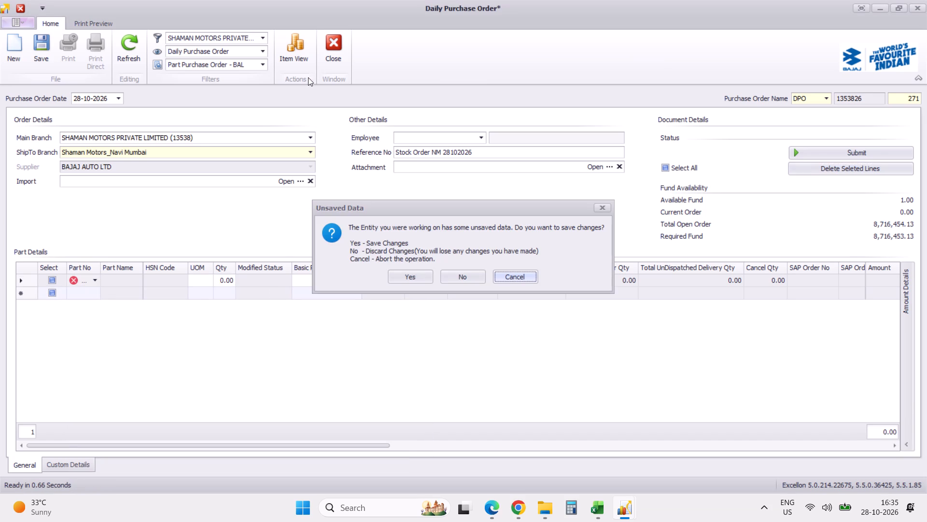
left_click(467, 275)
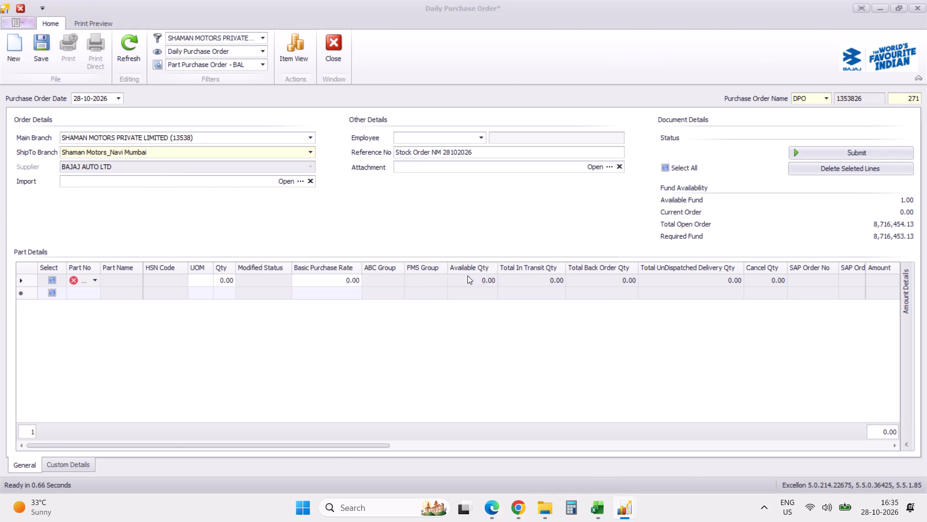
Start a new Daily Purchase Order with main branch SHAMAN MOTORS PRIVATE LIMITED (13538).
left_click(630, 512)
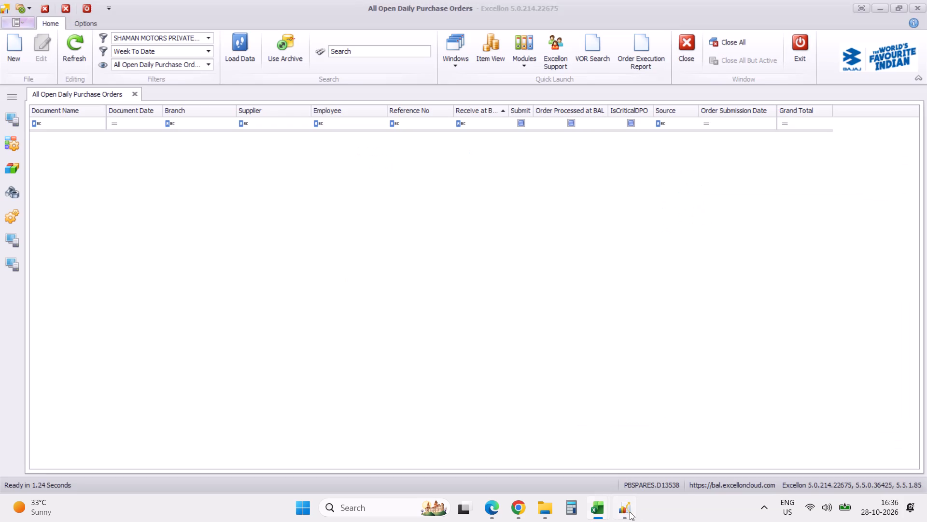
left_click(16, 51)
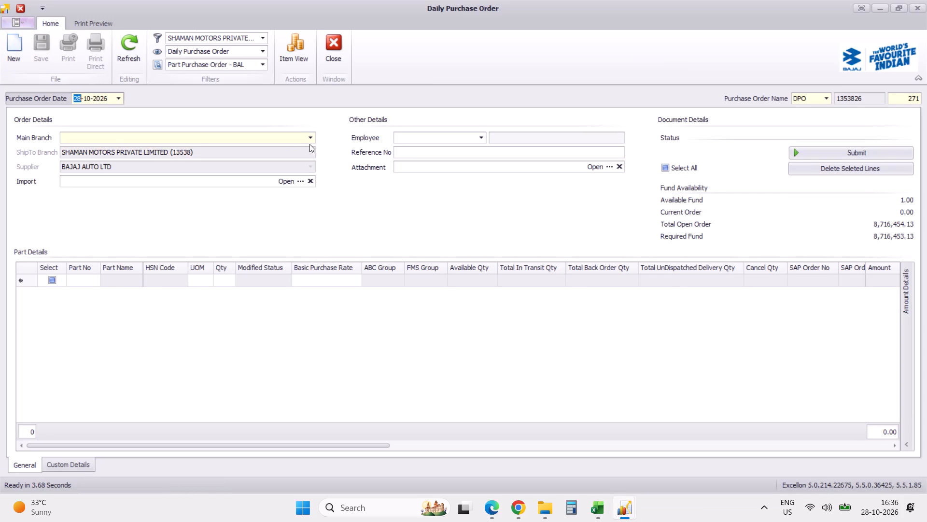
left_click(312, 138)
left_click(295, 163)
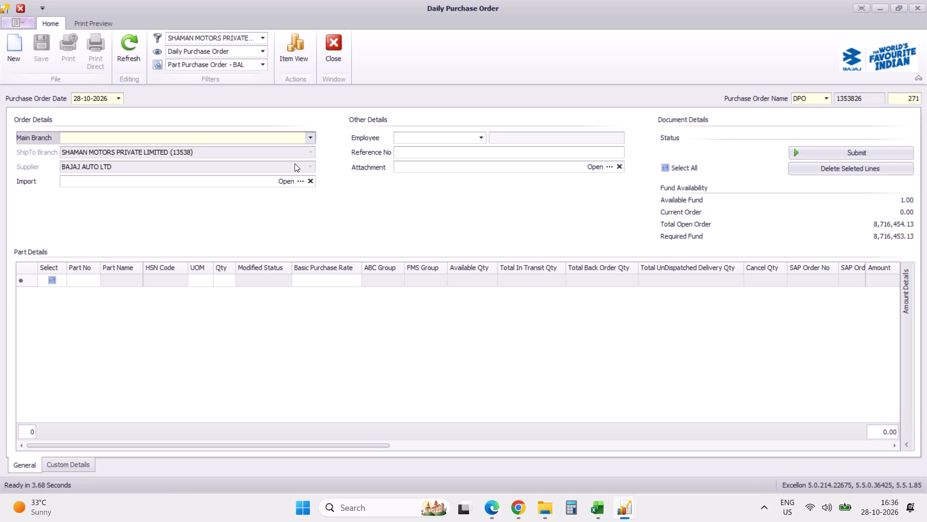
key("Tab")
Set the ShipTo branch to Shaman Motors_Navi Mumbai and enter the reference number Stock Order NM 28102026.
left_click(309, 150)
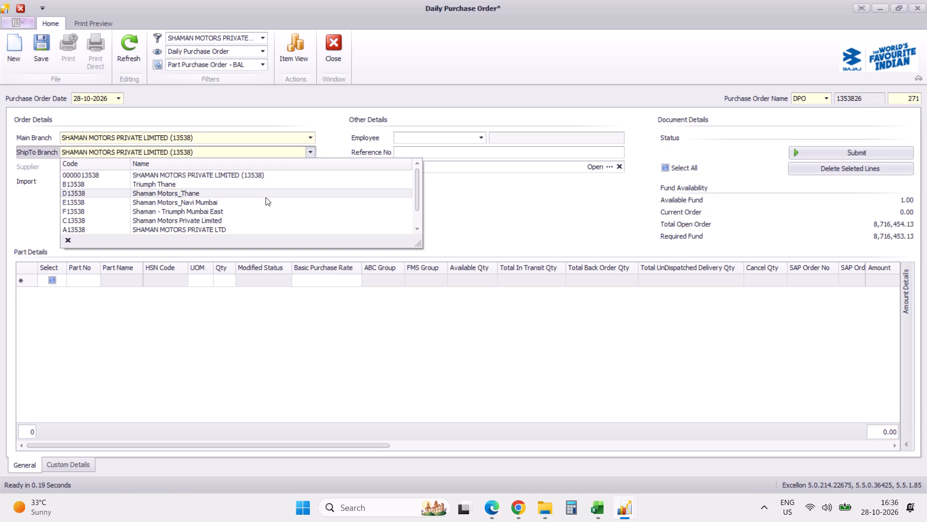
left_click(264, 201)
key("Tab")
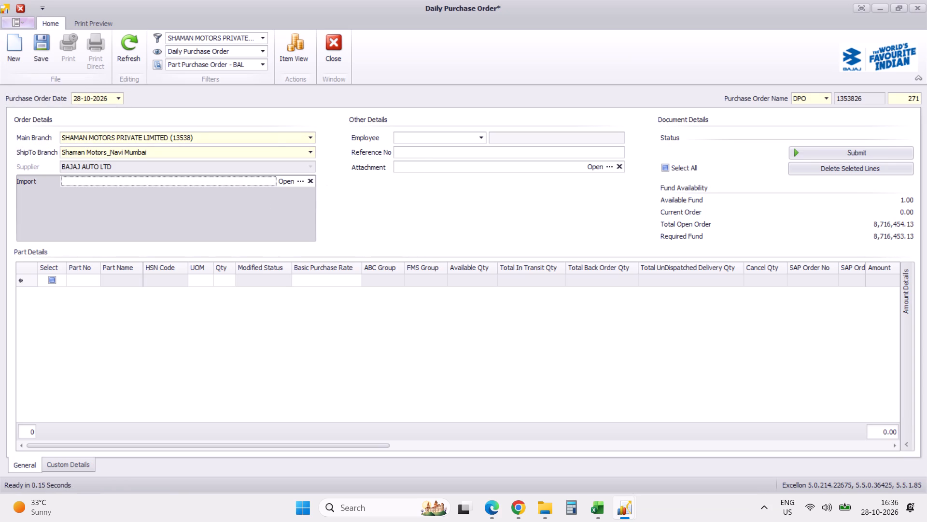
left_click(445, 154)
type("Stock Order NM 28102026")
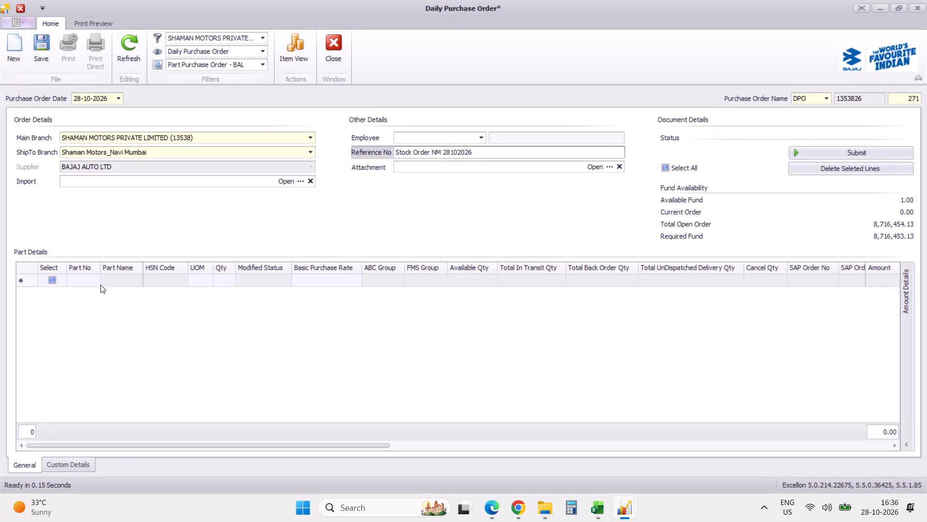
Paste the copied NM part lines into Part Details, starting at the Part No cell of the empty row.
left_click(89, 281)
key("ctrl+v")
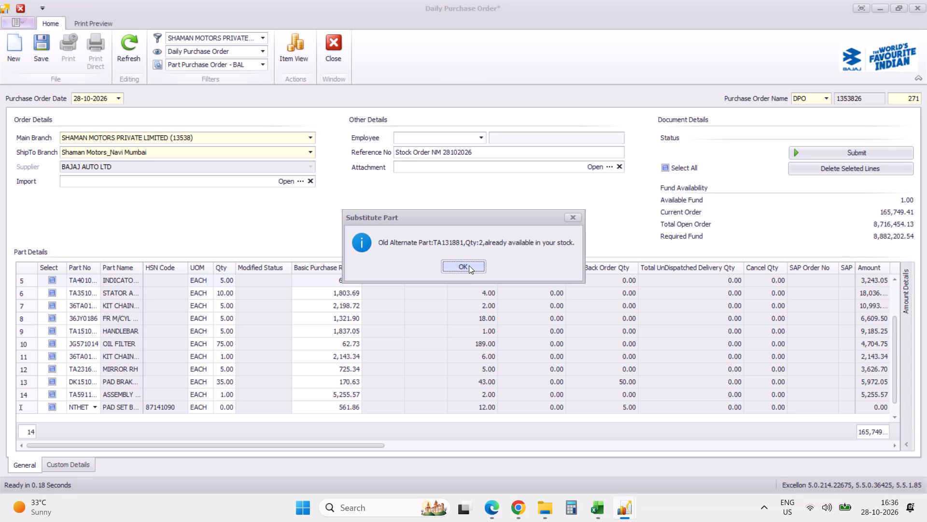
key("alt+Tab")
key("alt+Tab")
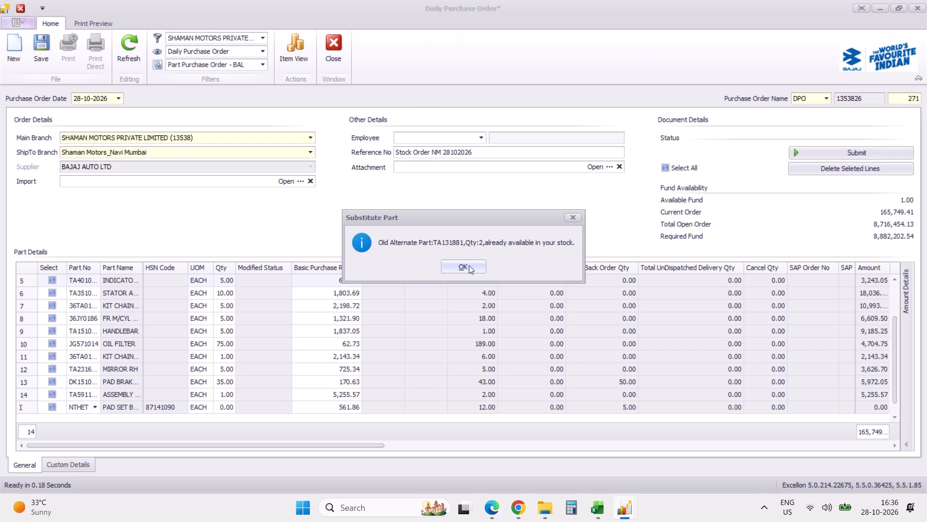
left_click(469, 265)
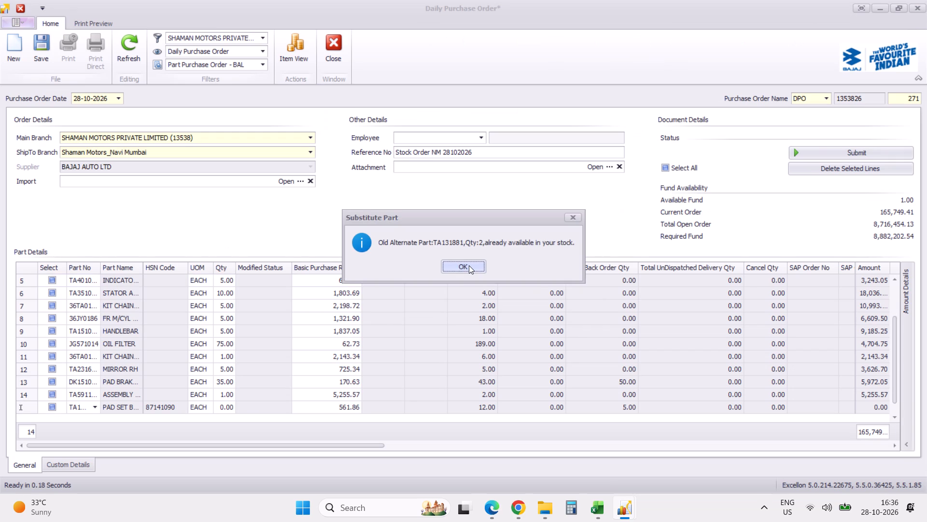
left_click(469, 265)
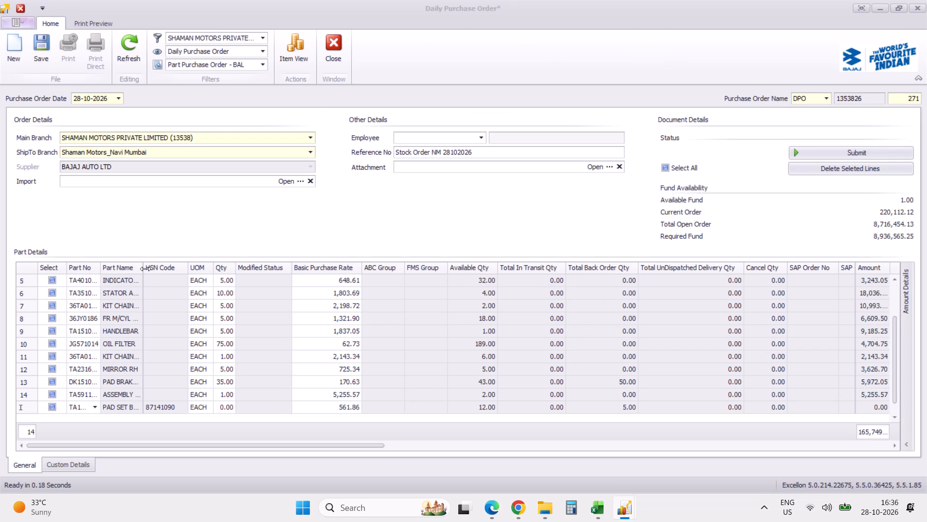
scroll(136, 297, "down", 15)
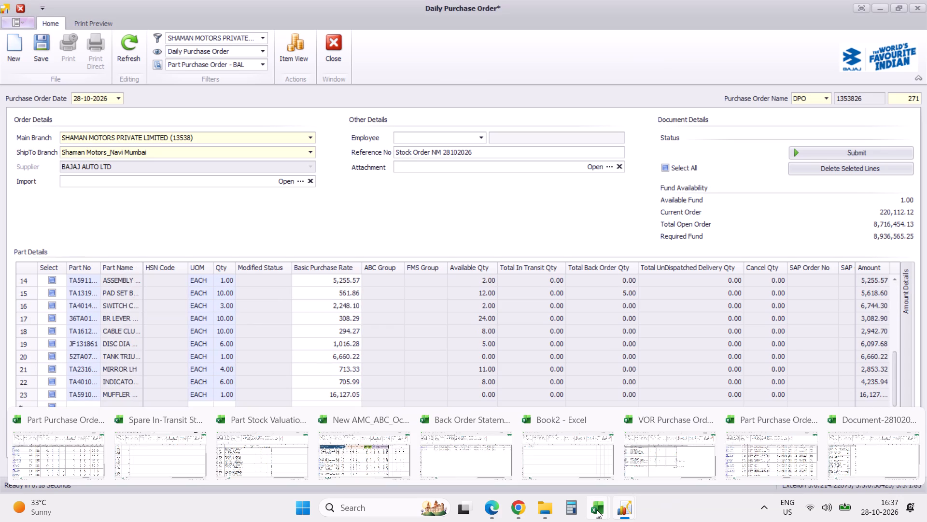
left_click(357, 443)
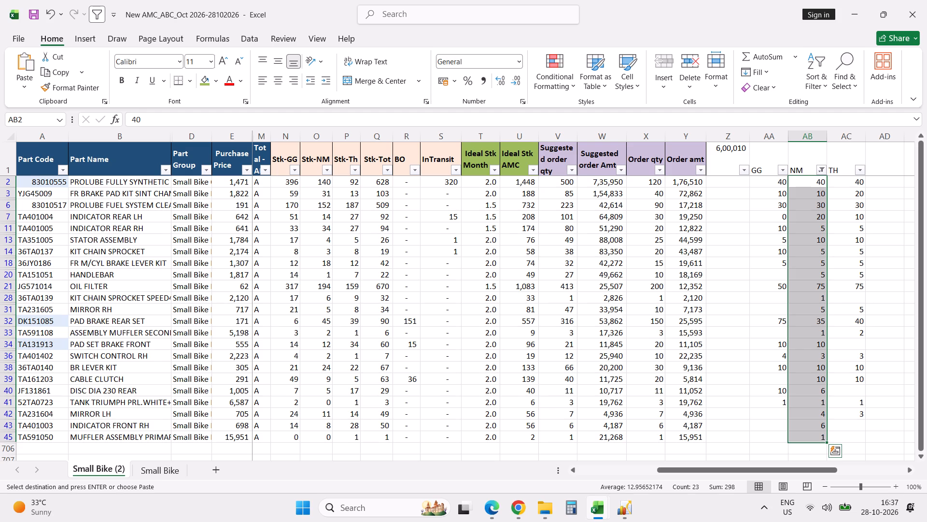
scroll(278, 369, "up", 7)
left_click(247, 434)
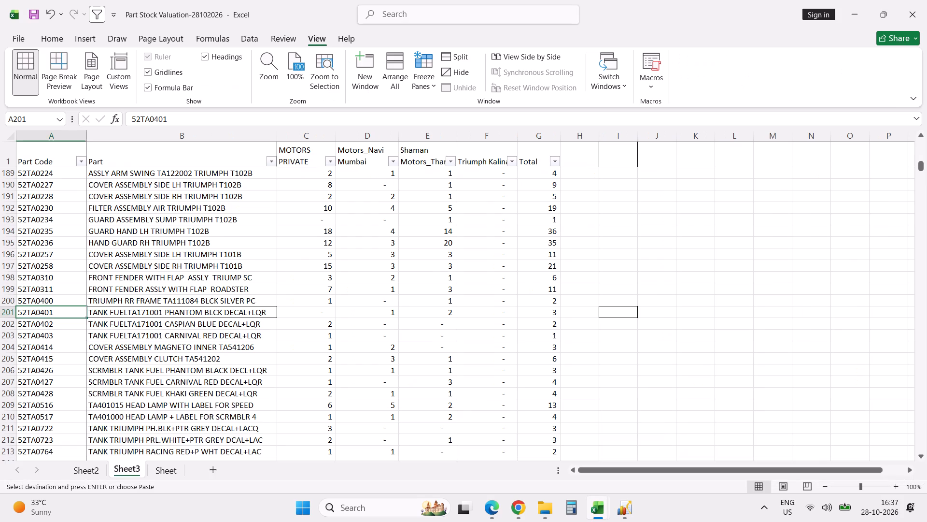
key("ctrl+f")
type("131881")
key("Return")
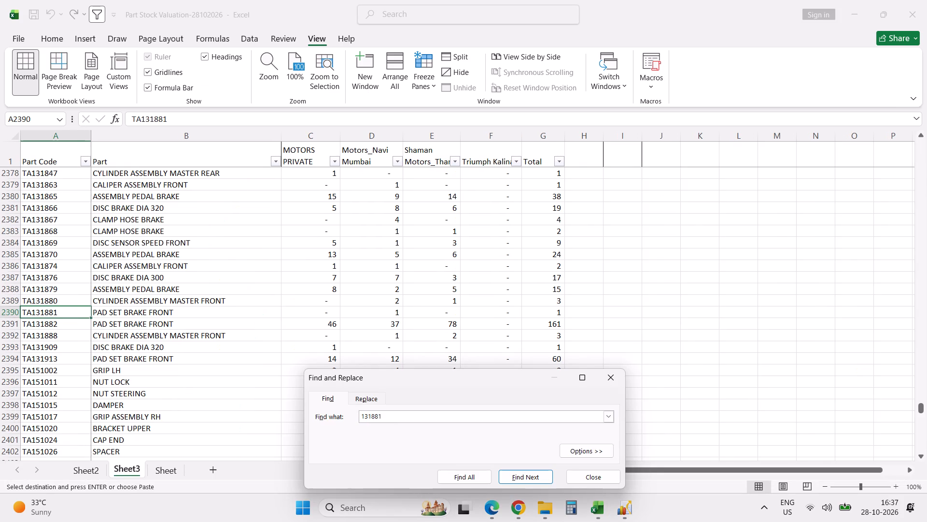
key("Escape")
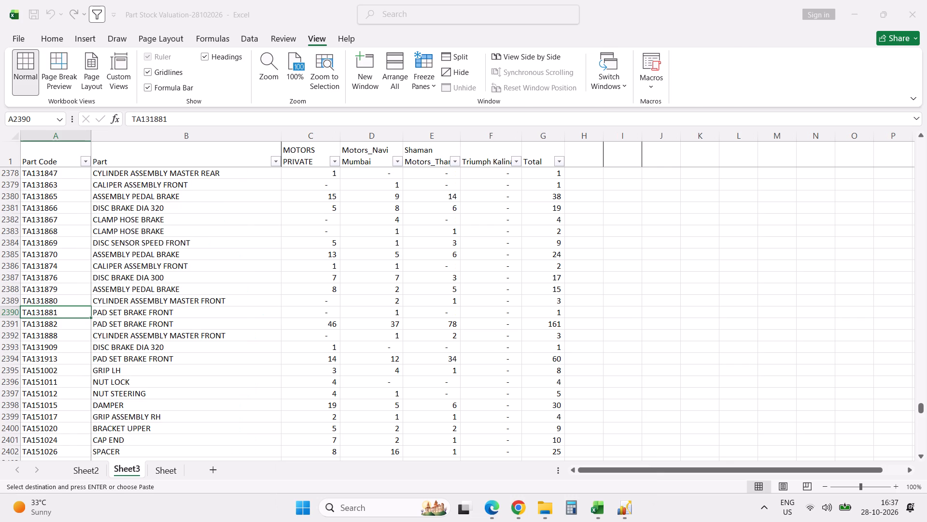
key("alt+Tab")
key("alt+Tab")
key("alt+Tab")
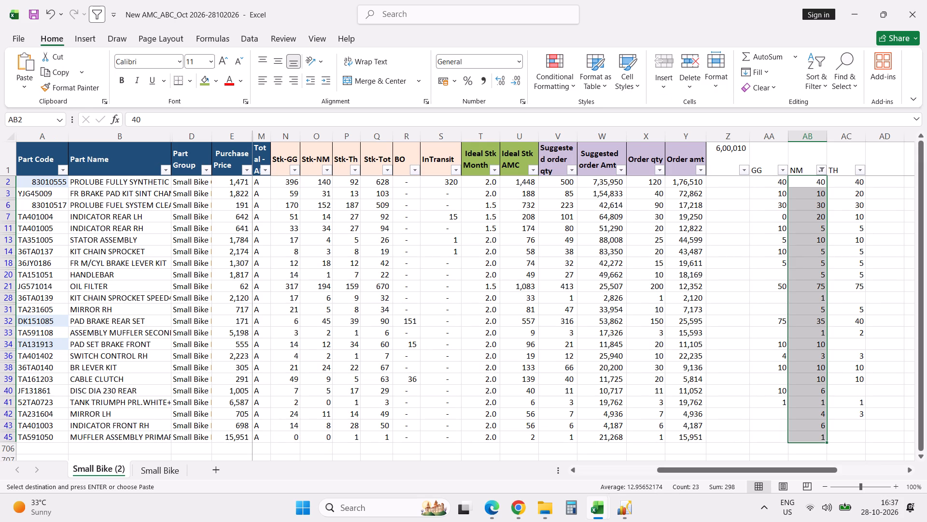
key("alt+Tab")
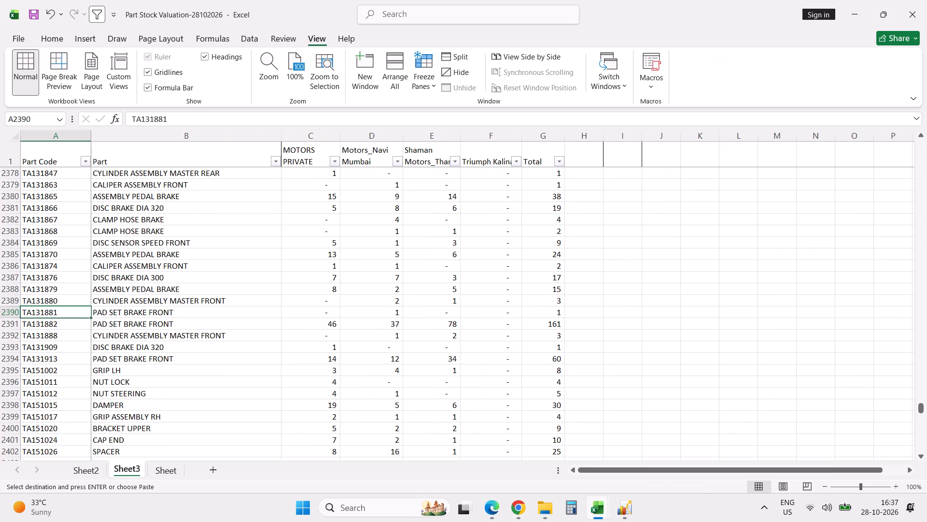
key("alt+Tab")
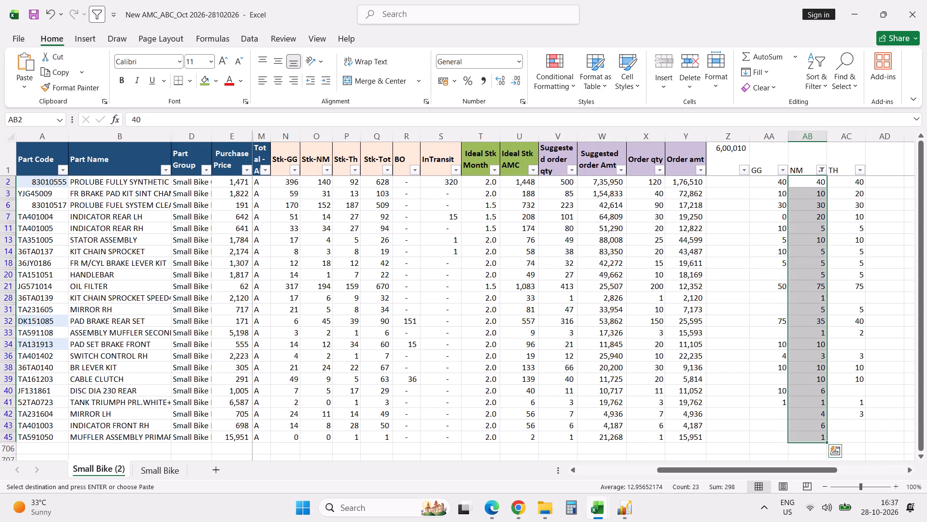
scroll(82, 338, "up", 3)
left_click(550, 512)
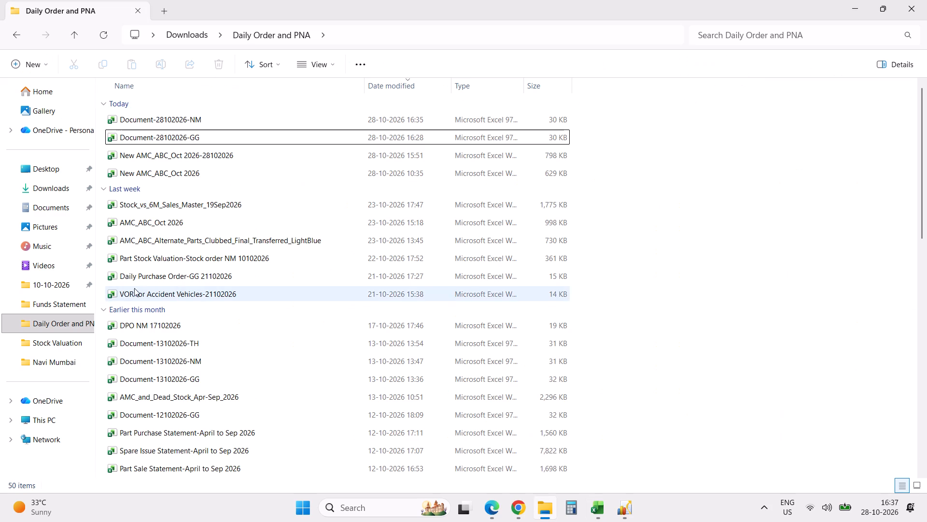
left_click(192, 35)
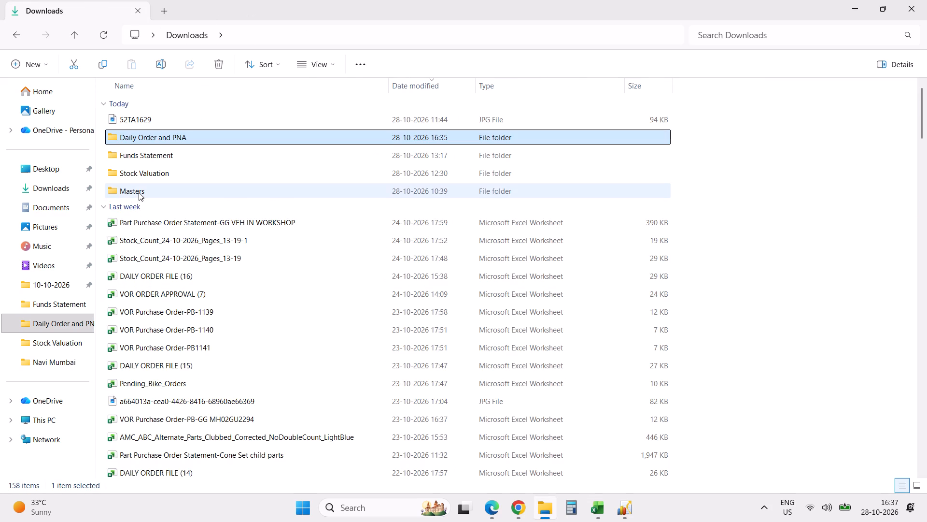
double_click(139, 192)
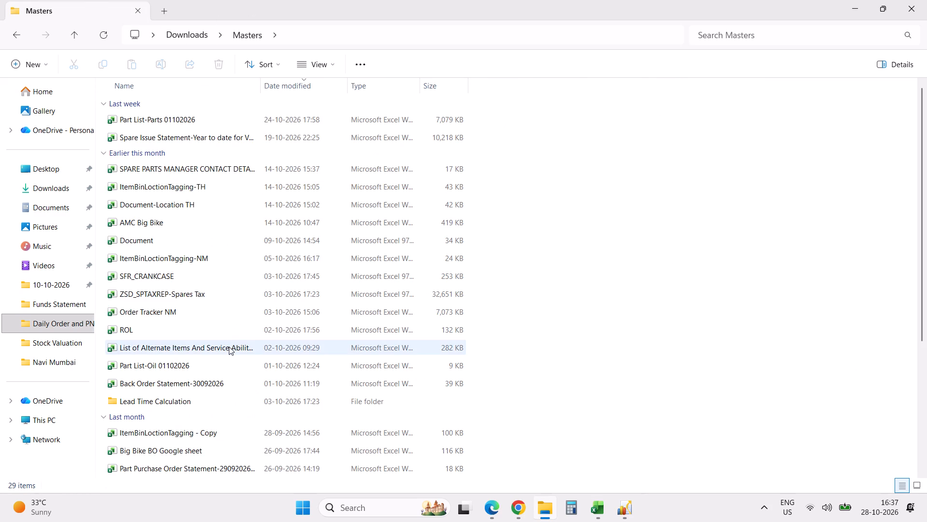
double_click(229, 348)
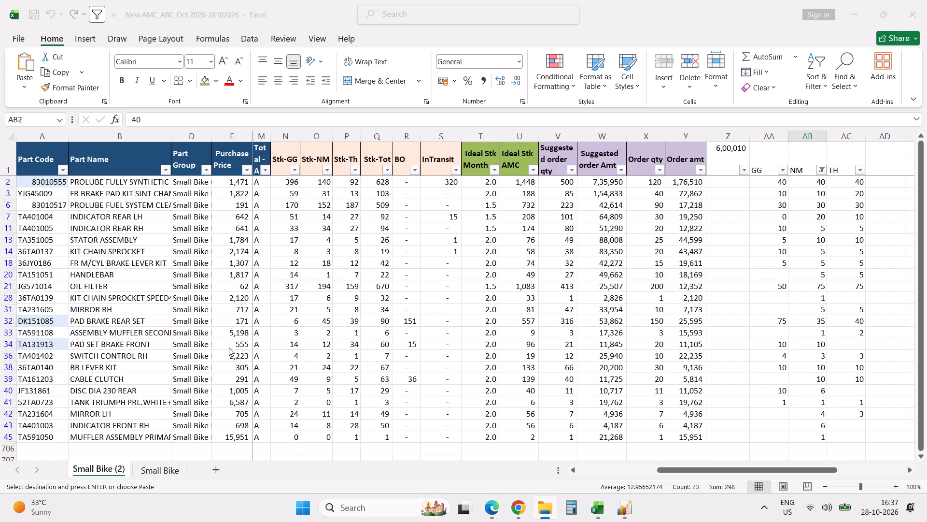
key("ctrl+f")
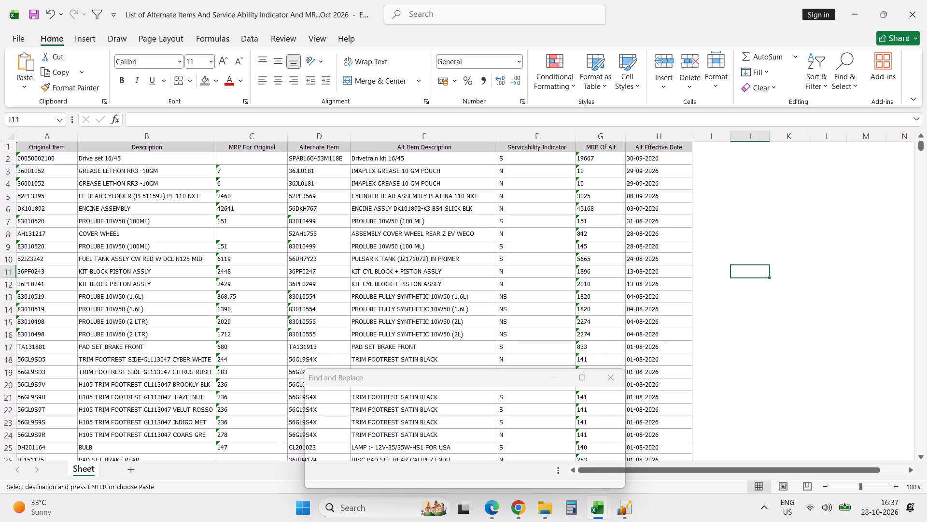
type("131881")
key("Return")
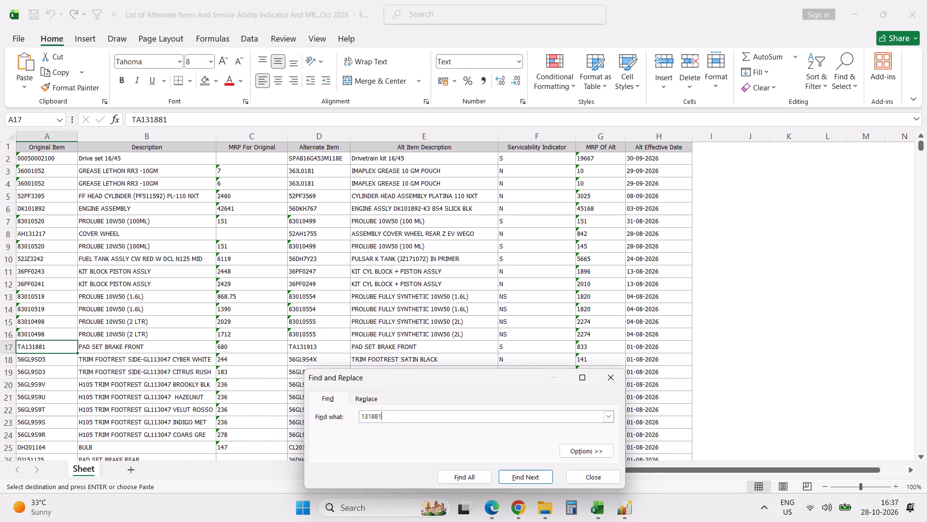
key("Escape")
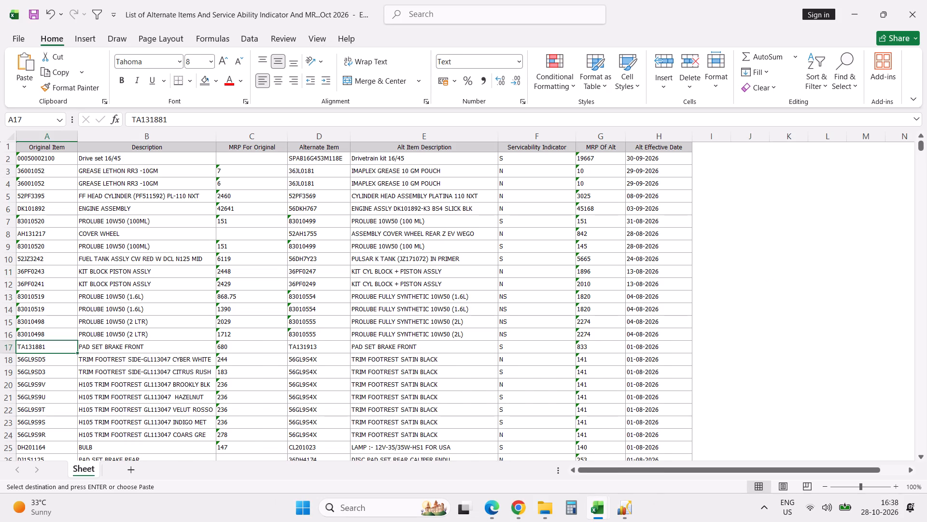
left_click(915, 18)
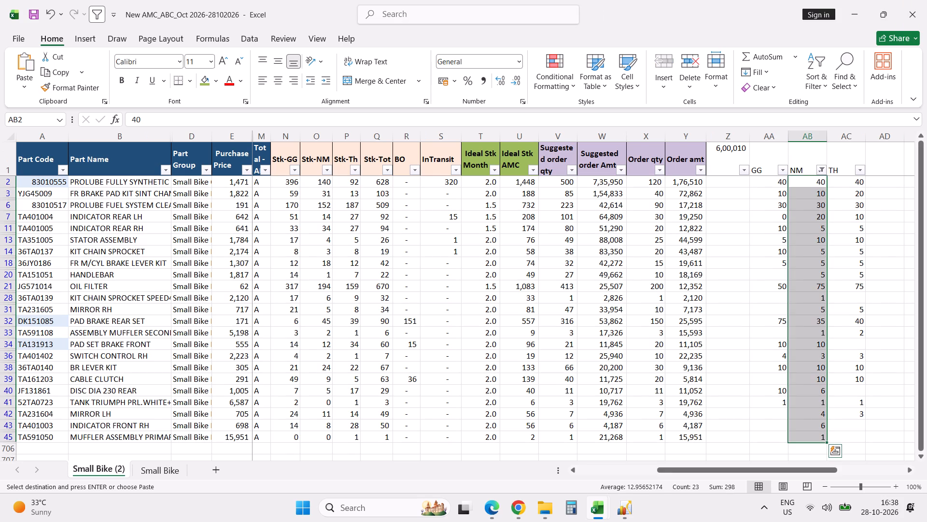
left_click(8, 342)
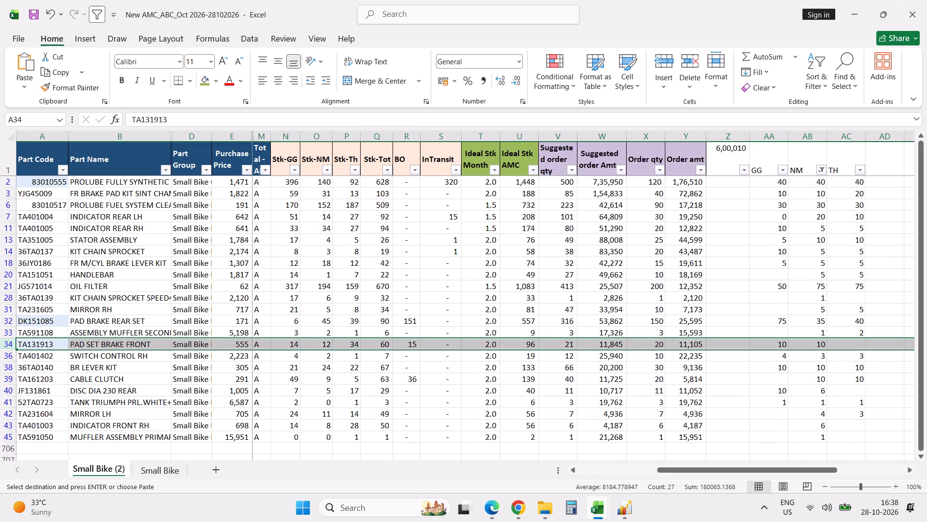
Widen the Part No column in the Navi Mumbai Daily Purchase Order, check its part lines and save the order.
left_click(627, 507)
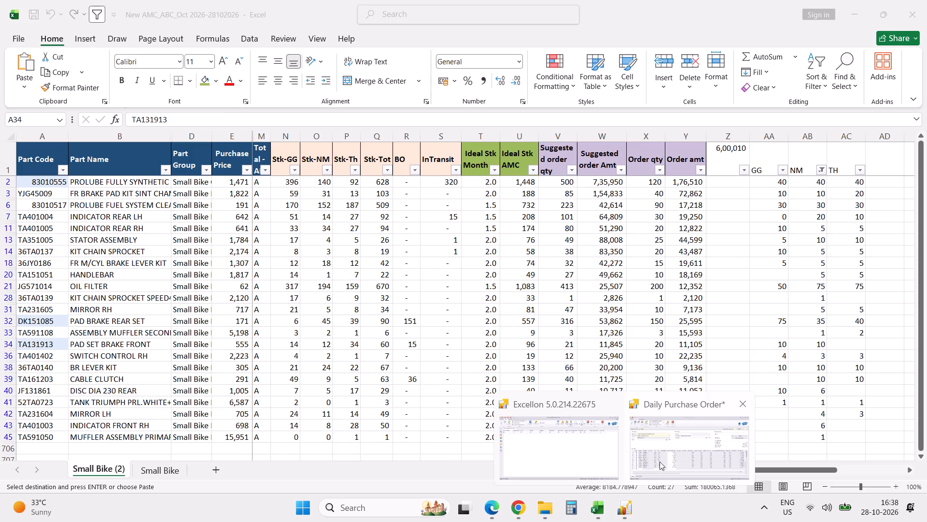
left_click(665, 456)
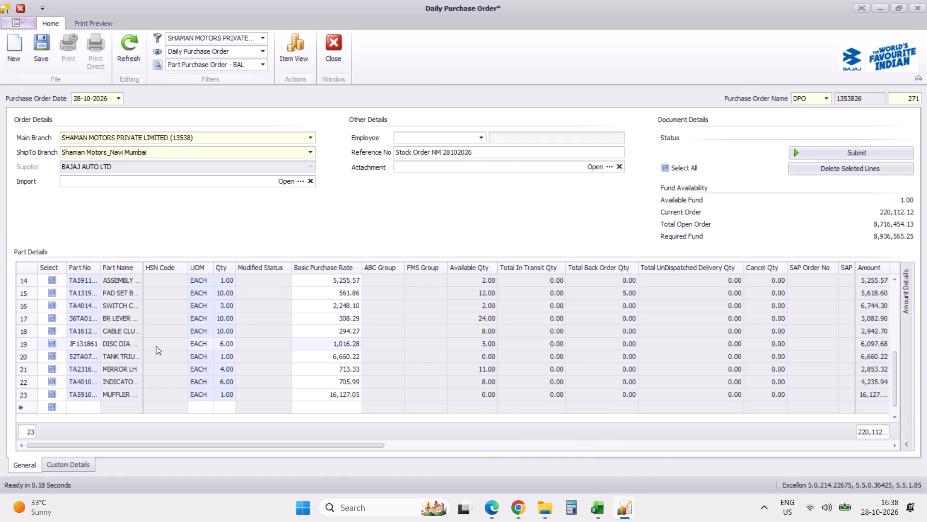
left_click_drag(100, 269, 118, 269)
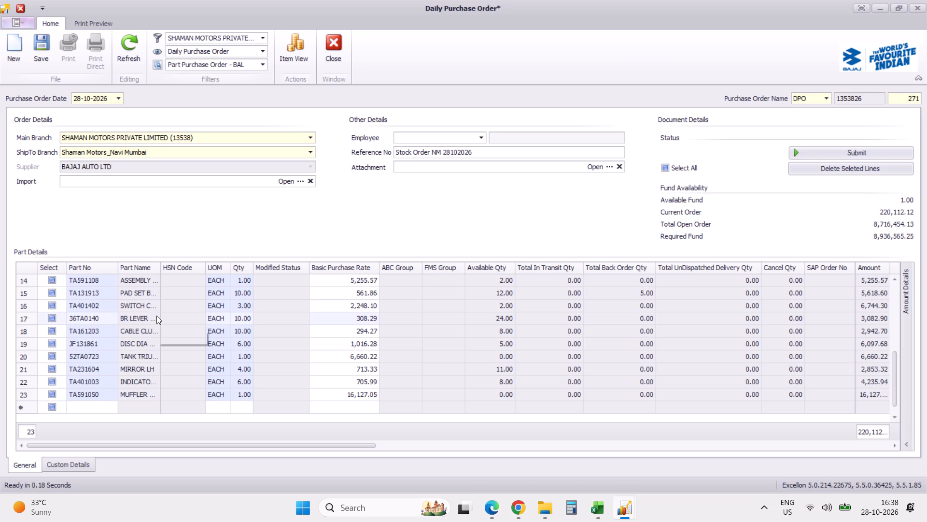
scroll(156, 316, "up", 20)
scroll(156, 316, "up", 3)
scroll(156, 316, "up", 20)
scroll(156, 316, "up", 12)
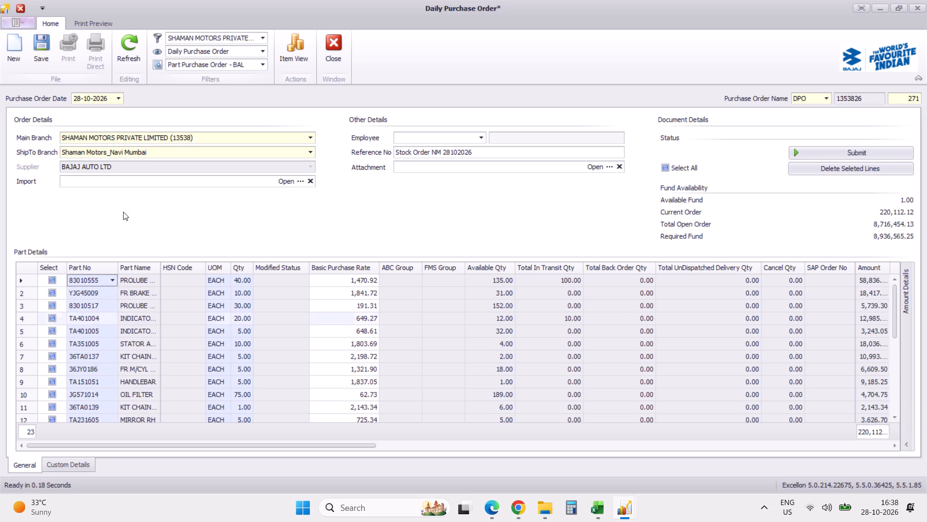
left_click(42, 52)
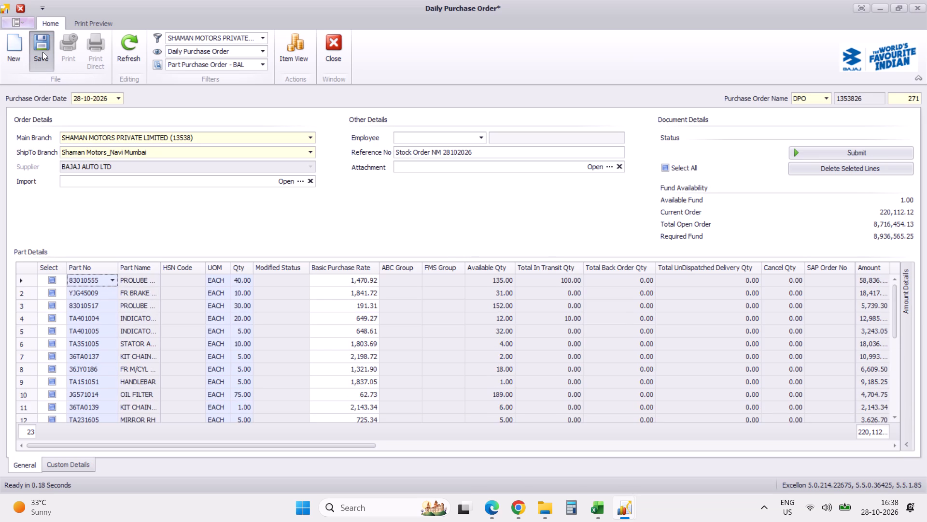
left_click(434, 269)
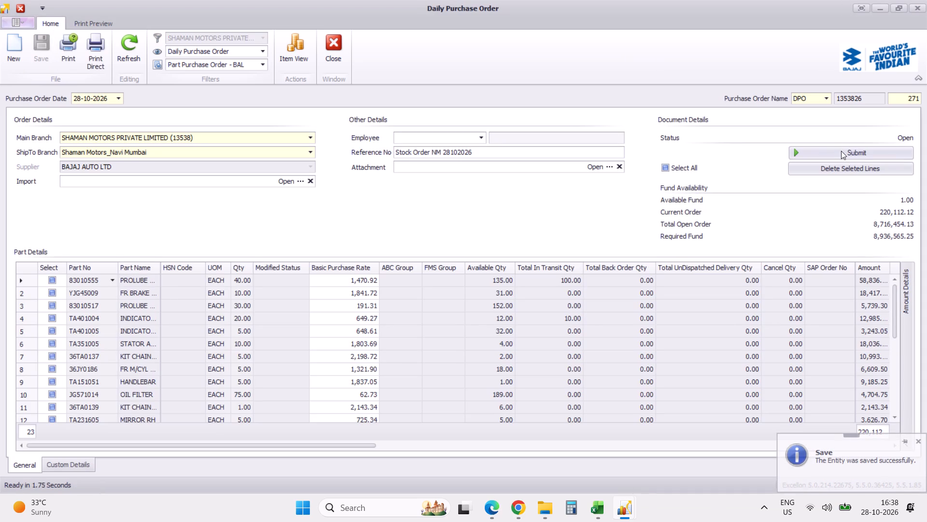
Submit the Navi Mumbai Daily Purchase Order and save it again.
left_click(841, 152)
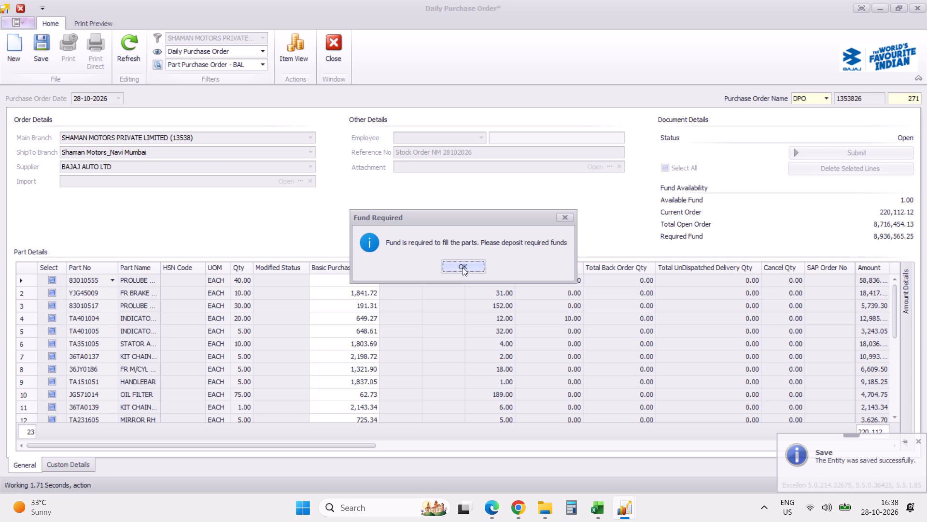
left_click(463, 267)
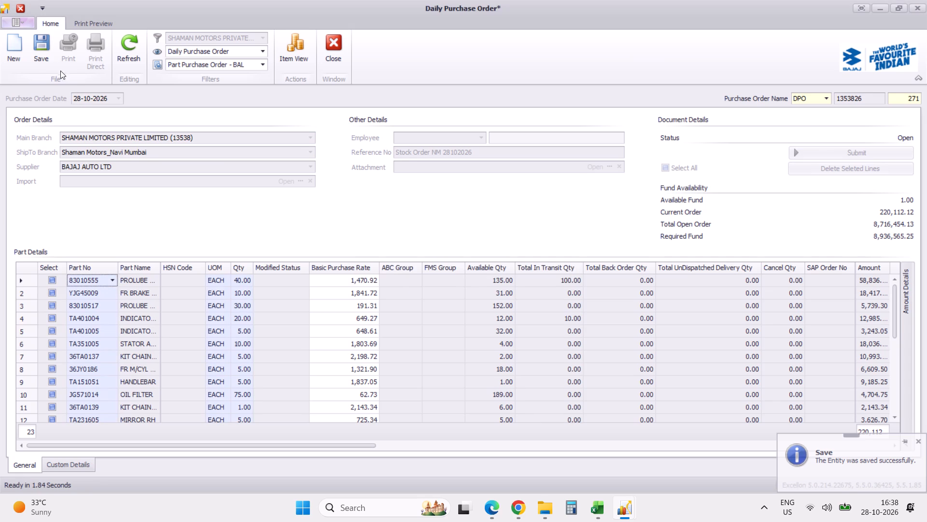
left_click(44, 56)
left_click(424, 270)
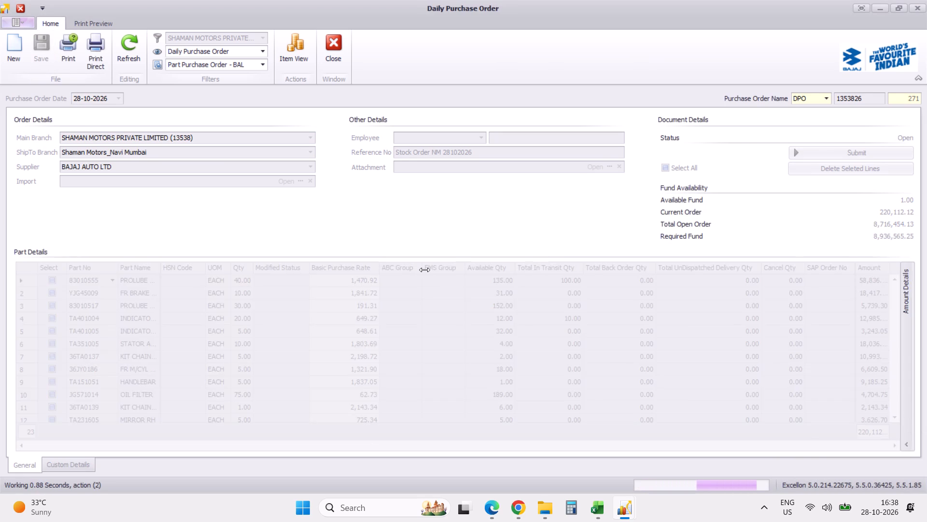
Clear all part codes, part names and purchase order quantities below the headers in Document-28102026-NM, keeping the UOM entries.
left_click(600, 510)
left_click(842, 459)
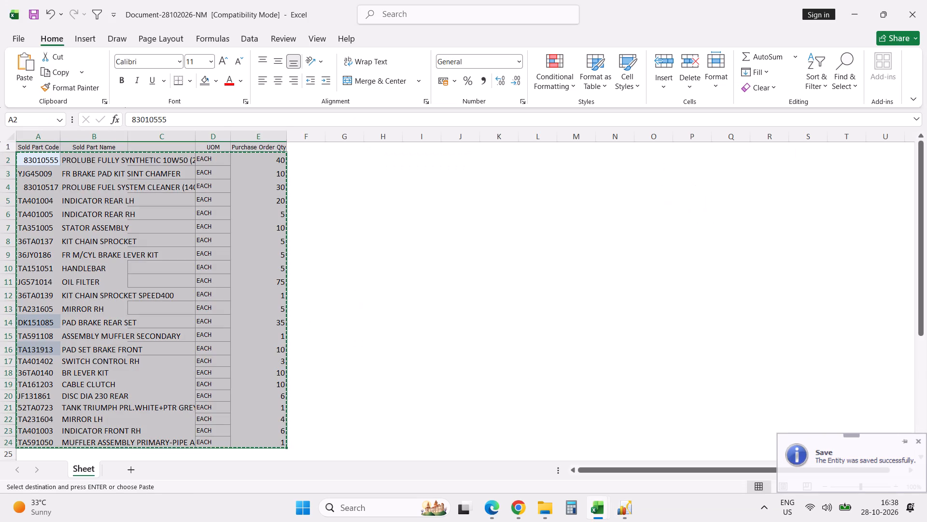
left_click(37, 162)
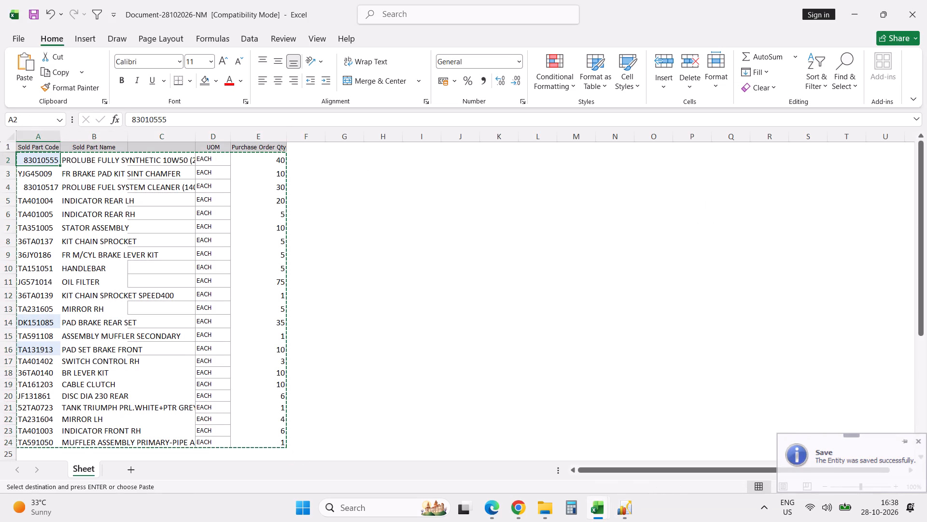
key("shift+Right")
key("ctrl+shift+Down")
key("Delete")
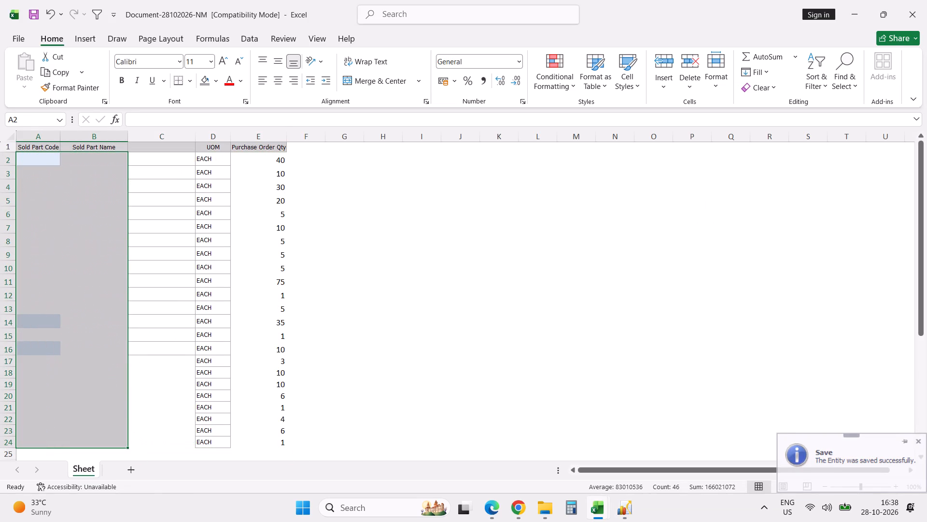
left_click(278, 161)
key("ctrl+shift+Down")
key("Delete")
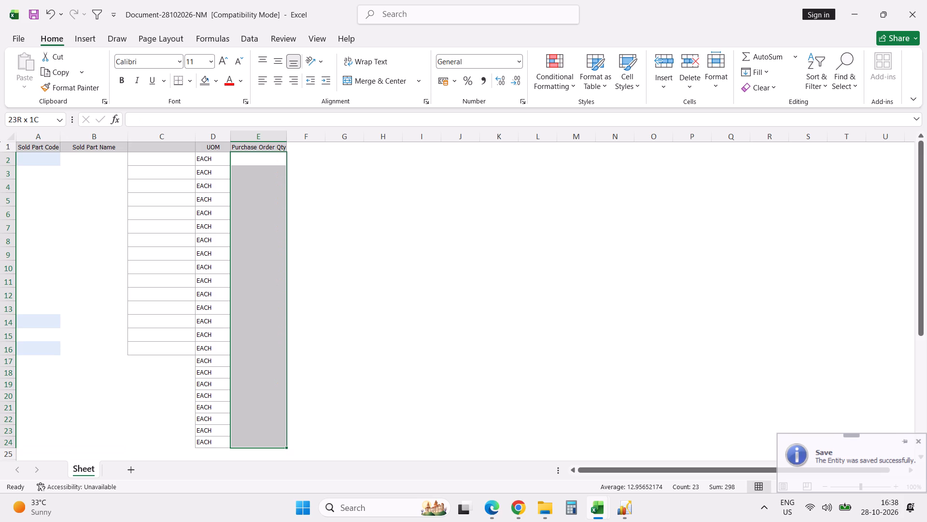
left_click(602, 510)
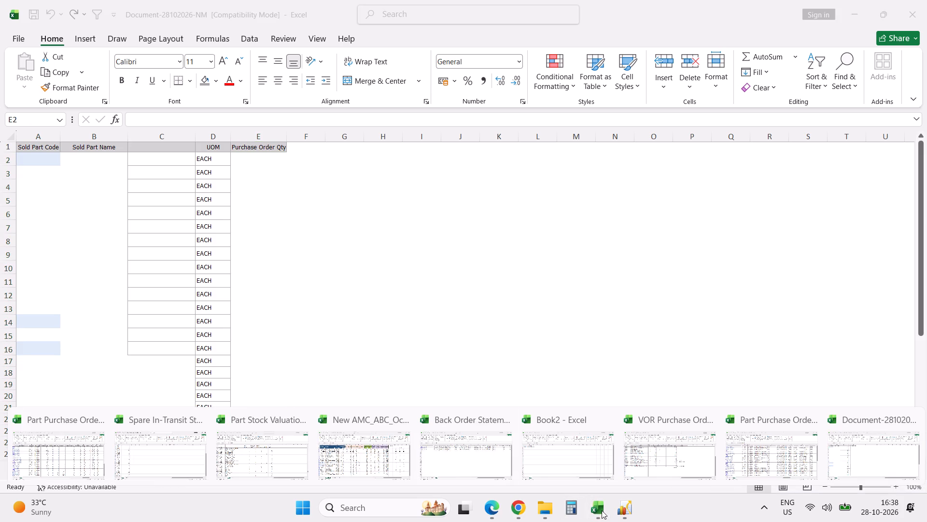
left_click(382, 446)
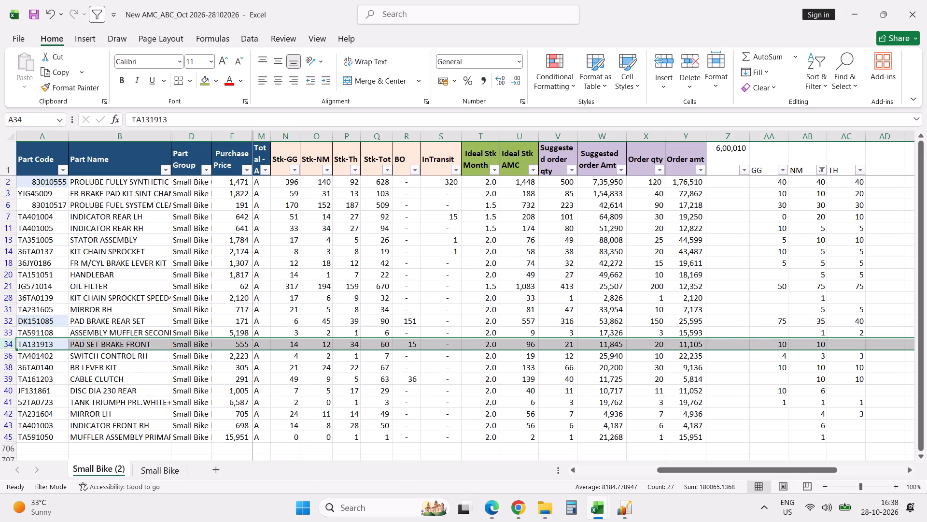
left_click(821, 169)
left_click(723, 327)
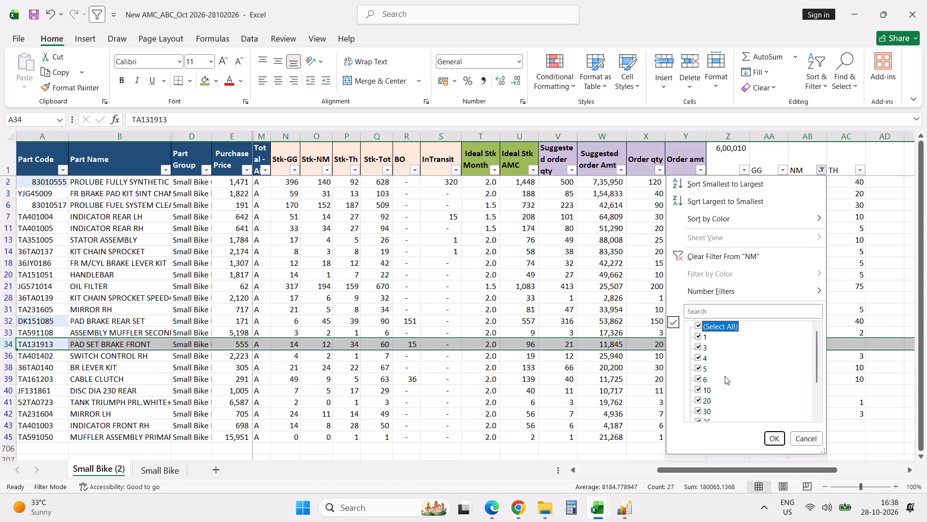
left_click(774, 437)
left_click(862, 172)
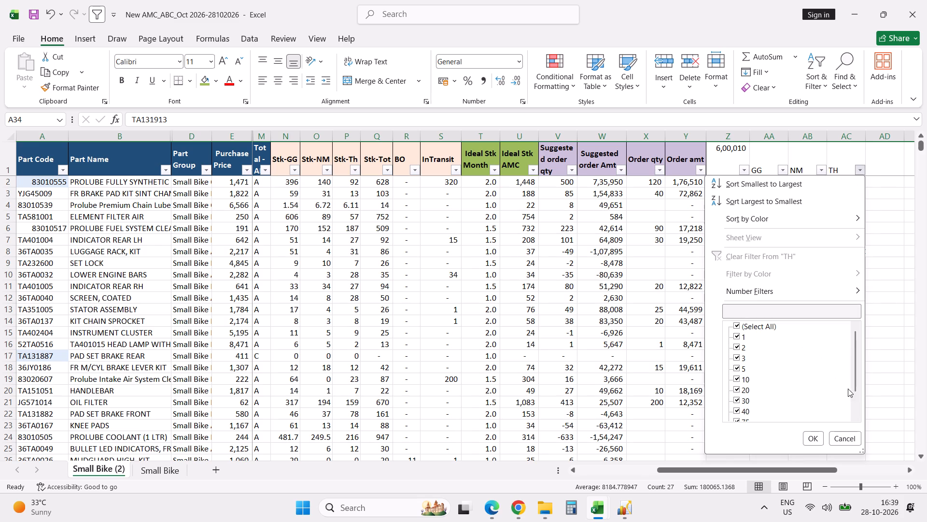
triple_click(857, 408)
left_click(772, 404)
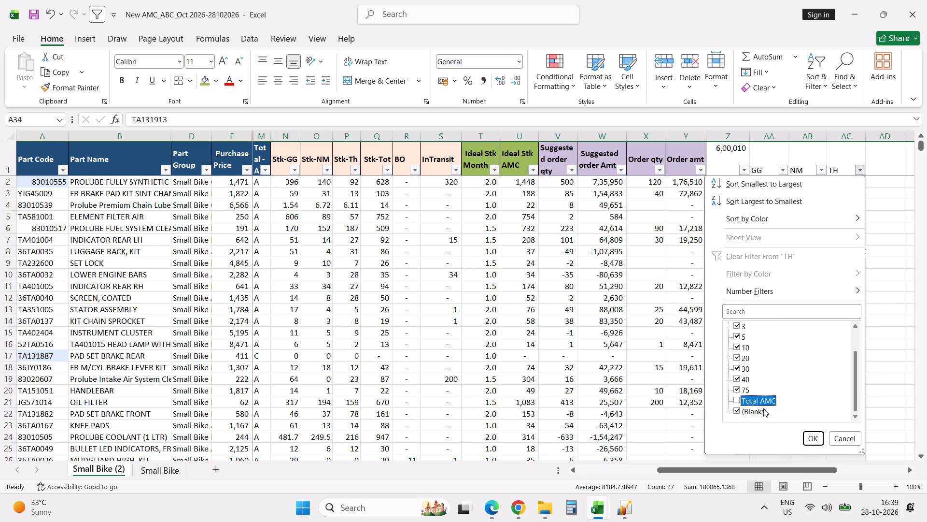
left_click(760, 412)
left_click(816, 439)
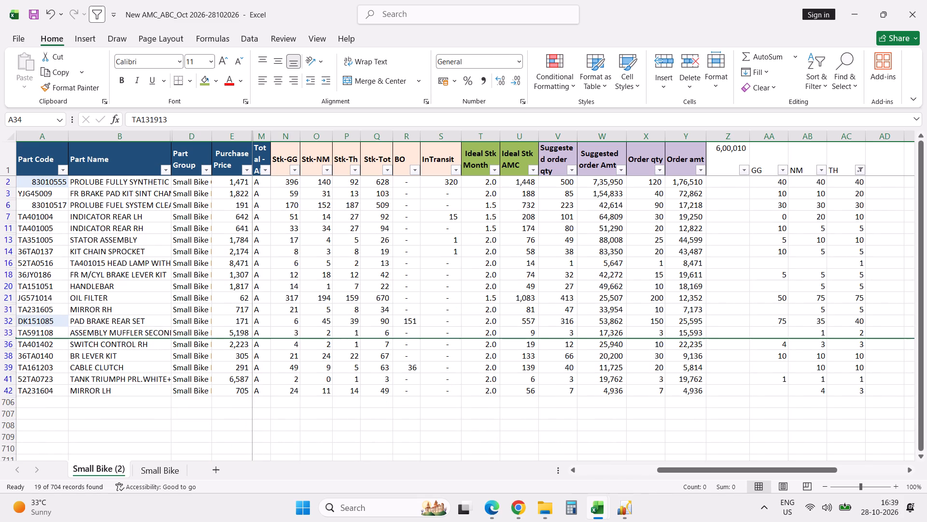
Copy the TH-filtered part codes and part names into Document-28102026-NM, starting at cell A2.
left_click(759, 387)
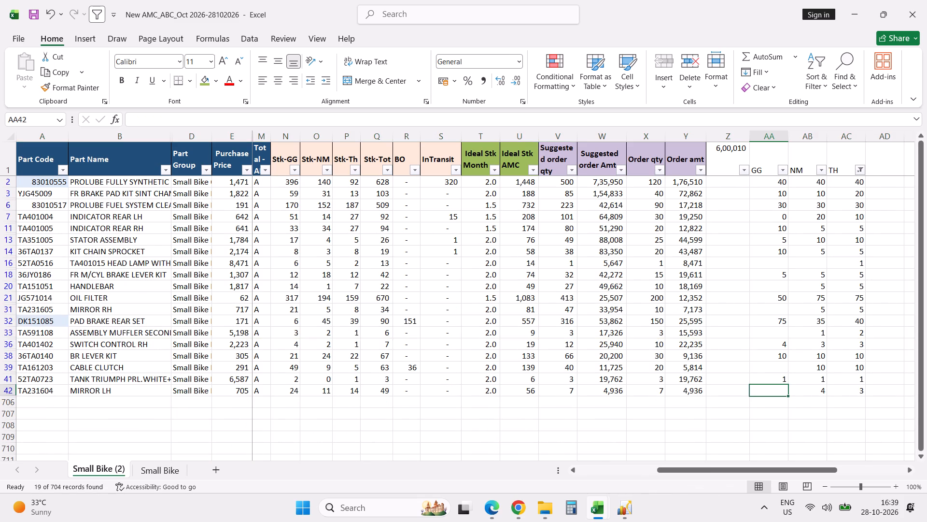
left_click(47, 180)
key("shift+Right")
key("ctrl+shift+Down")
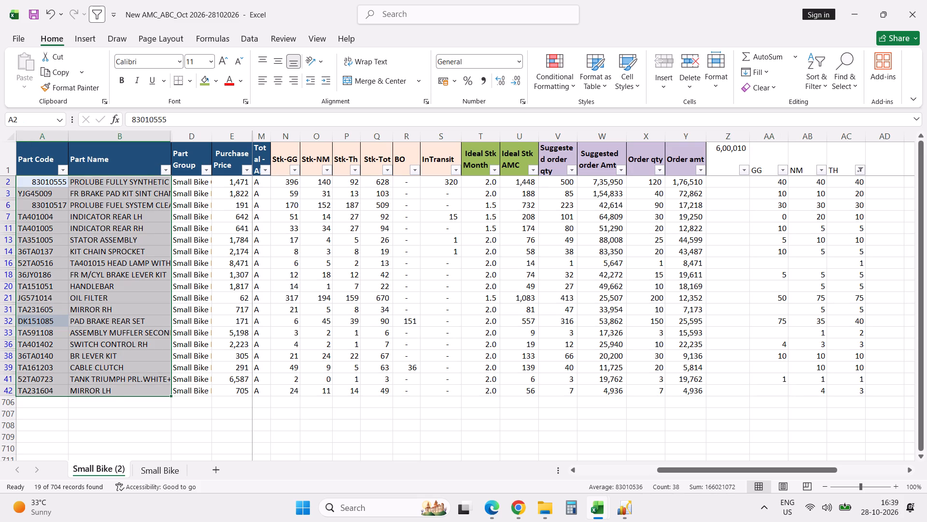
key("ctrl+c")
key("alt+Tab")
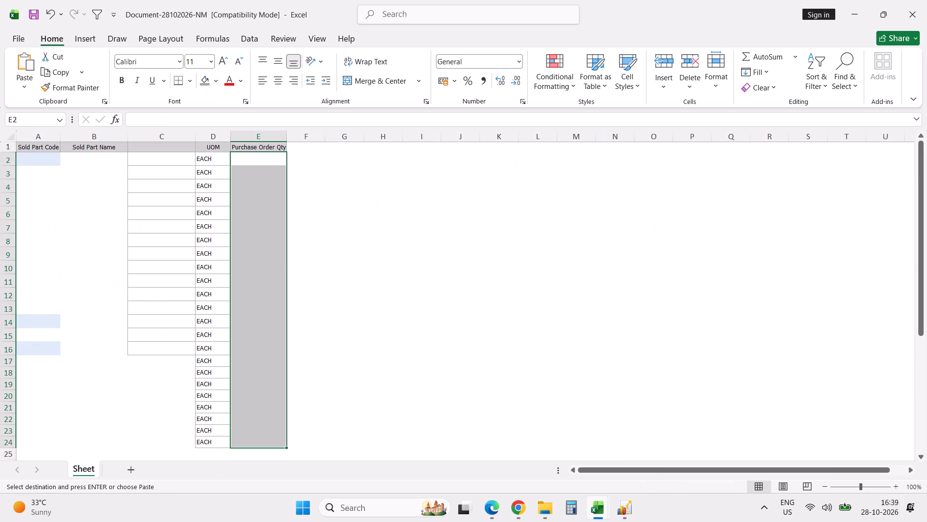
left_click(40, 160)
key("ctrl+v")
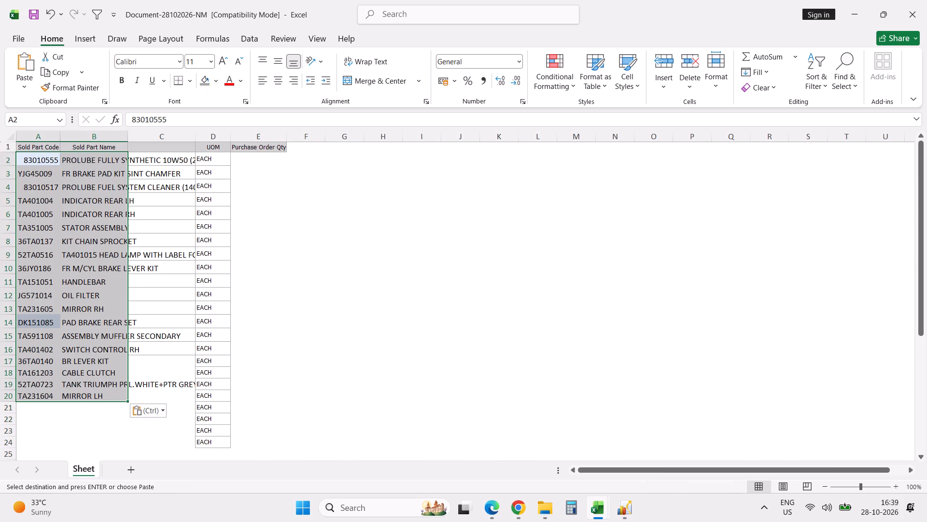
key("alt+Tab")
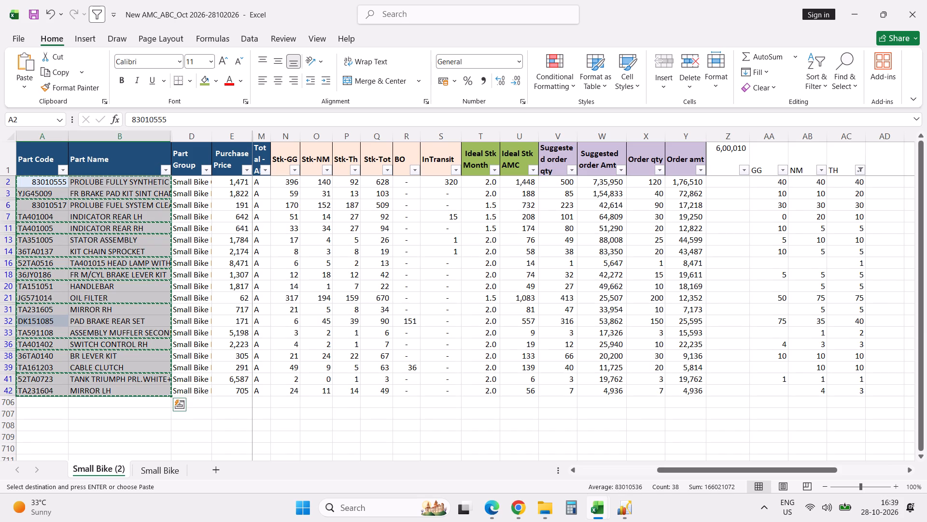
left_click(841, 159)
key("Down")
key("ctrl+shift+Down")
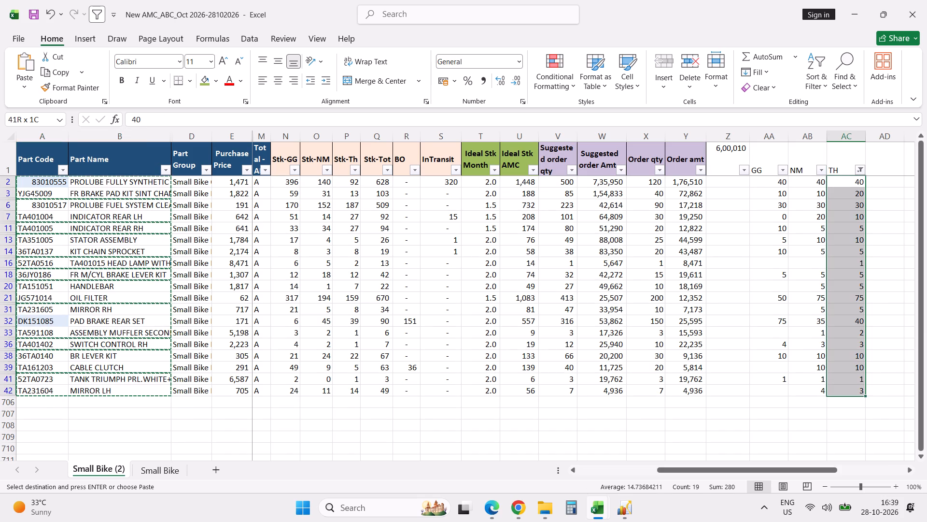
key("ctrl+c")
key("alt+Tab")
key("Right")
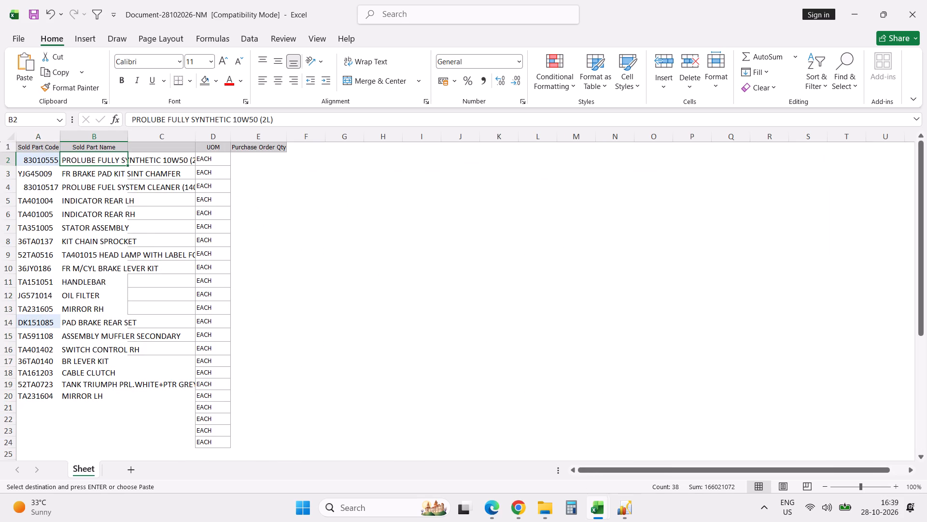
key("Right")
key("Right")
key("Right")
key("ctrl+v")
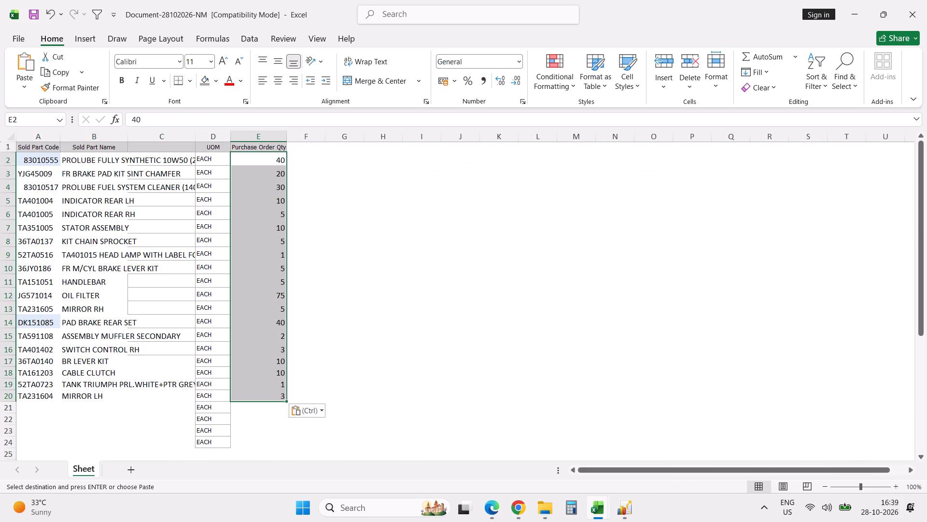
Clear the surplus EACH entries in D21:D24 below the last part and save Document-28102026-NM.
left_click(225, 409)
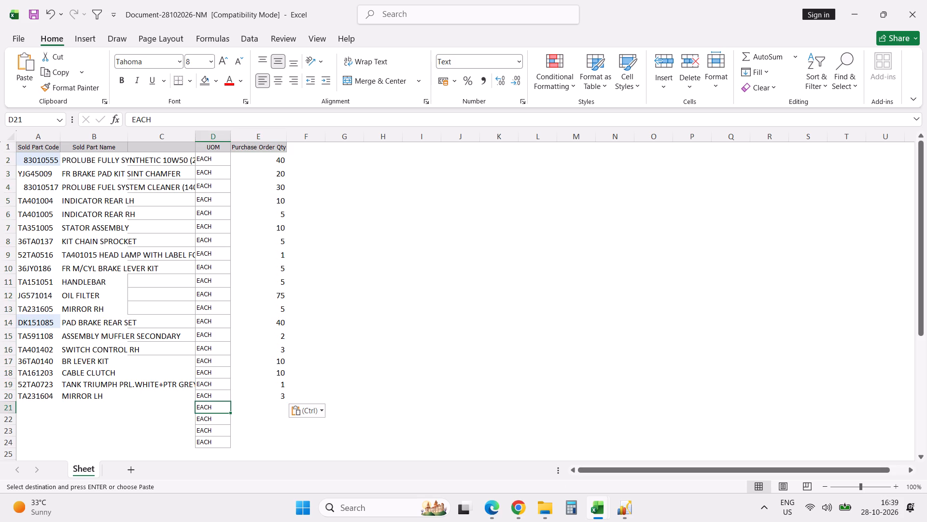
key("shift+Down")
key("shift+Down")
key("shift+Down")
key("ctrl+r")
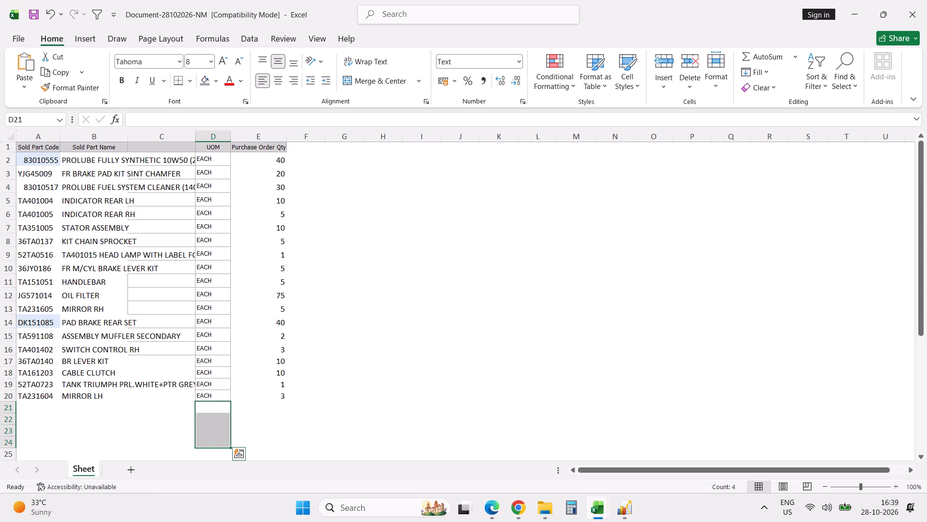
left_click(225, 409)
key("ctrl+s")
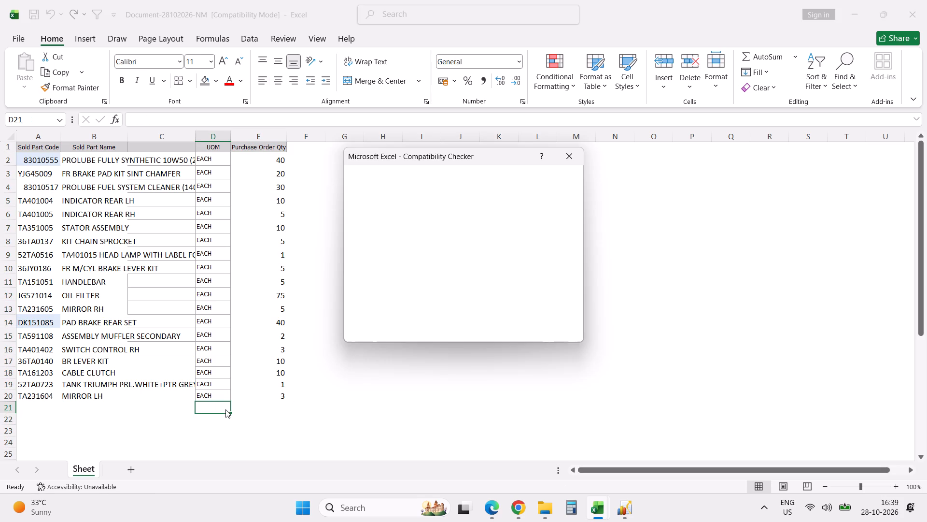
left_click(510, 326)
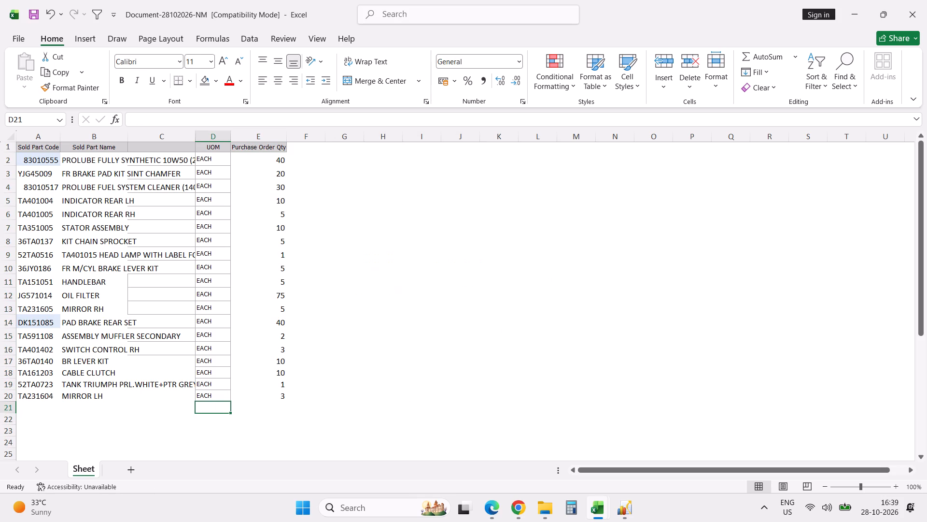
In Excellon, start a new Daily Purchase Order with main branch SHAMAN MOTORS PRIVATE LIMITED (13538), ship-to Shaman Motors_Thane and reference Stock Order.
left_click(632, 510)
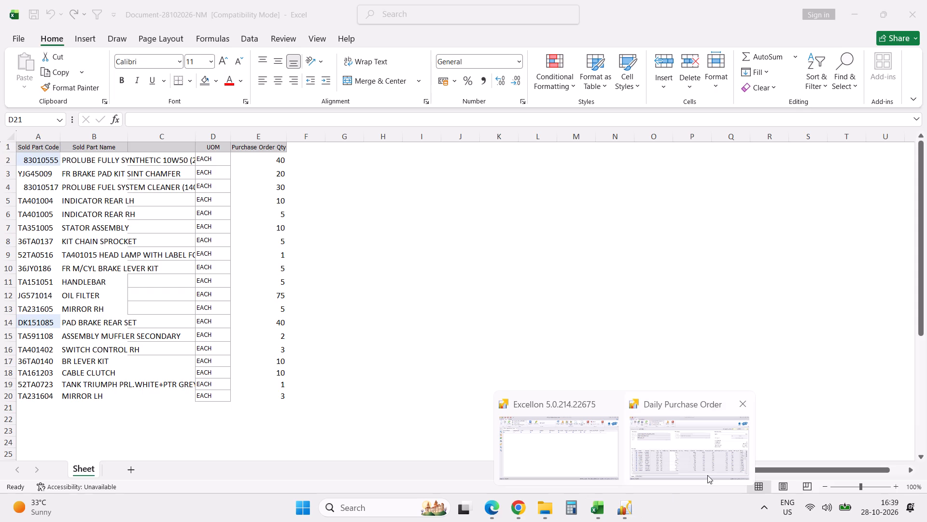
left_click(707, 475)
left_click(13, 57)
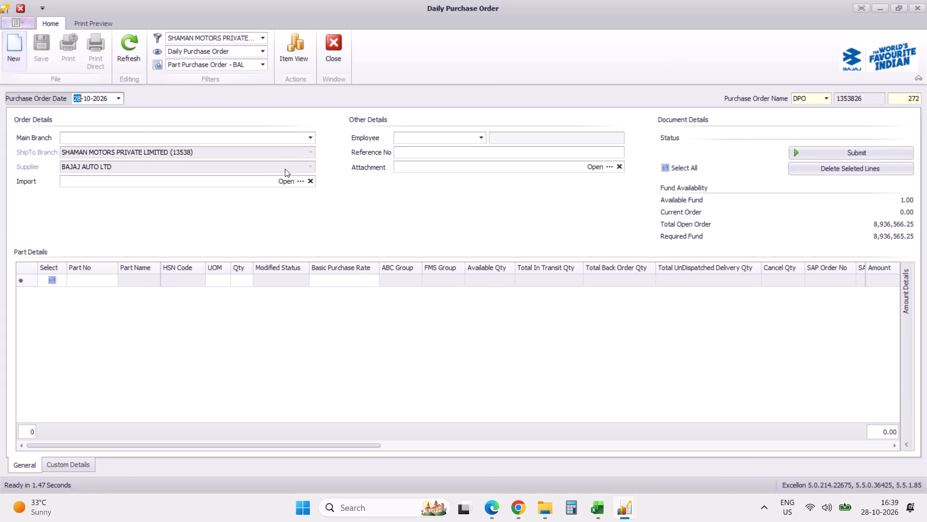
left_click(309, 138)
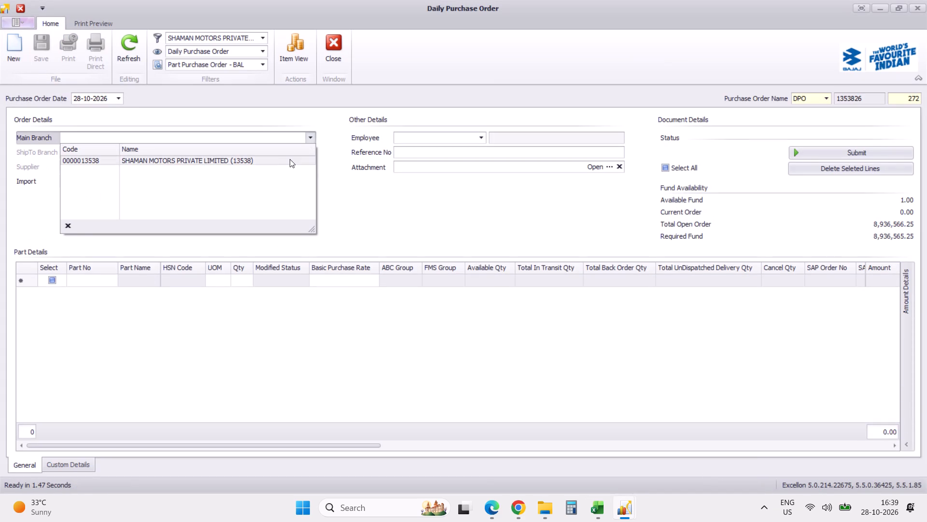
left_click(290, 159)
key("Tab")
left_click(308, 154)
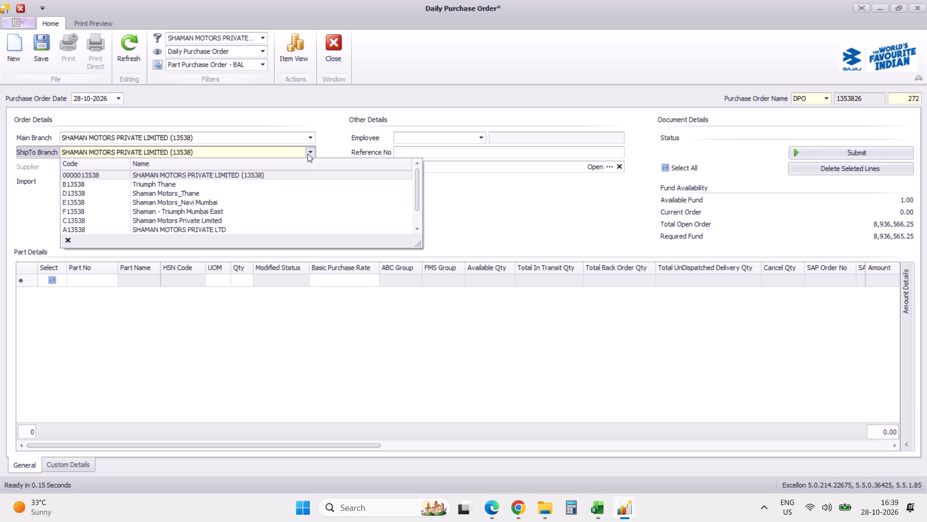
left_click(261, 191)
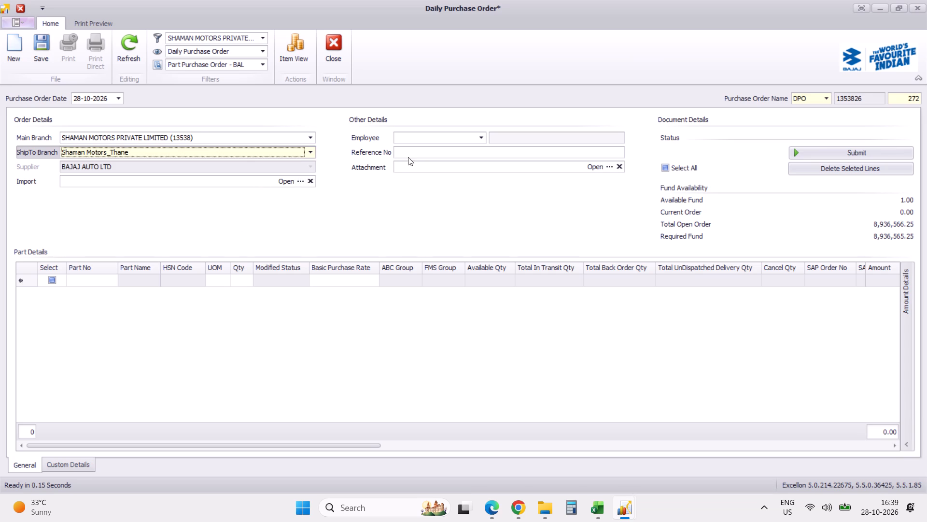
left_click(412, 155)
type("Stock Order")
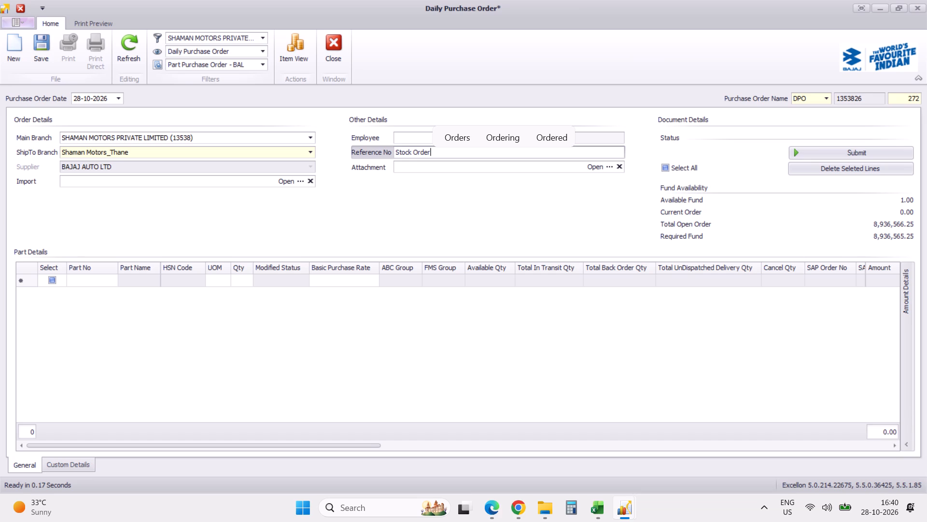
Copy the part rows A2:E20 from Document-28102026-NM into the Part Details grid of the Thane Daily Purchase Order.
key("alt+Tab")
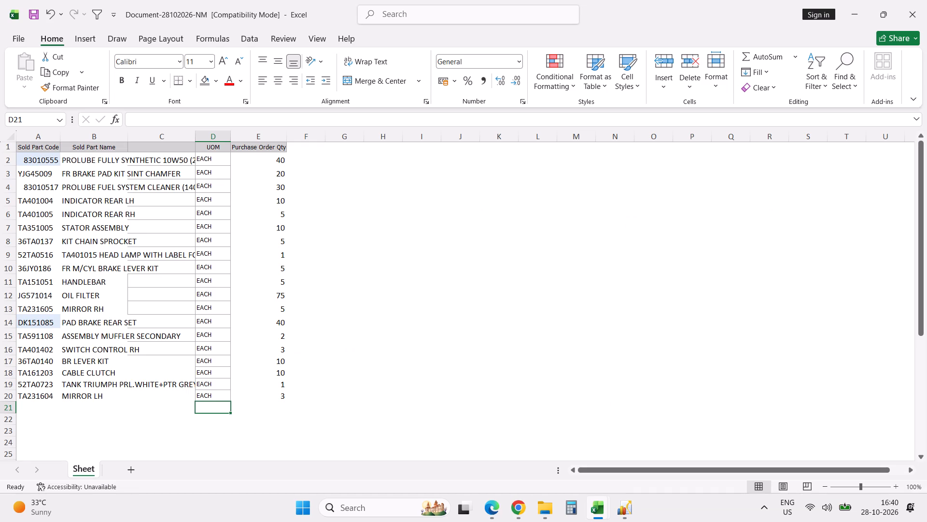
left_click(36, 159)
key("ctrl+shift+Right")
key("shift+Right")
key("shift+Right")
key("shift+Right")
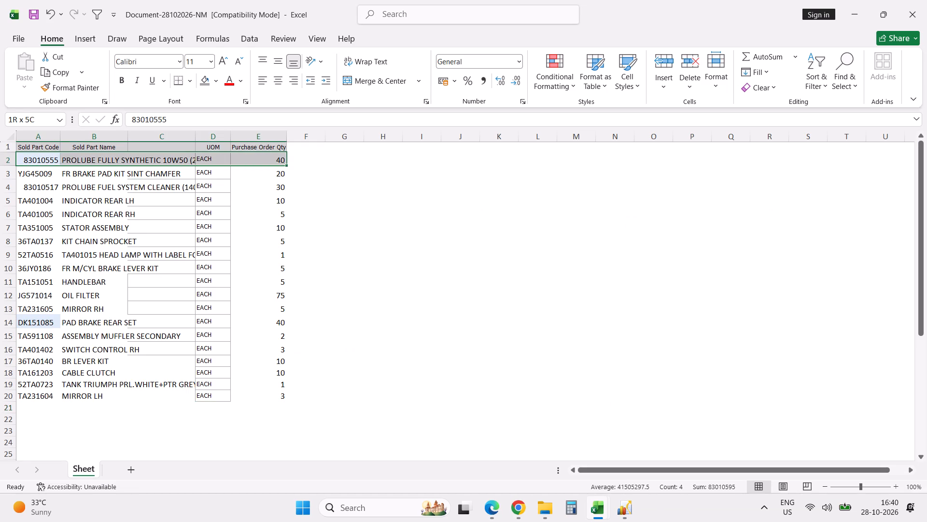
key("ctrl+shift+Down")
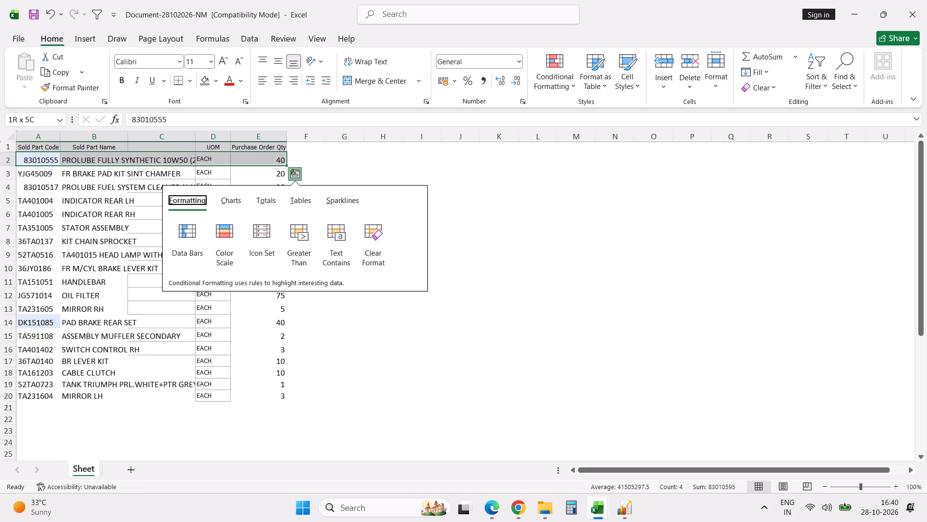
key("Escape")
key("shift+Down")
key("shift+Down")
key("shift+Down")
key("shift+Down")
key("shift+Down")
key("shift+Down")
key("shift+Down")
key("shift+Down")
key("shift+Down")
key("shift+Down")
key("shift+Down")
key("shift+Down")
key("shift+Down")
key("shift+Down")
key("shift+Down")
key("shift+Down")
key("shift+Down")
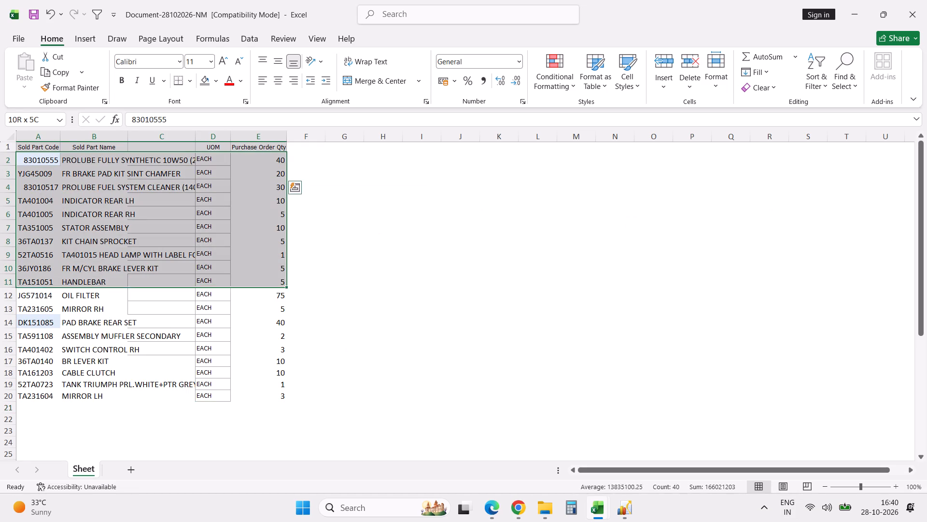
key("shift+Down")
key("ctrl+c")
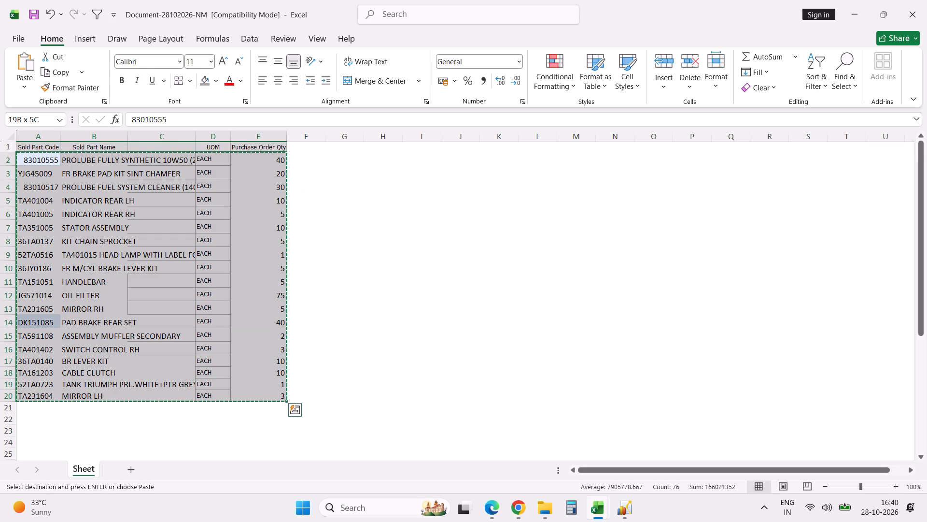
key("alt+Tab")
left_click(300, 88)
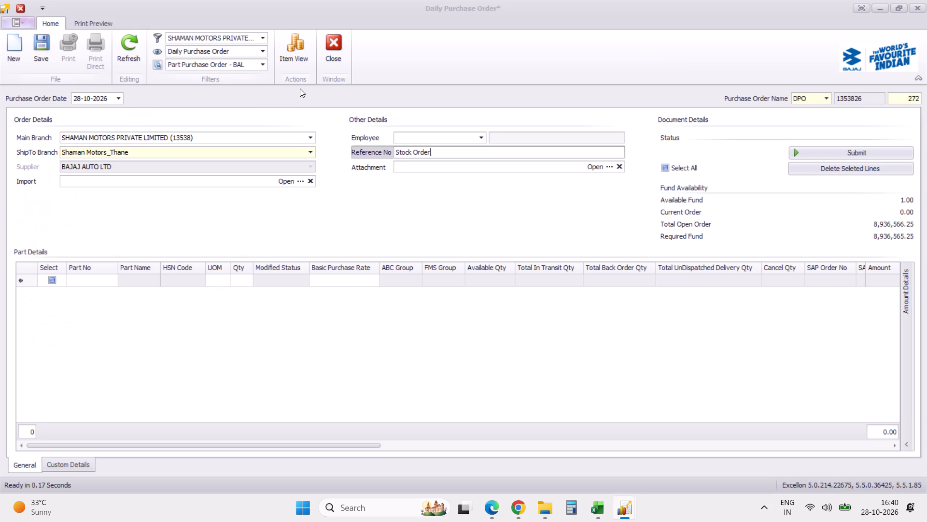
left_click(96, 284)
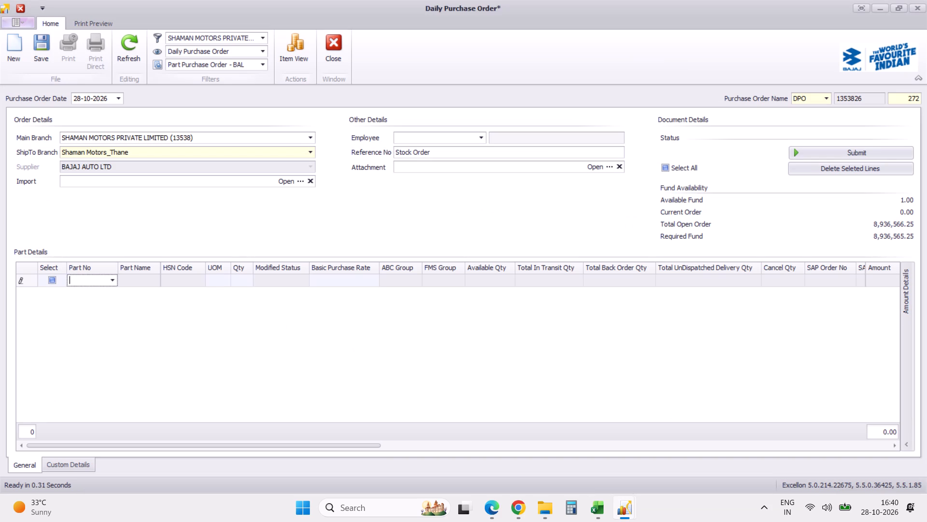
left_click(316, 361)
key("ctrl+v")
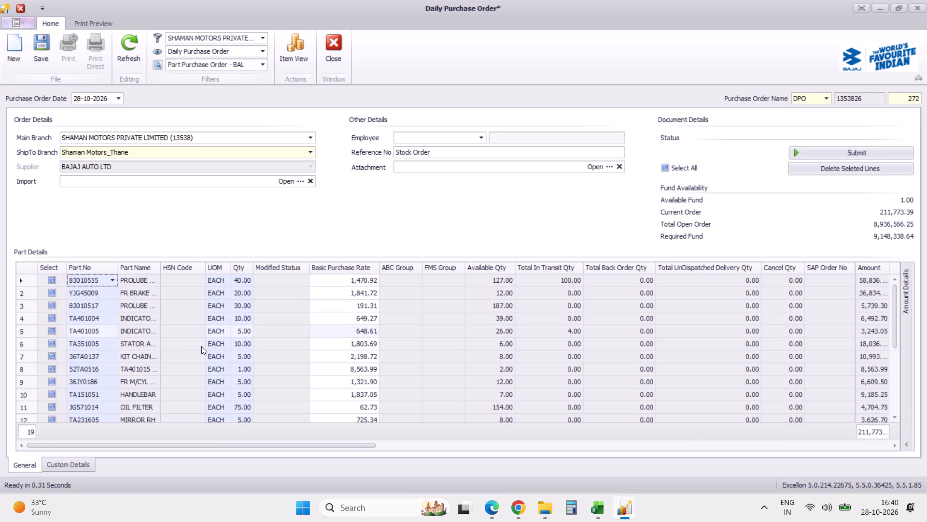
Check the Thane order's part lines down to the last row, save the Daily Purchase Order and close it.
scroll(201, 346, "down", 20)
scroll(201, 346, "down", 18)
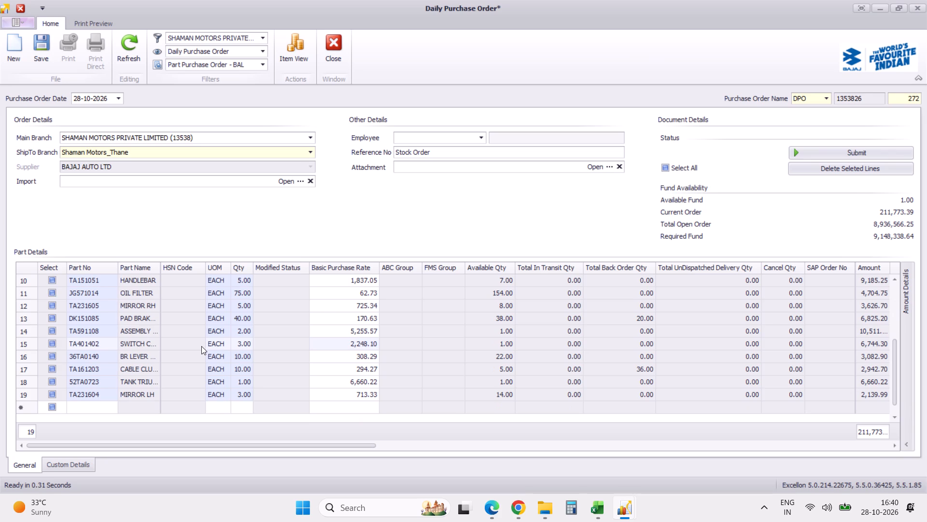
scroll(201, 346, "down", 15)
left_click(41, 48)
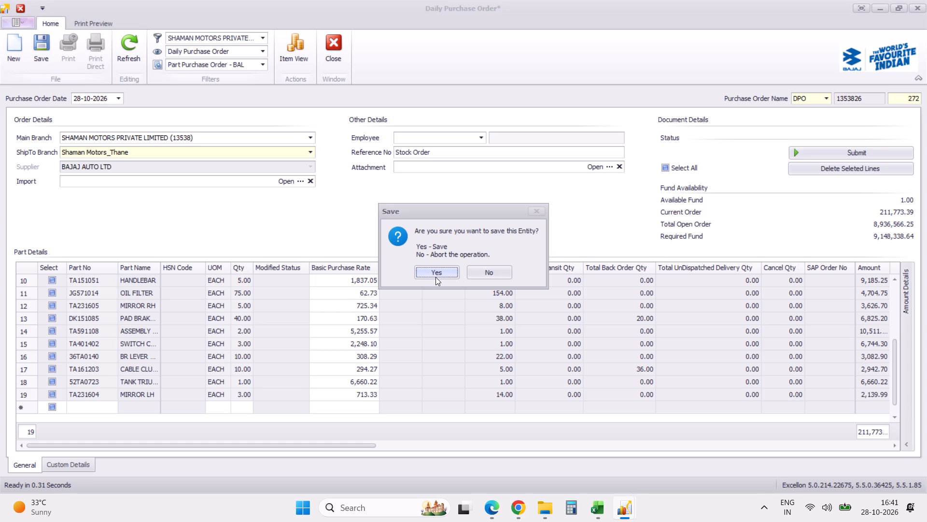
left_click(435, 276)
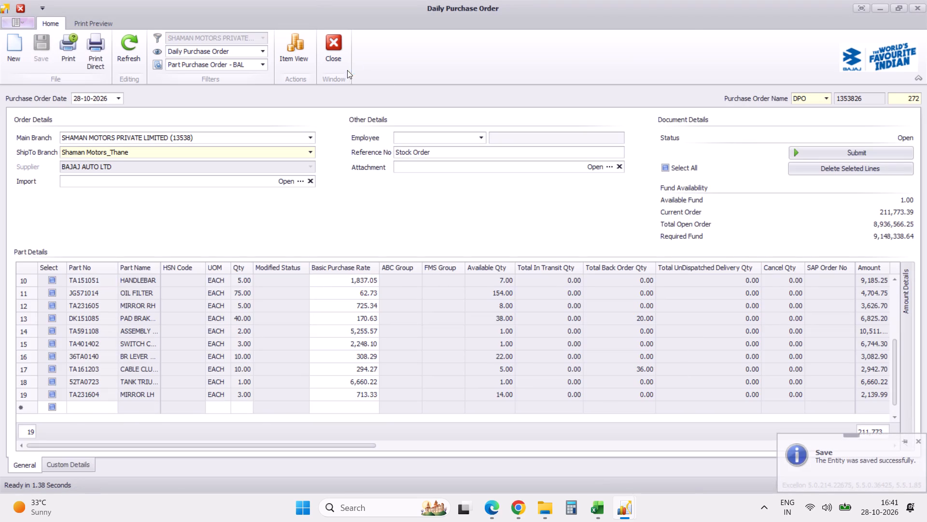
left_click(311, 0)
key("alt+Tab")
left_click(337, 54)
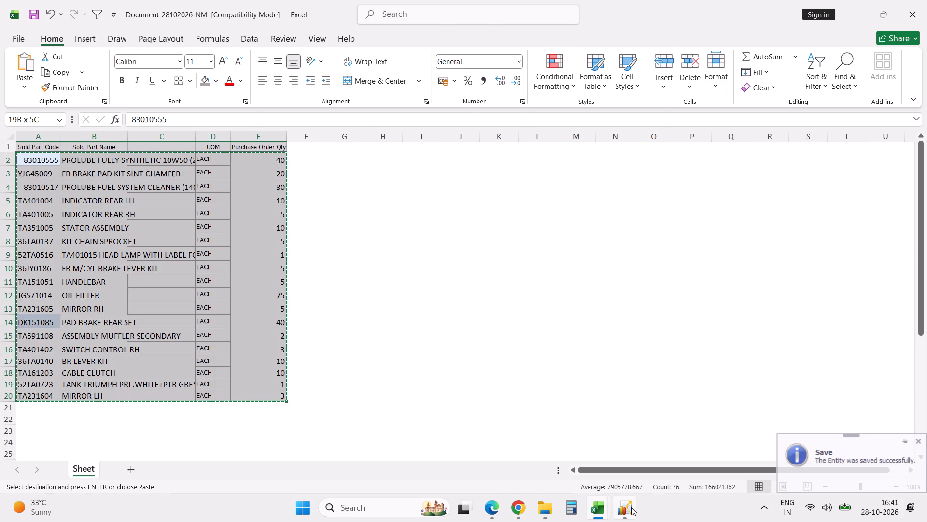
Load the All Open Daily Purchase Orders list in Excellon's main window.
left_click(631, 507)
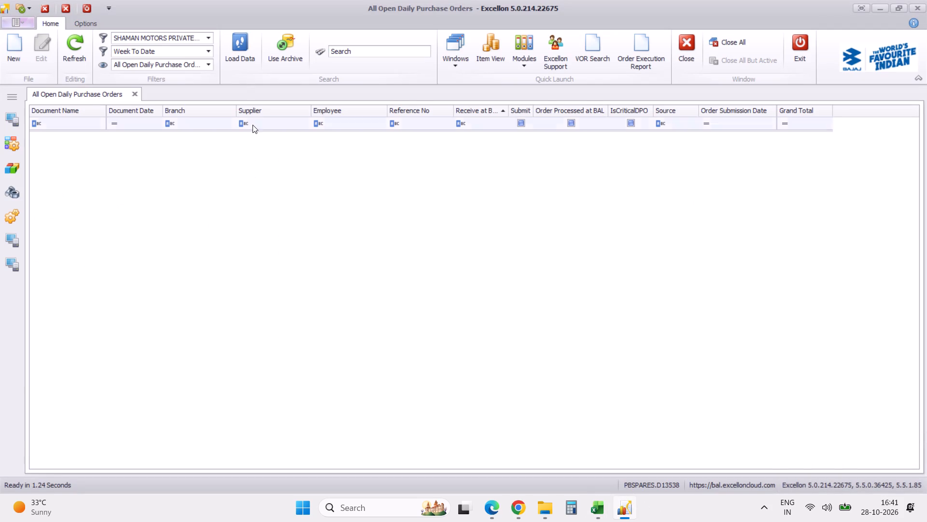
left_click(240, 57)
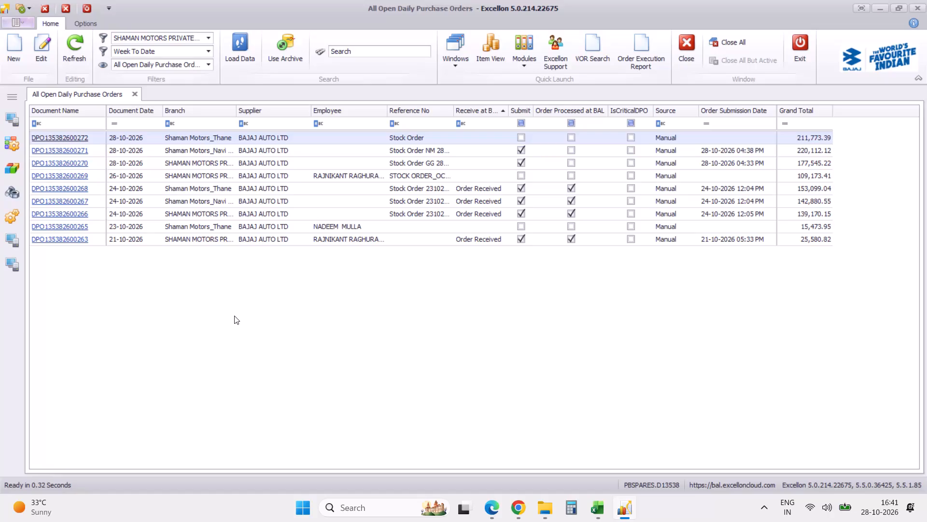
In Calculator, add the grand totals of the three 28-10-2026 orders, 211773 + 220112 + 177545, and close it.
left_click(568, 507)
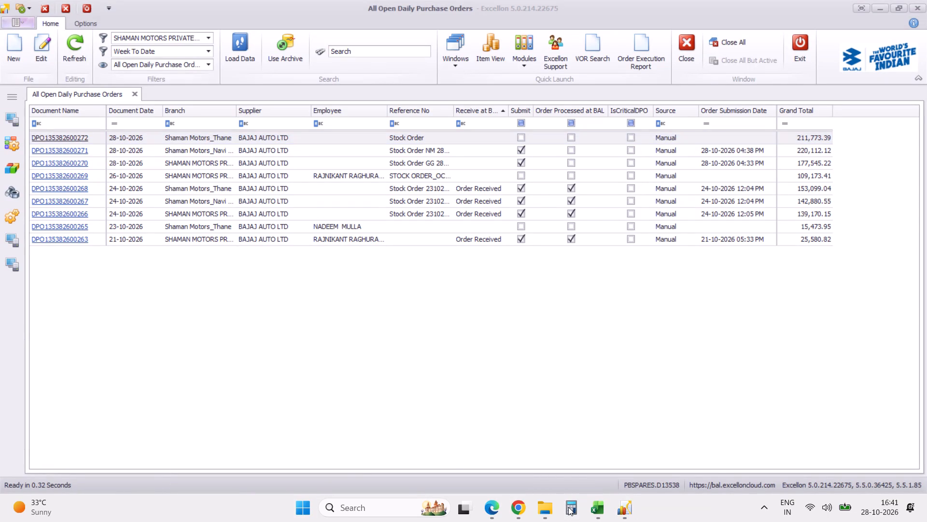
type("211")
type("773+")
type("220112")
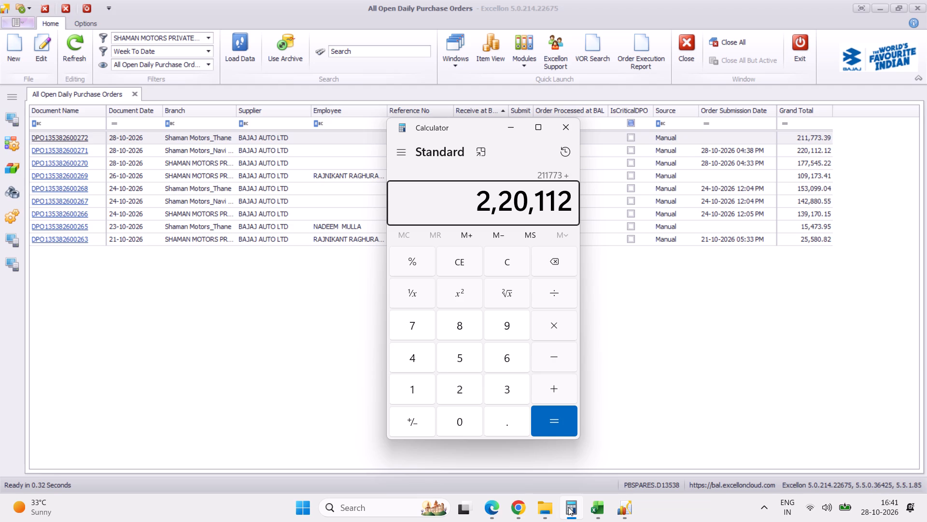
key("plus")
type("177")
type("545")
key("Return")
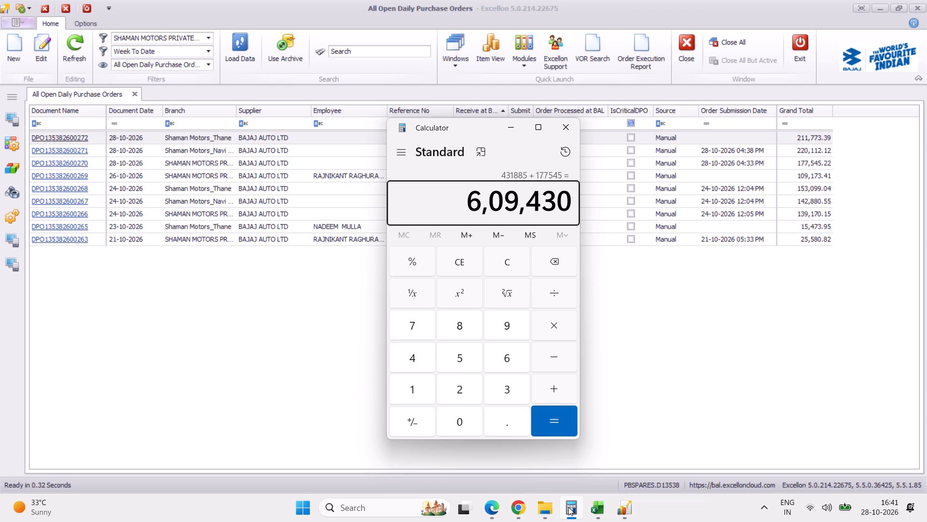
left_click(567, 130)
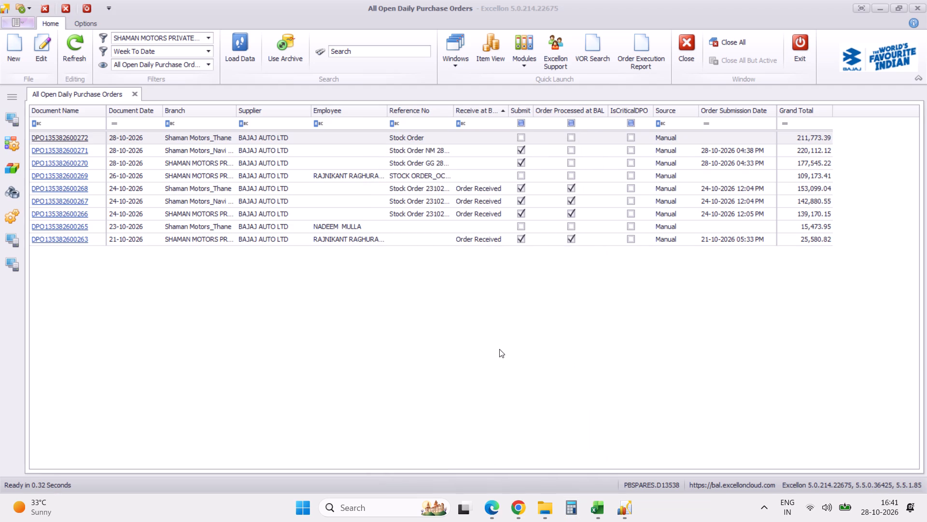
left_click(78, 139)
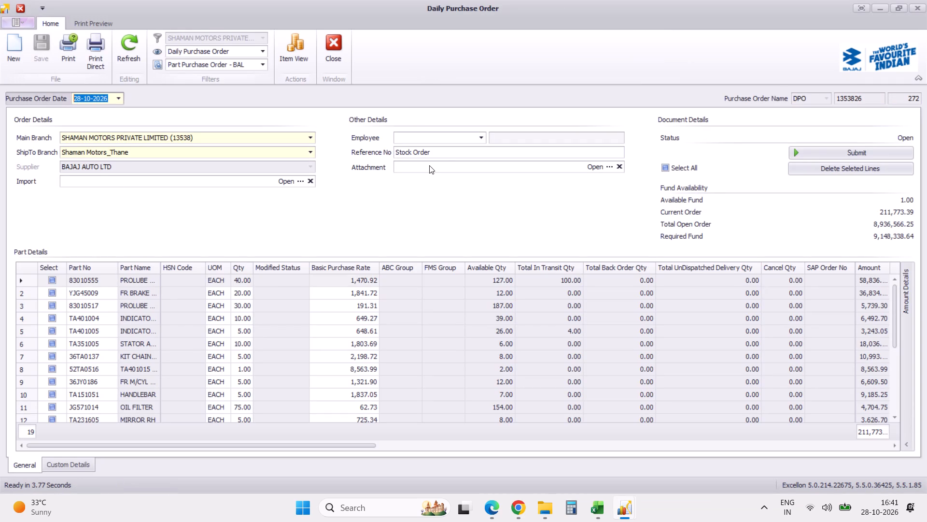
left_click(454, 152)
key("space")
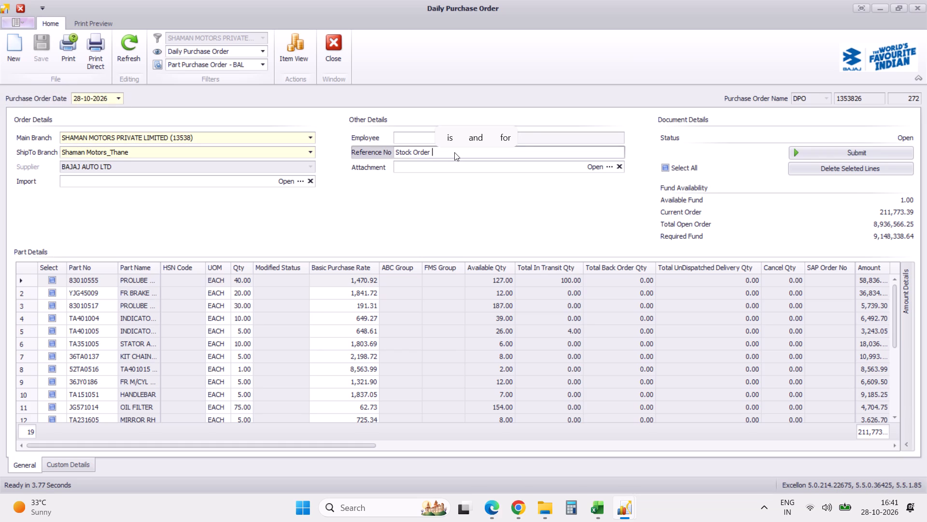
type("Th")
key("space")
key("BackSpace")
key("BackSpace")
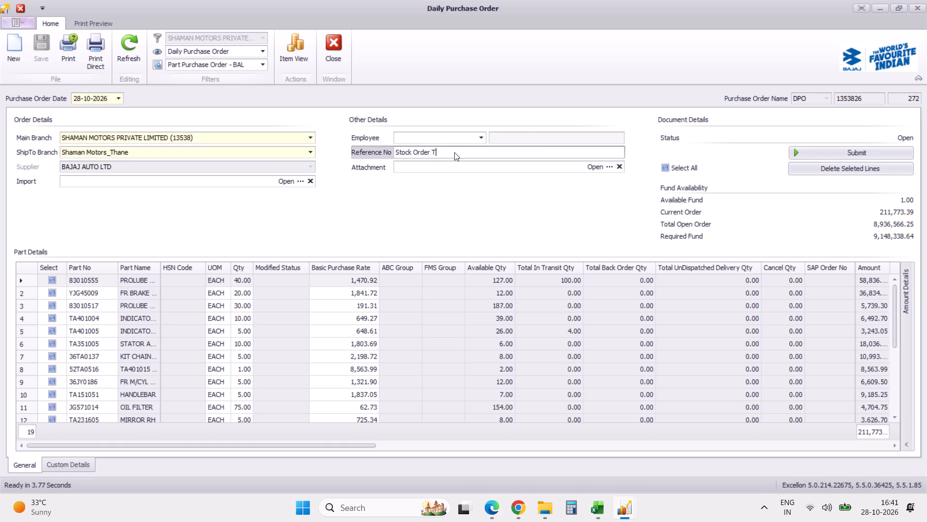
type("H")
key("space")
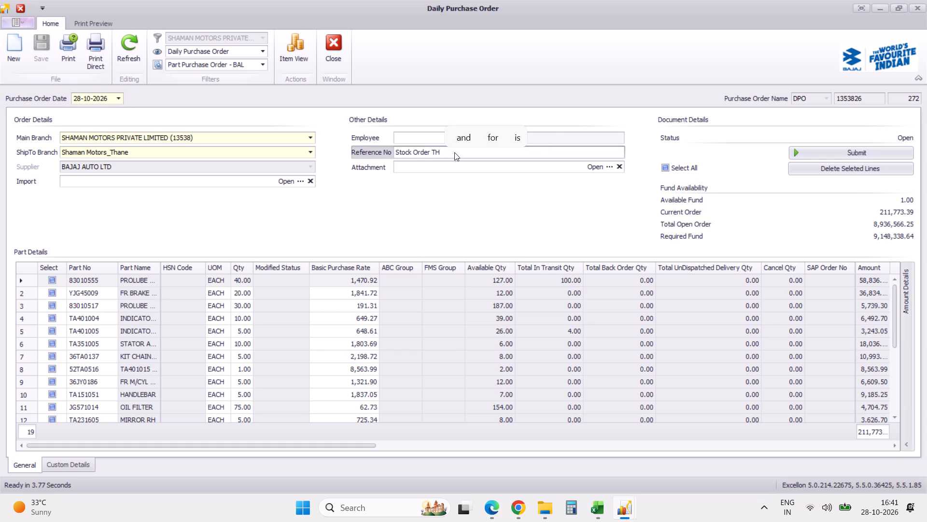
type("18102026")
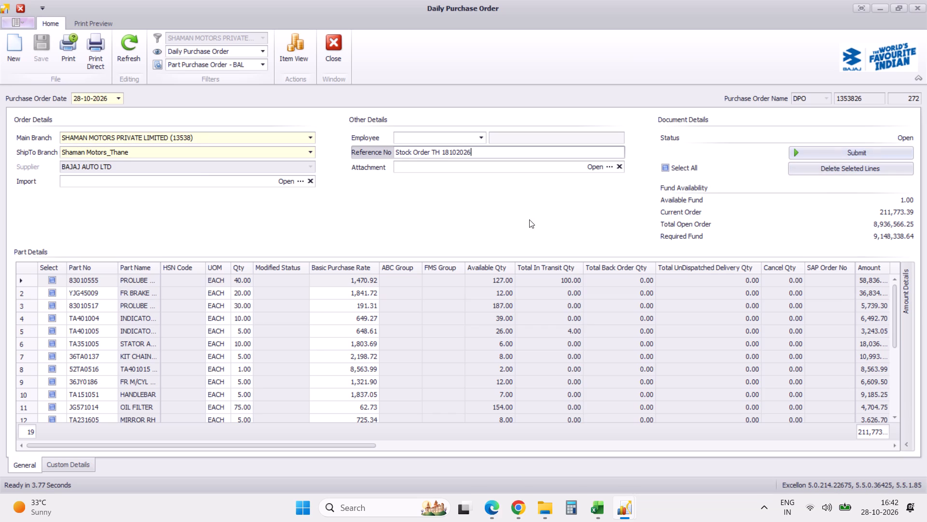
Submit the Thane Daily Purchase Order, save it with confirmation and close it.
left_click(836, 153)
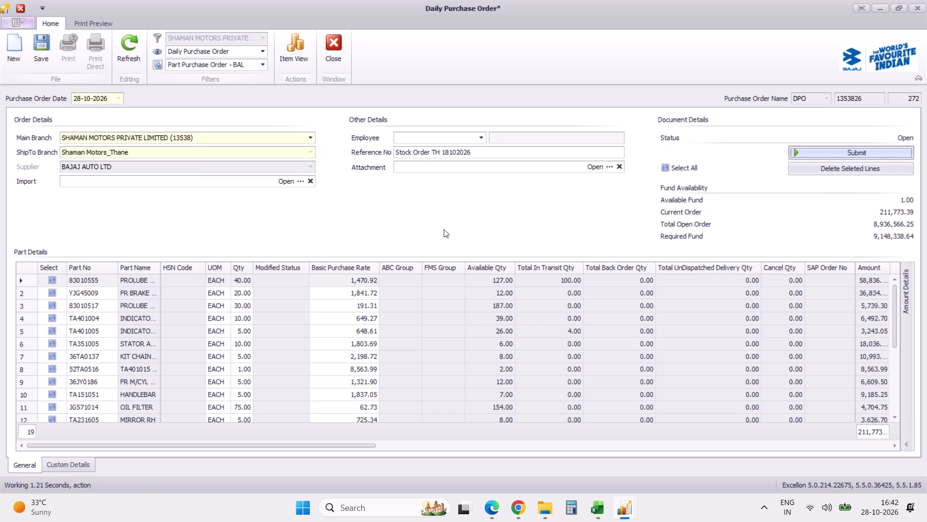
left_click(468, 267)
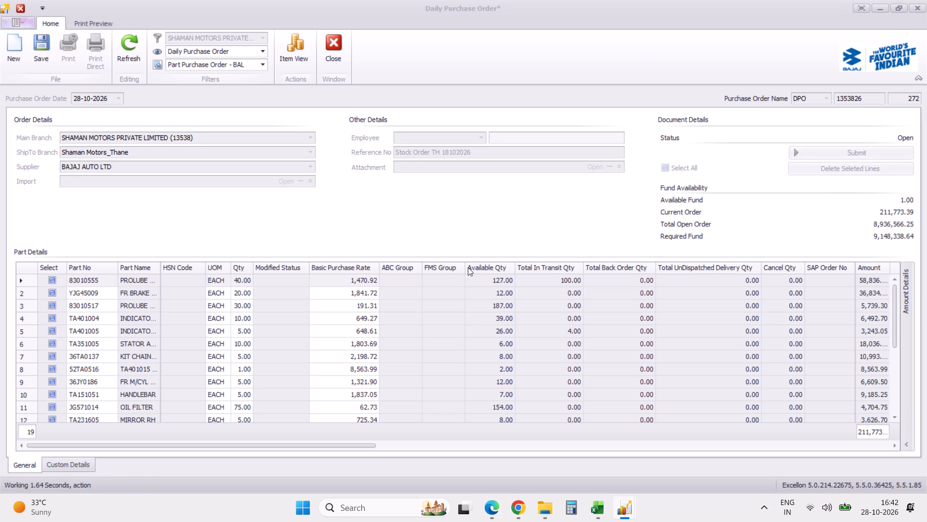
left_click(42, 56)
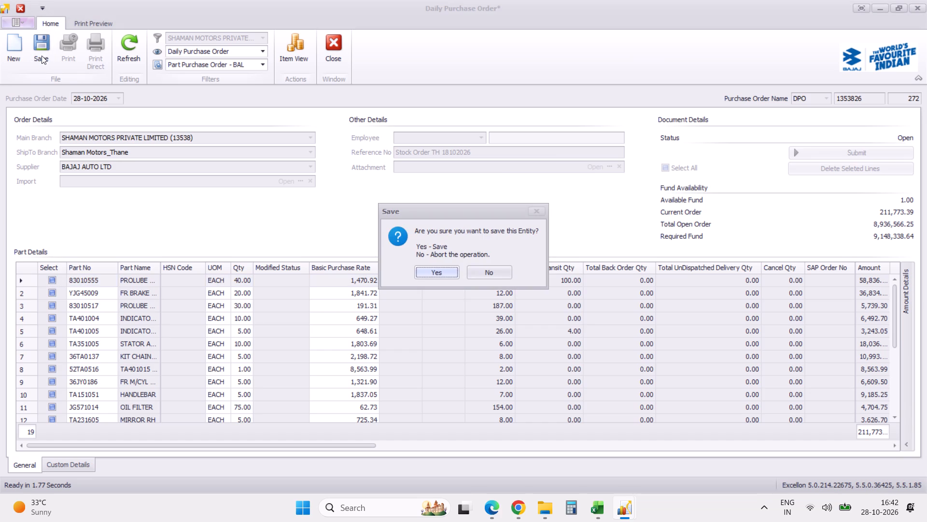
left_click(426, 274)
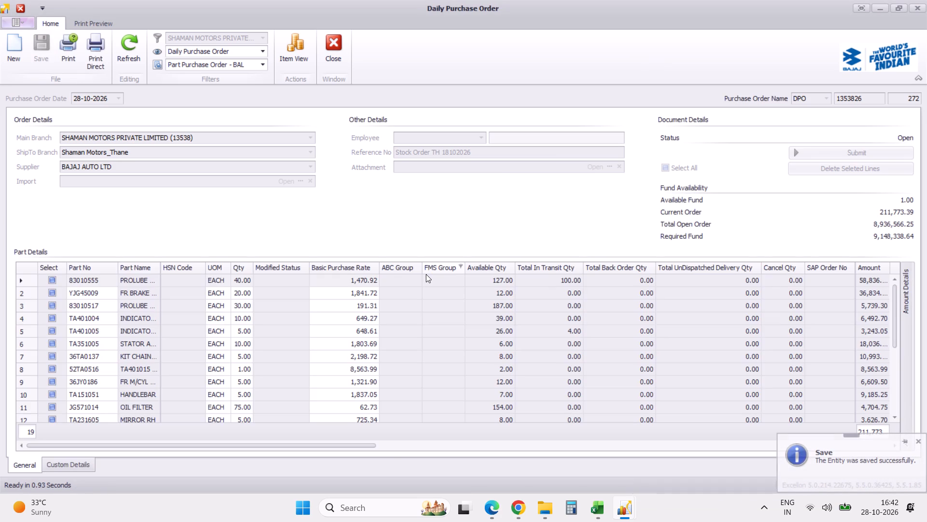
left_click(334, 53)
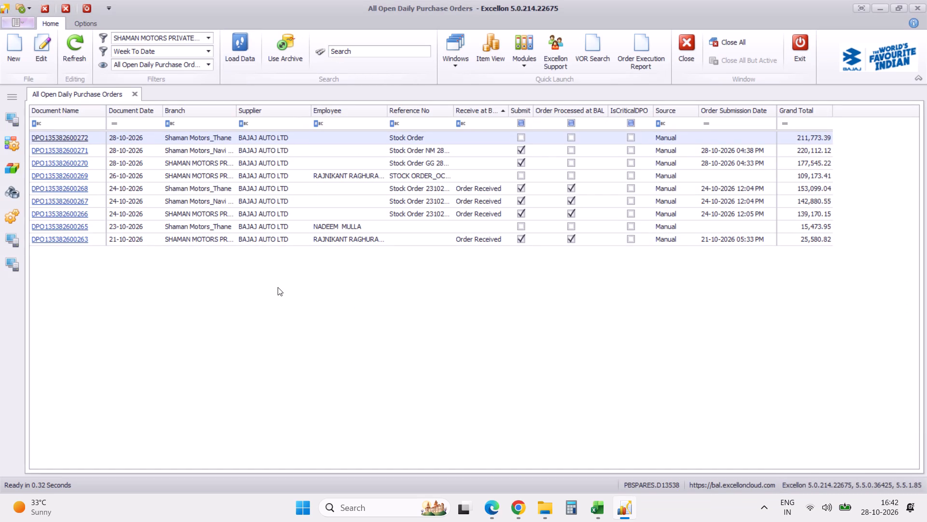
Reload the All Open Daily Purchase Orders list.
left_click(247, 53)
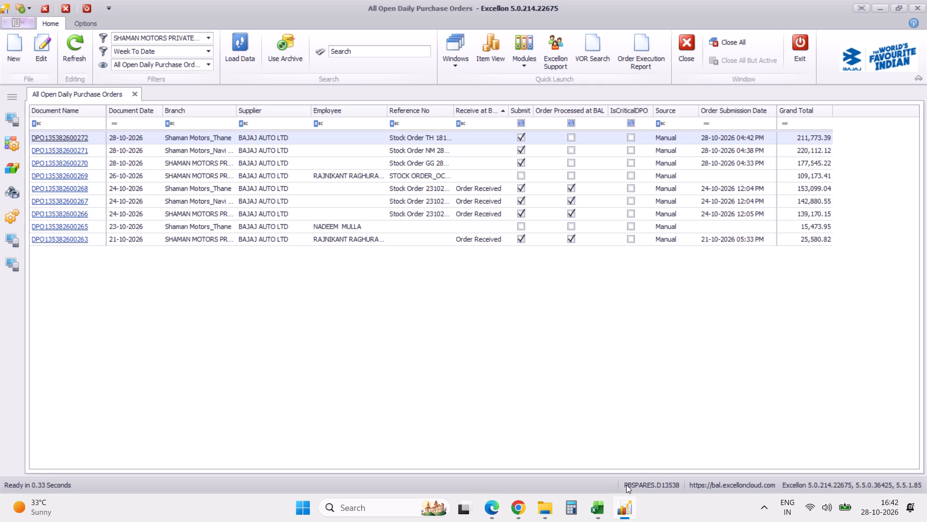
Switch to the Part Purchase Order Statement-test28102026 workbook in Excel and reset its header-row filters so no criteria are applied.
left_click(598, 506)
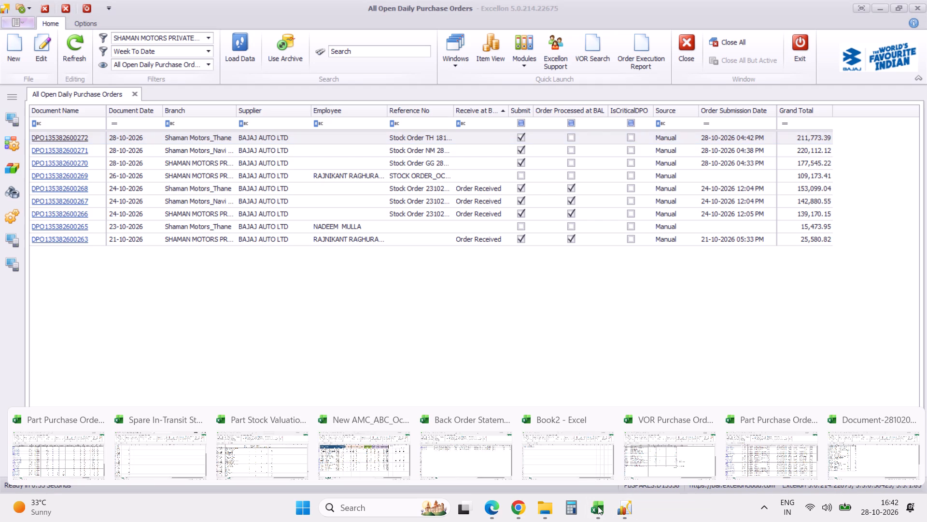
left_click(881, 450)
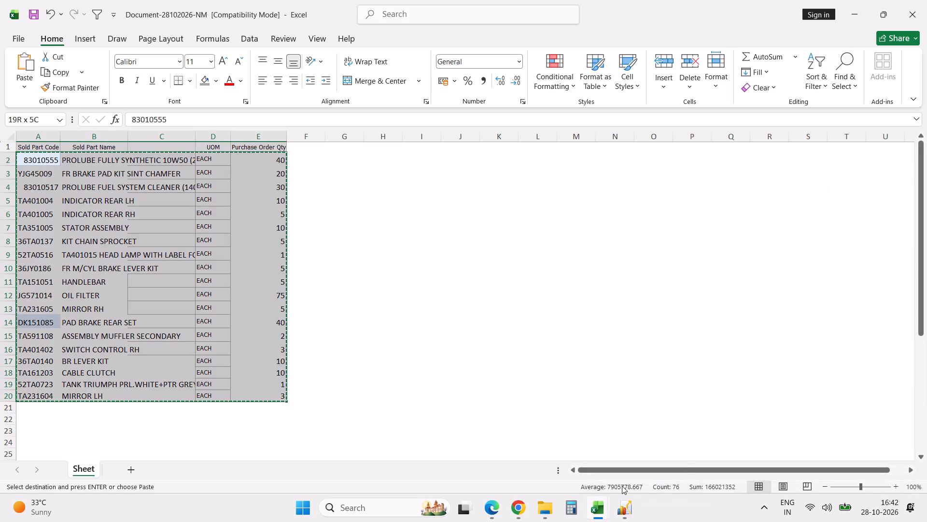
left_click(601, 502)
left_click(733, 446)
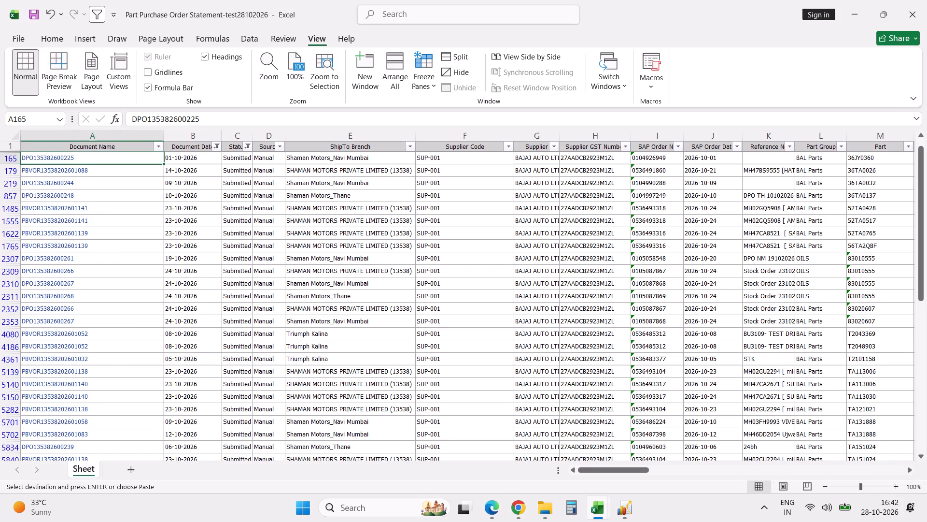
key("alt+d")
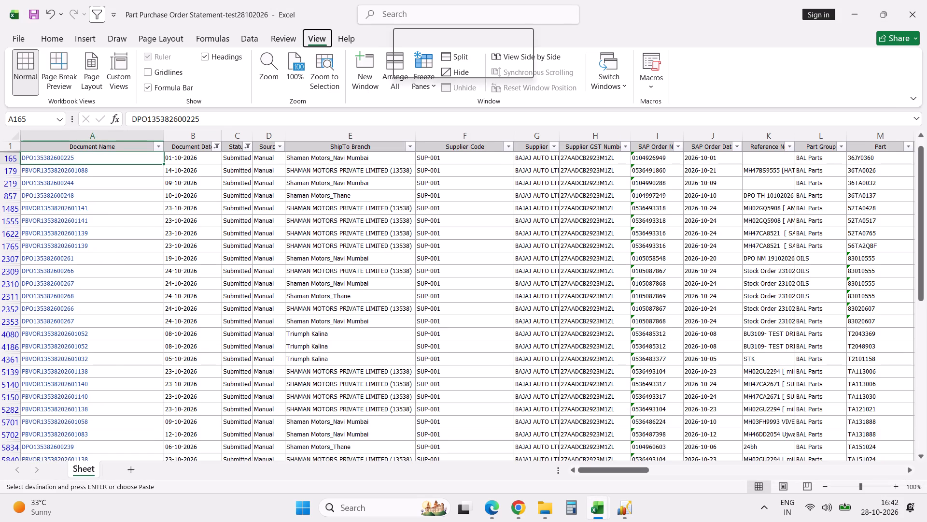
type("ff")
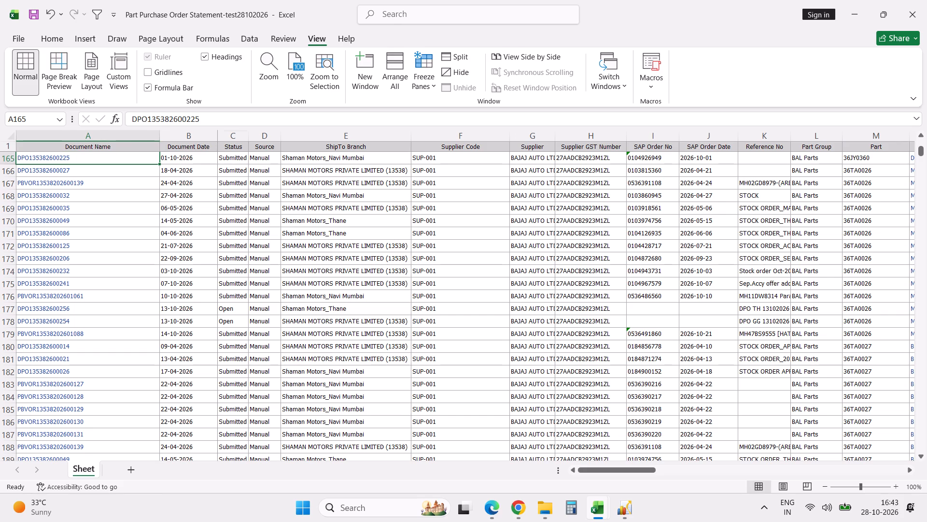
left_click(225, 148)
key("alt+d")
type("ff")
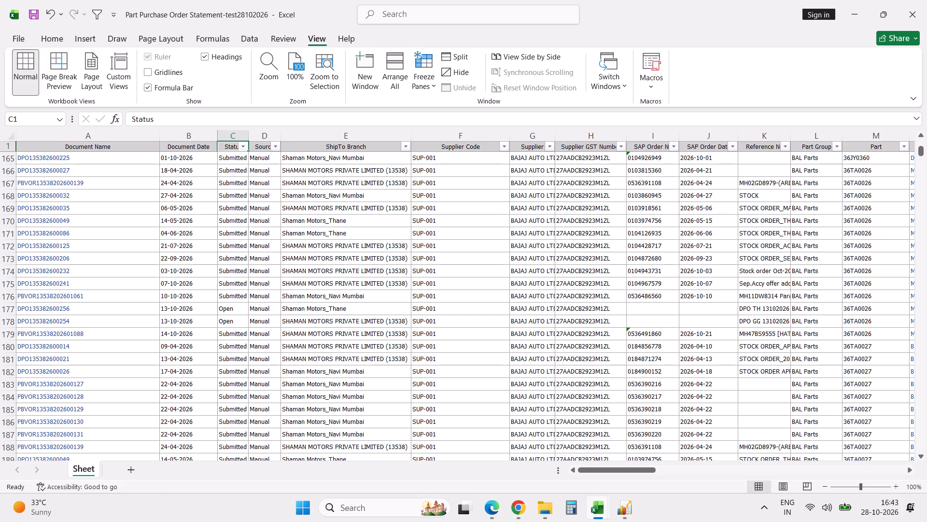
Filter the Supplier column to exclude BAJAJ AUTO LTD.
left_click(551, 148)
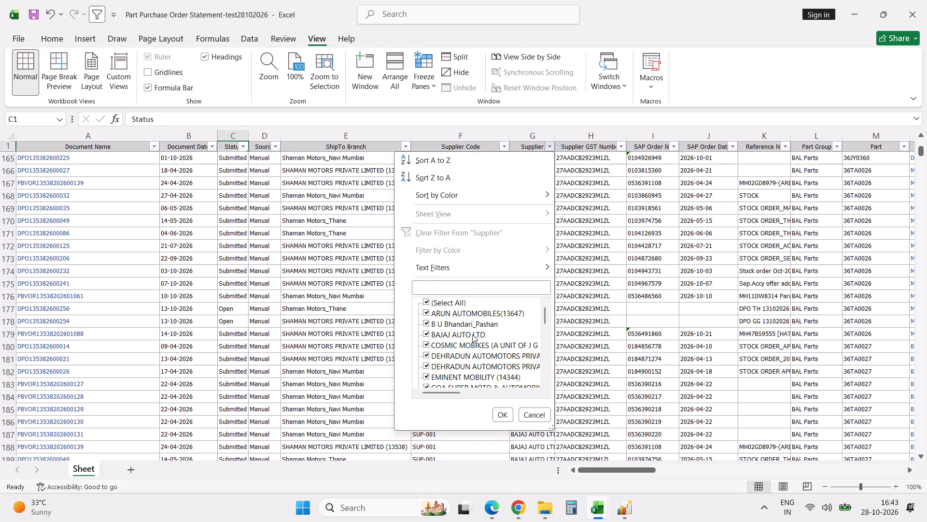
left_click(472, 334)
left_click(505, 410)
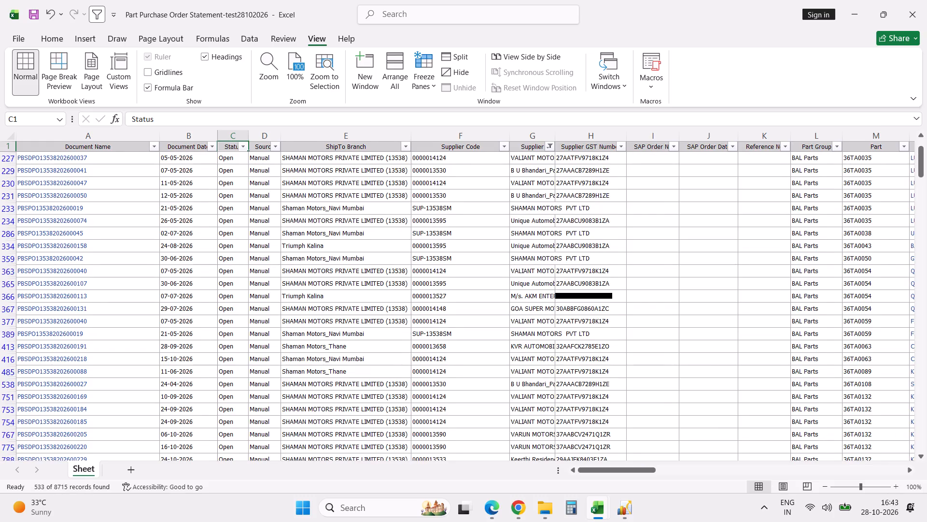
Search the supplier-filtered statement for dk and look through the Part column down to its last rows.
scroll(448, 383, "down", 20)
scroll(448, 383, "down", 11)
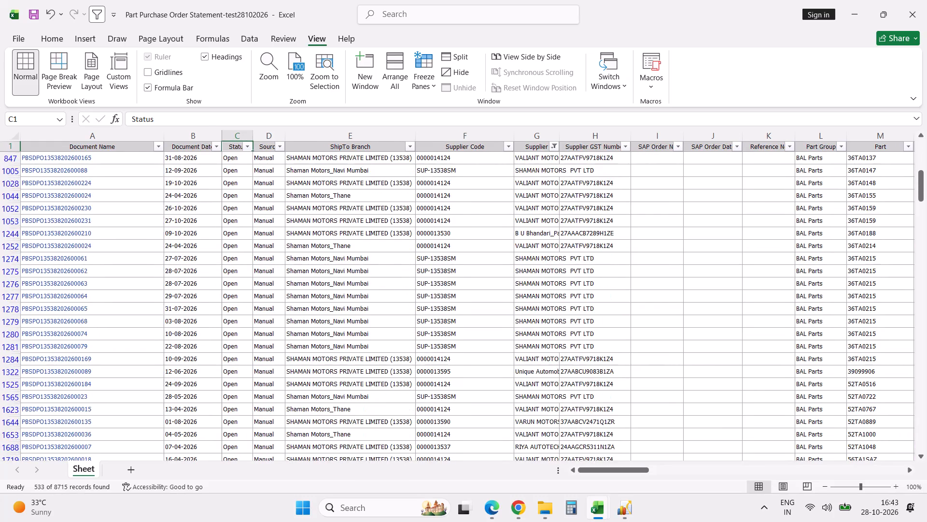
scroll(448, 383, "down", 3)
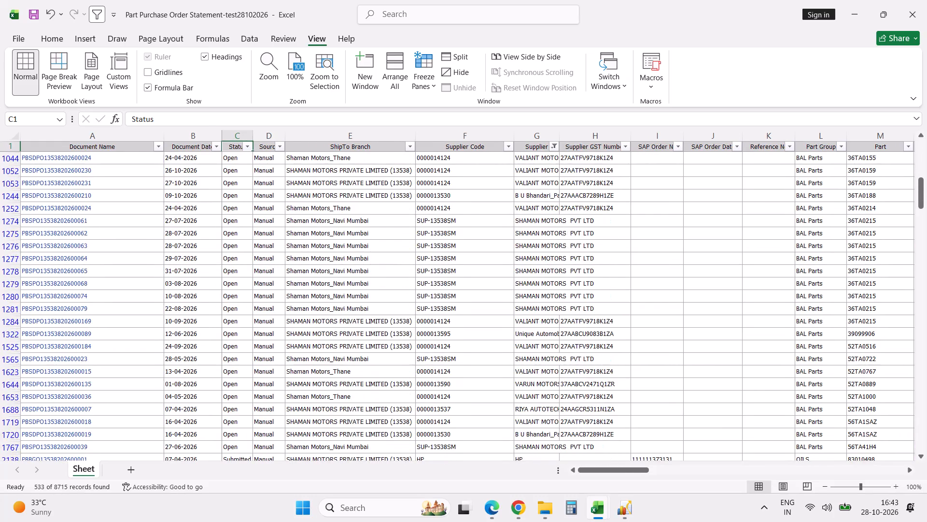
key("ctrl+f")
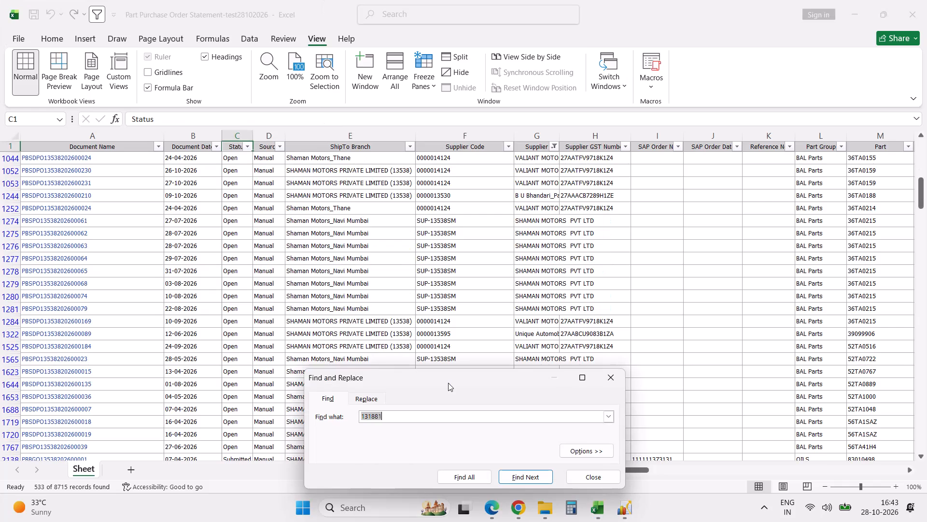
type("dk")
key("Return")
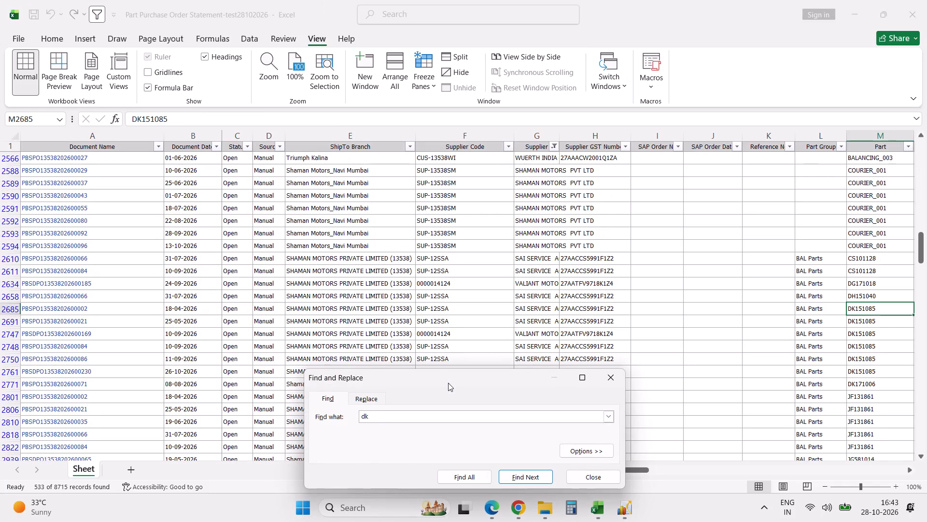
key("Return")
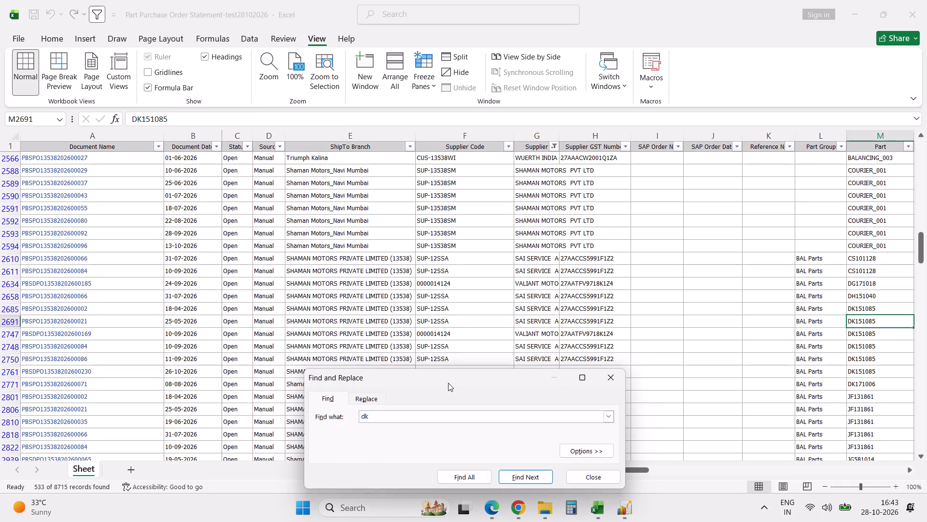
key("Escape")
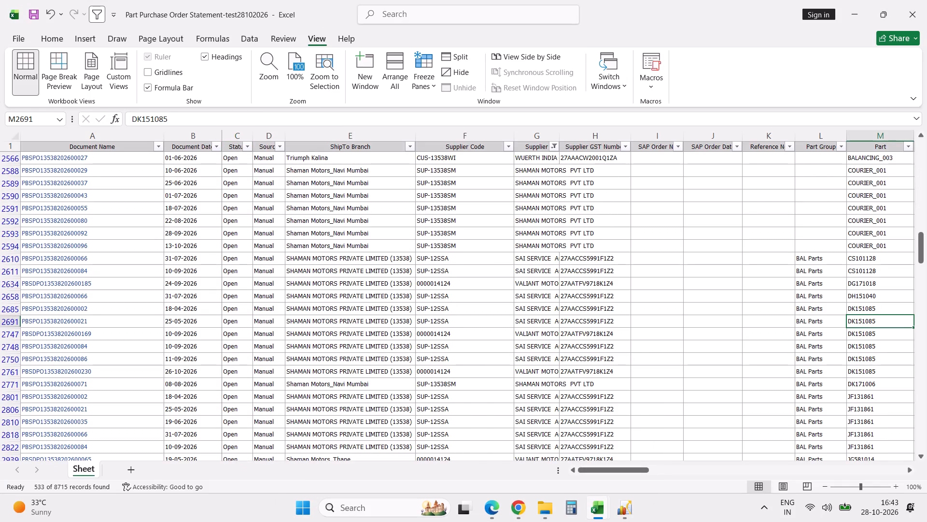
key("Down")
key("ctrl+Down")
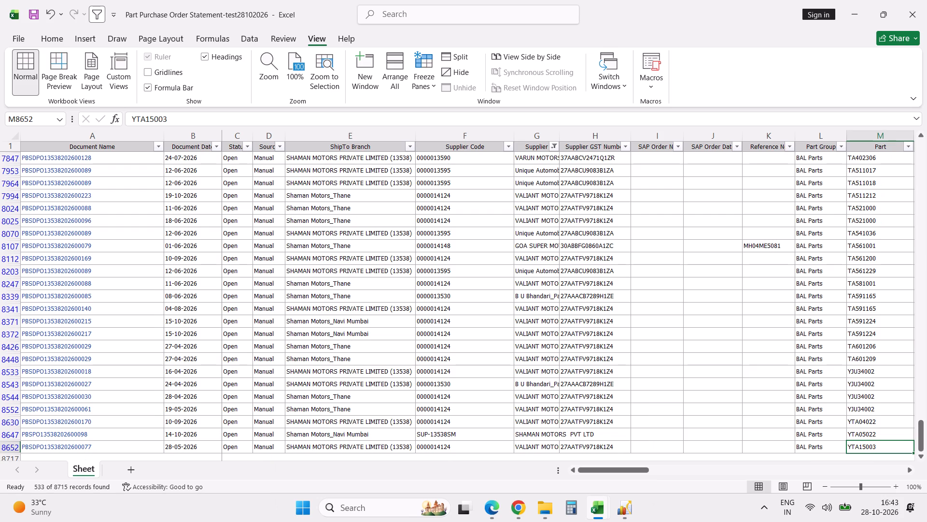
key("Up")
key("Right")
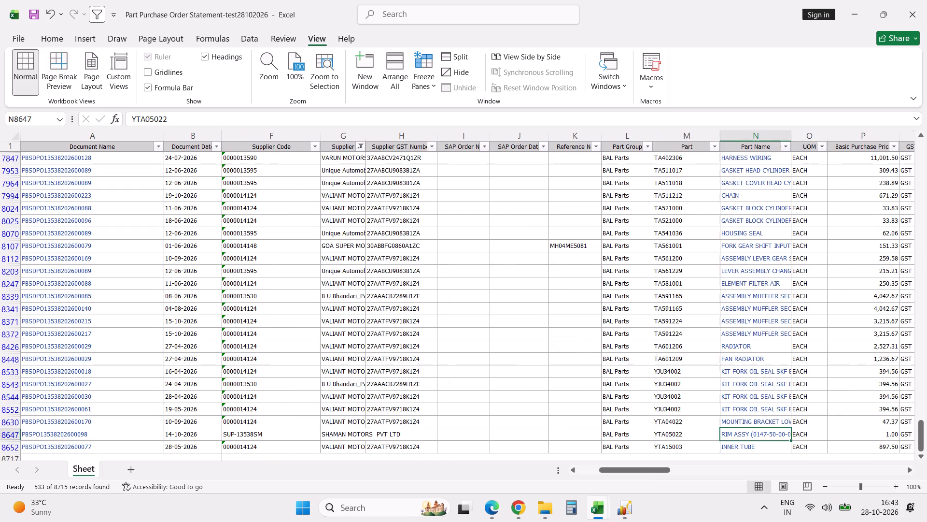
key("Right")
key("Right")
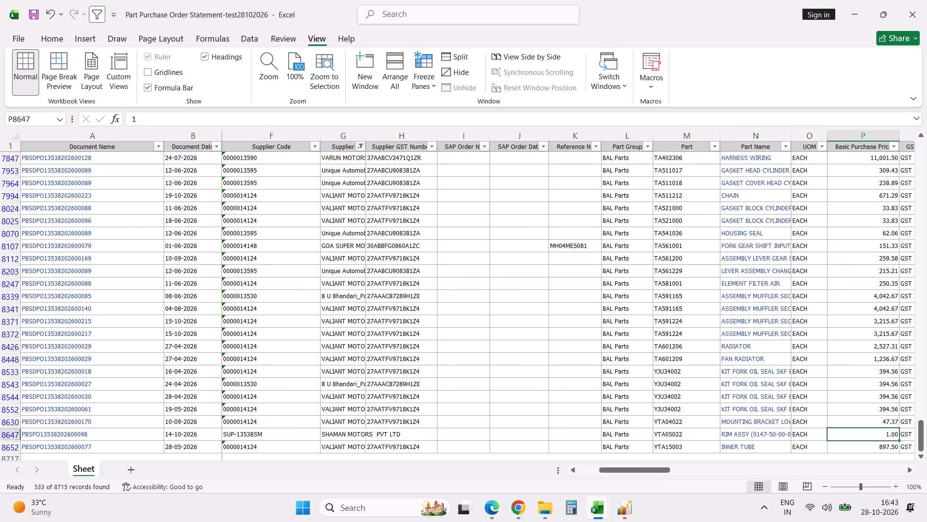
key("Left")
key("Left")
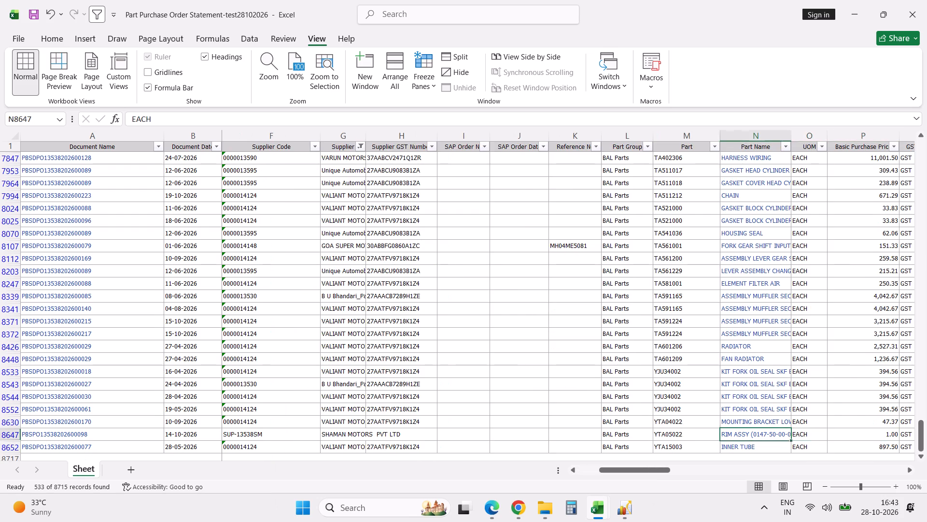
key("Left")
key("ctrl+Up")
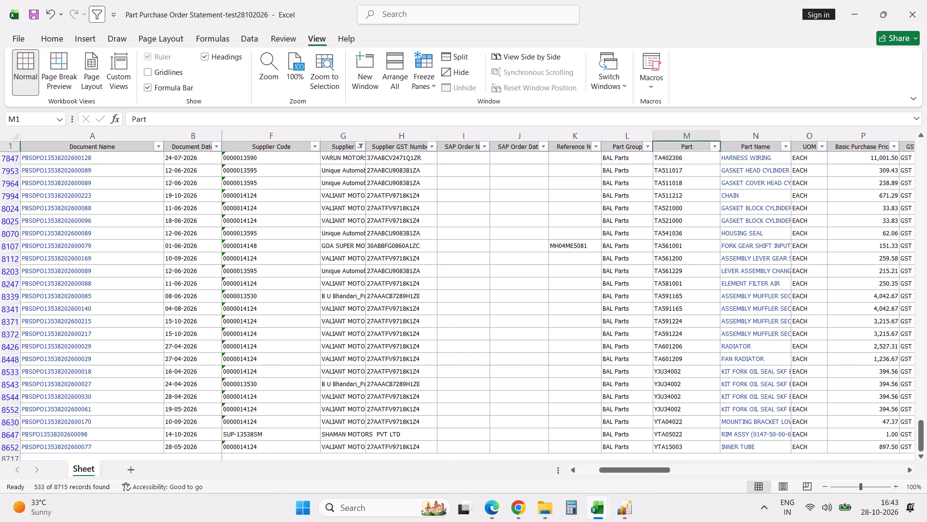
Filter the Part column to part numbers containing DK.
left_click(716, 151)
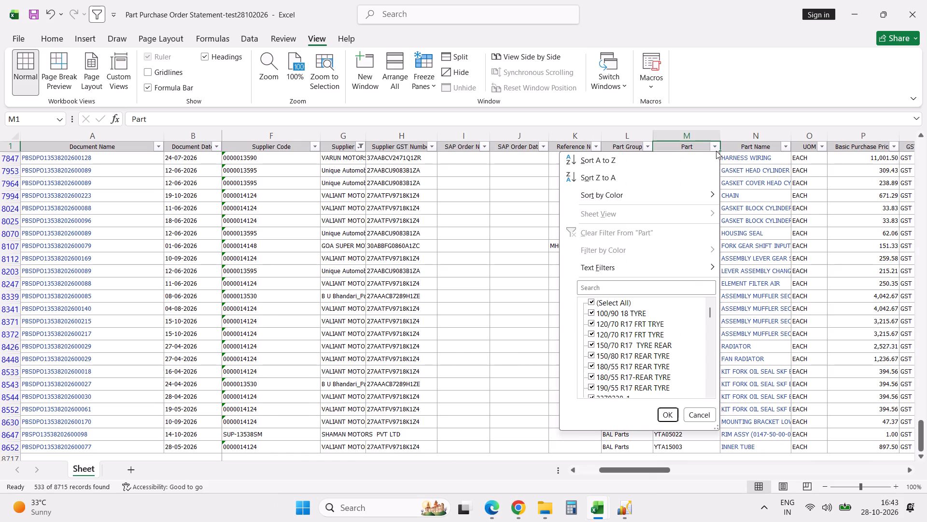
left_click(638, 291)
type("DK")
key("Return")
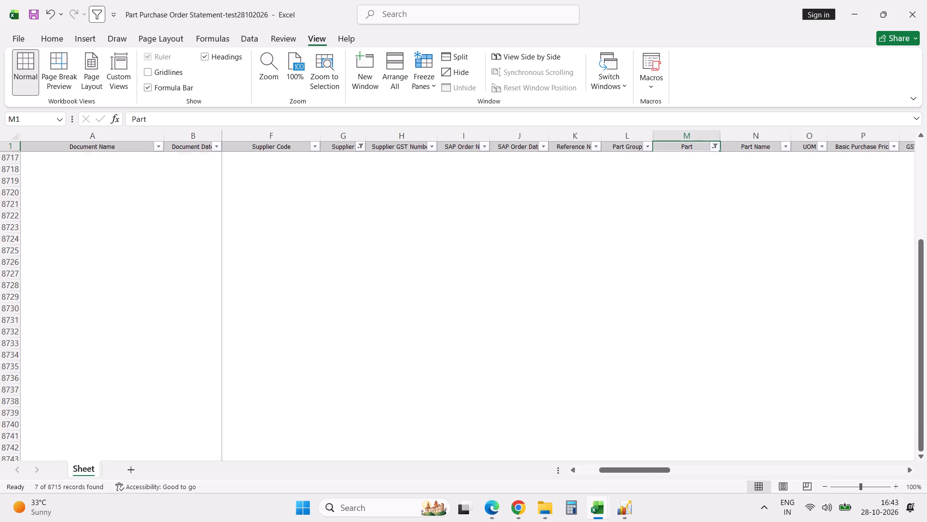
key("Down")
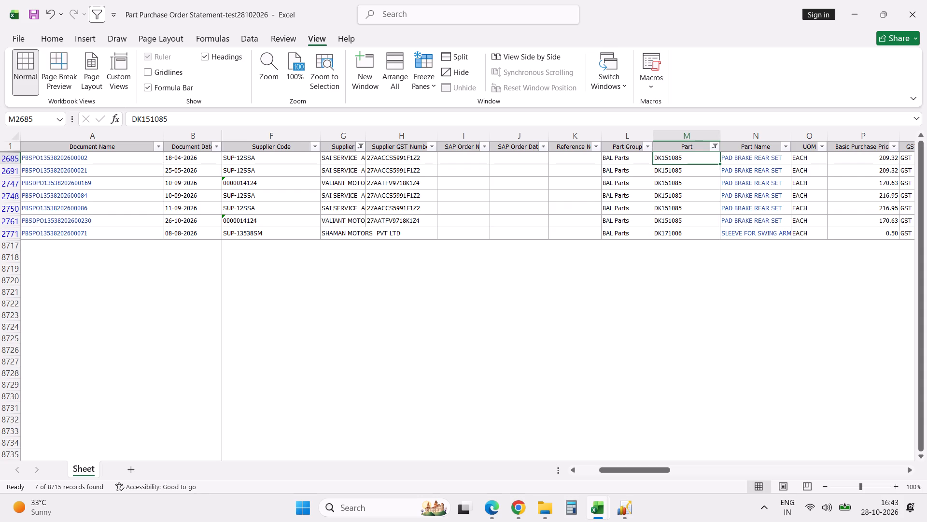
Examine the Ordered Qty values of the filtered DK part rows.
key("Right")
key("Right")
key("Right")
key("Right")
key("Right")
key("Right")
key("Right")
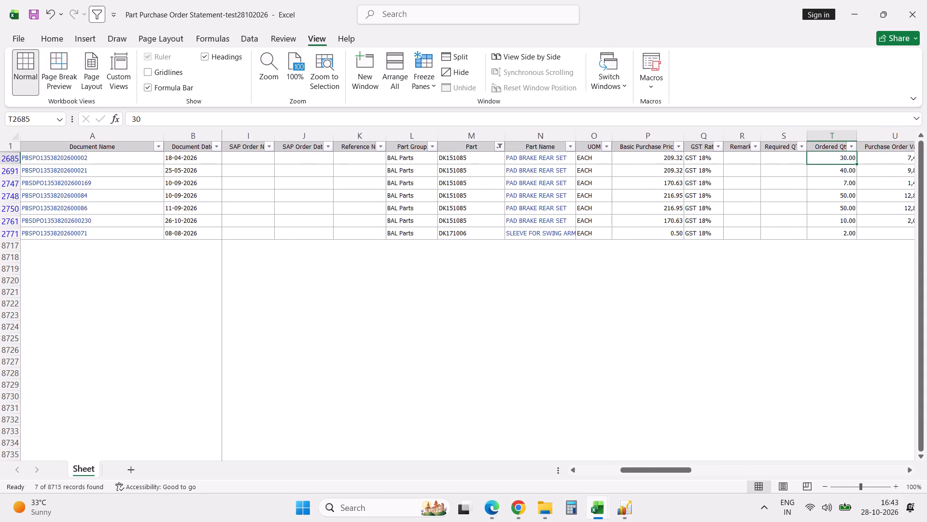
key("Down")
key("Down")
key("Down")
key("Down")
key("Down")
key("Down")
key("Up")
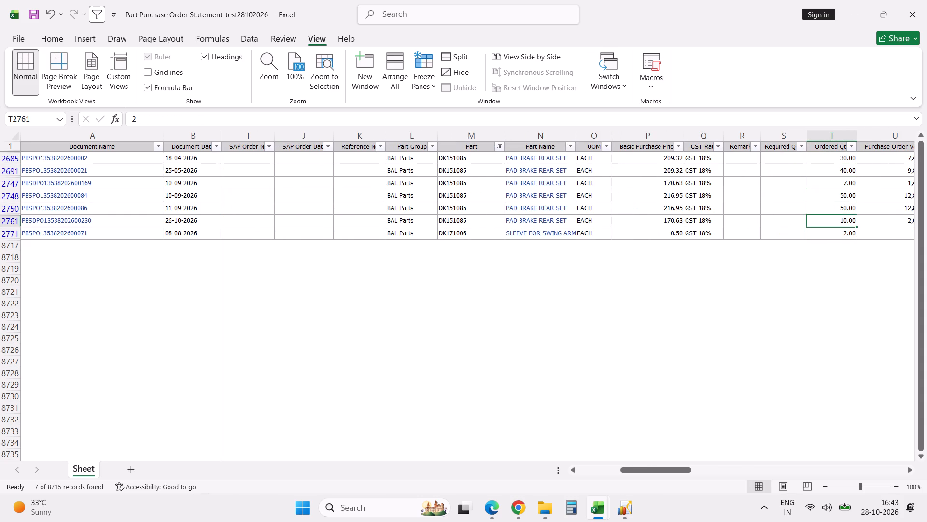
Examine the supplier codes, supplier names and GST numbers of the filtered DK part rows.
key("Left")
key("Left")
key("Left")
key("Left")
key("Left")
key("Left")
key("Left")
key("Left")
key("Left")
key("Left")
key("Left")
key("Left")
key("Left")
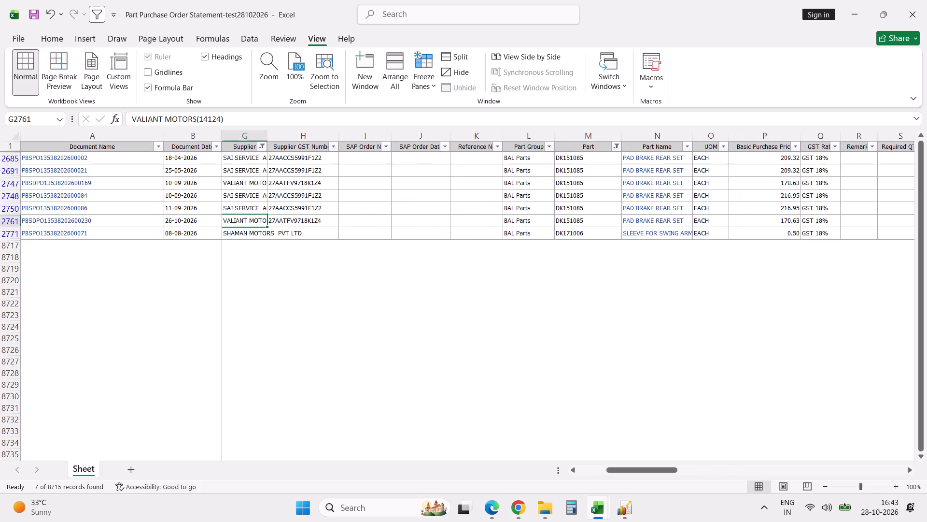
key("Left")
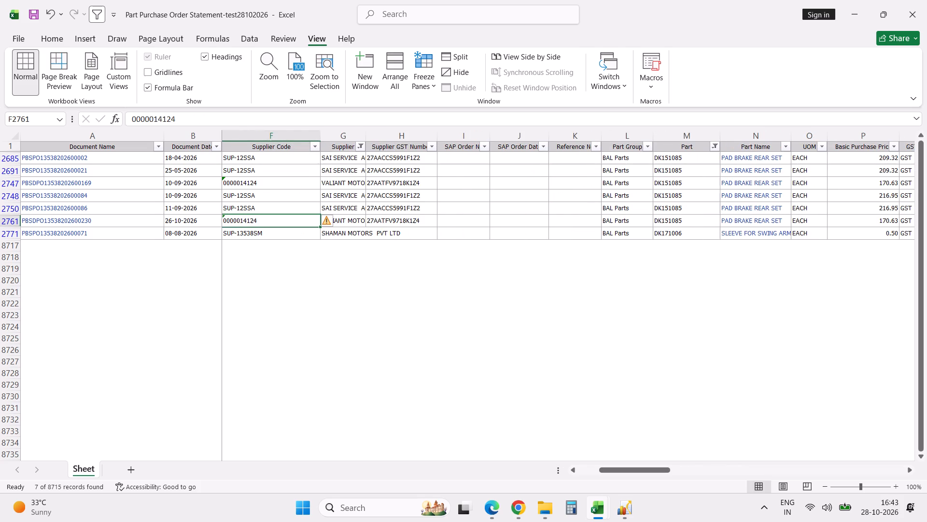
key("Right")
key("Right")
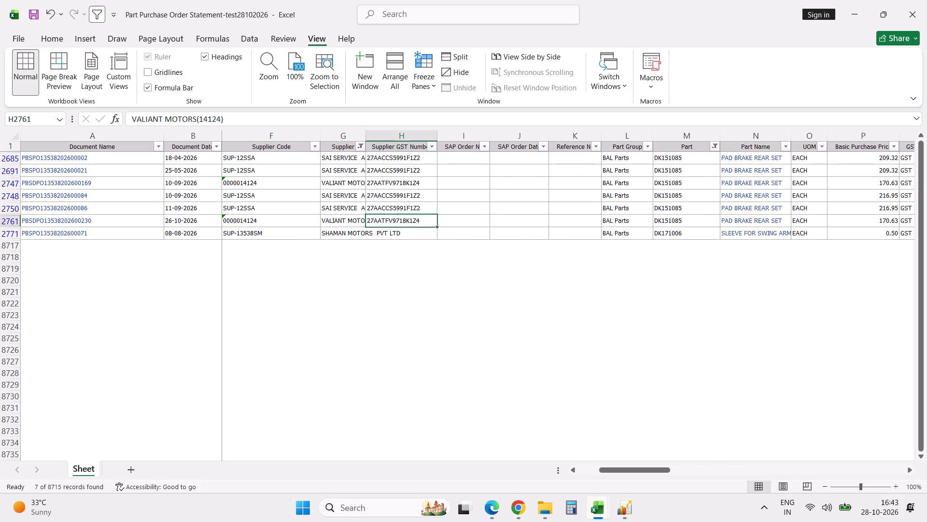
Examine the filtered DK rows from the order and invoice values through back order, transit, GRN, branch and order type columns.
key("Right")
key("Right")
key("Right")
key("Right")
key("Right")
key("Right")
key("Right")
key("Right")
key("Right")
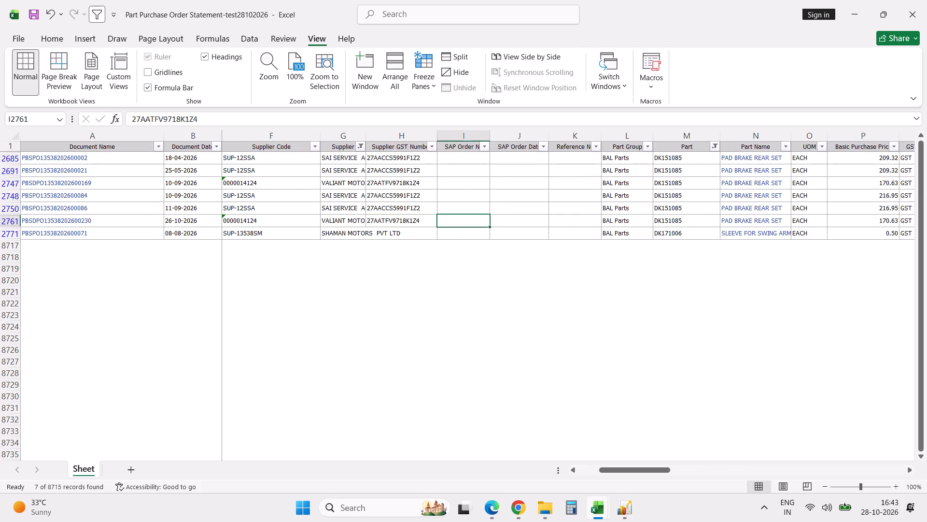
key("Right")
key("Right")
key("Right")
key("Right")
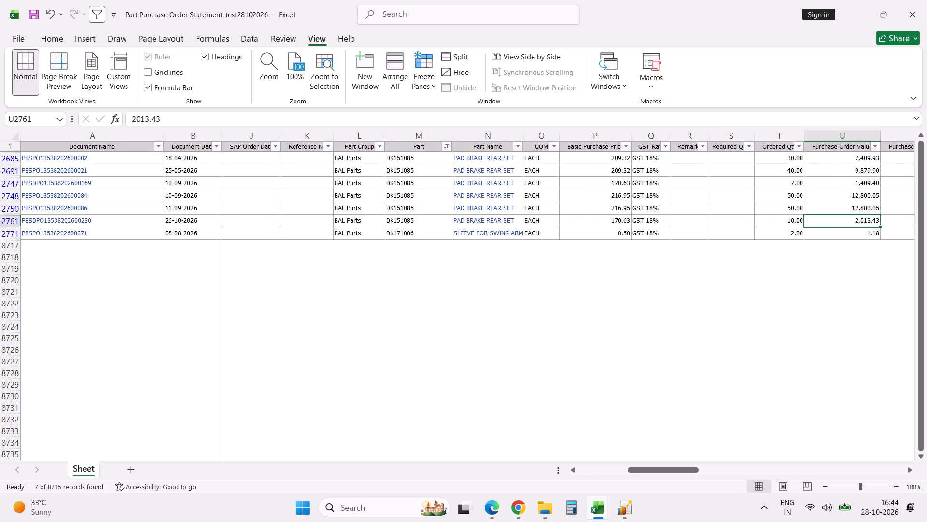
key("Up")
key("Up")
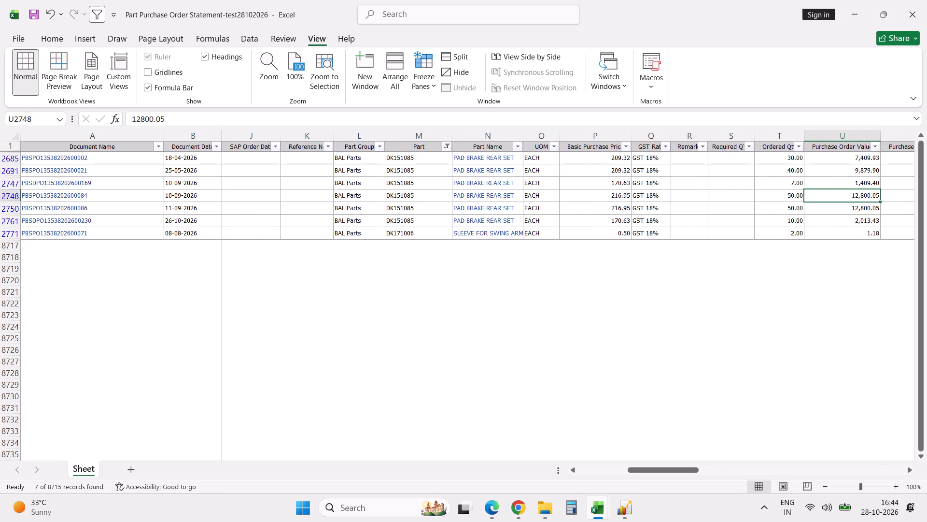
key("Right")
key("Right")
key("Right")
key("Right")
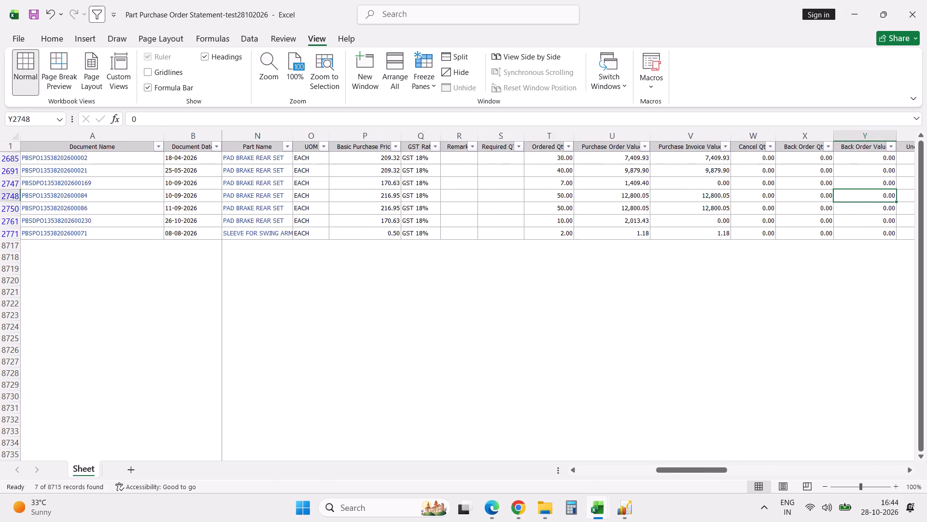
key("Right")
key("Right")
key("Right")
key("Right")
key("Right")
key("Right")
key("Right")
key("Right")
key("Right")
key("Right")
key("Right")
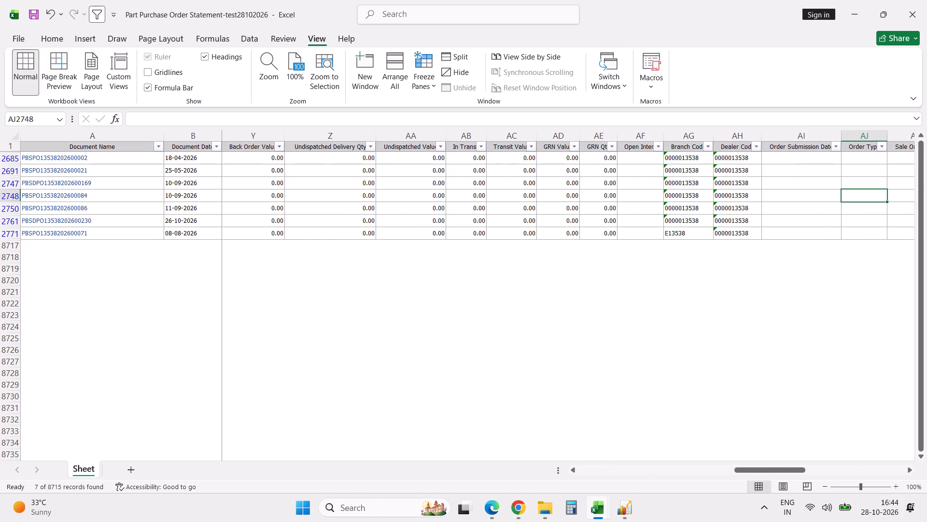
Switch to Excellon's All Open Daily Purchase Orders list.
left_click(626, 501)
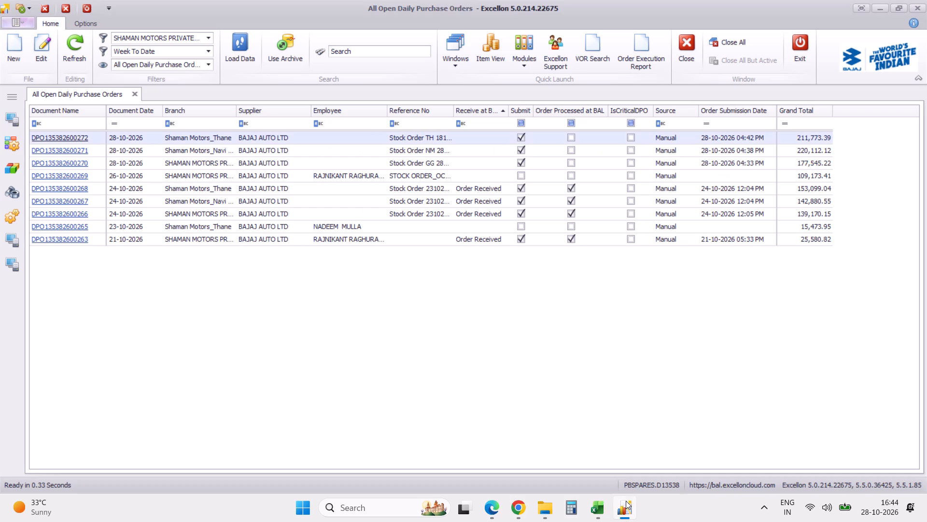
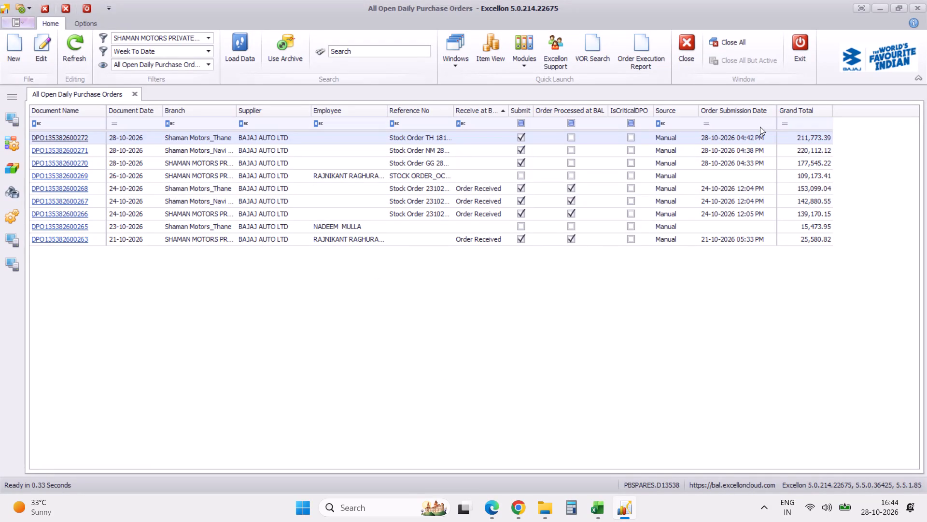
Close the All Open Daily Purchase Orders list while keeping Excellon running.
left_click(800, 43)
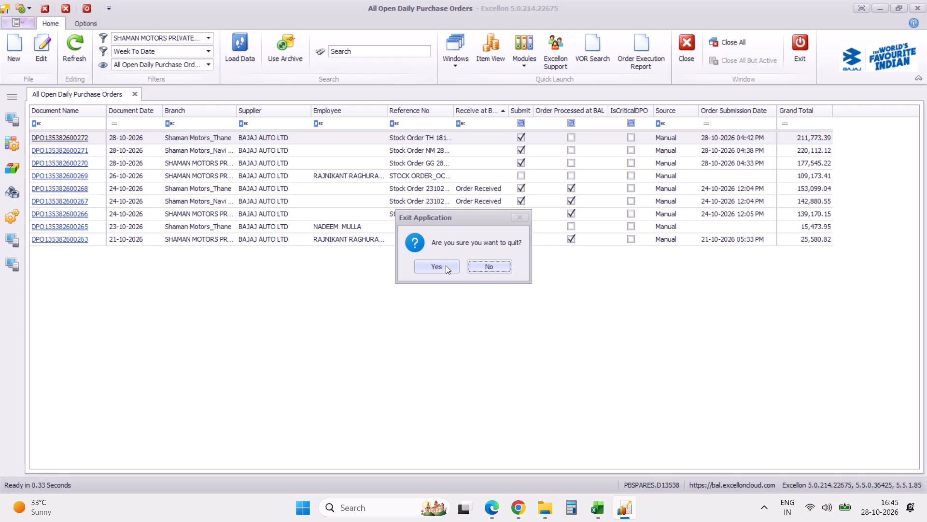
left_click(482, 265)
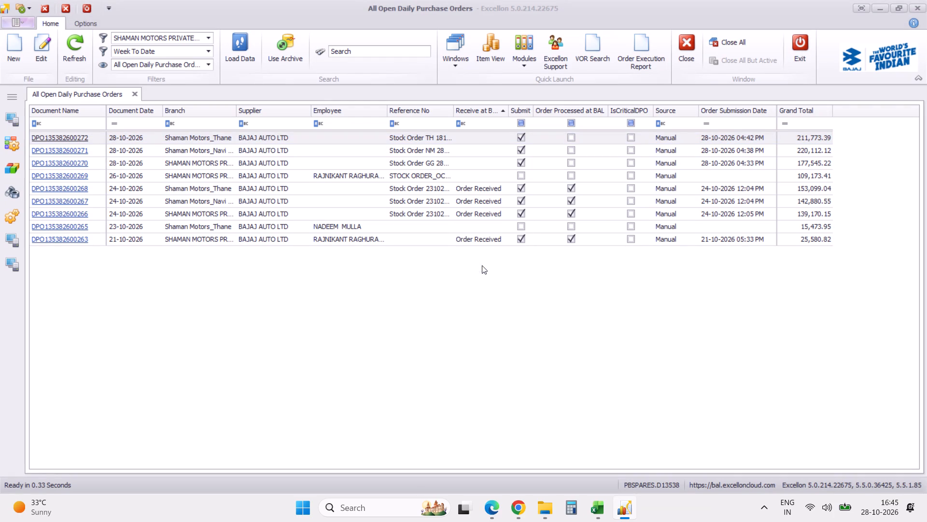
left_click(140, 96)
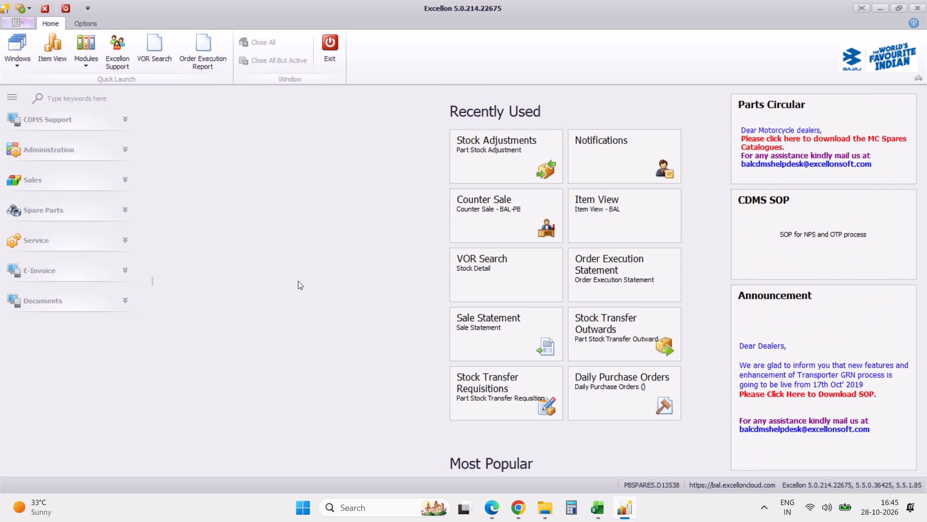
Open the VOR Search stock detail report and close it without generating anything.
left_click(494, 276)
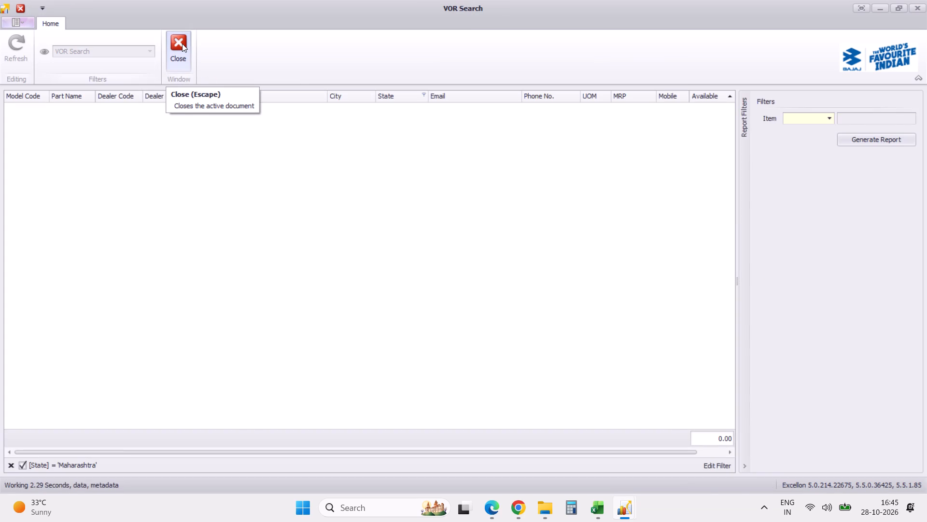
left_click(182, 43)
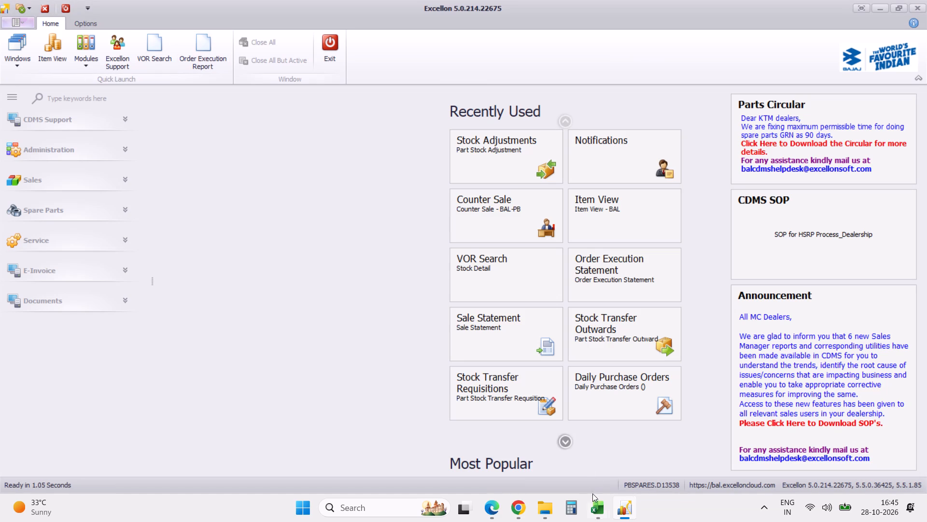
Switch to the Document-28102026-NM workbook in Excel and close it.
left_click(596, 505)
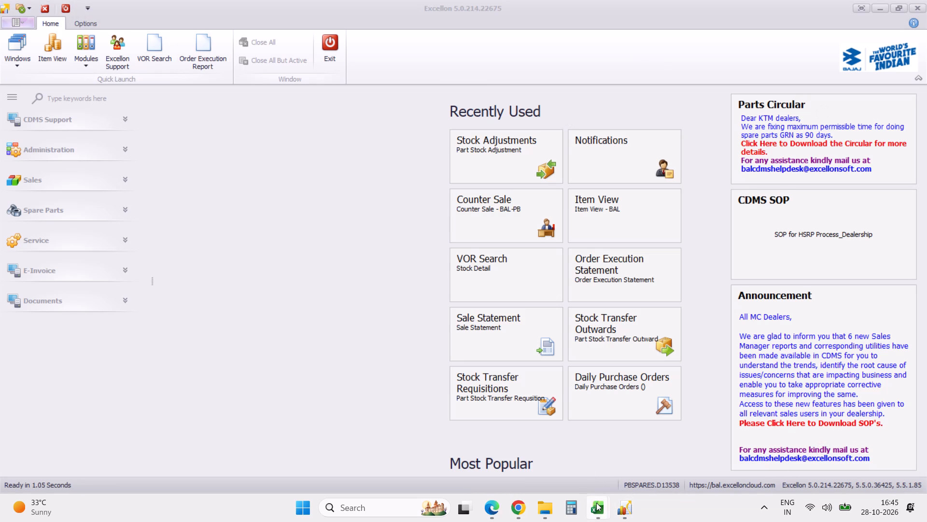
left_click(596, 503)
left_click(839, 450)
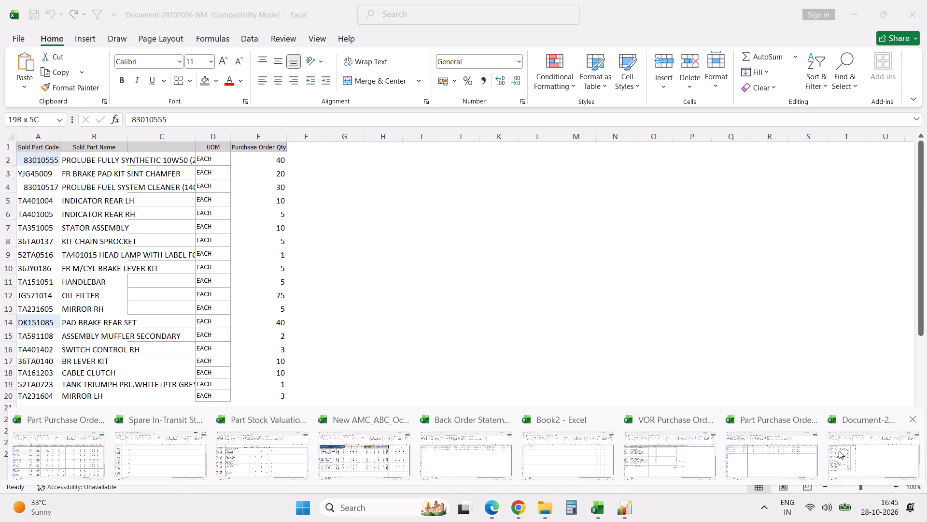
left_click(777, 349)
left_click(913, 14)
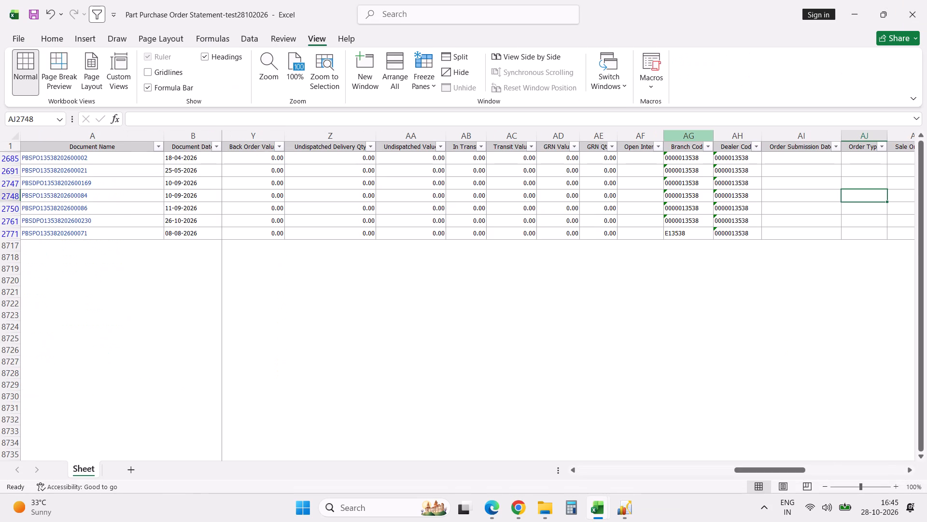
Close the Part Purchase Order Statement-test28102026 workbook.
left_click(915, 8)
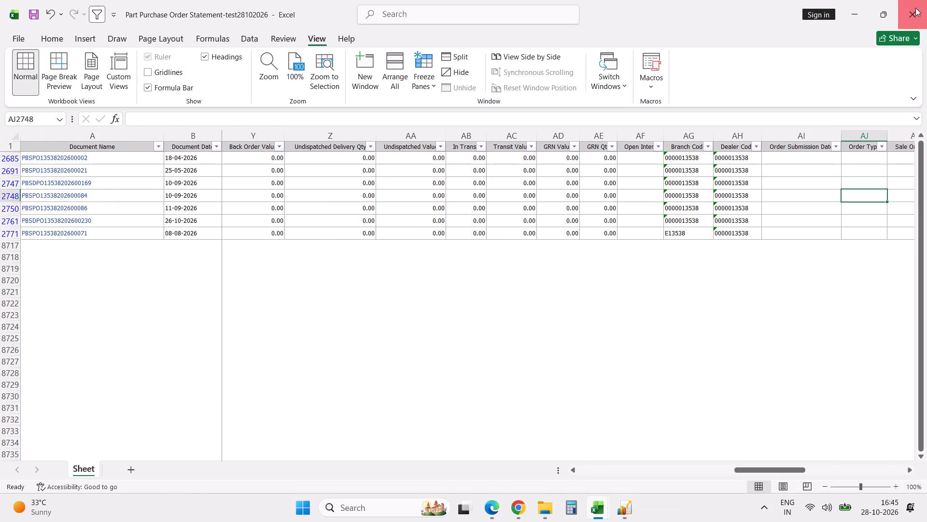
left_click(529, 277)
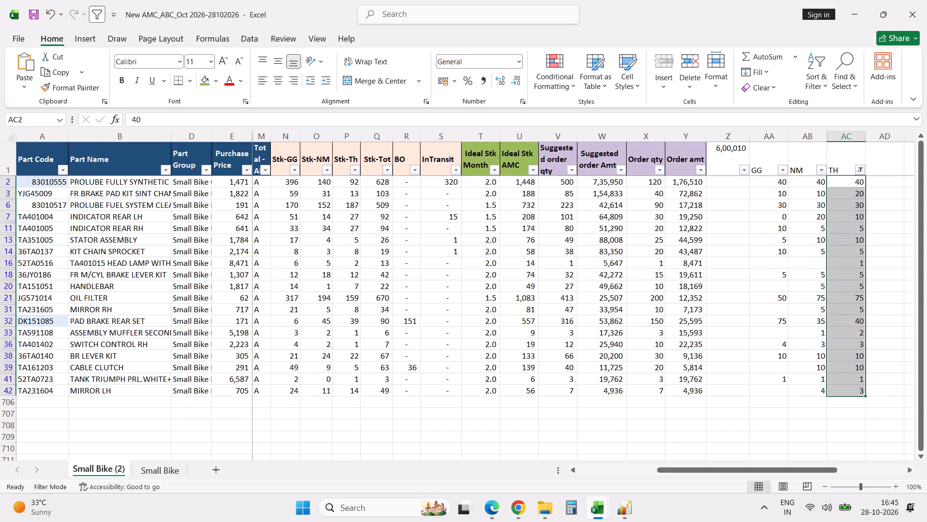